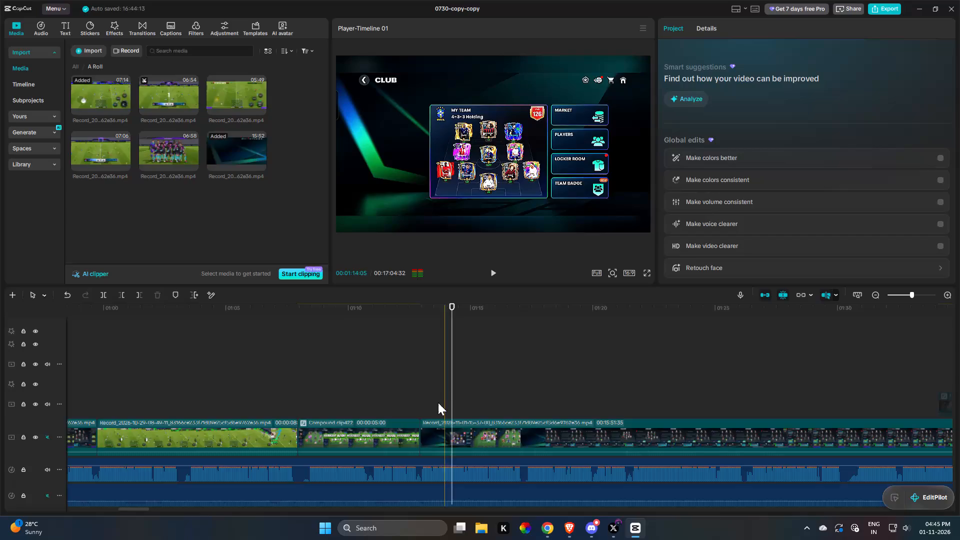
Ripple-trim the start of the long recording after the compound clip down to 12:20:43, discarding footage before the 4-2-1-3 game plan is edited.
key(space)
key(space)
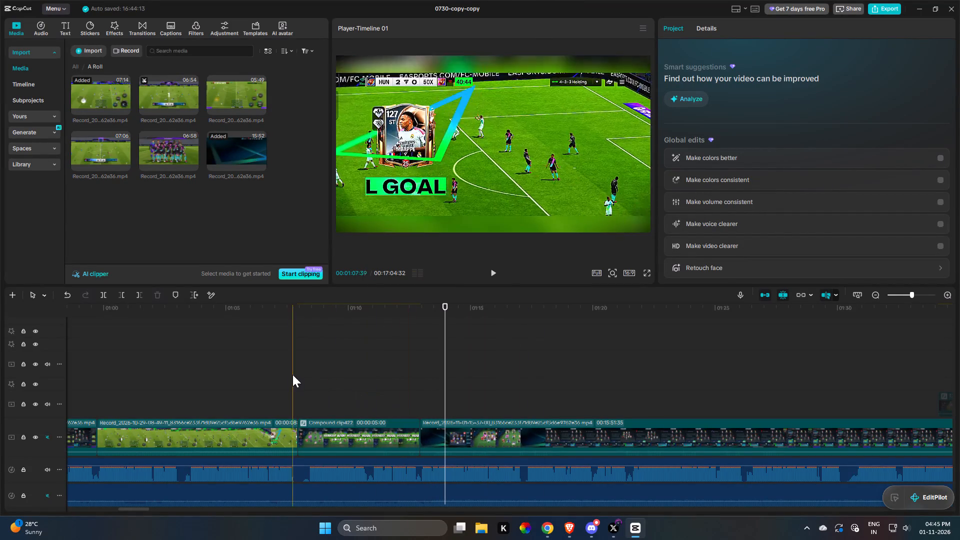
key(space)
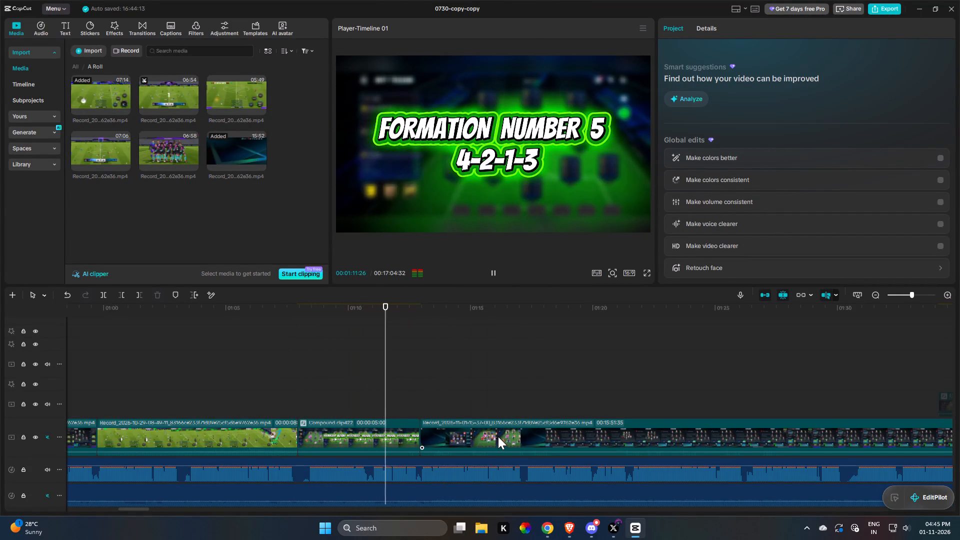
key(space)
click(447, 442)
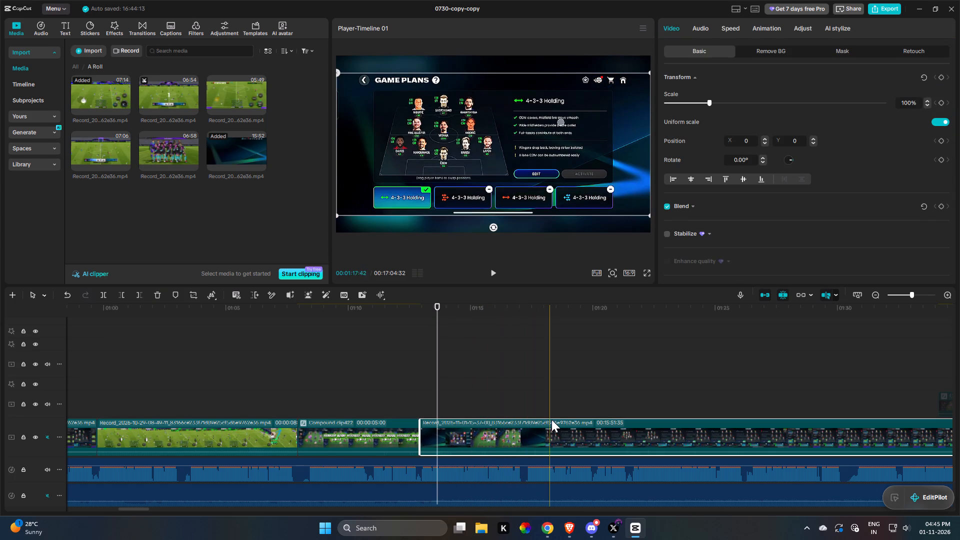
key(q)
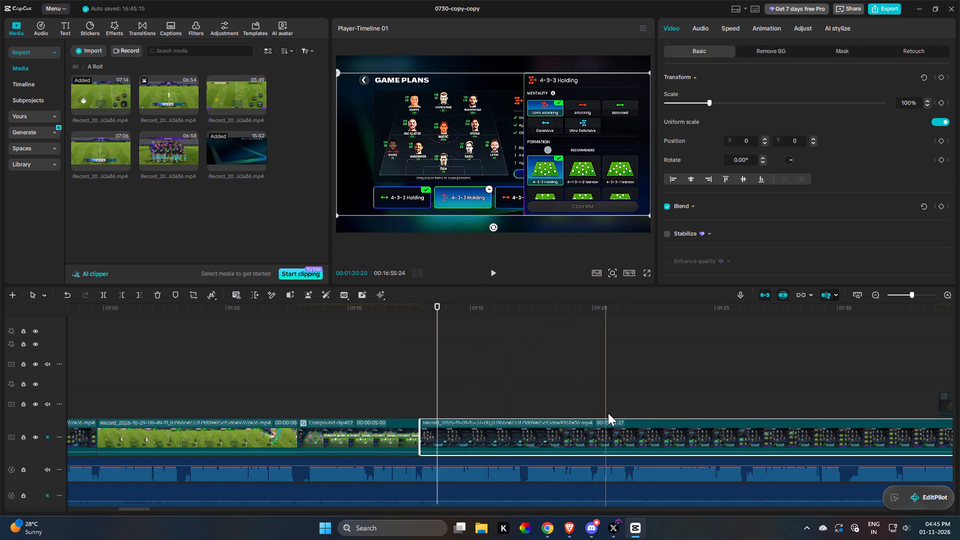
key(q)
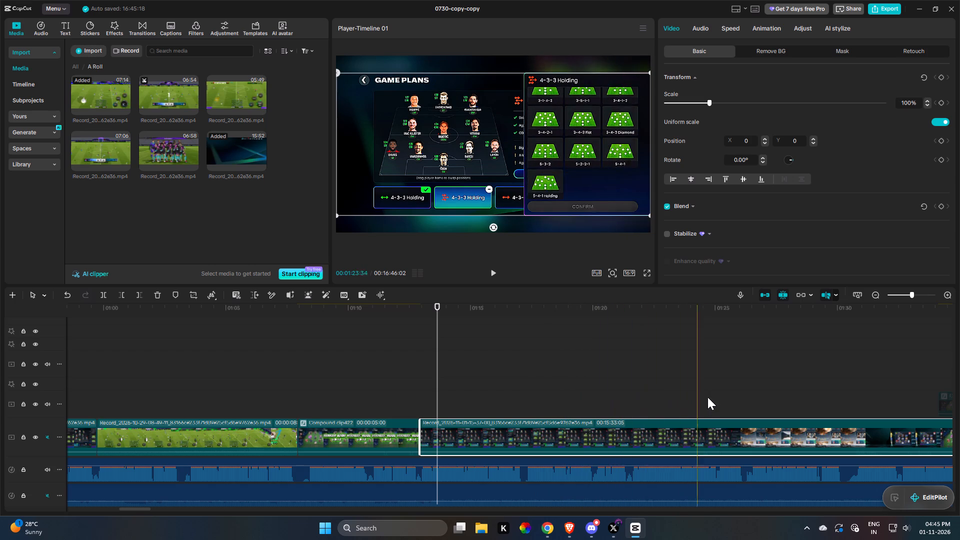
key(q)
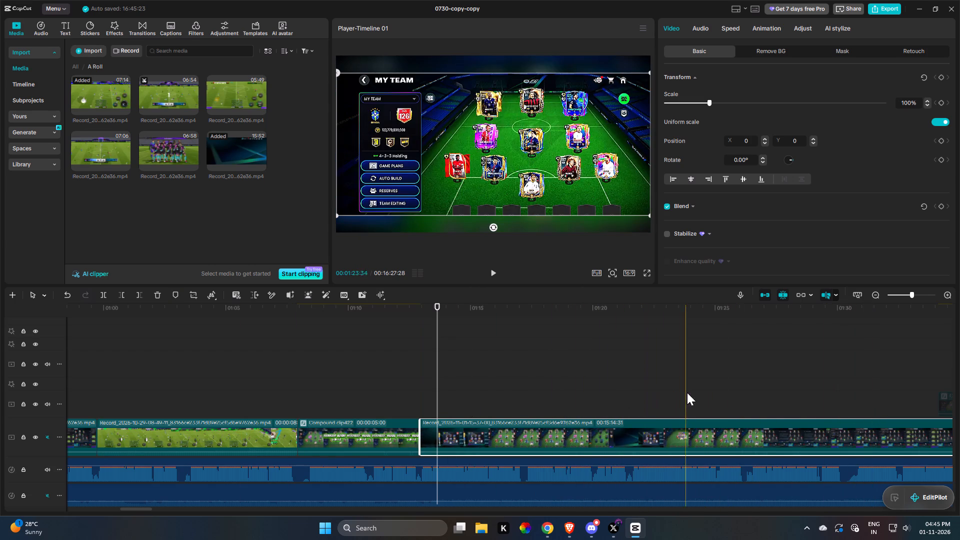
key(q)
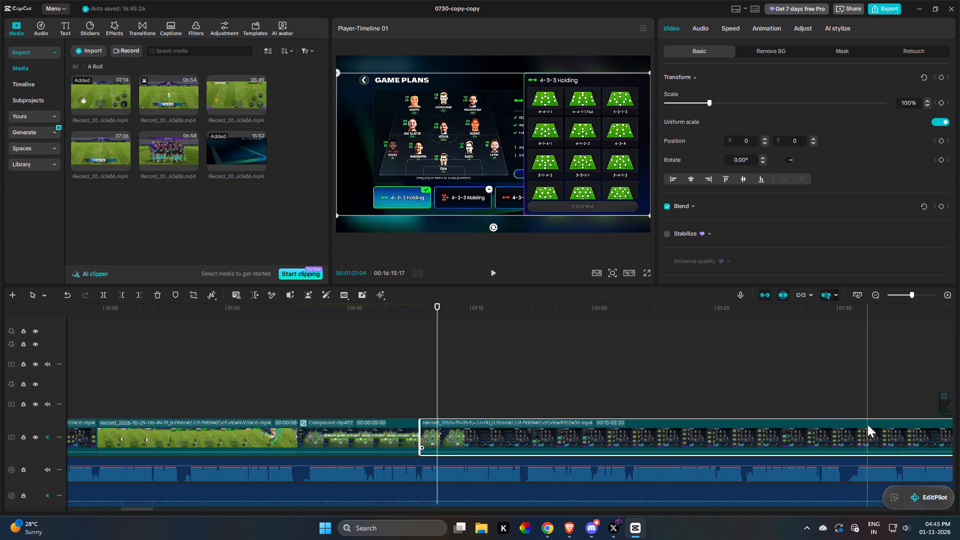
key(q)
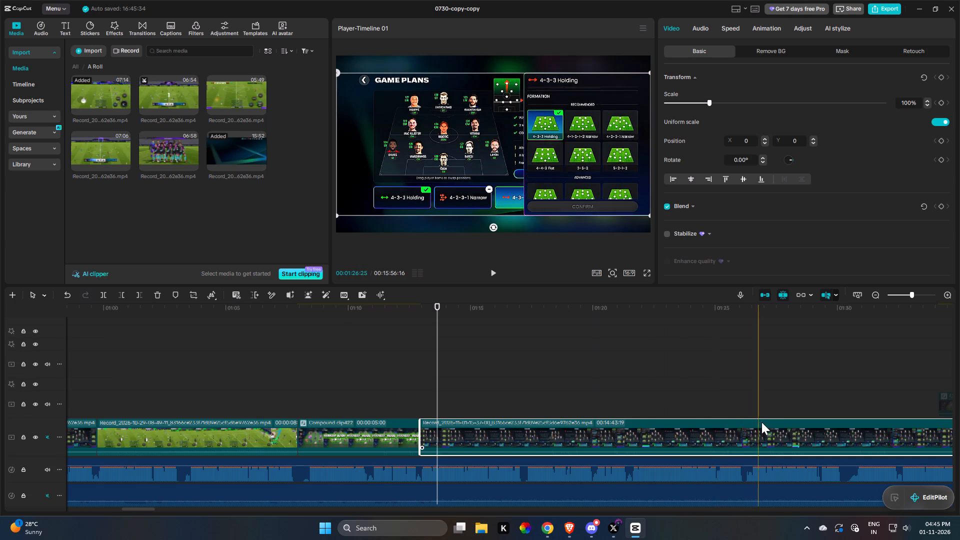
key(q)
key(q)
key(q)
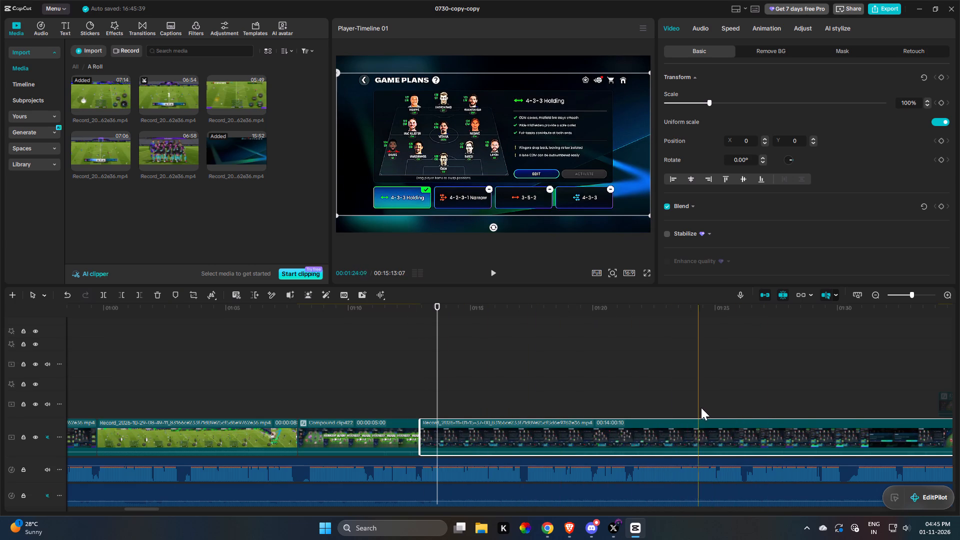
key(q)
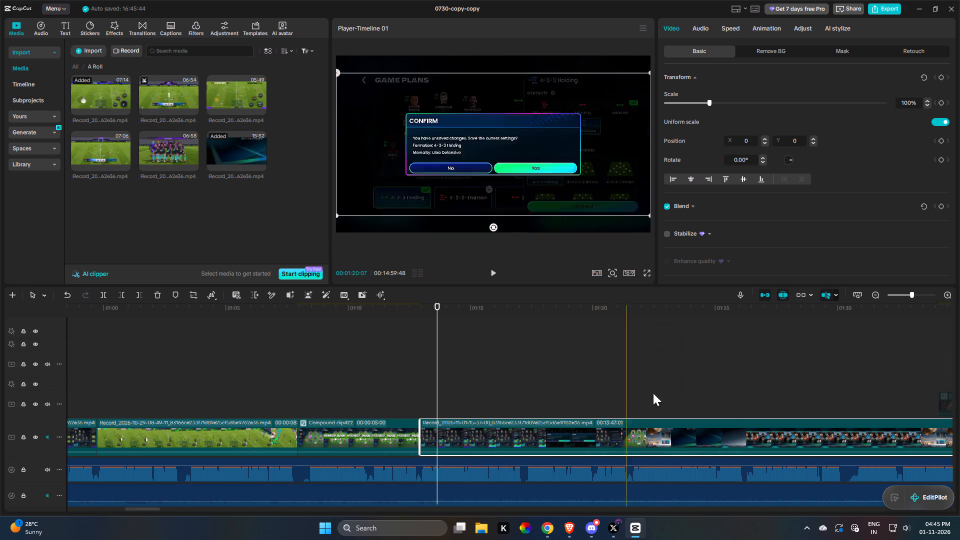
key(q)
text(QQ)
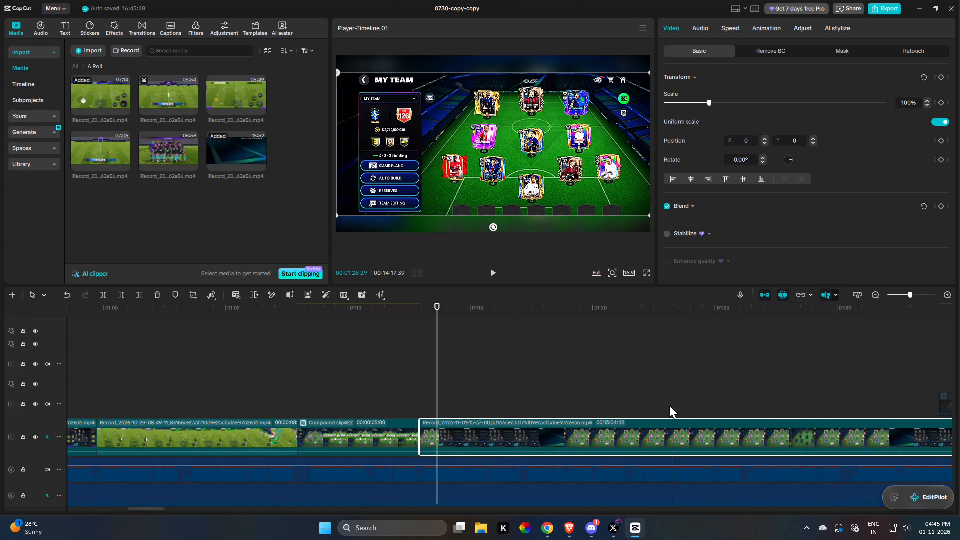
key(q)
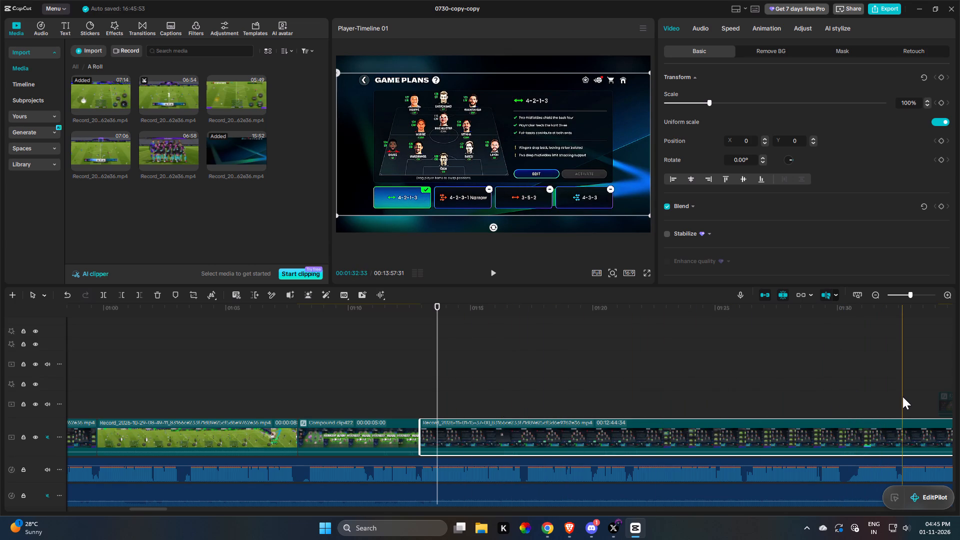
key(q)
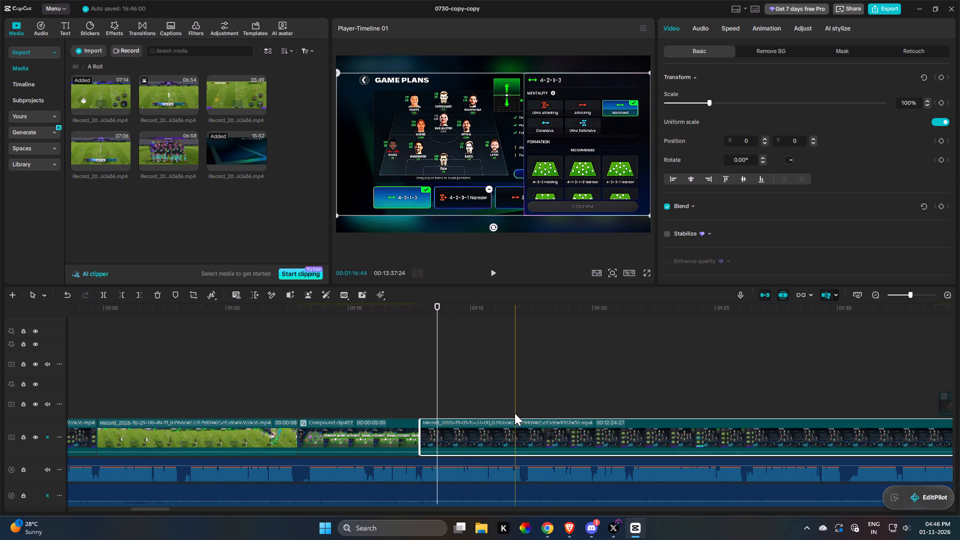
key(q)
Preview the recording's new opening and ripple-trim its start further to 12:19:10, so it begins in the scrolling formation list.
key(space)
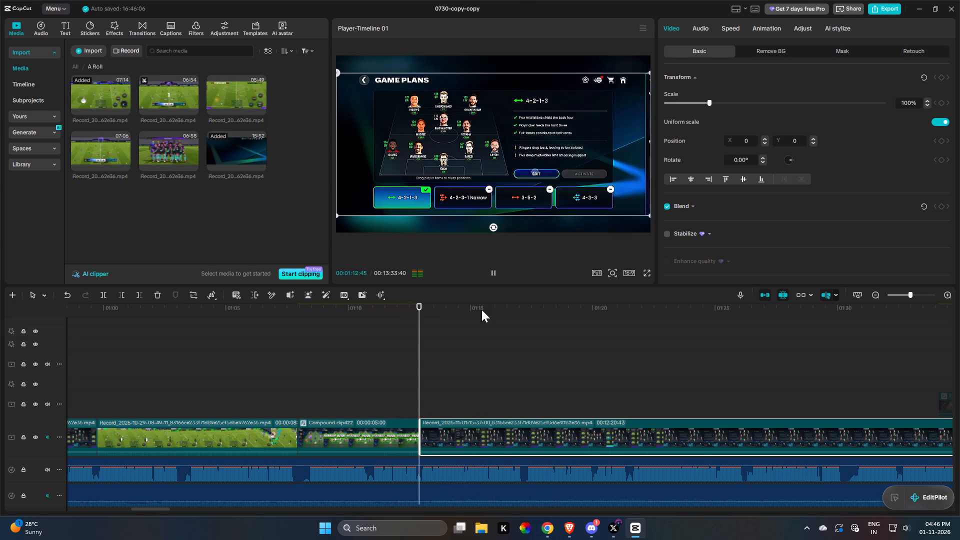
key(space)
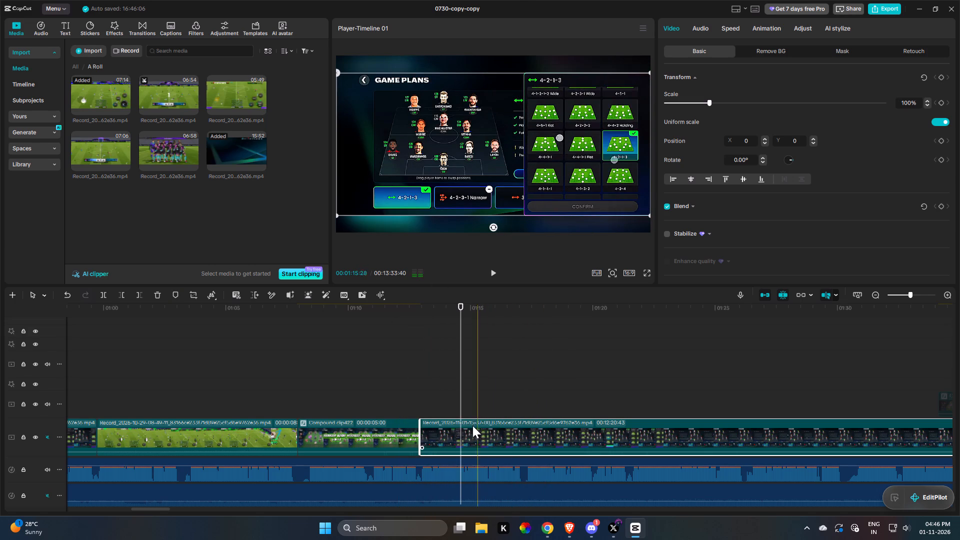
key(q)
click(417, 406)
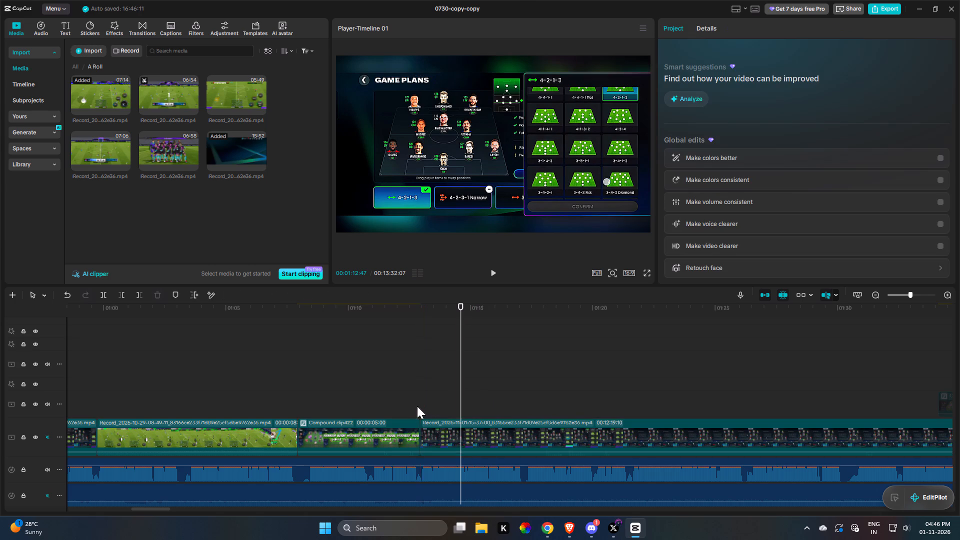
Add two transform keyframes to the recording while the formation list shows, at about 01:13:23 and 01:13:49.
key(space)
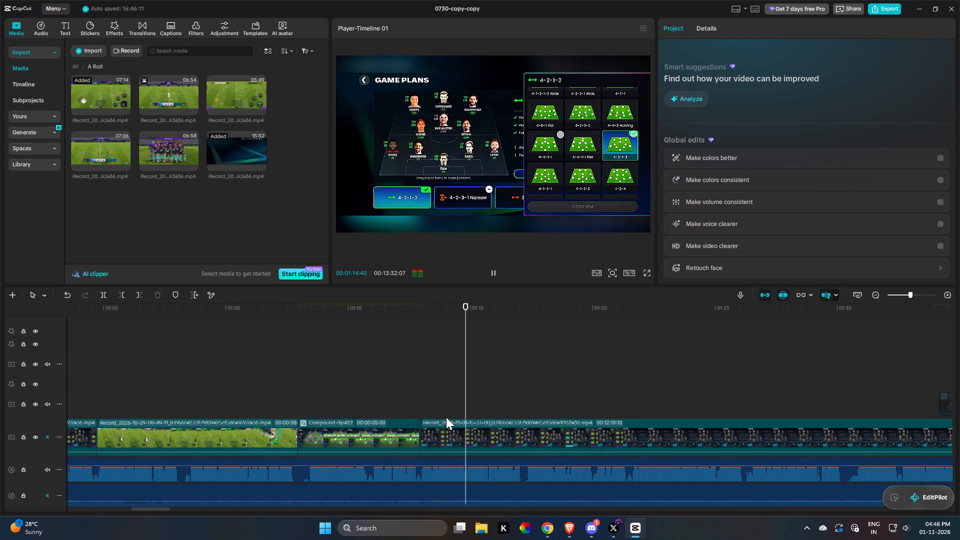
click(451, 433)
key(space)
key(space)
key(space)
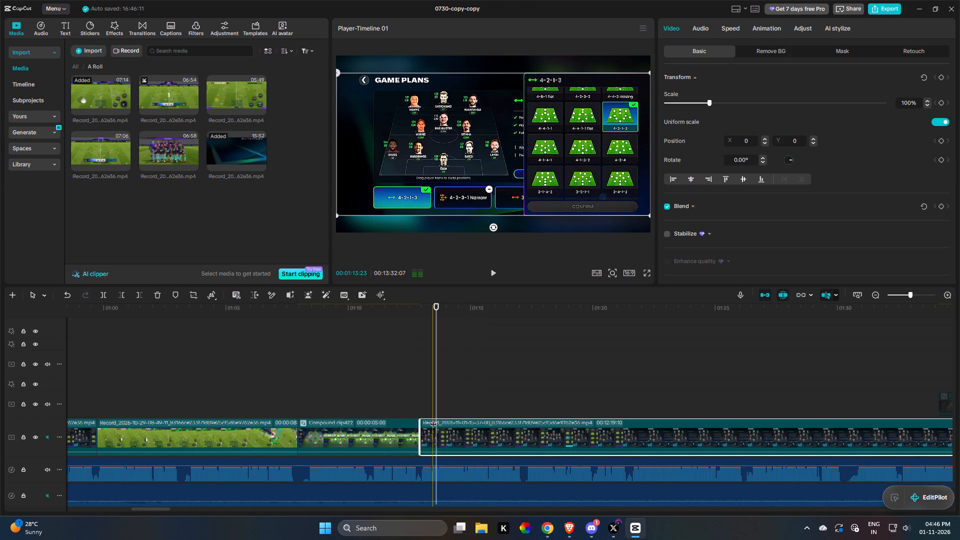
text(C)
key(space)
key(space)
key(c)
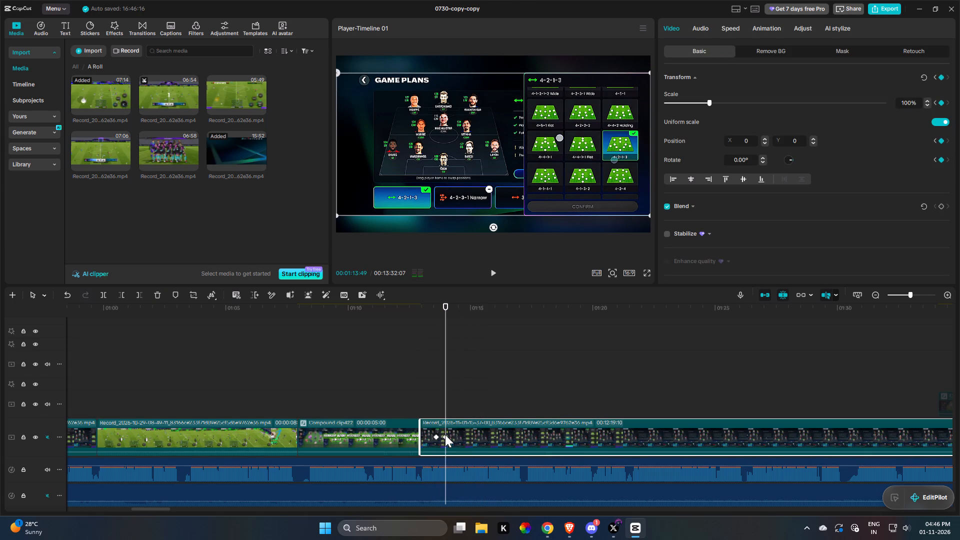
At the second keyframe, scale the recording to 406% and shift it to X -5958 to frame the 4-2-1-3 formation tile.
click(445, 434)
double_click(843, 105)
drag(596, 188, 276, 68)
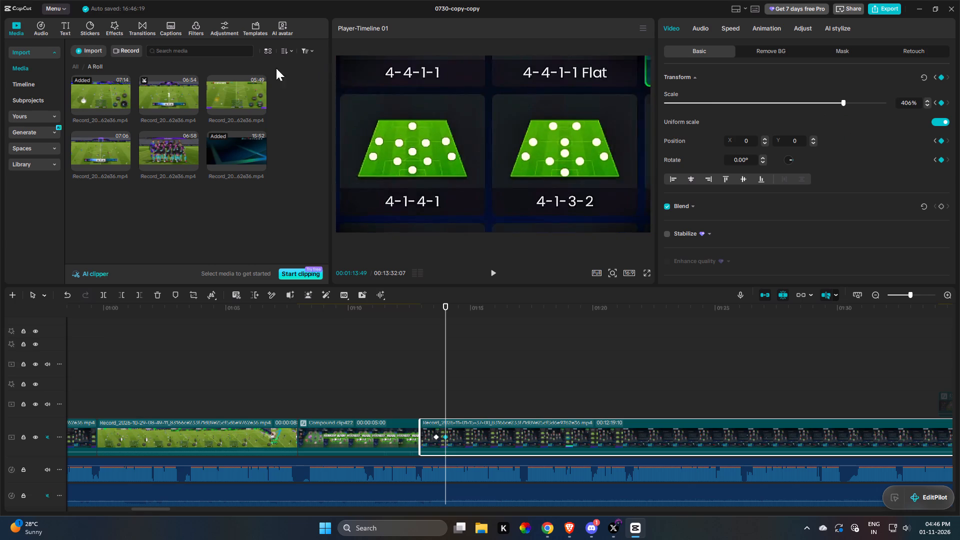
drag(276, 68, 107, 186)
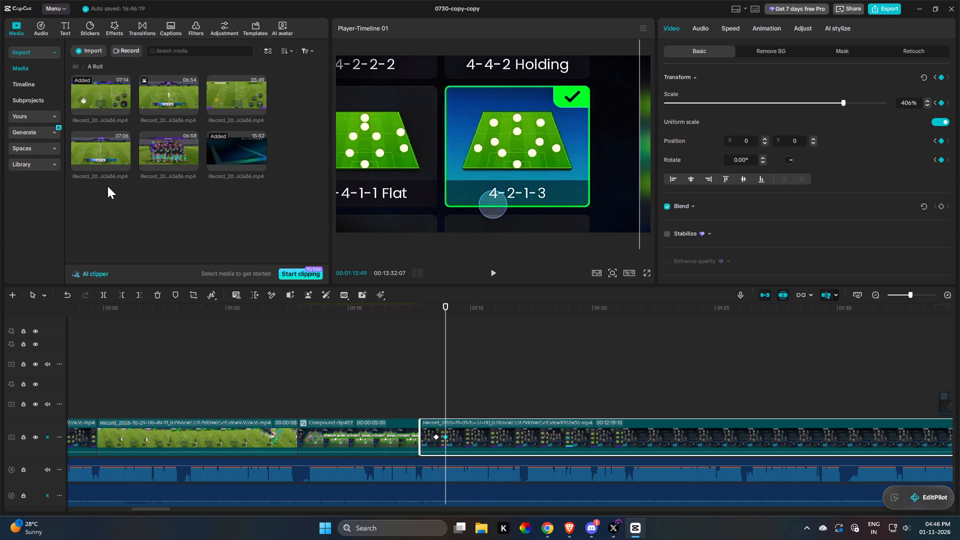
drag(107, 186, 108, 186)
Add a keyframe at about 01:17:01 to hold the zoom, and paste a copy of the first 100% keyframe shortly after it.
triple_click(415, 360)
key(space)
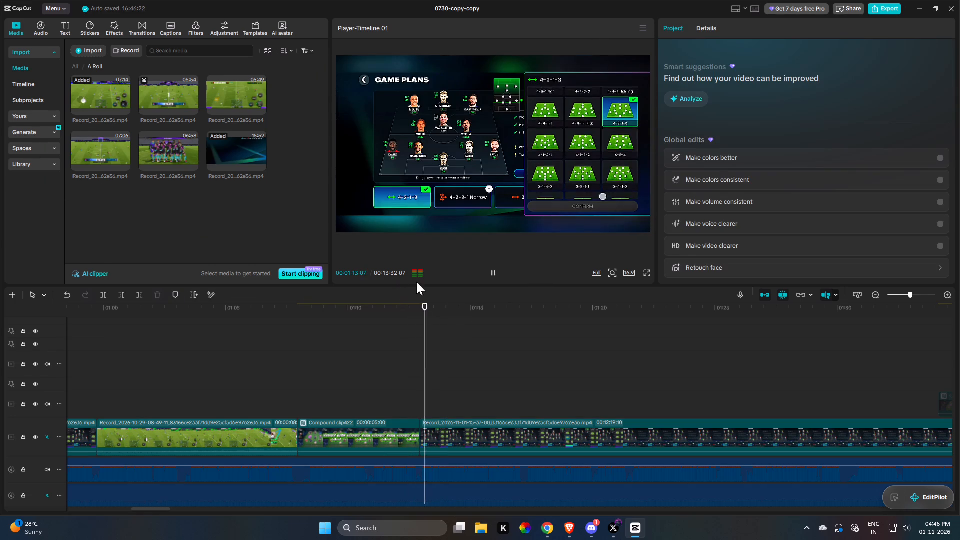
click(488, 438)
key(space)
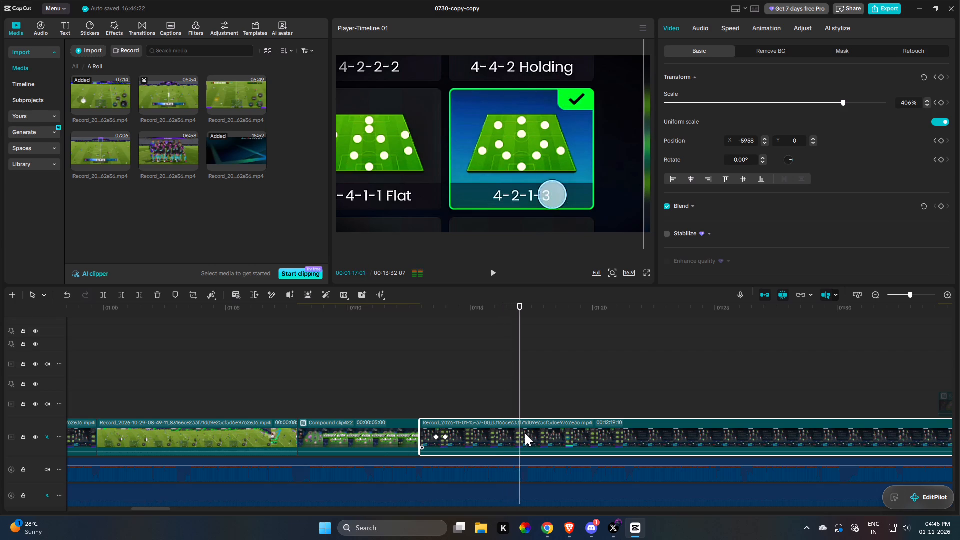
key(c)
click(435, 437)
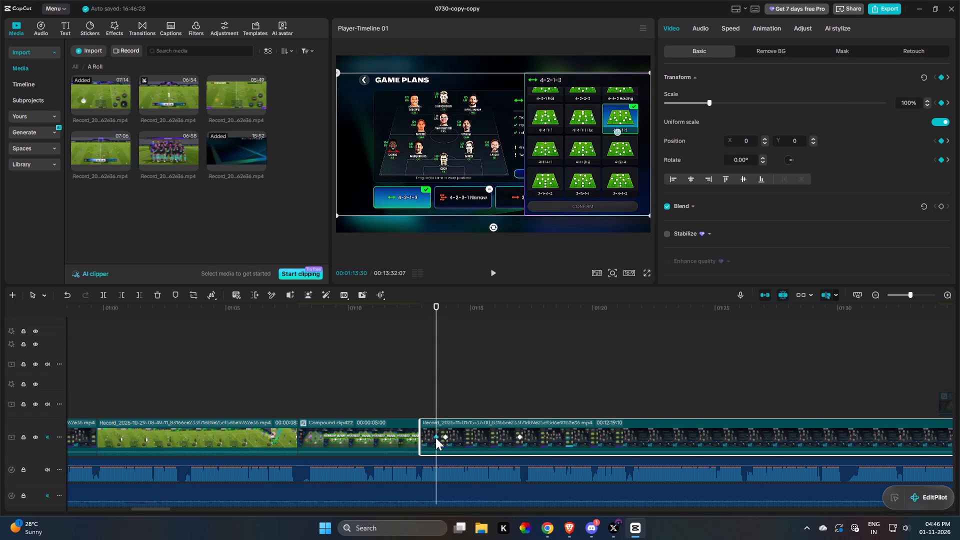
key(ctrl+c)
click(531, 411)
ctrl+click(529, 433)
key(ctrl+v)
click(521, 406)
Split the recording at about 01:21:02 on the game plans overview and trim the start of its second part to 12:03:00.
key(space)
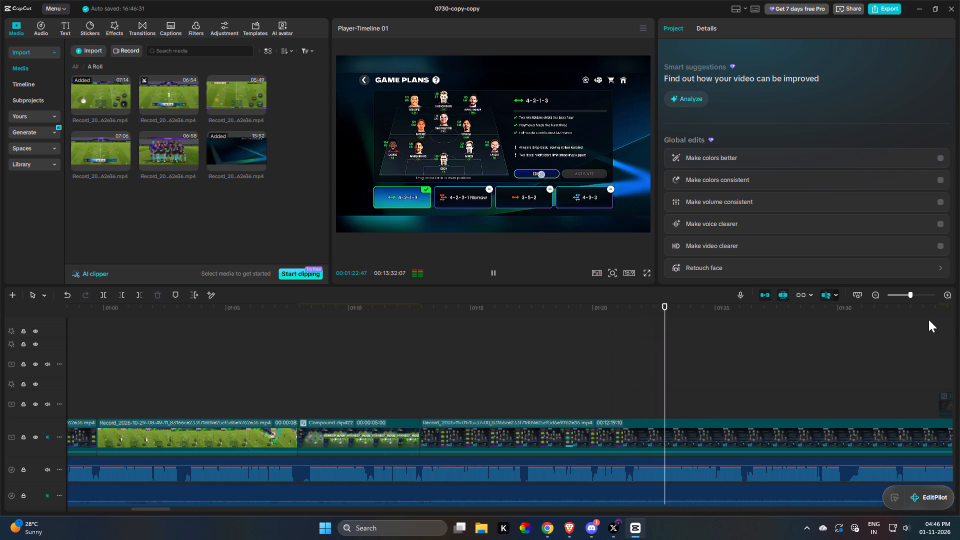
drag(725, 448, 689, 450)
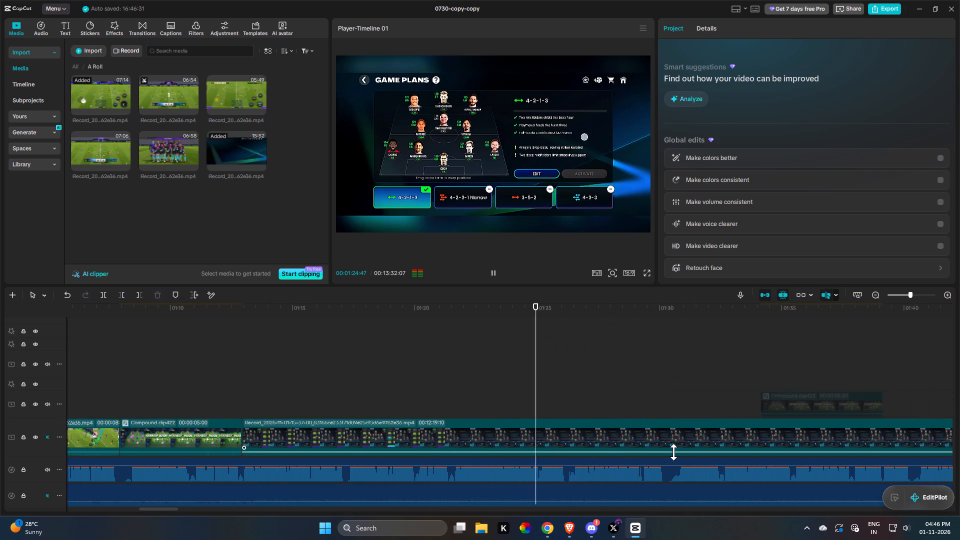
key(space)
key(space)
key(space)
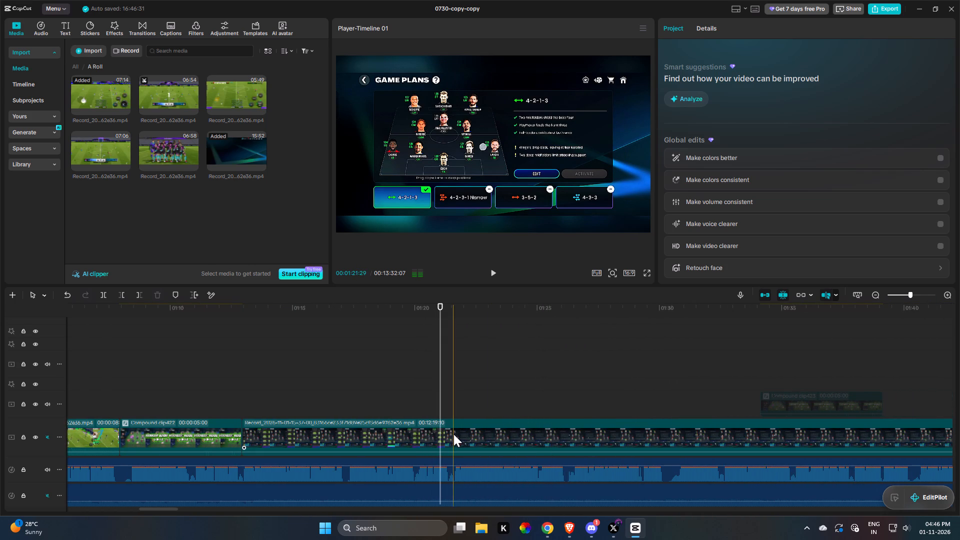
click(438, 433)
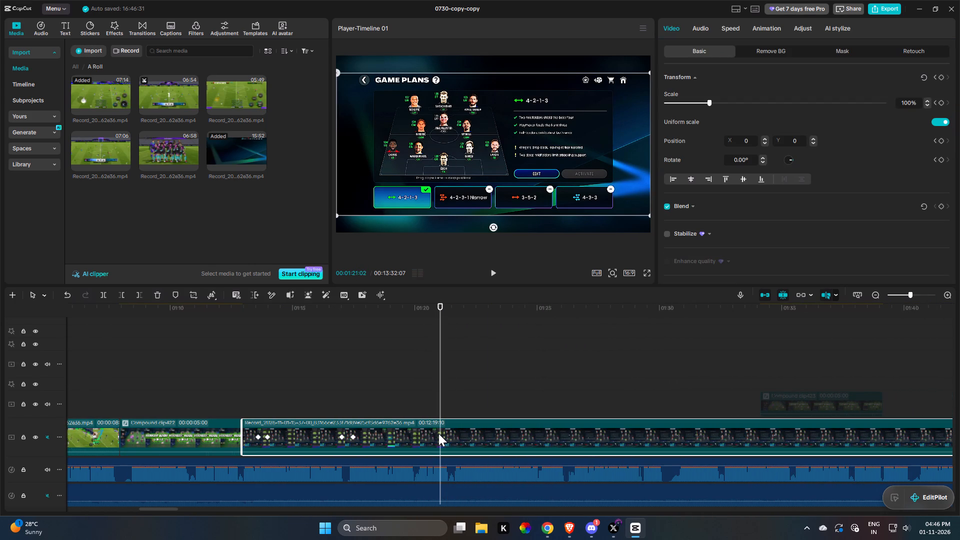
text(R)
key(space)
key(space)
drag(438, 433, 455, 432)
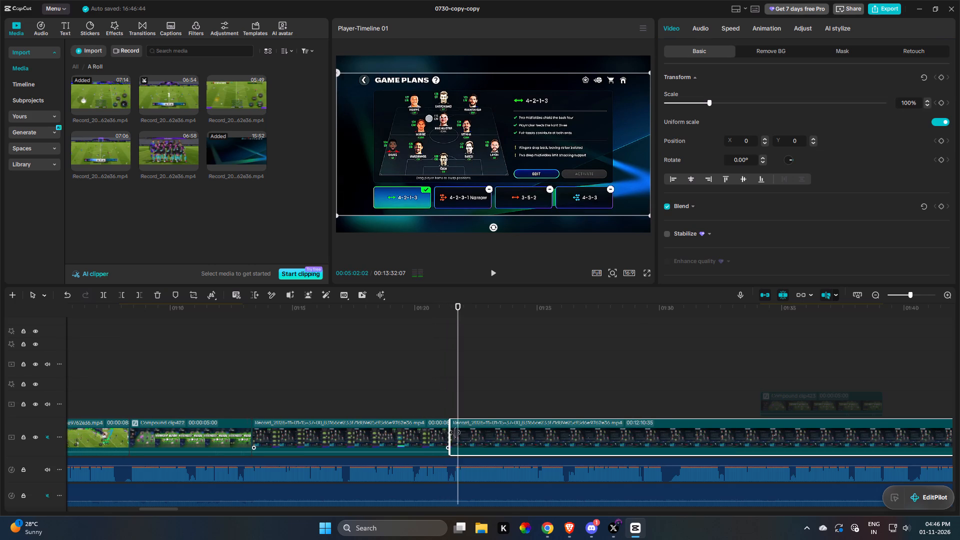
drag(455, 432, 616, 417)
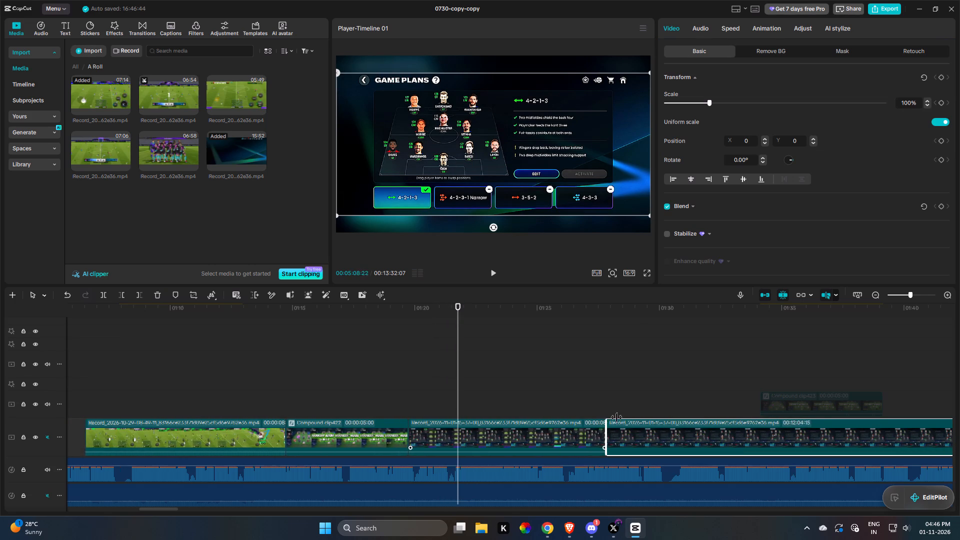
drag(616, 417, 628, 409)
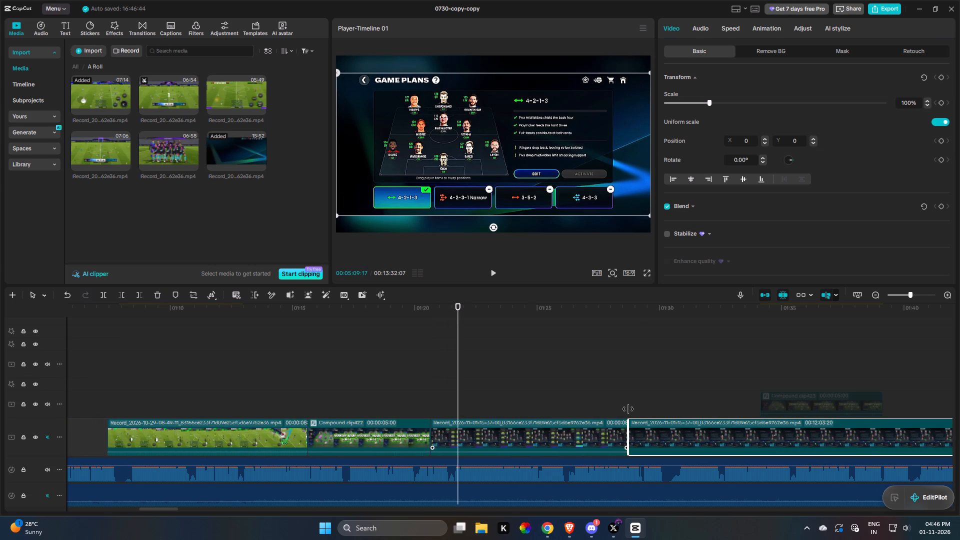
drag(628, 409, 637, 409)
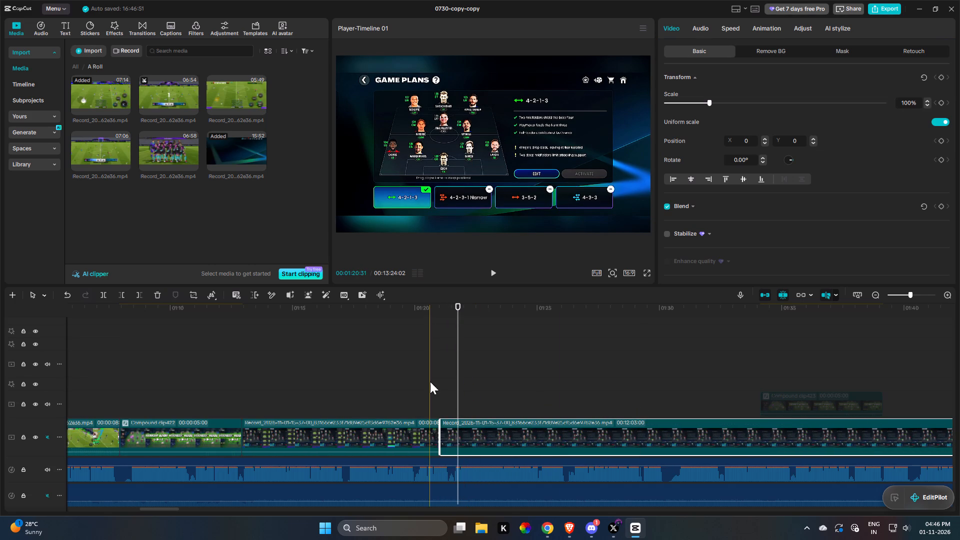
Add two closely spaced transform keyframes near the start of the recording's second part, the second at about 01:22:15.
click(430, 381)
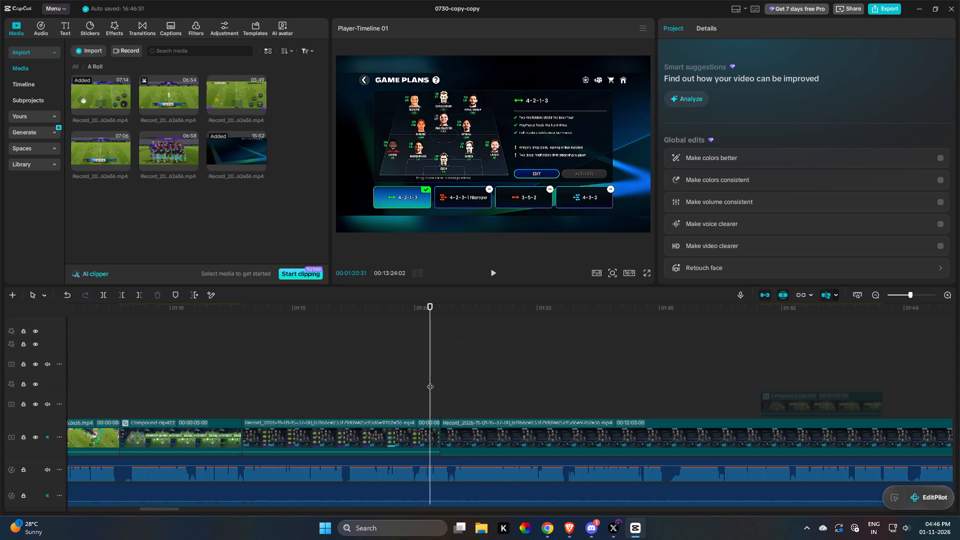
key(space)
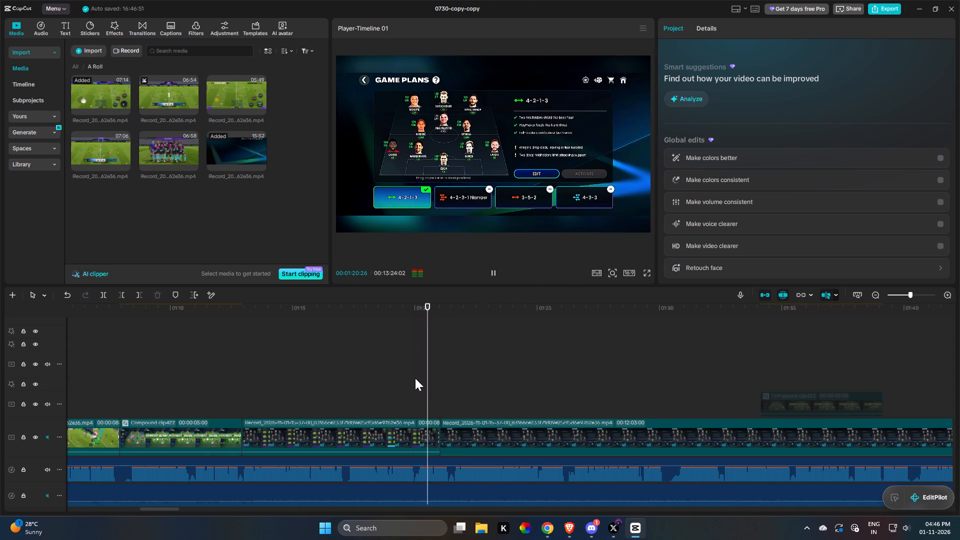
click(415, 377)
click(429, 381)
key(space)
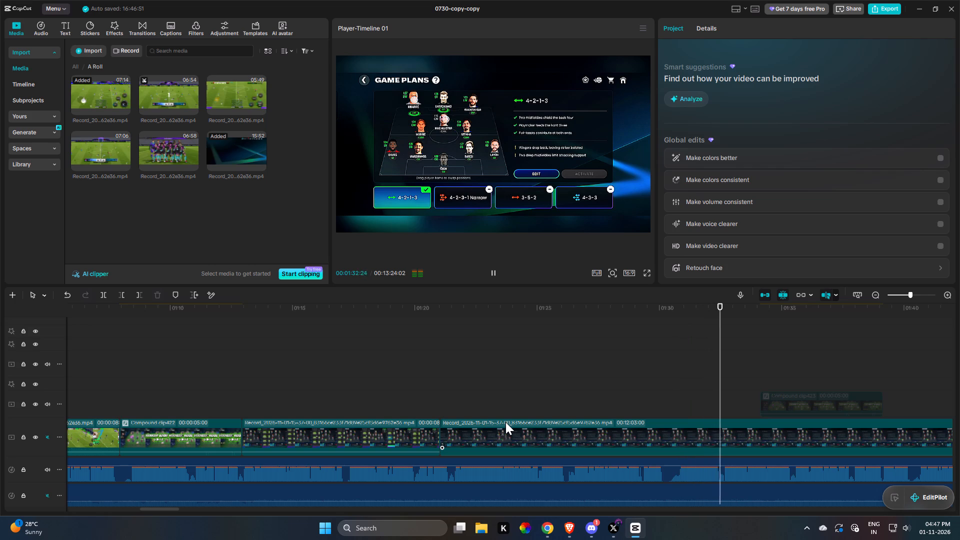
key(space)
key(space)
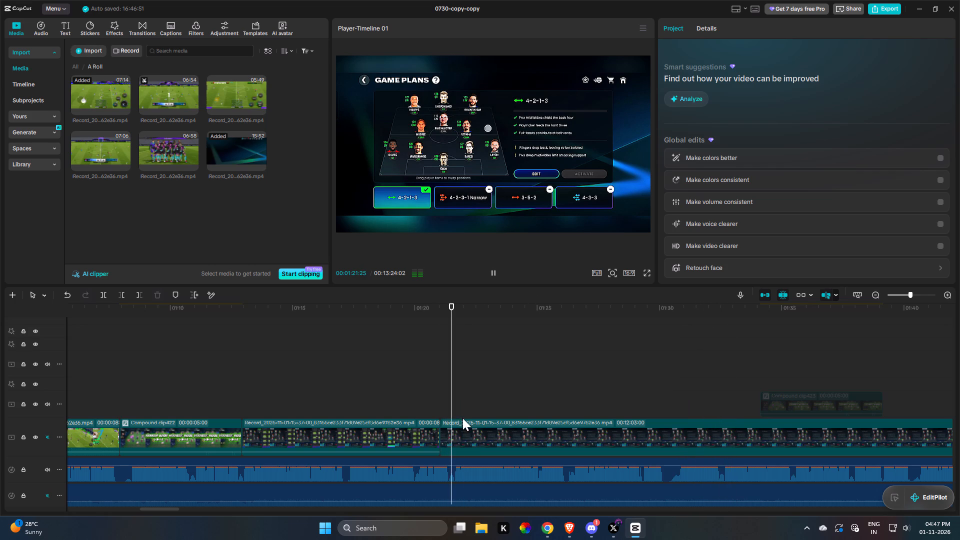
key(space)
click(459, 427)
text(C)
key(space)
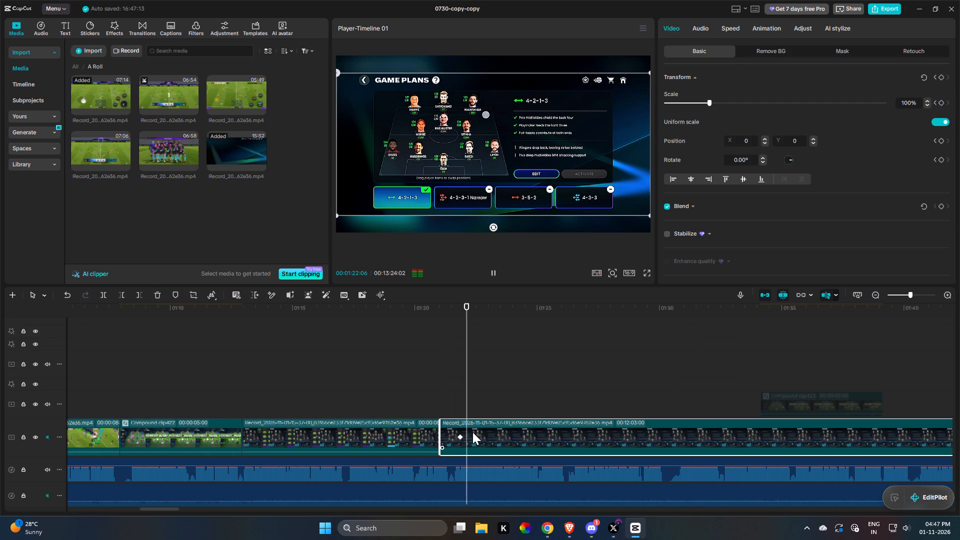
key(space)
key(c)
click(471, 434)
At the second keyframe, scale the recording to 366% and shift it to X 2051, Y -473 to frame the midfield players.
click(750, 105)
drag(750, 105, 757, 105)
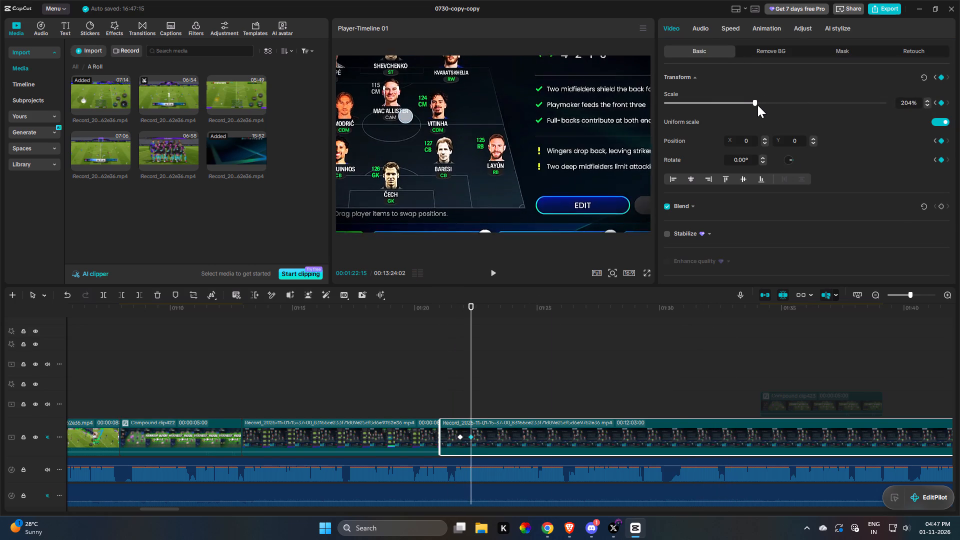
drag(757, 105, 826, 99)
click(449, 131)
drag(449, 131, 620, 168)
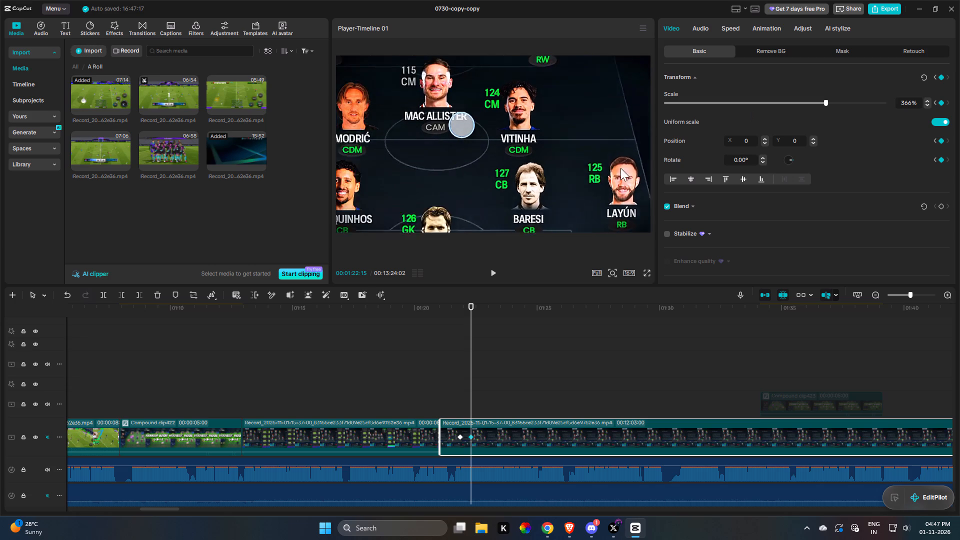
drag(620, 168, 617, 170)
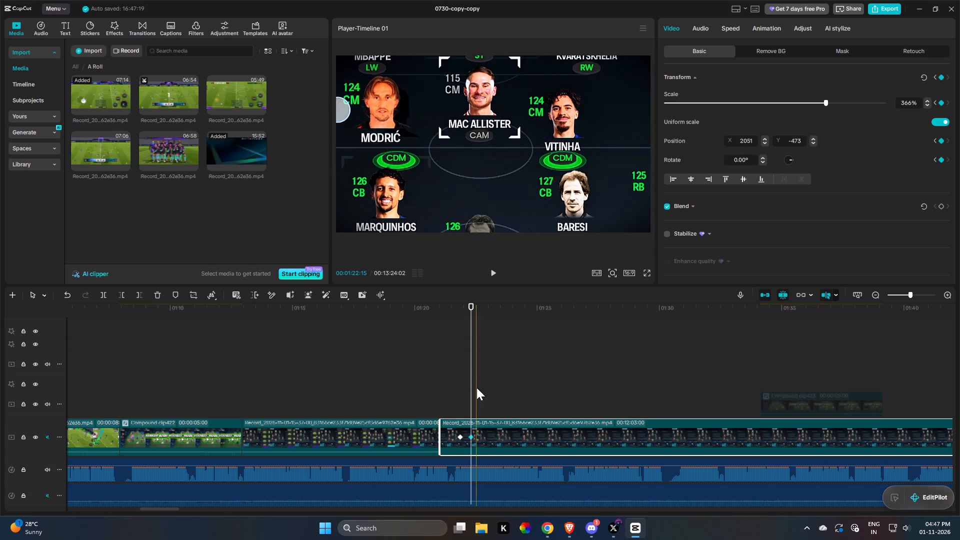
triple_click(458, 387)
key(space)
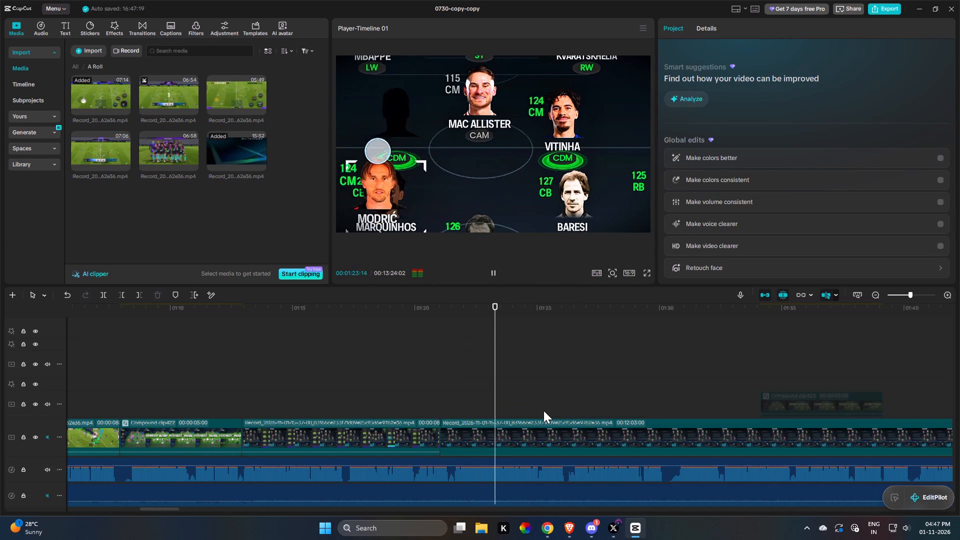
At the second keyframe, set the recording's scale to 306% and shift it to X 1615, Y -467 to centre the lineup.
click(486, 433)
click(472, 438)
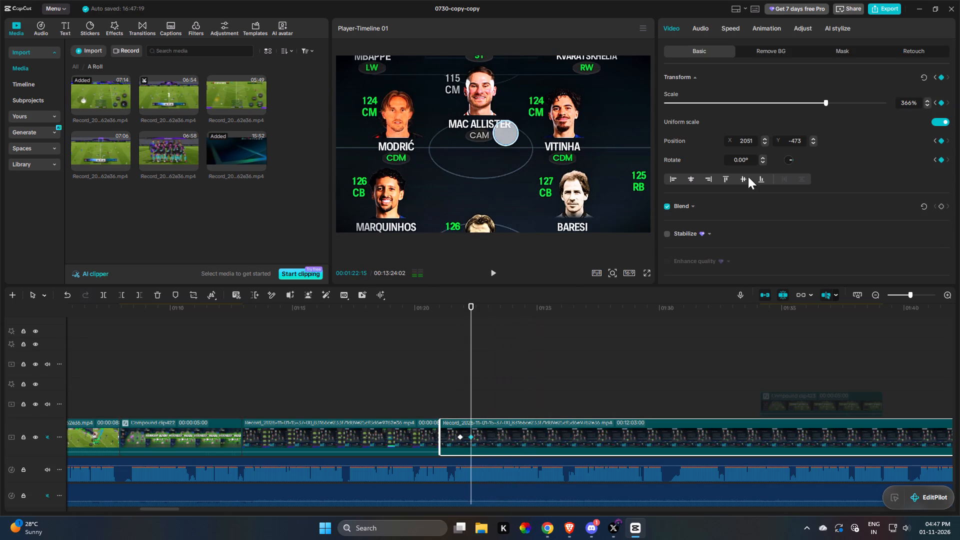
drag(808, 105, 799, 106)
drag(523, 173, 501, 170)
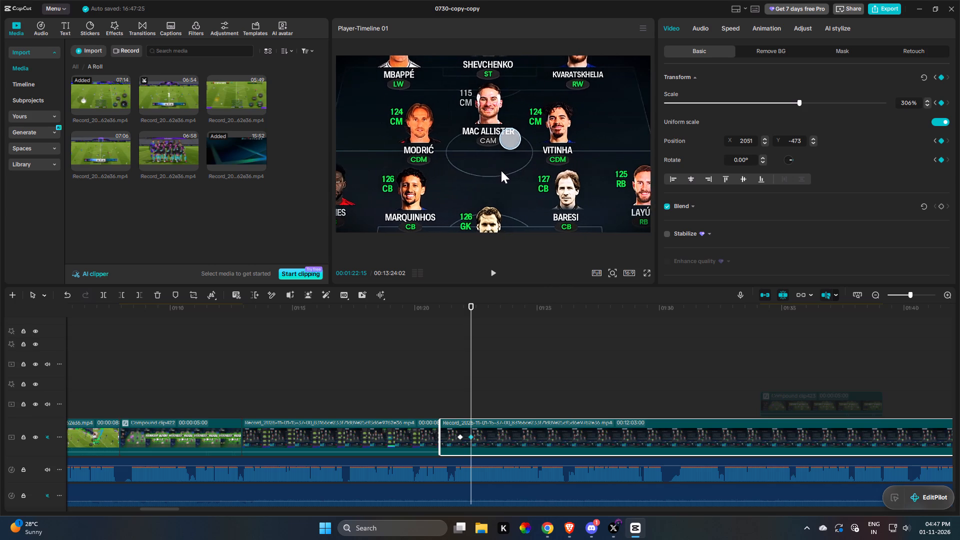
drag(501, 170, 487, 172)
triple_click(445, 362)
key(space)
key(space)
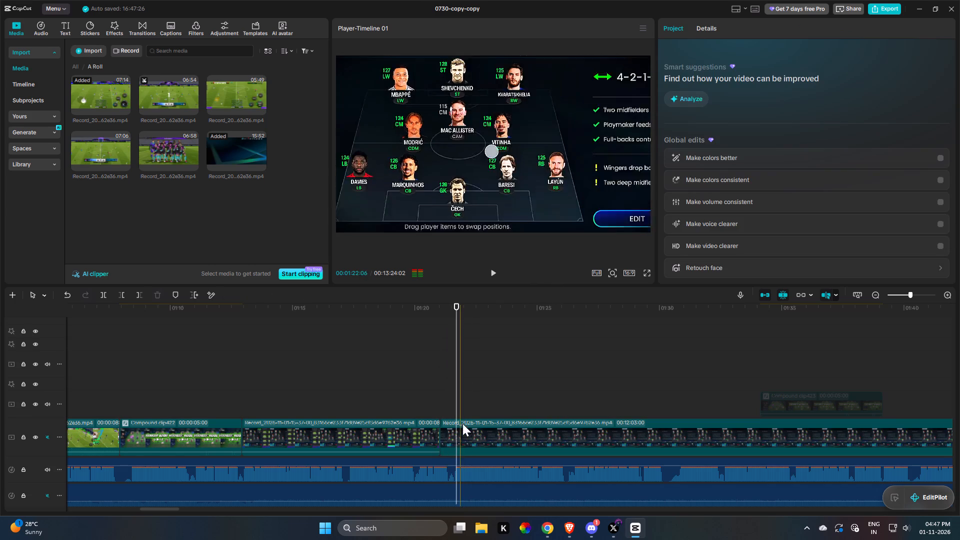
Extend the start of the recording's second part so that it lasts 12:03:16.
double_click(456, 427)
drag(442, 429, 434, 429)
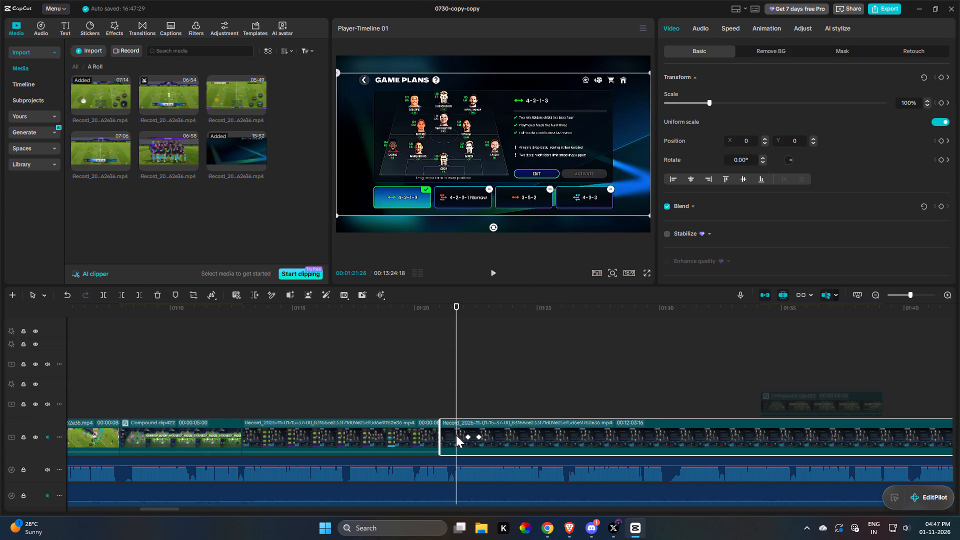
Move both lineup zoom keyframes earlier, close to the start of the clip, and play the zoom back.
drag(464, 438, 449, 438)
click(477, 437)
drag(477, 437, 466, 438)
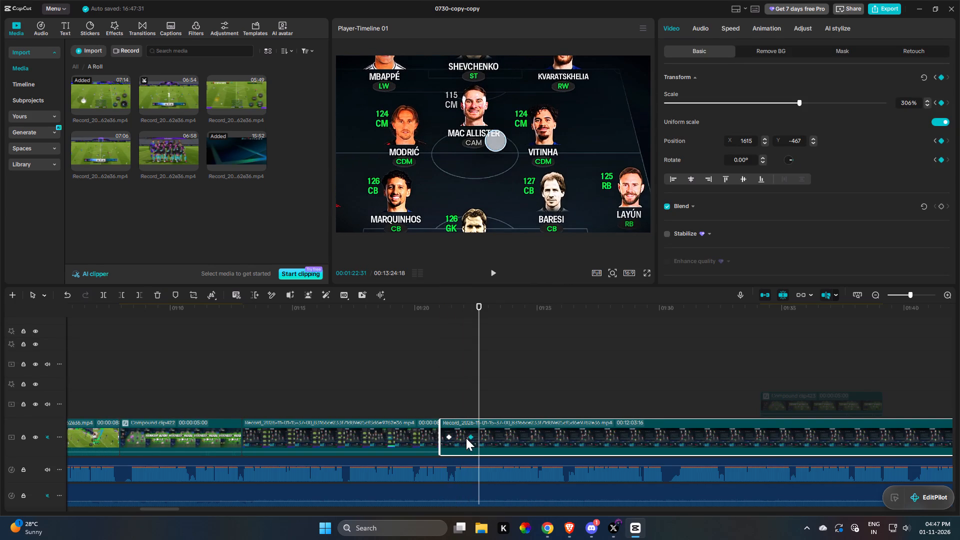
drag(466, 438, 459, 438)
click(437, 392)
key(space)
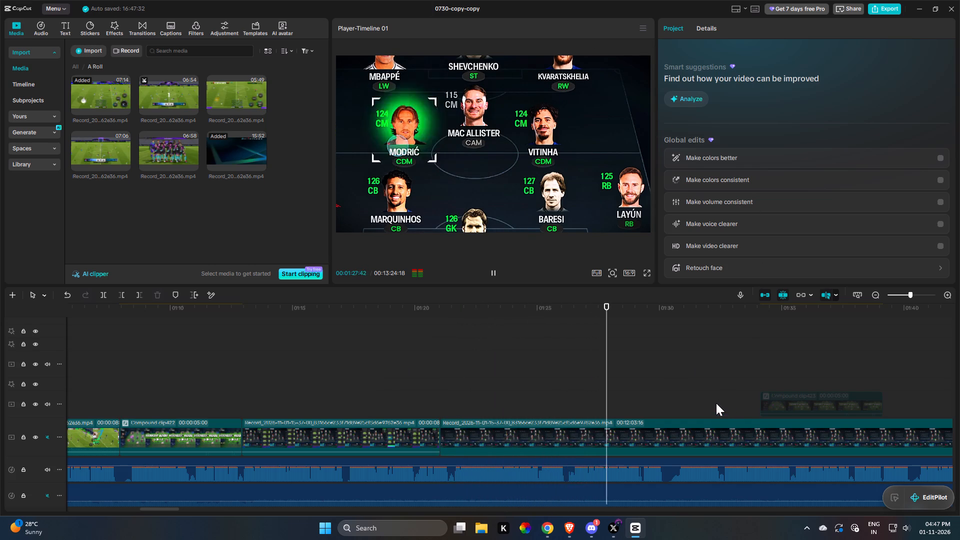
Move the 'FORMATION NUMBER 5 4-2-1-3' title compound clip later in the timeline, to start at about 01:52.
drag(712, 395, 672, 419)
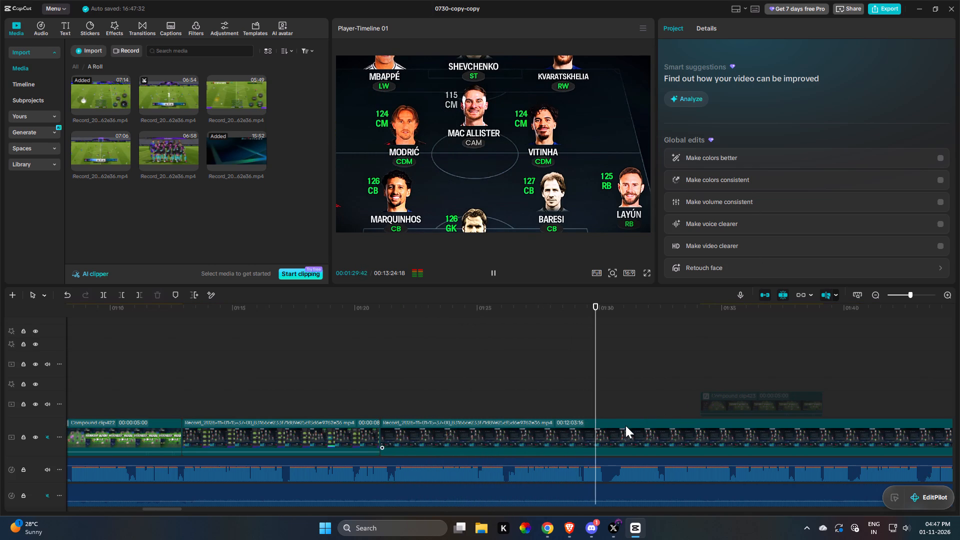
click(616, 433)
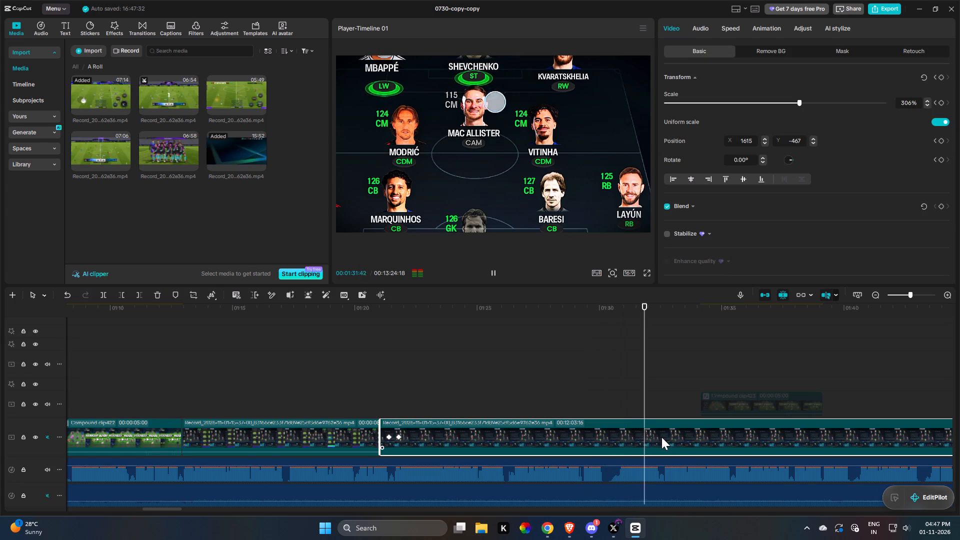
drag(675, 440, 665, 458)
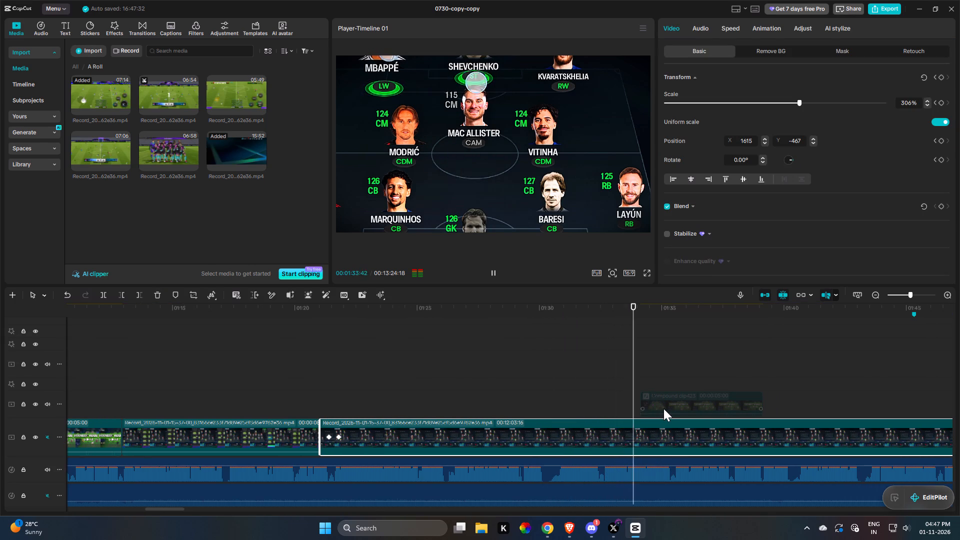
drag(663, 408, 959, 412)
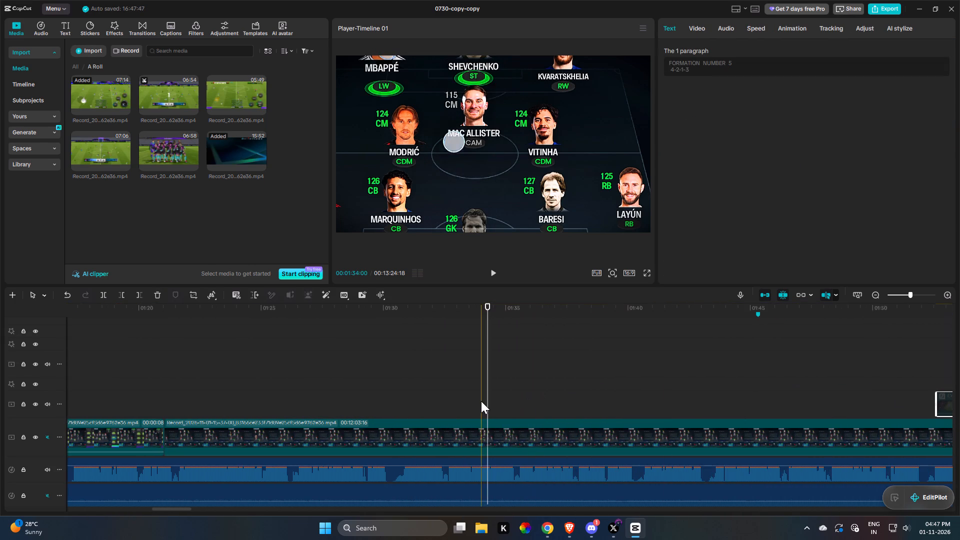
Split the zoomed game-plan recording at about 01:35:22.
key(space)
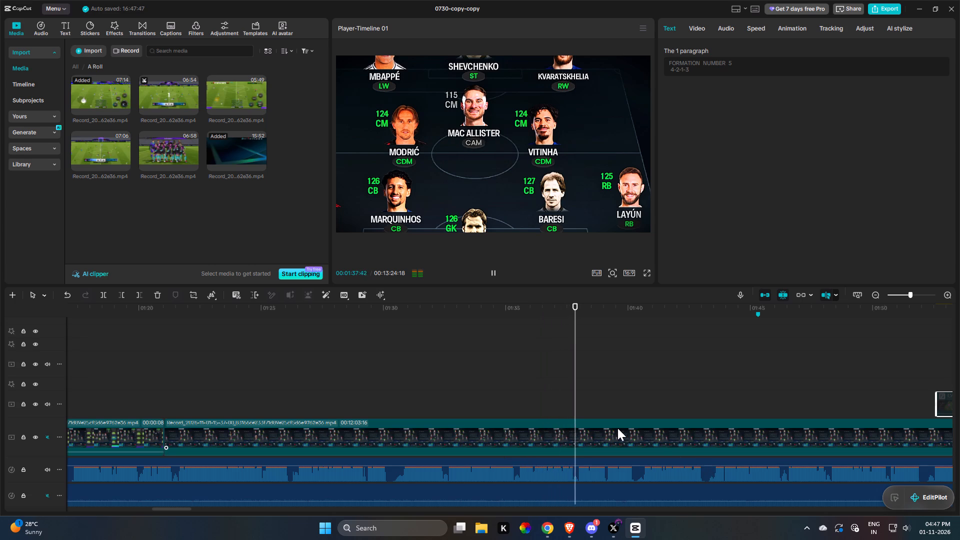
key(space)
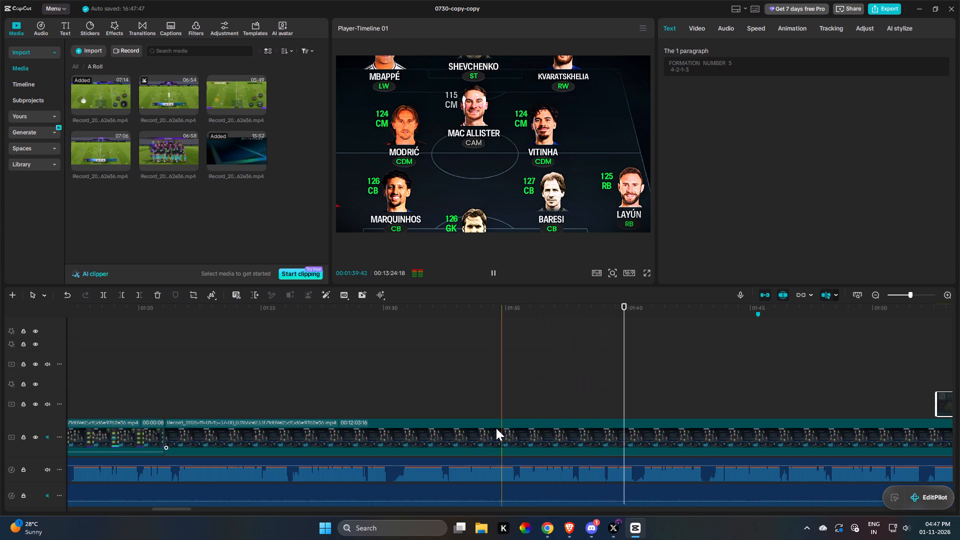
key(space)
key(space)
triple_click(517, 435)
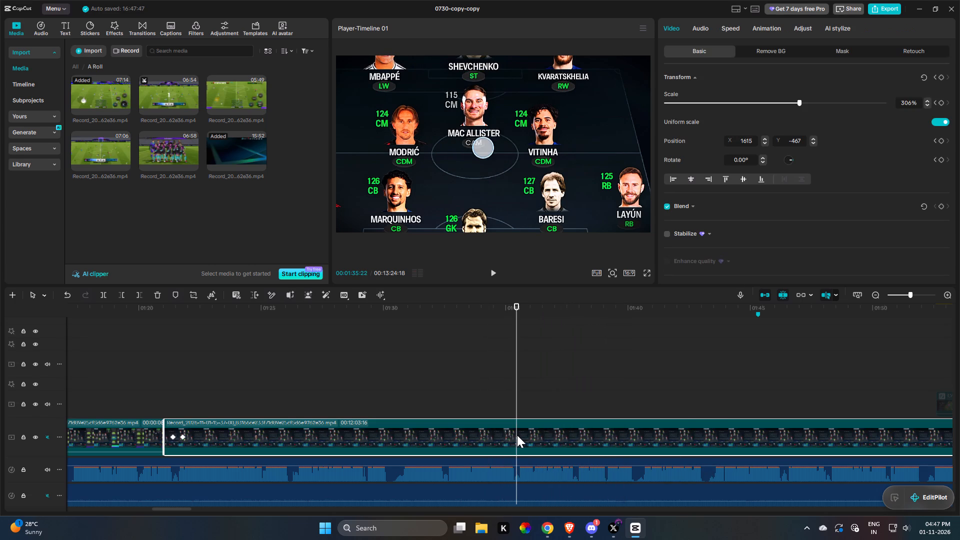
key(r)
Combine the two keyframed game-plan parts before the split into one compound clip.
drag(391, 415, 273, 393)
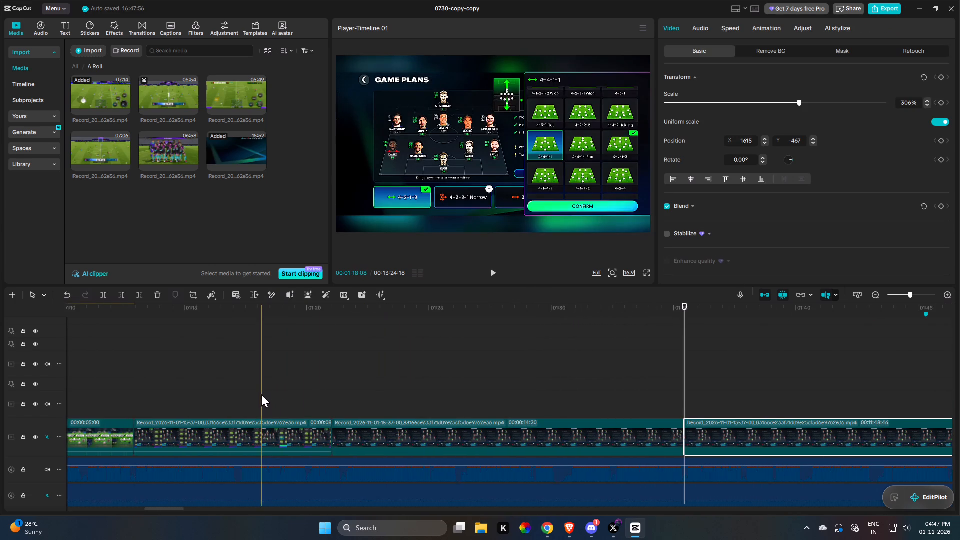
drag(262, 394, 360, 431)
key(g)
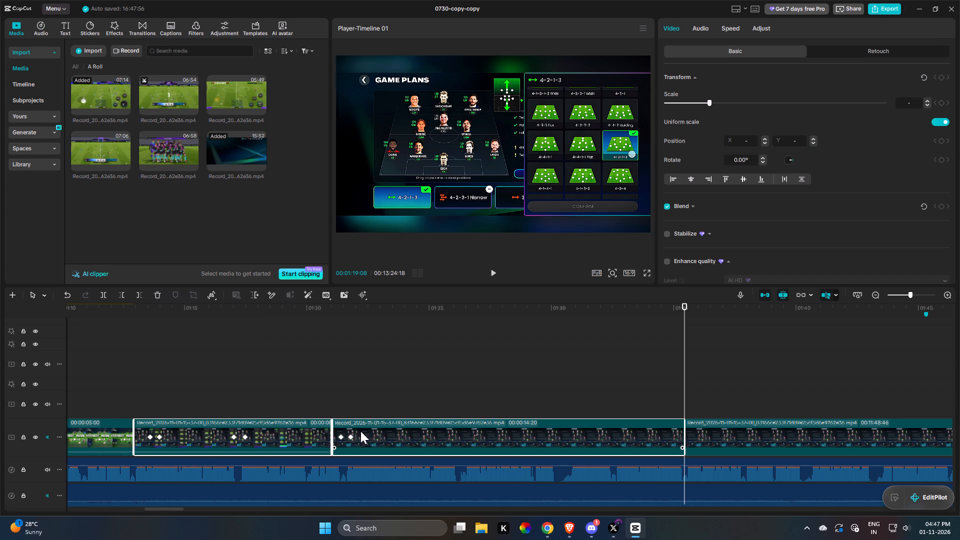
Insert the 05:49 gameplay recording from A Roll directly after the game-plan compound clip, at about 01:35:22.
drag(549, 415, 574, 410)
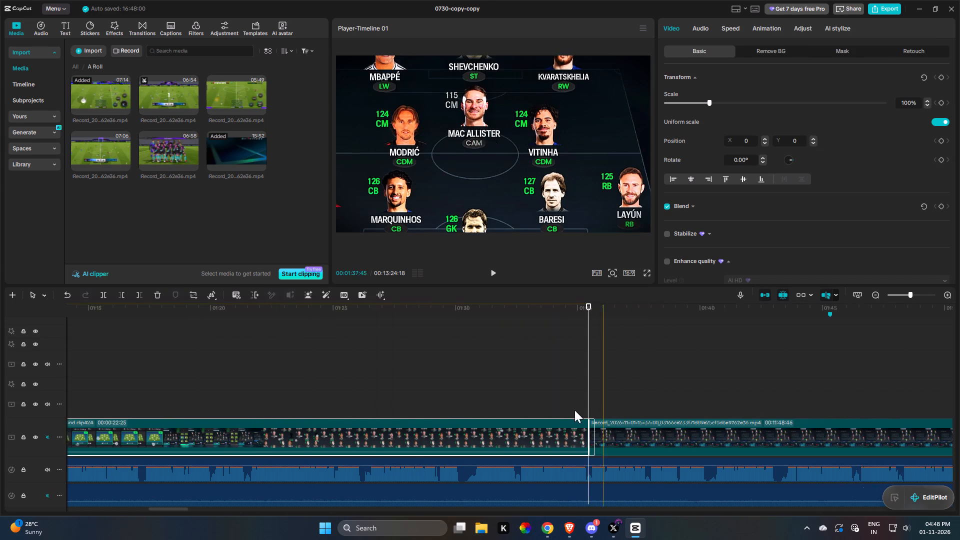
drag(574, 410, 289, 256)
drag(230, 91, 458, 440)
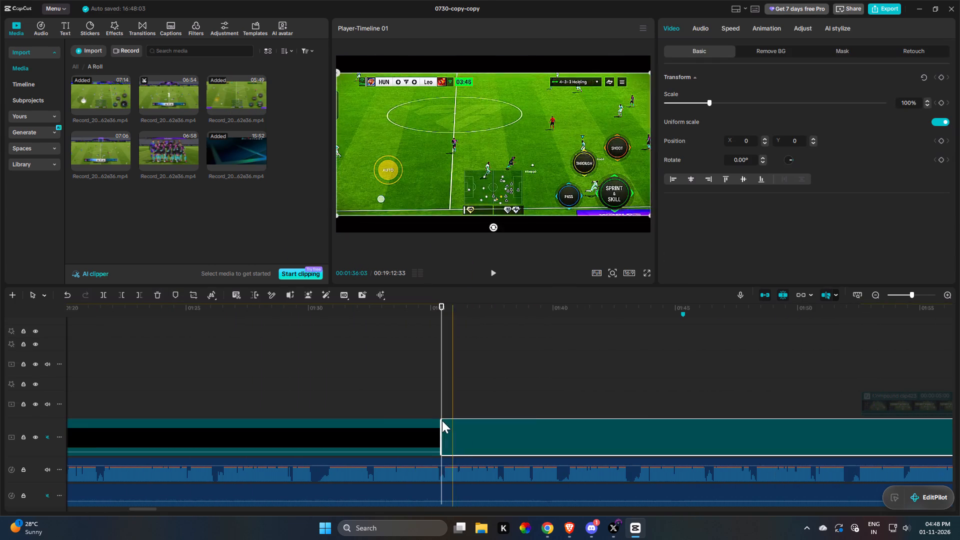
drag(429, 420, 345, 442)
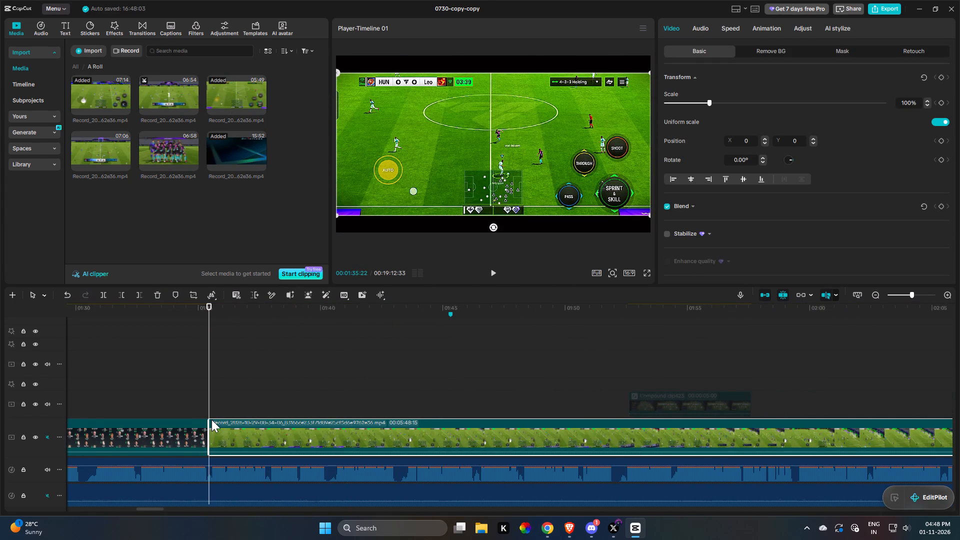
Ripple-trim the start of the inserted gameplay recording in successive passes to shorten the clip to about 02:13:47, opening on the second-half attack.
key(space)
key(space)
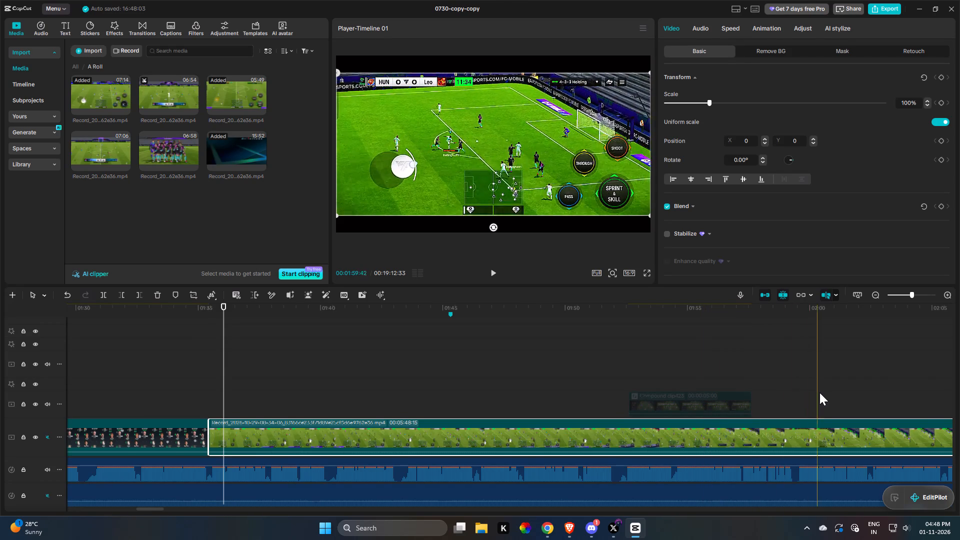
key(q)
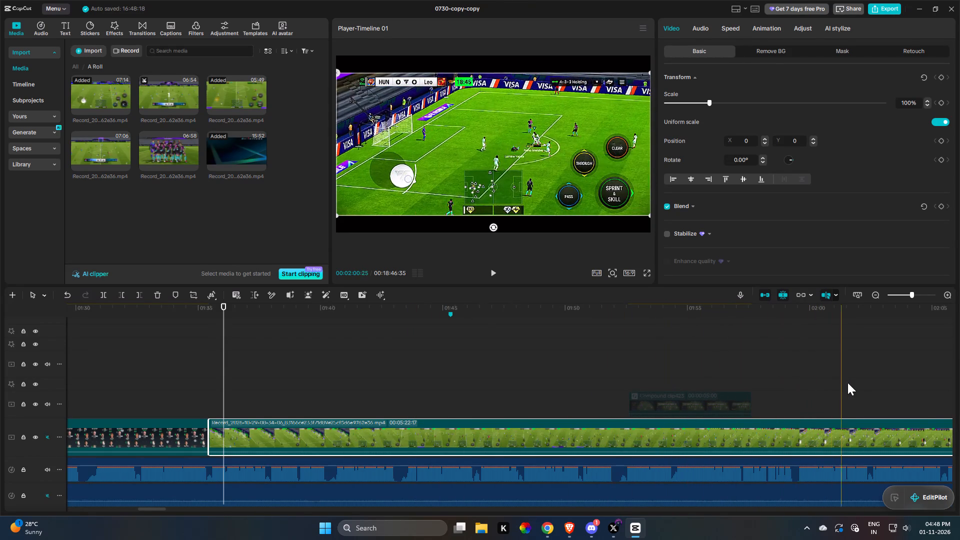
key(q)
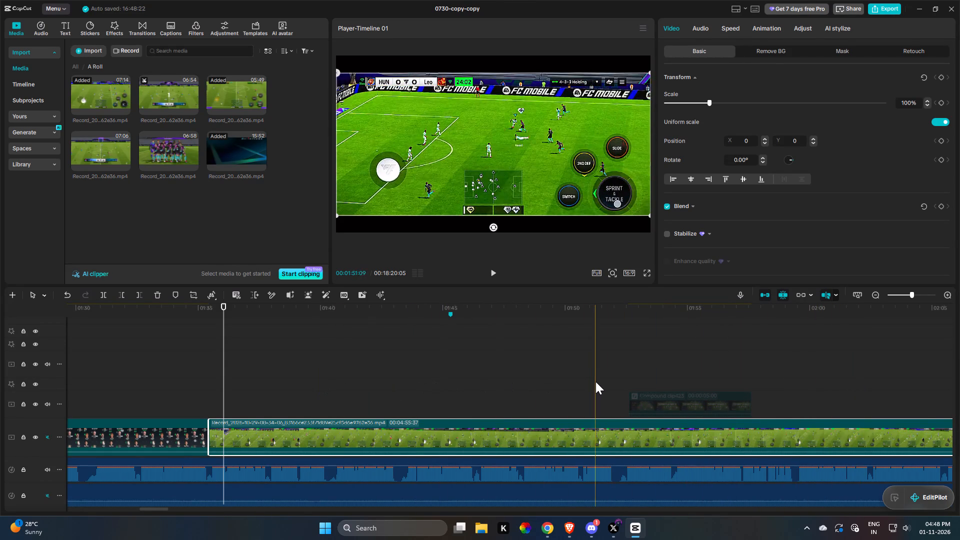
key(q)
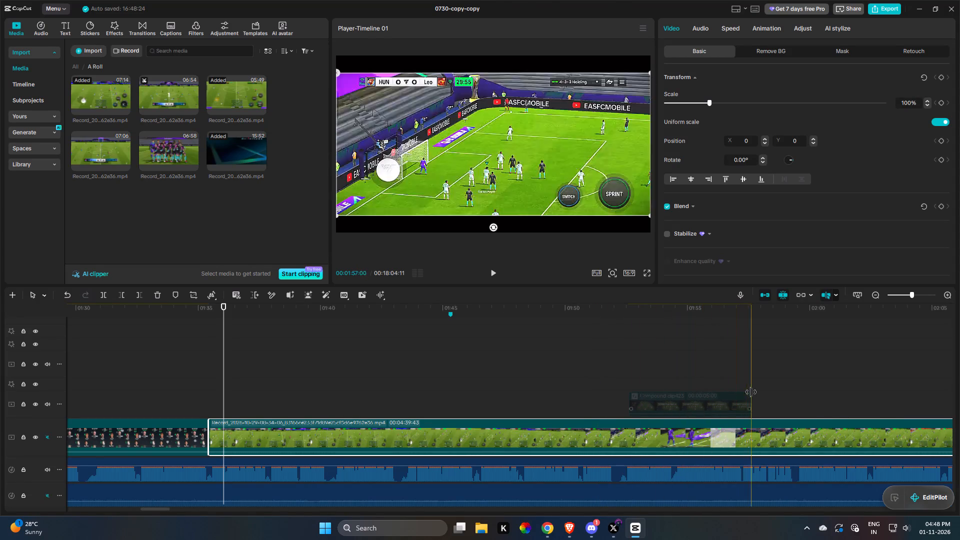
key(q)
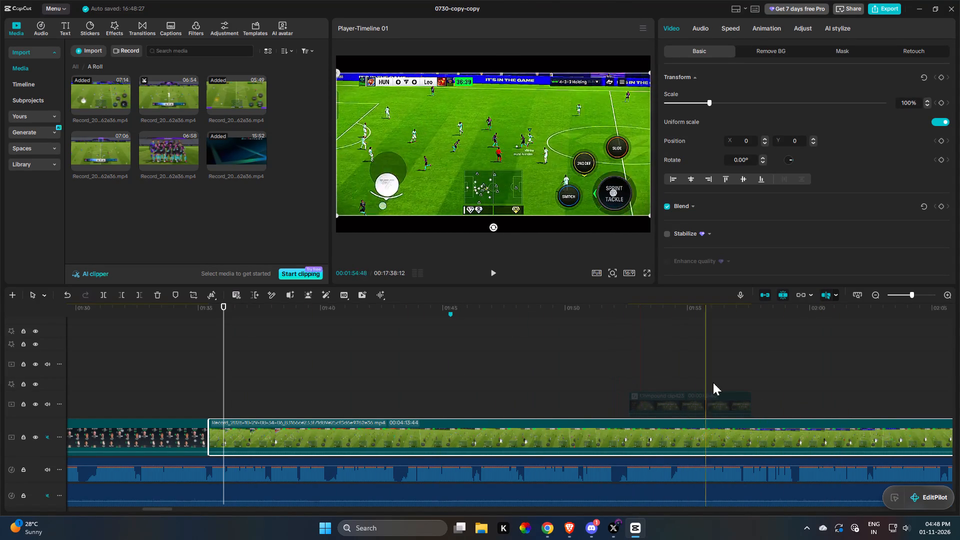
key(q)
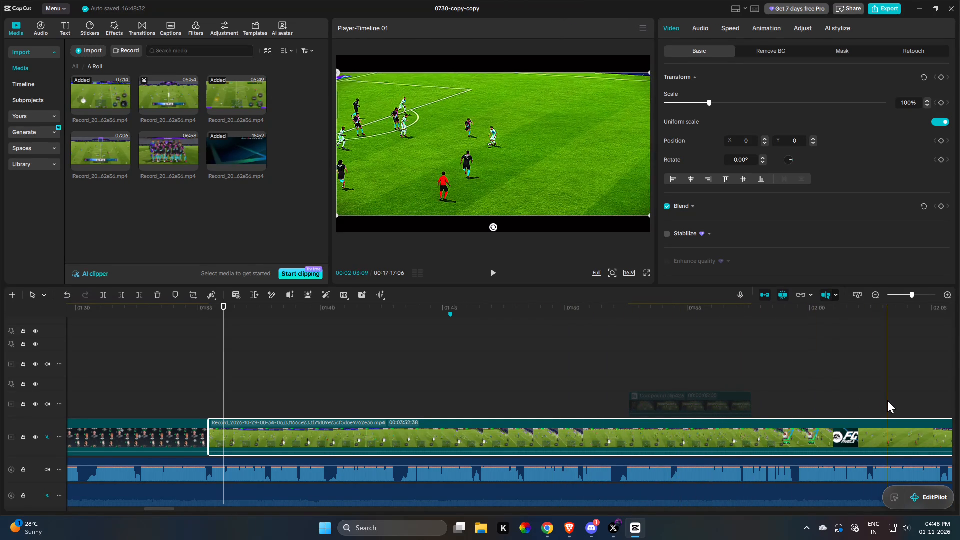
key(q)
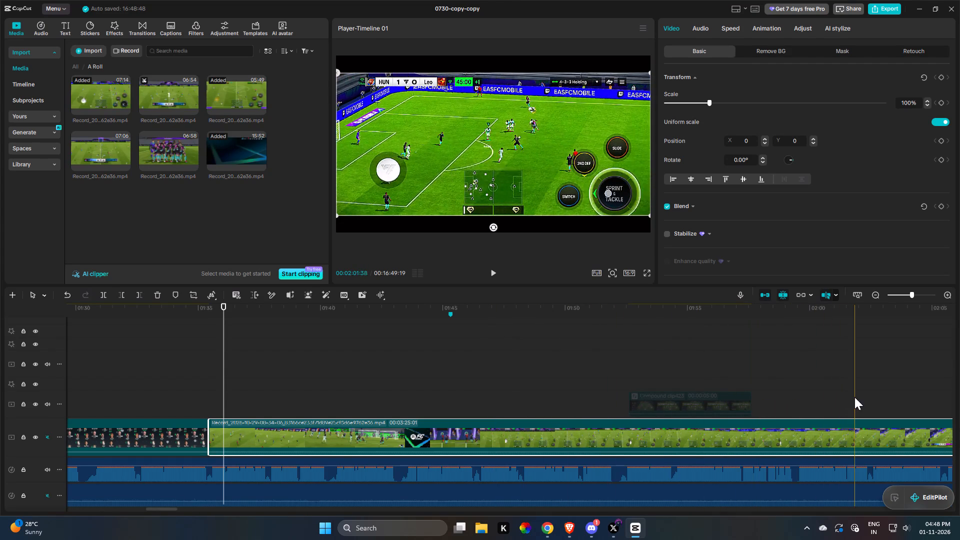
key(q)
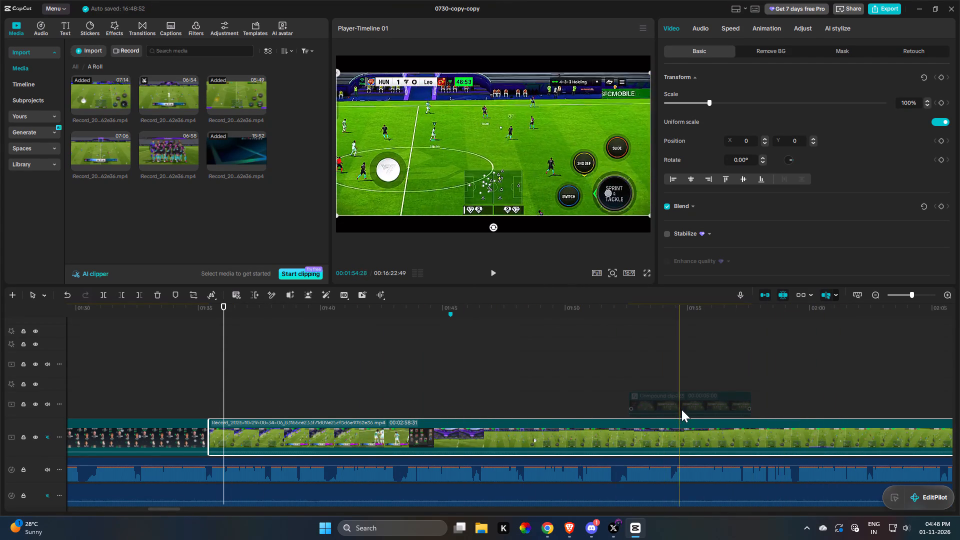
key(q)
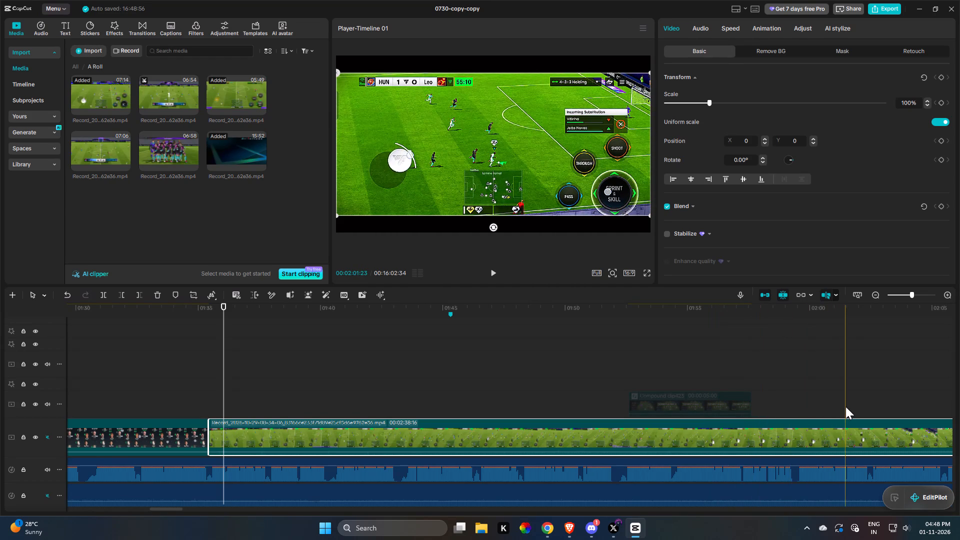
key(q)
Play back the gameplay clip's opening and extend its start slightly earlier, to a clip length of about 02:14:18.
key(space)
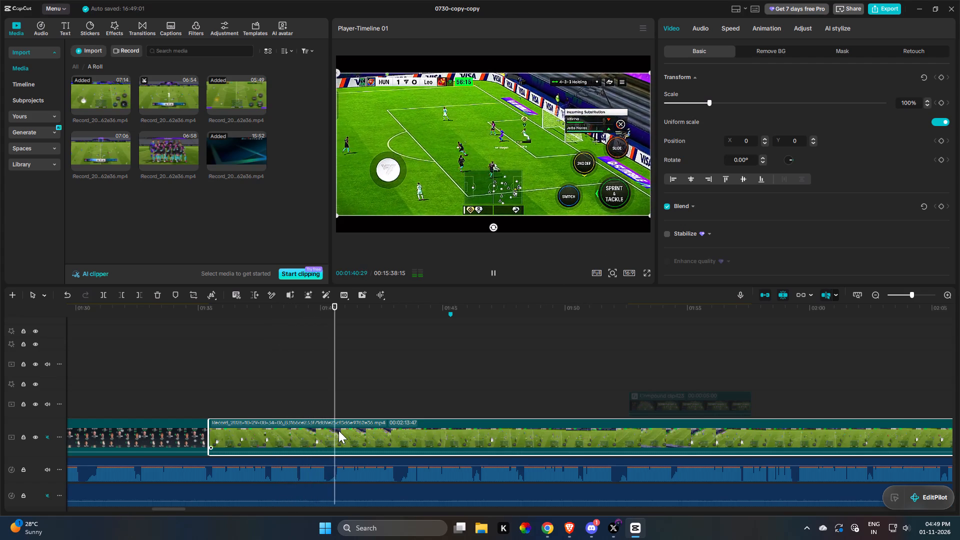
scroll(344, 426, down, 3)
key(space)
key(space)
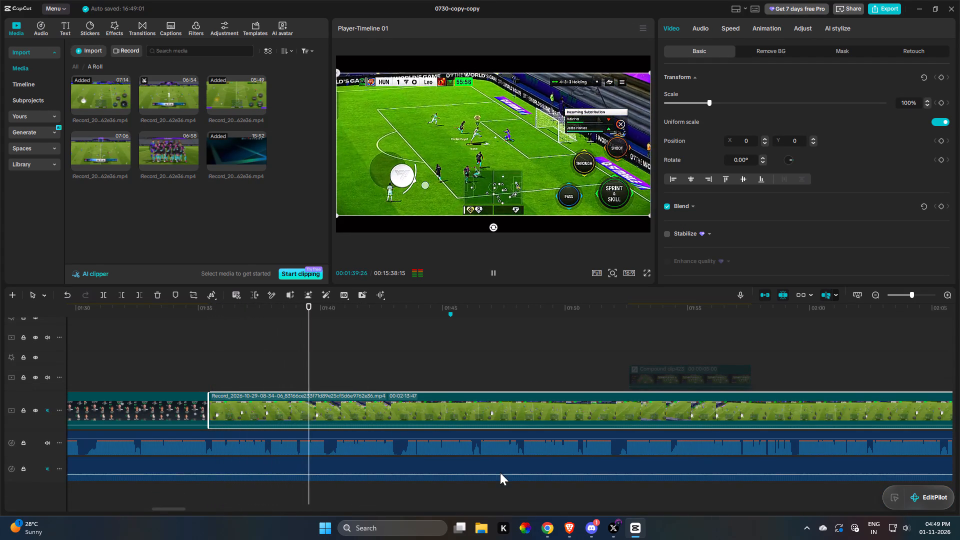
key(space)
drag(209, 409, 194, 410)
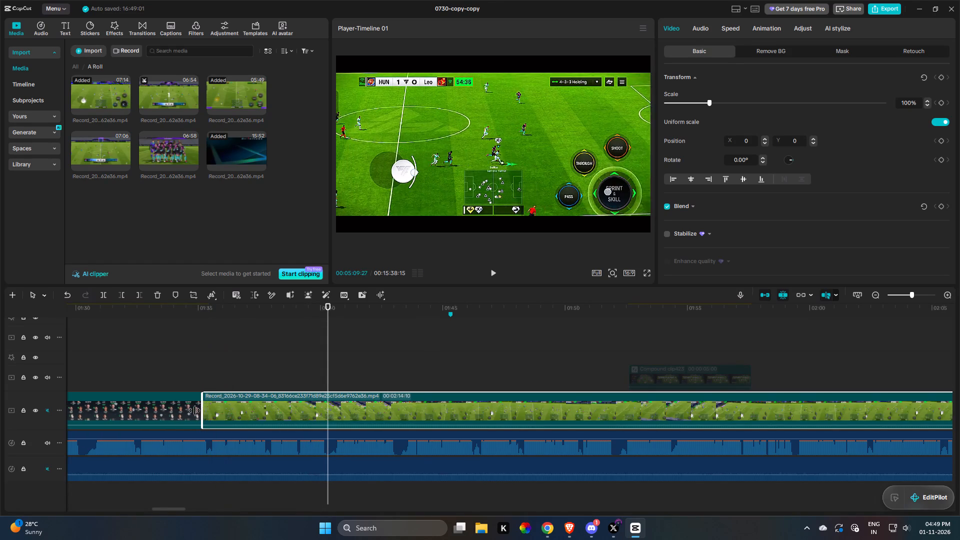
drag(194, 410, 199, 408)
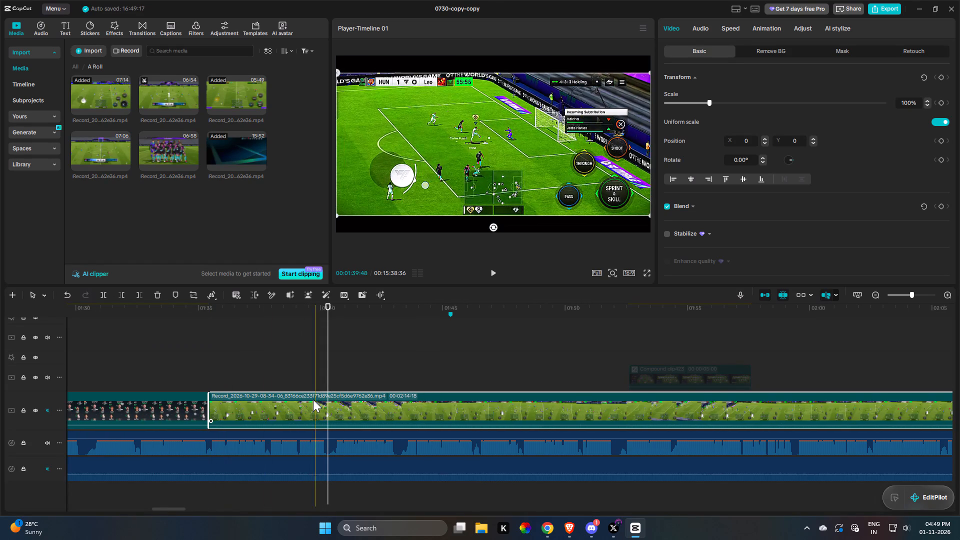
Split the gameplay recording at about 01:40:29, during the attack near the goal, and delete the remainder after the split.
key(space)
key(space)
key(space)
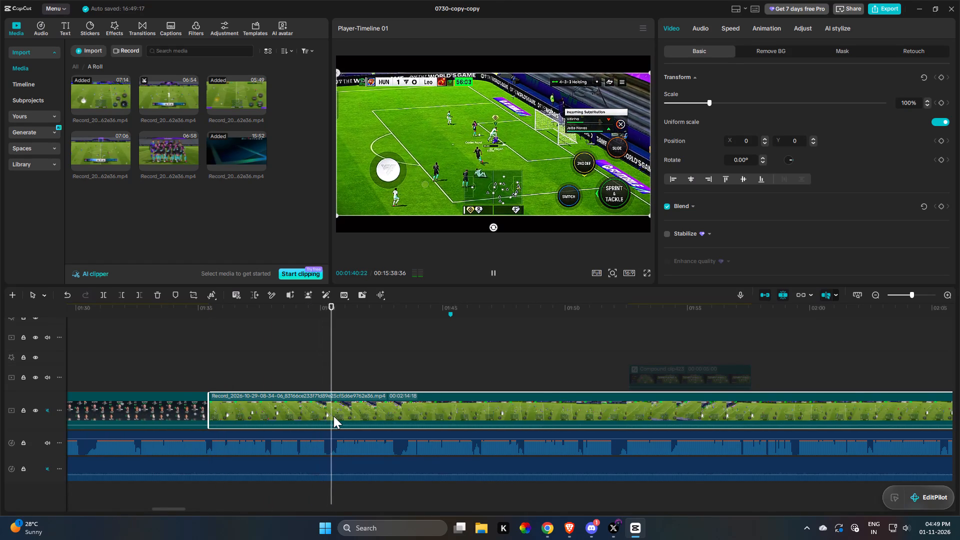
key(space)
text(R)
key(space)
key(space)
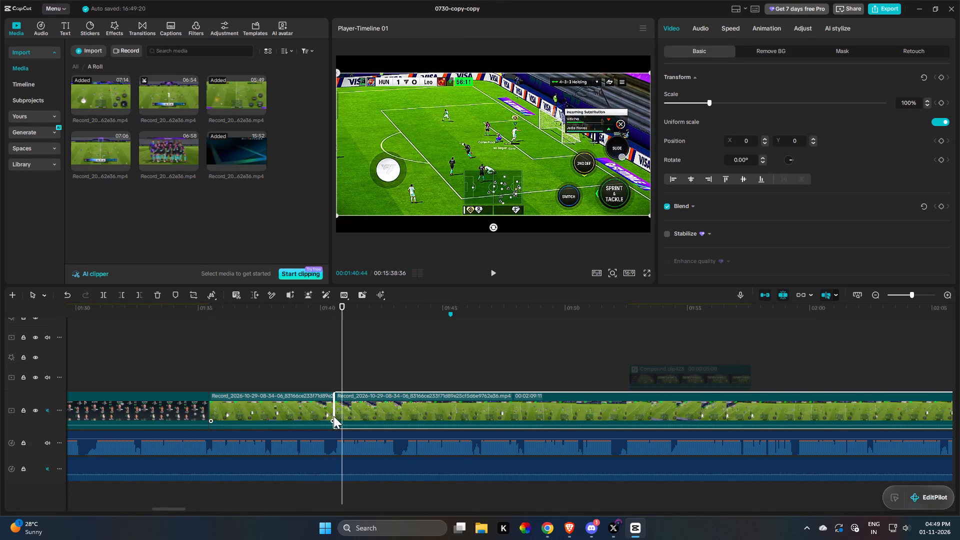
text(F)
key(space)
Reset the transform of the game-plan recording that follows the gameplay clip.
click(355, 412)
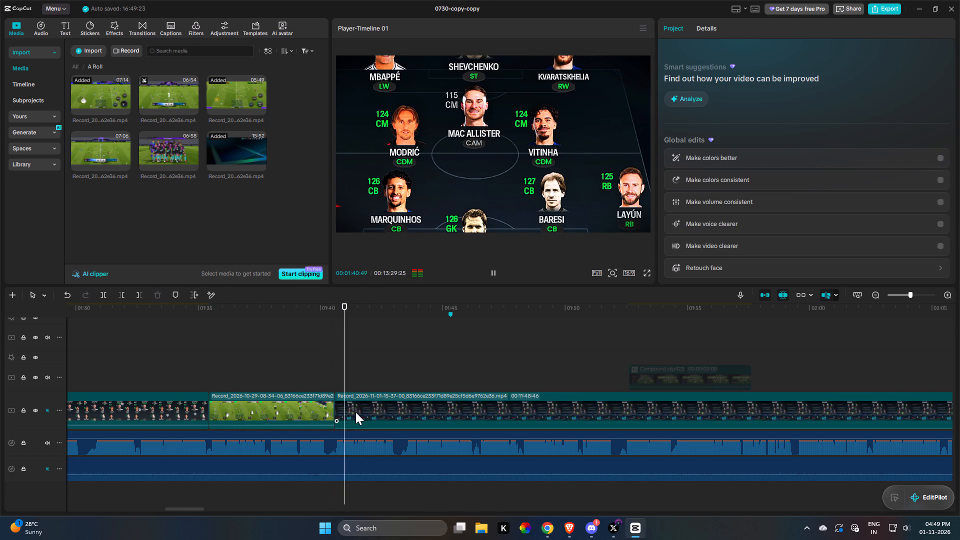
key(space)
double_click(922, 79)
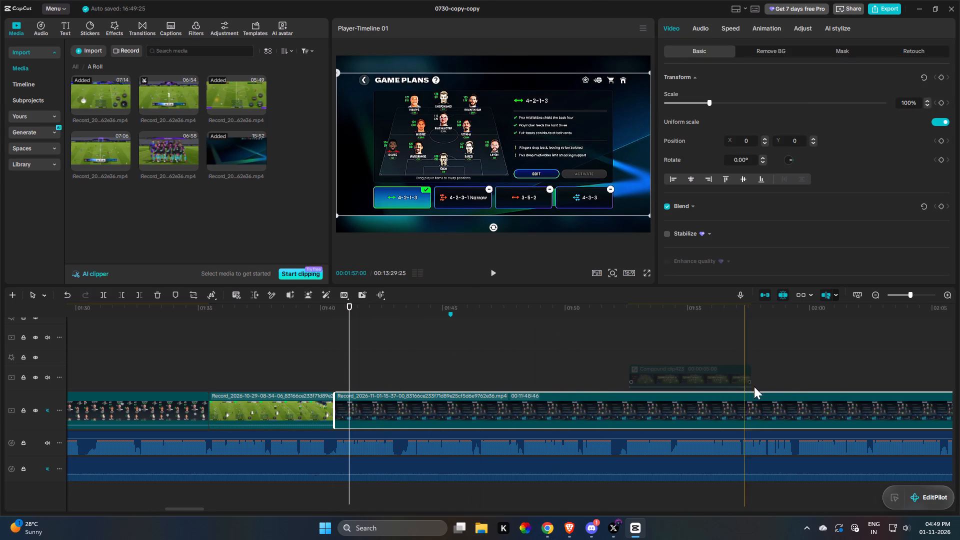
Ripple-trim the start of the game-plan recording to the open 4-2-1-3 mentality and formation settings, shortening the clip to about 11:11:08.
key(q)
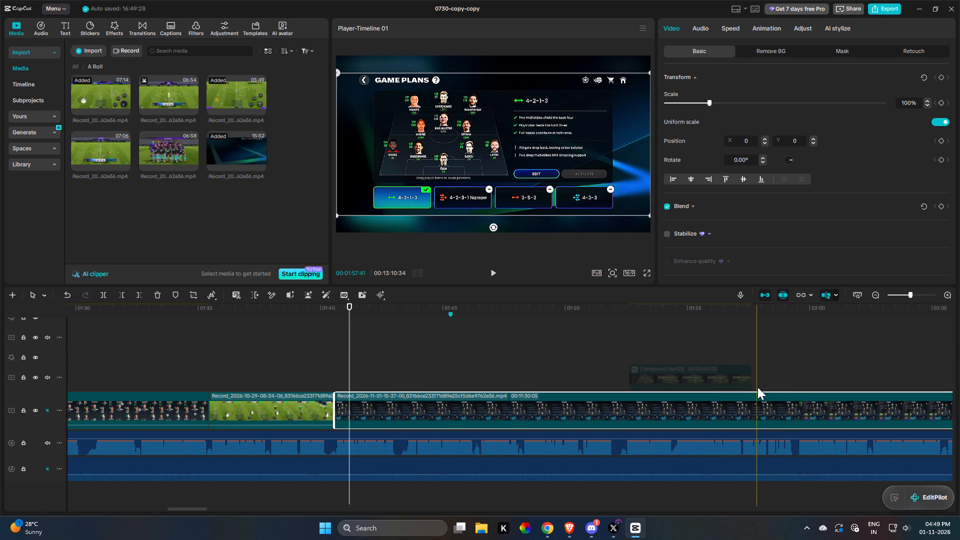
key(q)
key(space)
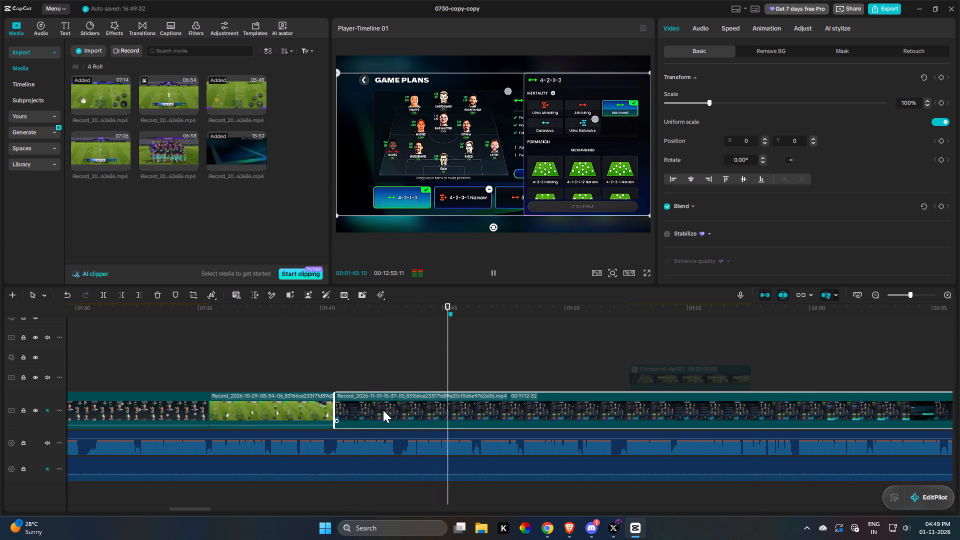
drag(670, 421, 626, 410)
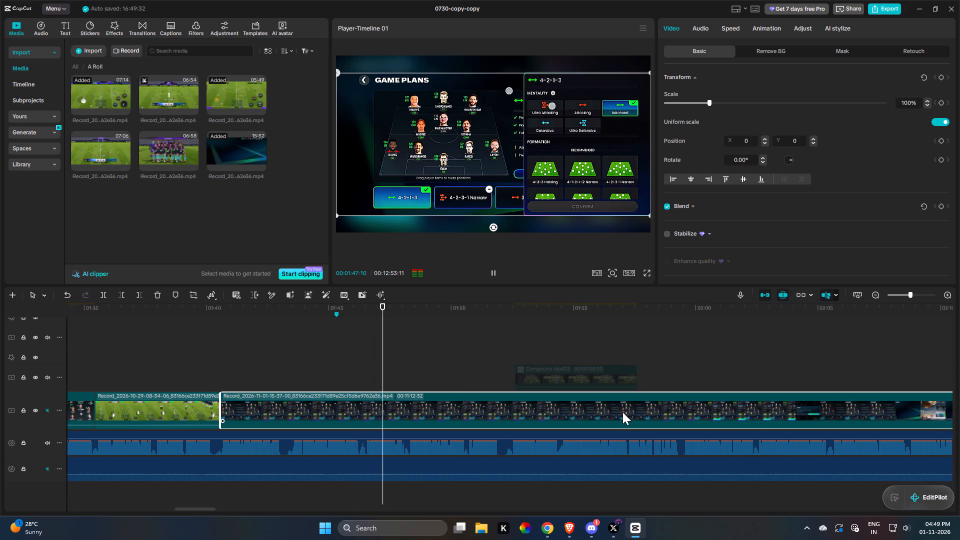
key(space)
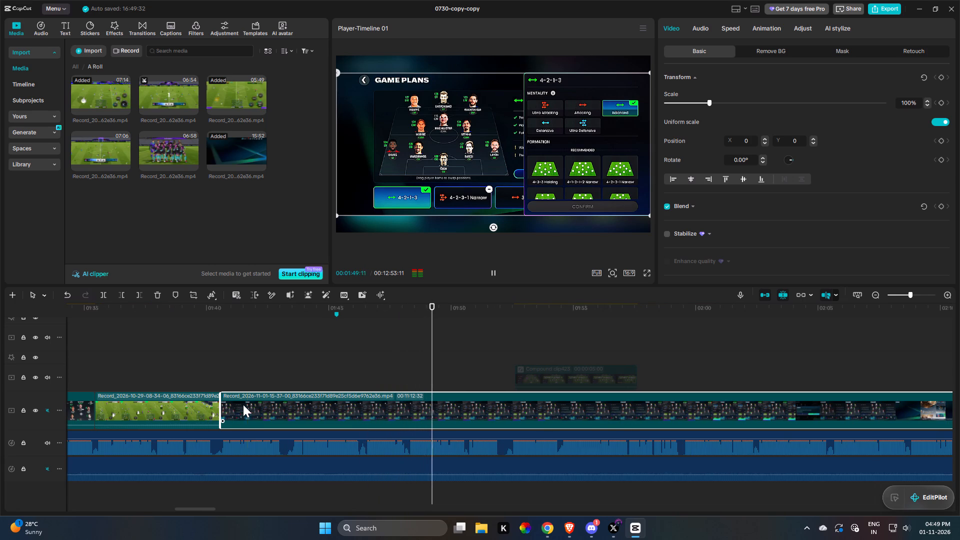
key(q)
key(space)
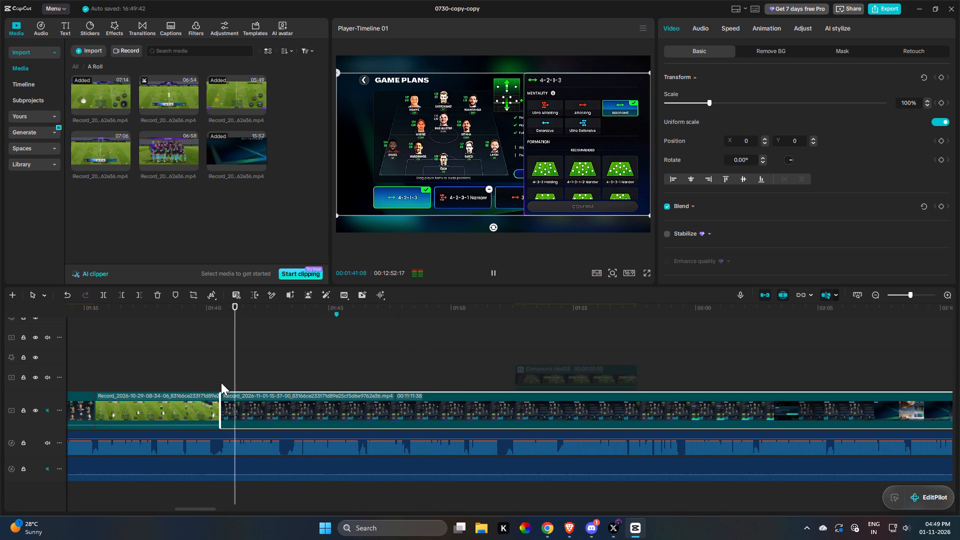
key(space)
key(space)
key(space)
key(q)
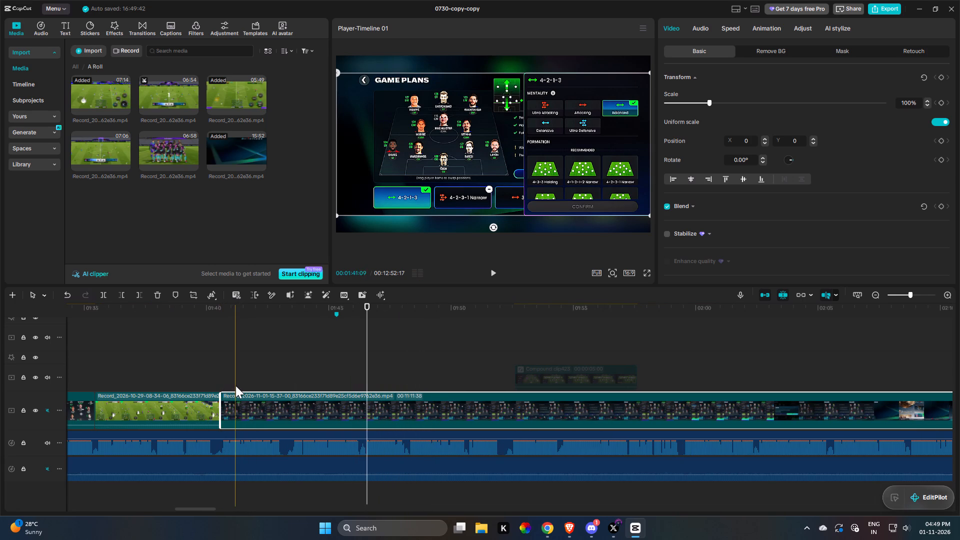
Play through the mentality selection and split the game-plan recording at about 02:01.
key(space)
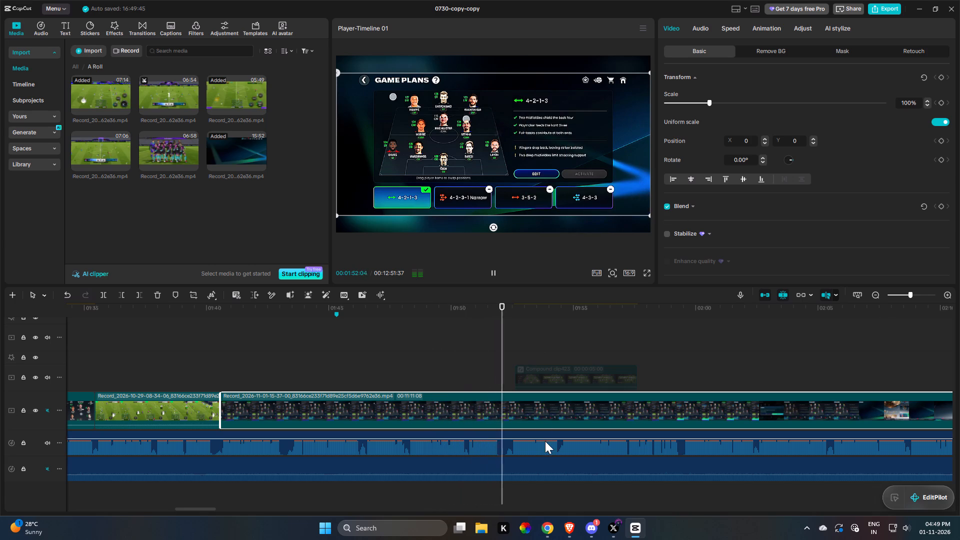
drag(544, 393, 563, 389)
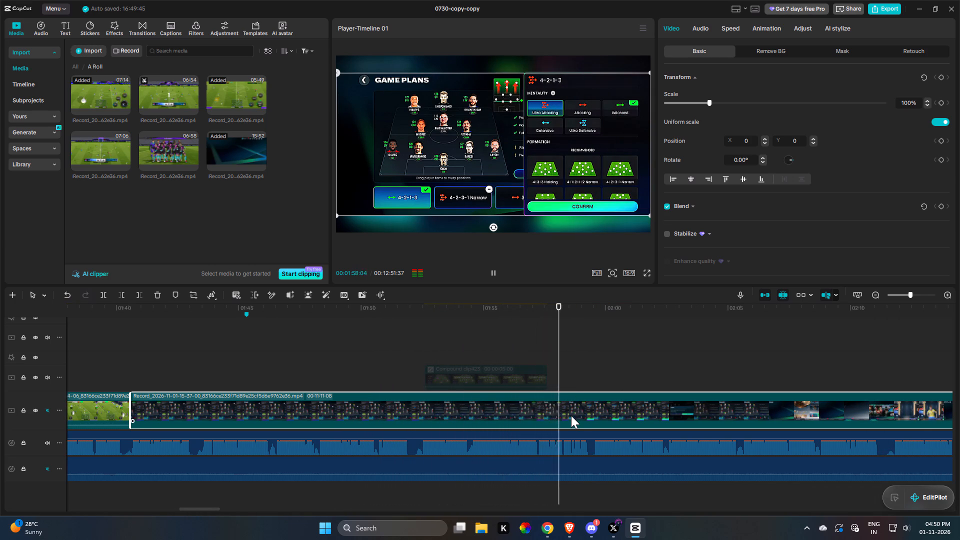
drag(593, 426, 600, 438)
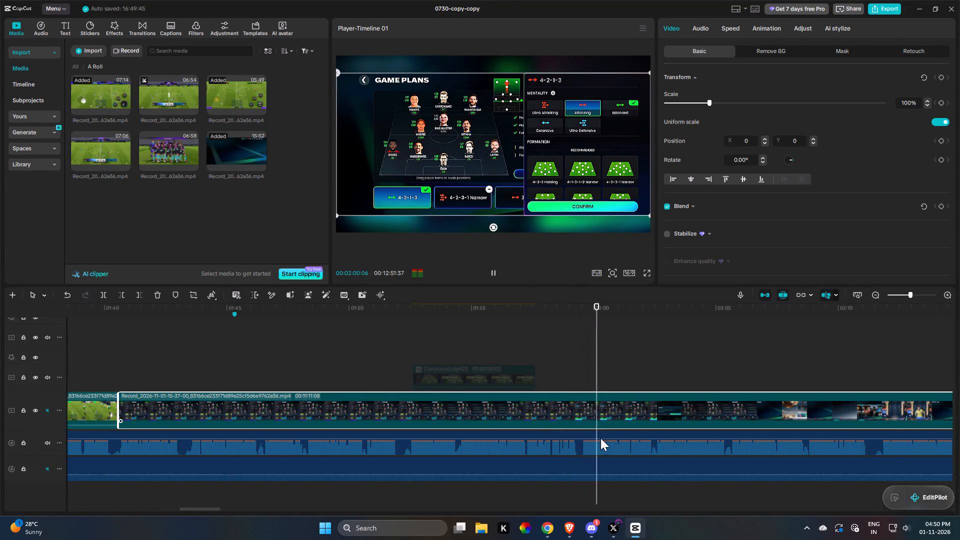
drag(600, 438, 544, 430)
key(space)
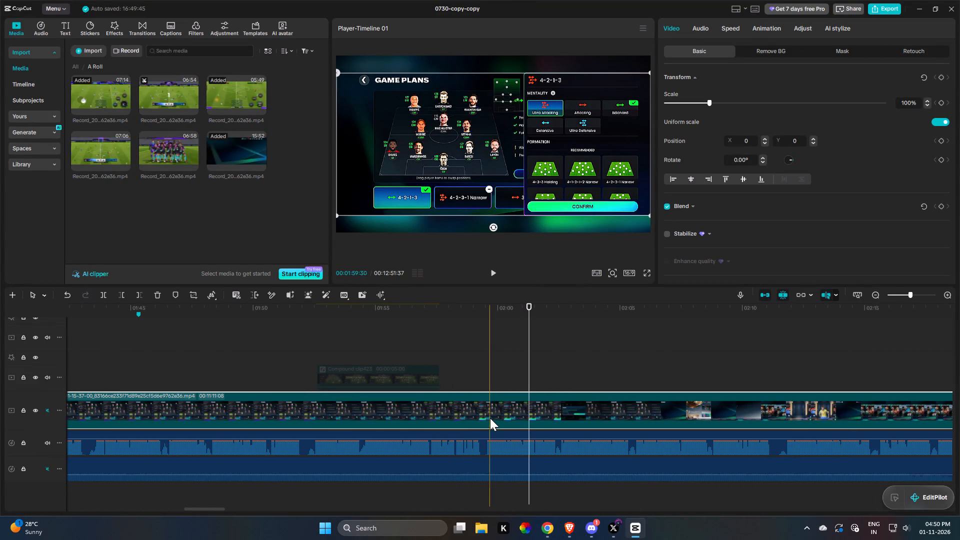
key(r)
Move the 'FORMATION NUMBER 5 4-2-1-3' title compound clip later in the timeline, to start at about 02:32.
drag(395, 373, 634, 375)
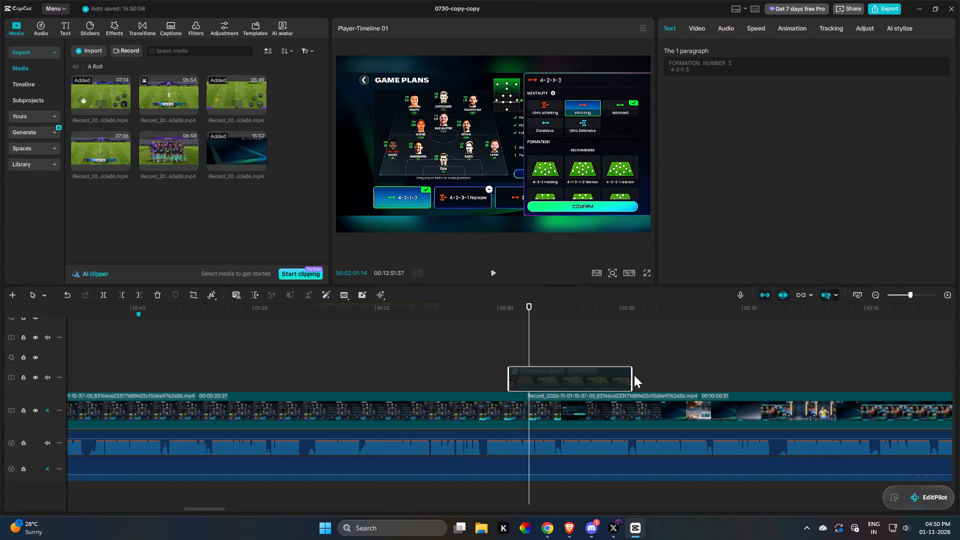
drag(634, 375, 959, 362)
Ripple-trim the start of the recording after the split to the PLAY screen with Division Rivals, shortening the clip to about 10:37:08.
double_click(289, 407)
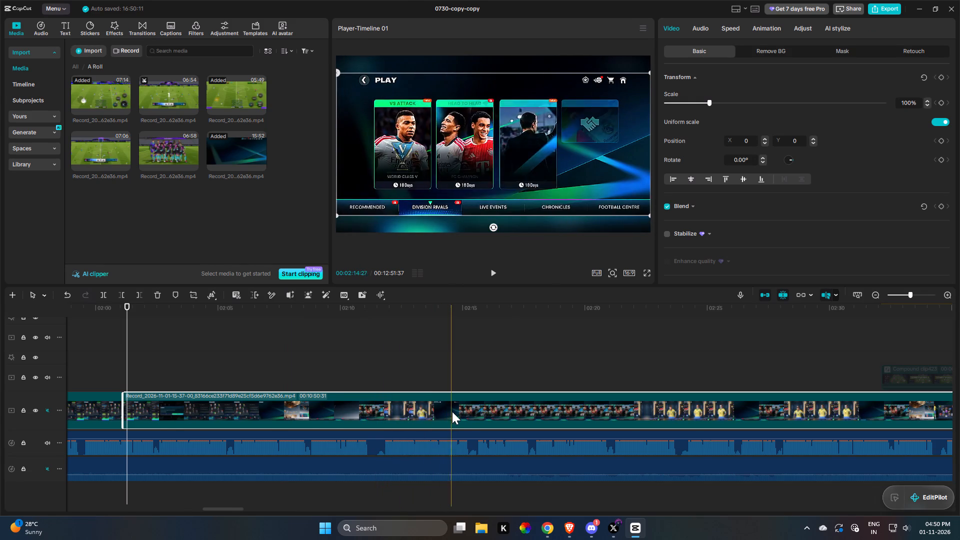
key(q)
Split the recording on the PLAY screen at about 02:05:40 and ripple-trim the later part's start to the Manager Mode screen.
key(space)
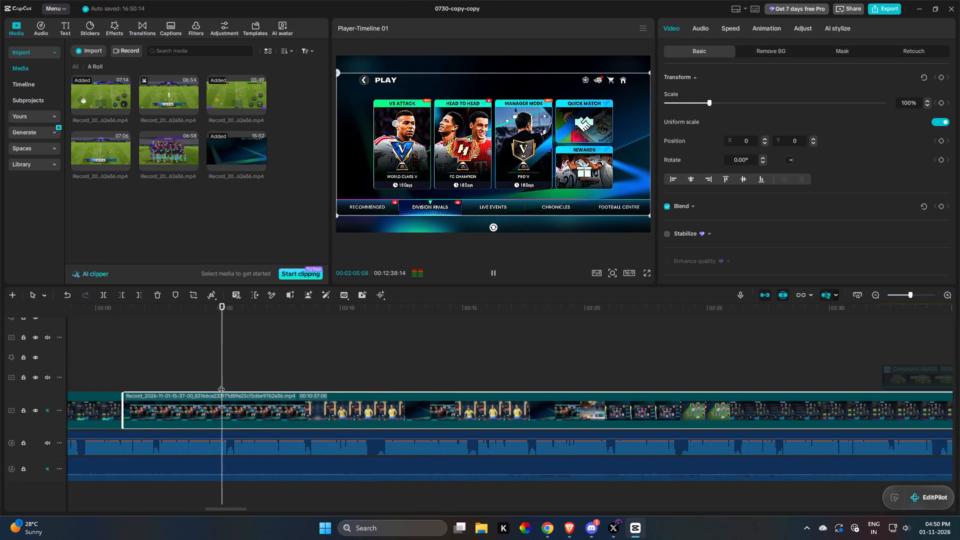
drag(241, 389, 294, 400)
drag(294, 400, 358, 381)
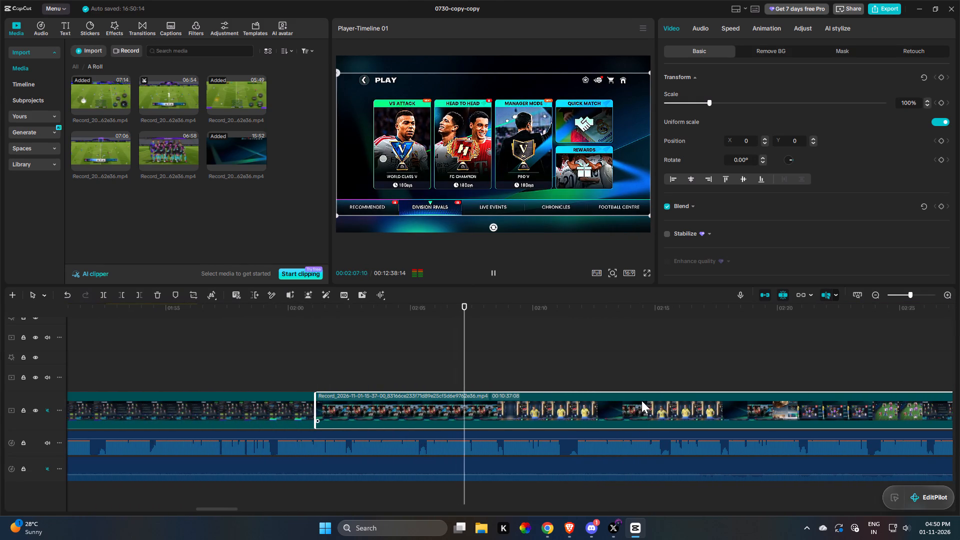
drag(487, 386, 514, 396)
click(509, 398)
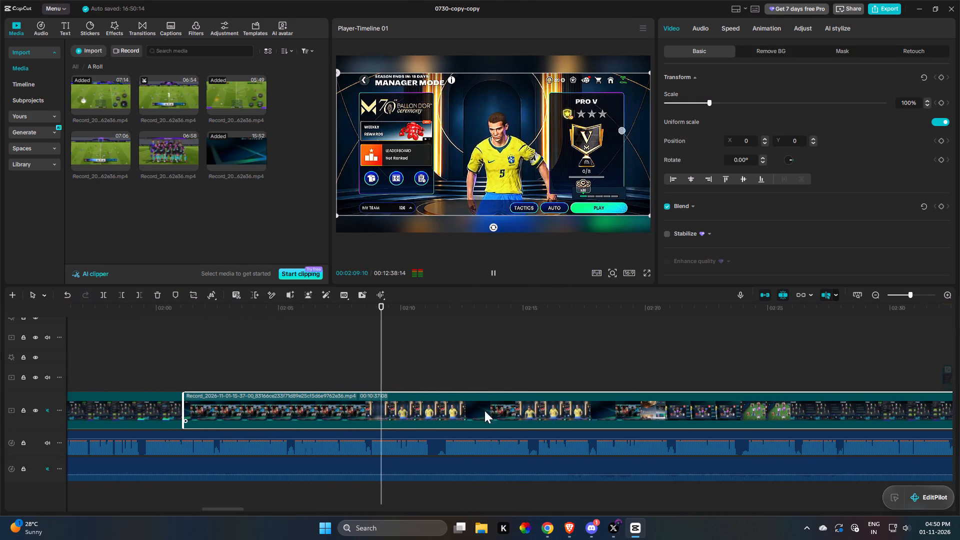
key(space)
key(space)
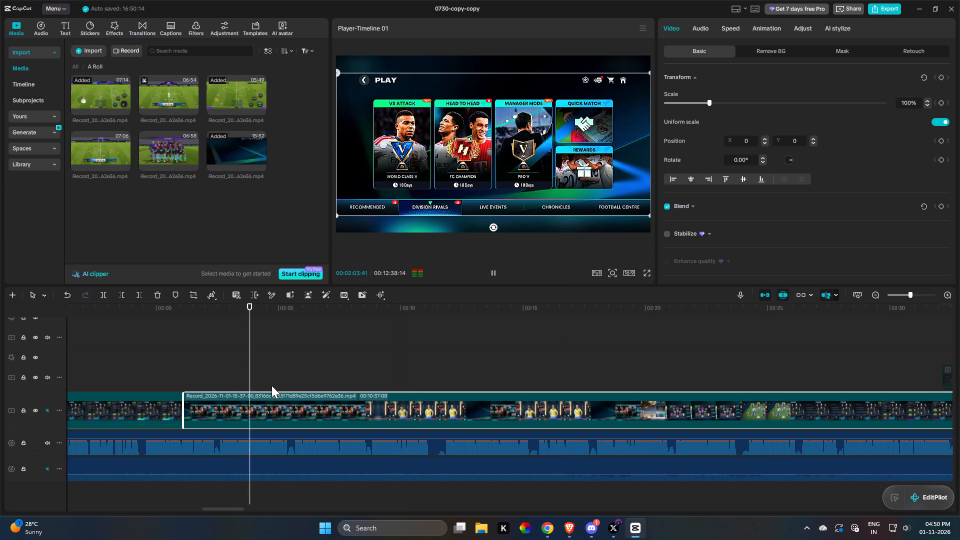
key(space)
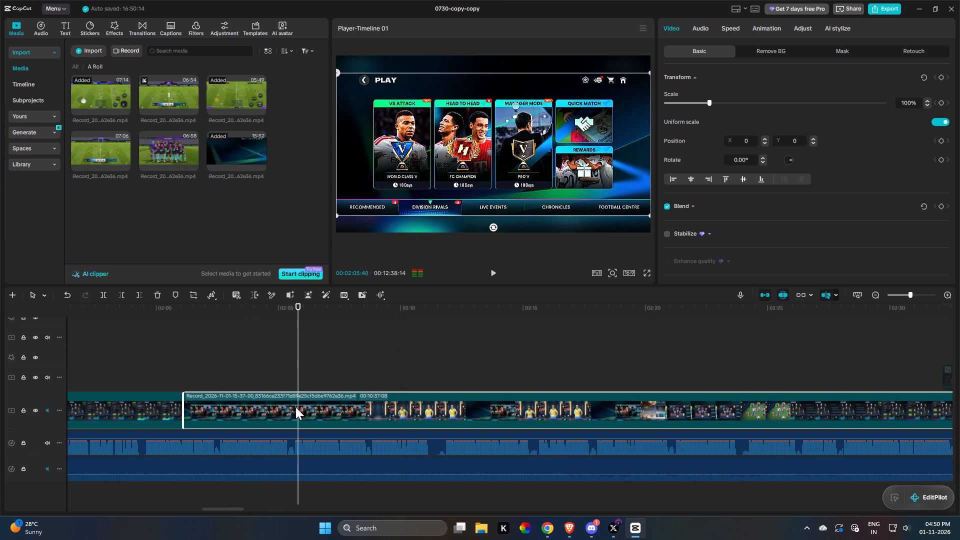
text(ER)
key(q)
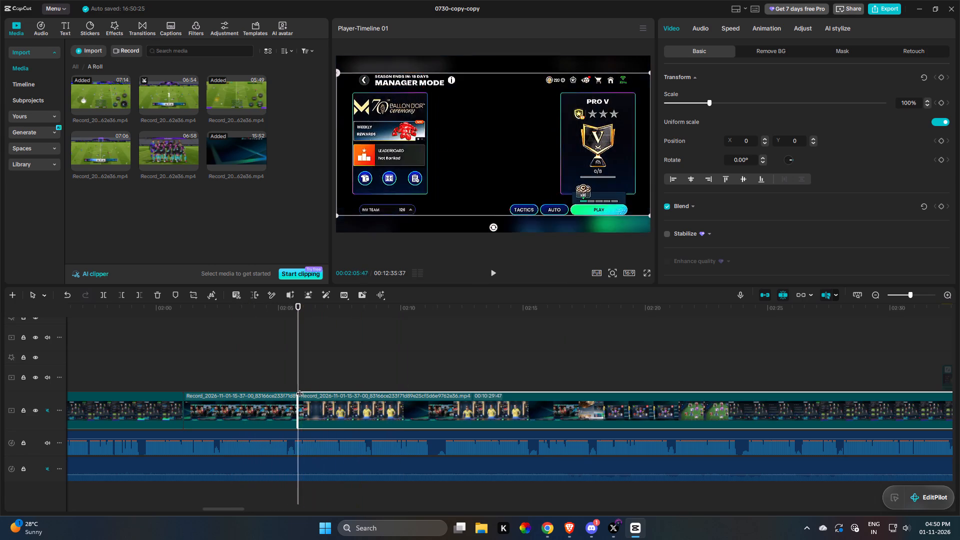
Ripple-trim the Manager Mode clip's start to the fully loaded screen with the player, shortening the clip to about 10:29:24.
key(space)
key(space)
key(q)
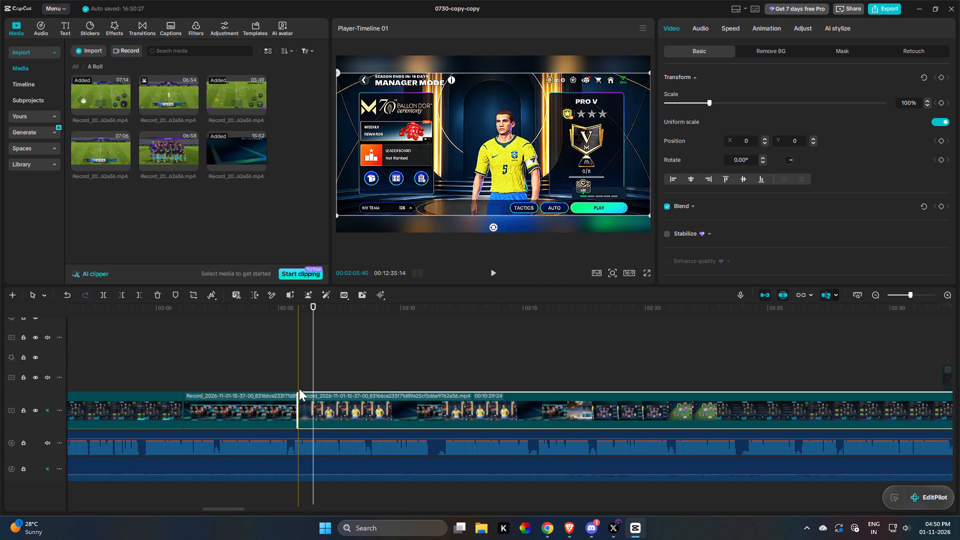
Split the Manager Mode clip at about 02:08 and ripple-trim the later part's start to the PLAY screen, leaving about 10:24:25.
key(space)
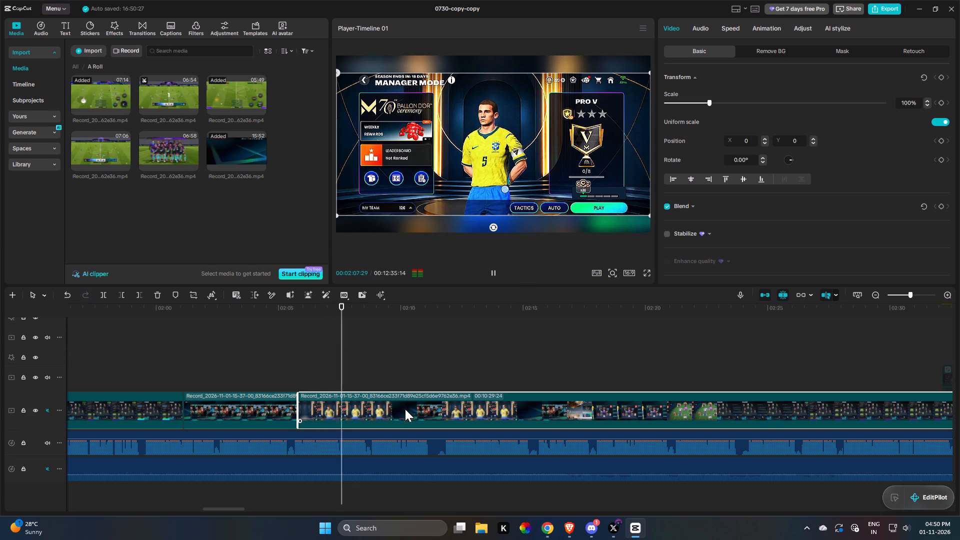
key(space)
text(R)
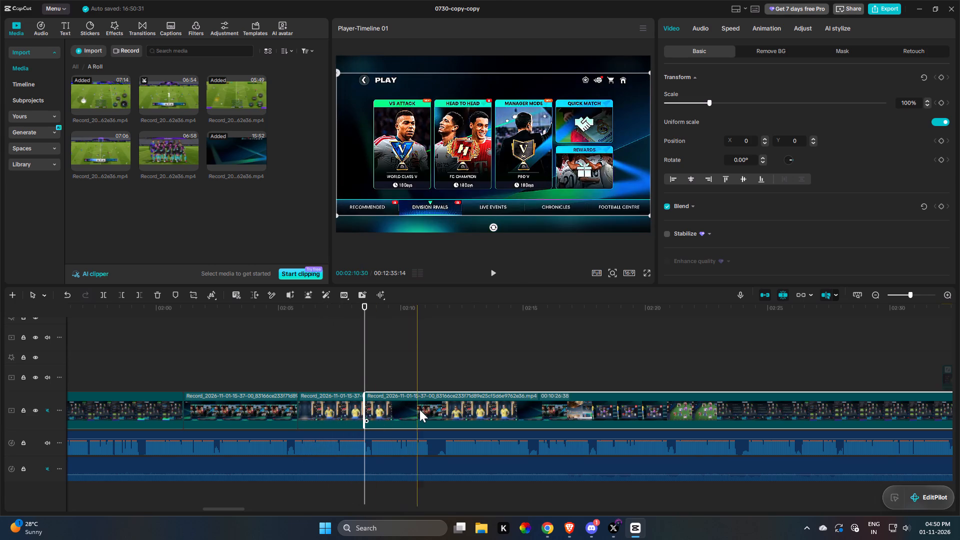
key(q)
Play on to the VS Attack screen and split the recording there at about 02:11.
key(space)
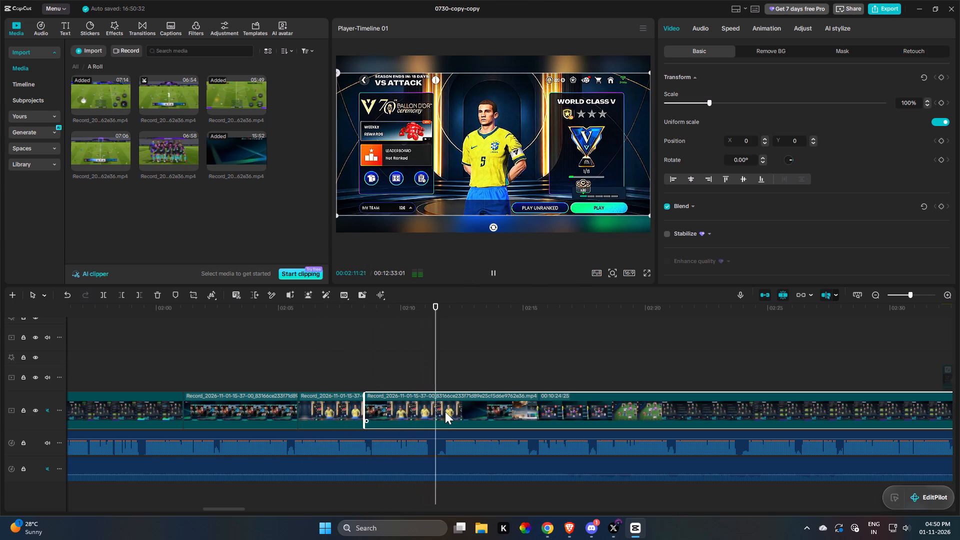
key(space)
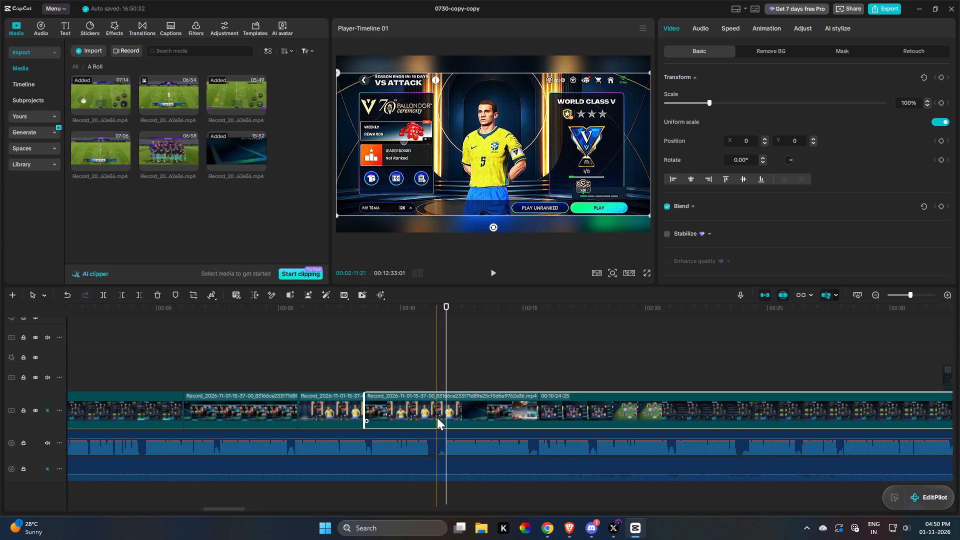
key(r)
Move the 'FORMATION NUMBER 5 4-2-1-3' title compound clip into the main video track at the split at about 02:11.
drag(948, 377, 947, 377)
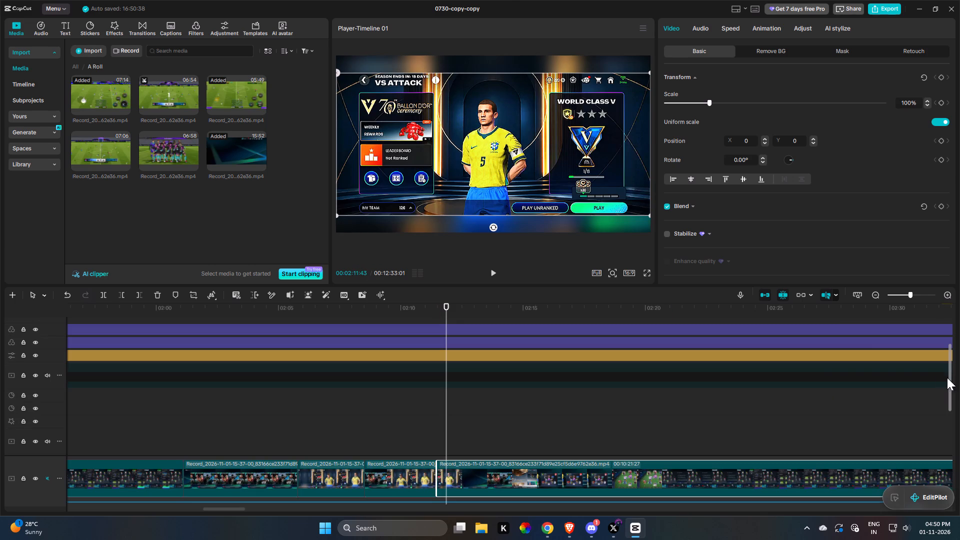
drag(947, 377, 934, 377)
scroll(857, 320, down, 11)
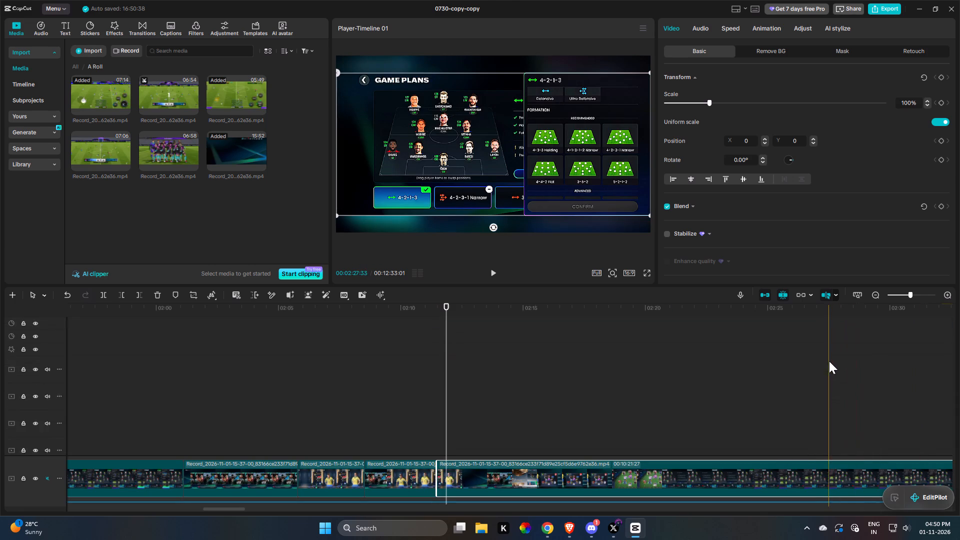
scroll(829, 361, down, 15)
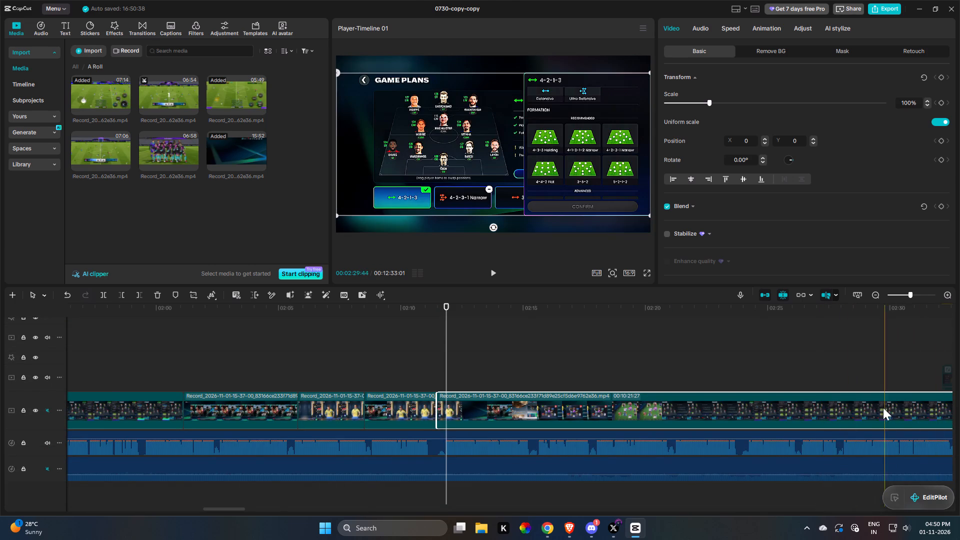
drag(867, 416, 905, 404)
click(883, 379)
drag(882, 378, 425, 393)
click(450, 293)
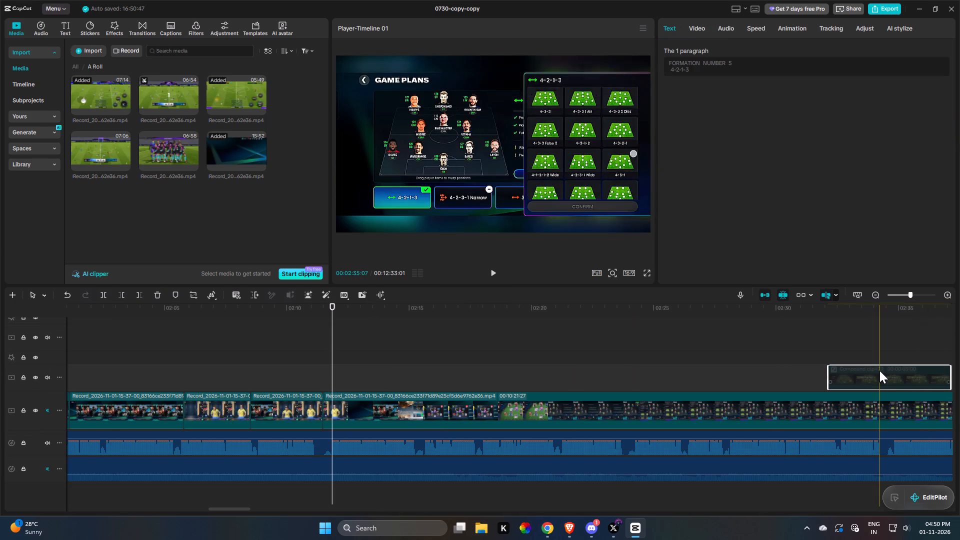
drag(876, 374, 401, 418)
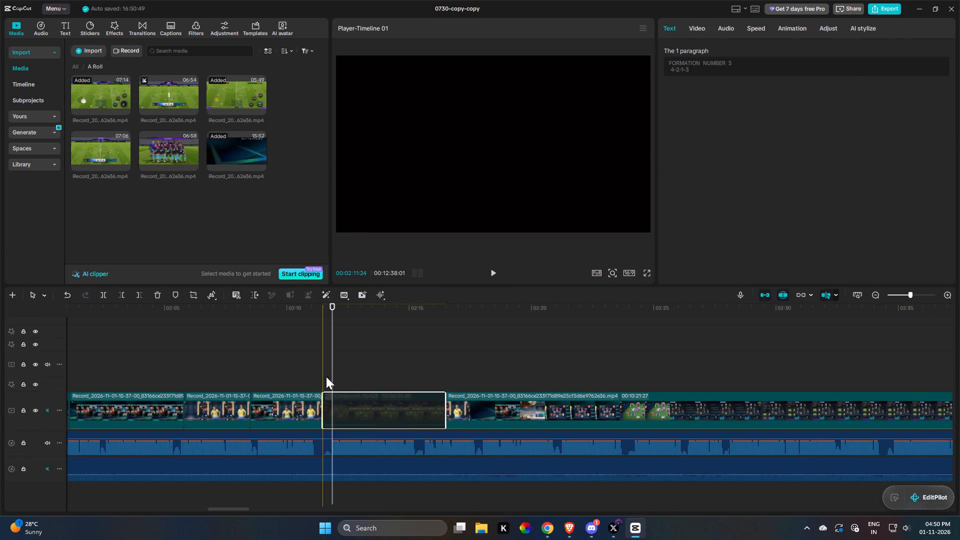
Play from the start of the inserted title compound clip into the recording to check its timing against the narration.
key(space)
key(space)
click(801, 527)
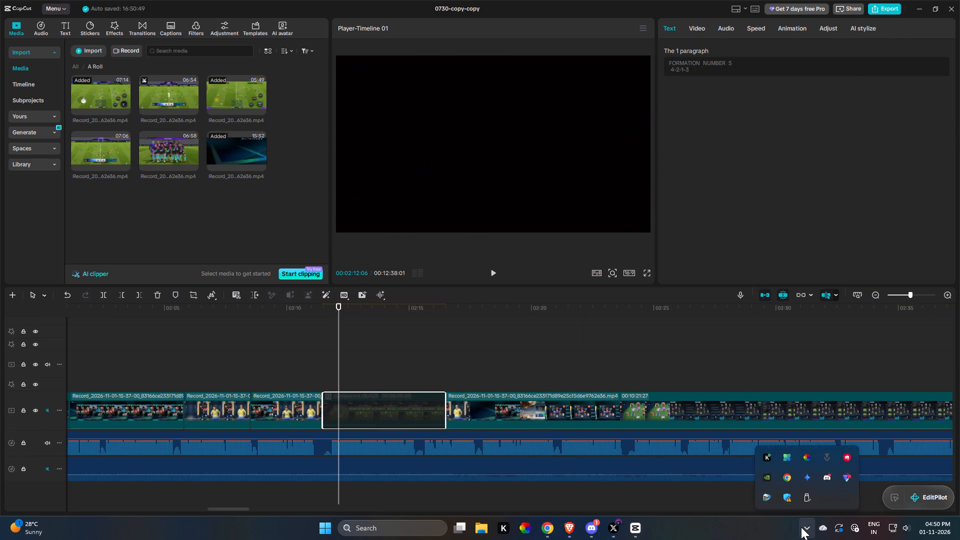
click(801, 527)
double_click(323, 367)
key(space)
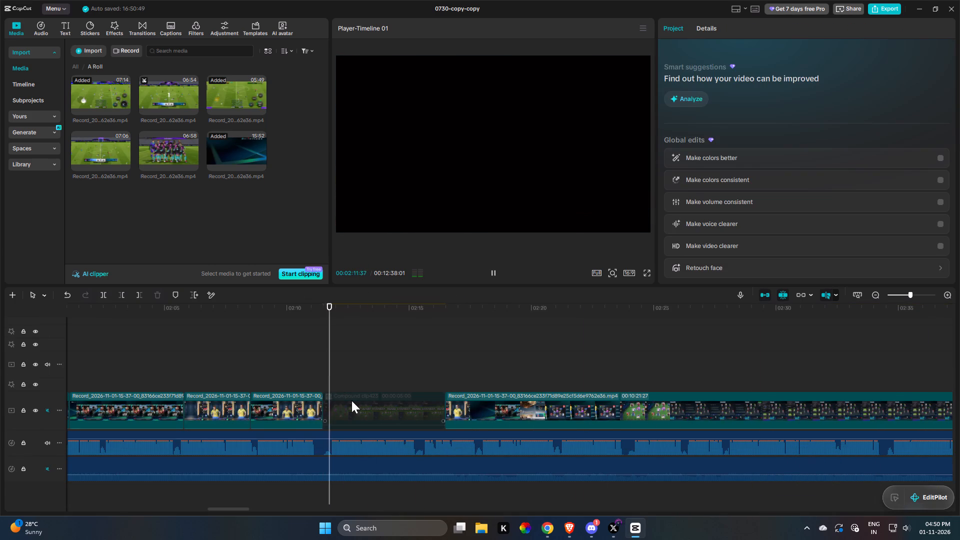
click(354, 403)
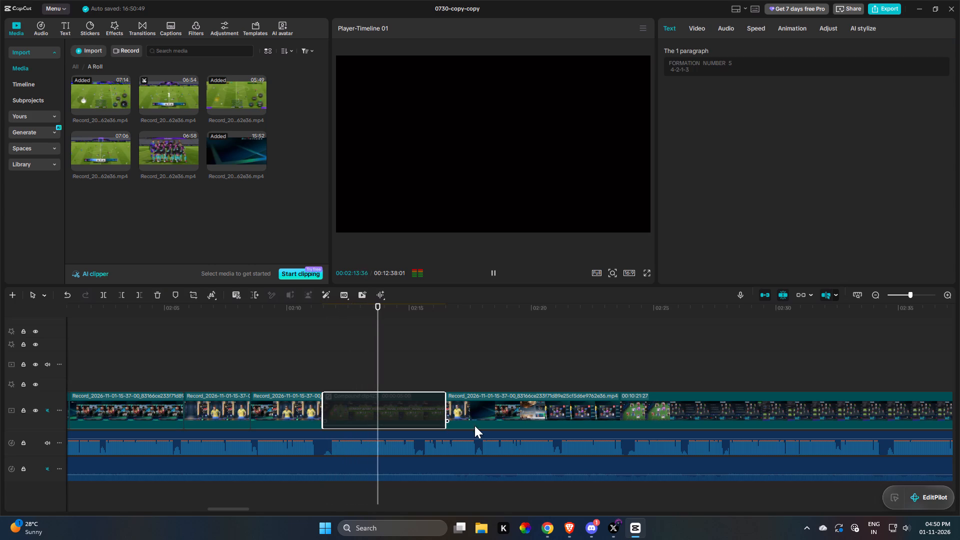
key(space)
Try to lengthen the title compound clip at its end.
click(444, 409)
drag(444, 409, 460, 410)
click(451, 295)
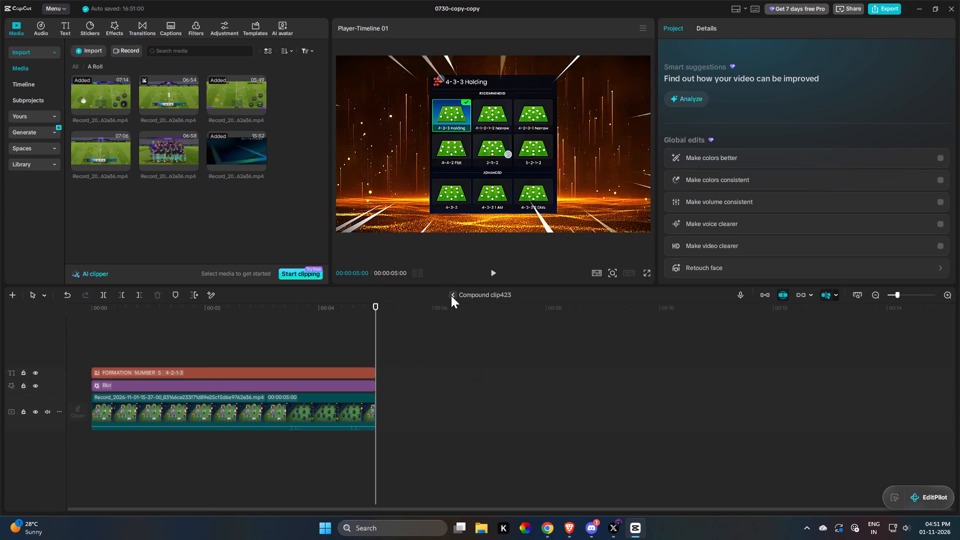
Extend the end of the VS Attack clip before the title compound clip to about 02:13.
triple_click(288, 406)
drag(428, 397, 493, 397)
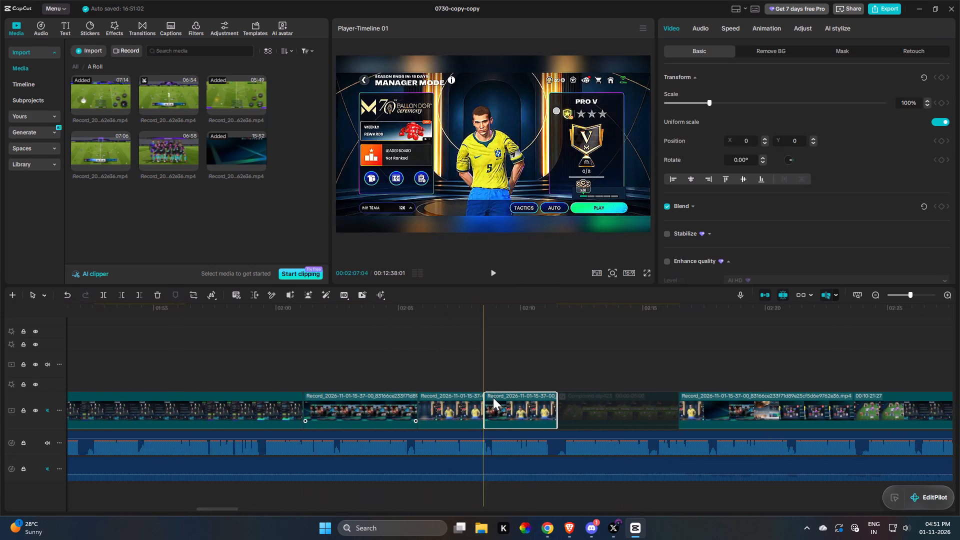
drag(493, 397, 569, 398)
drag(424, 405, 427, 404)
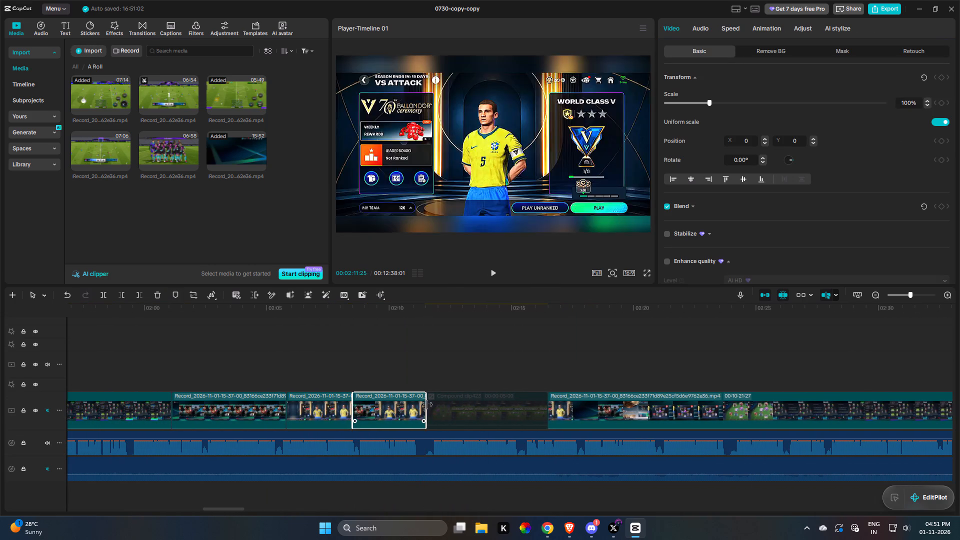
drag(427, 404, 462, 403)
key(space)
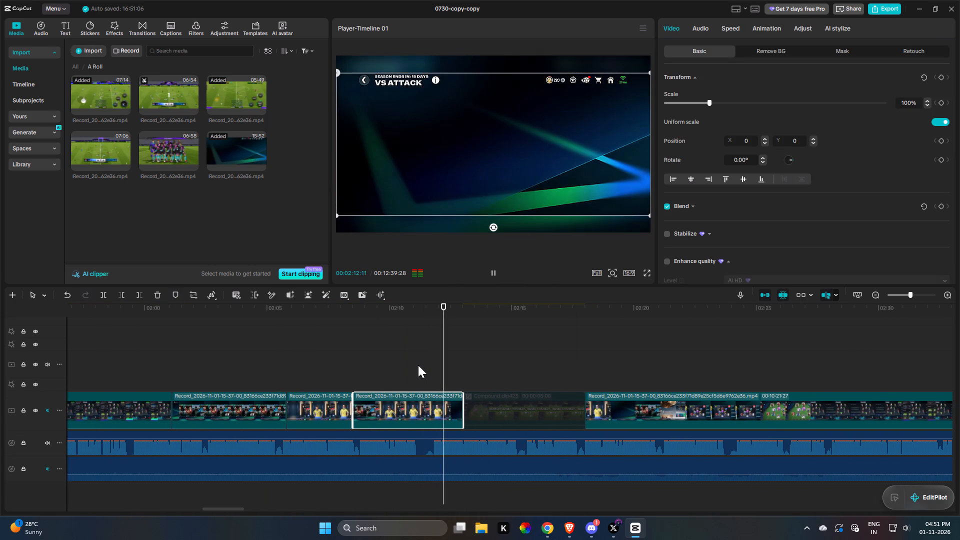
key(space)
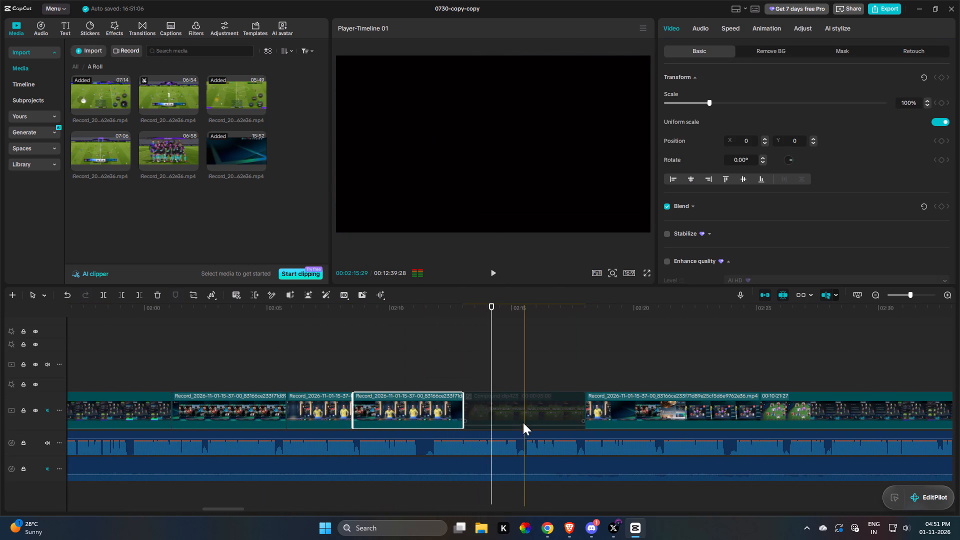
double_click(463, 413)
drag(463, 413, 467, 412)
Play through the VS Attack clip and its join with the title compound clip to check the timing.
key(space)
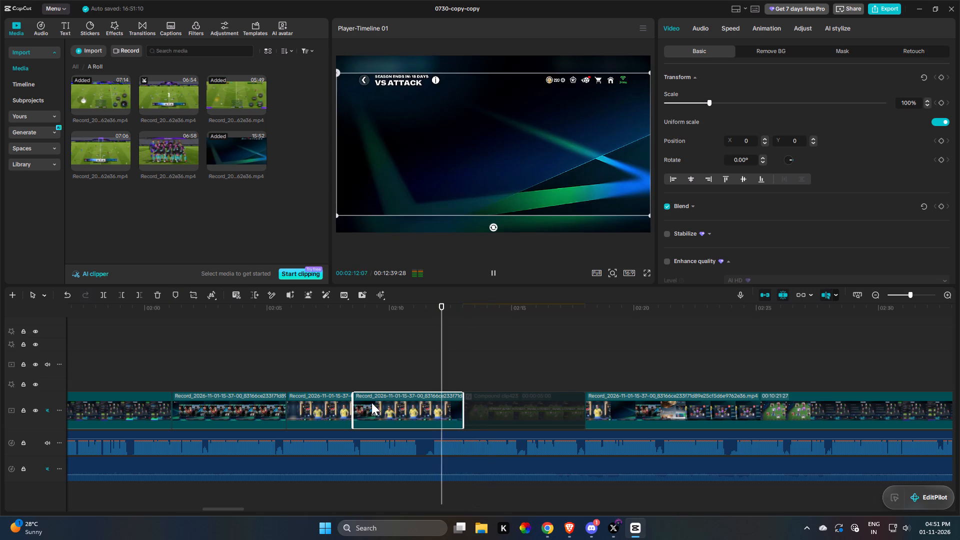
key(space)
double_click(350, 401)
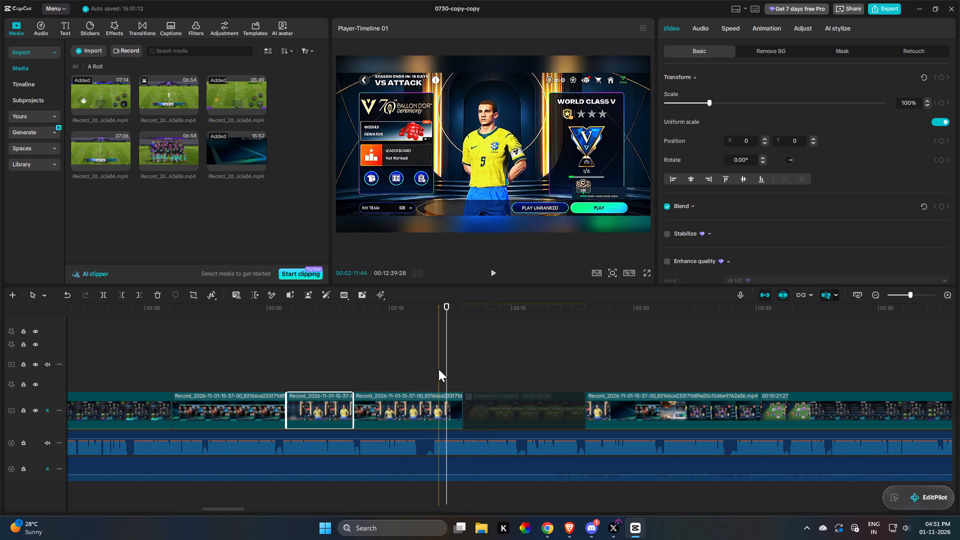
click(438, 369)
key(space)
drag(481, 371, 486, 393)
key(space)
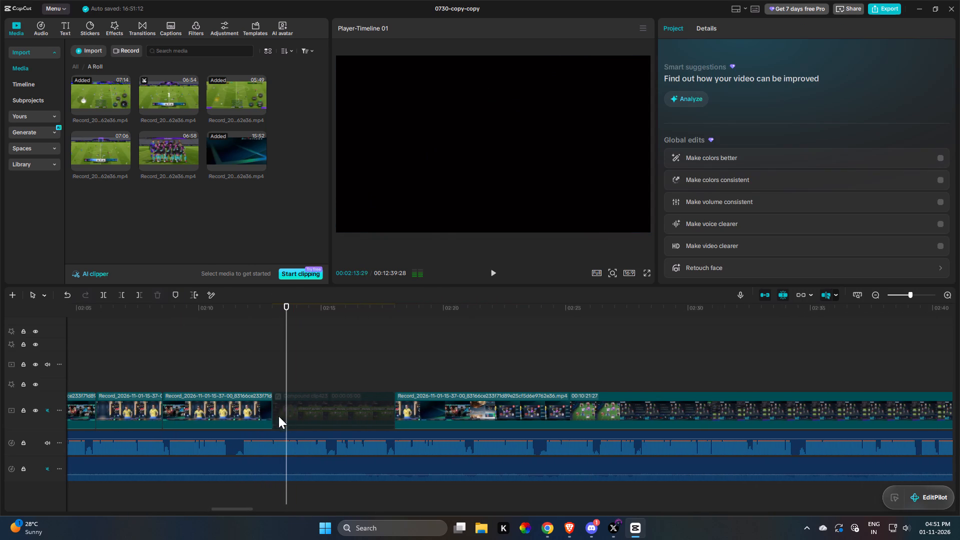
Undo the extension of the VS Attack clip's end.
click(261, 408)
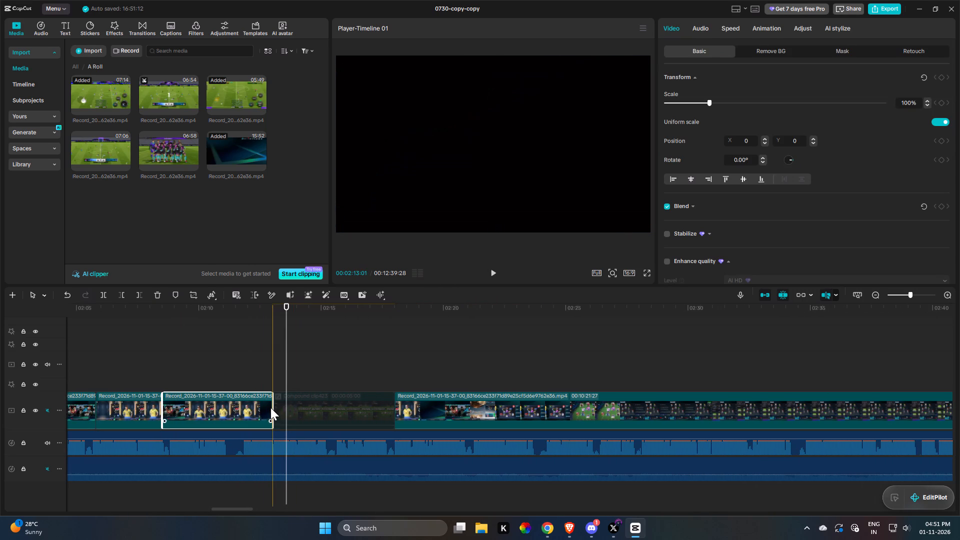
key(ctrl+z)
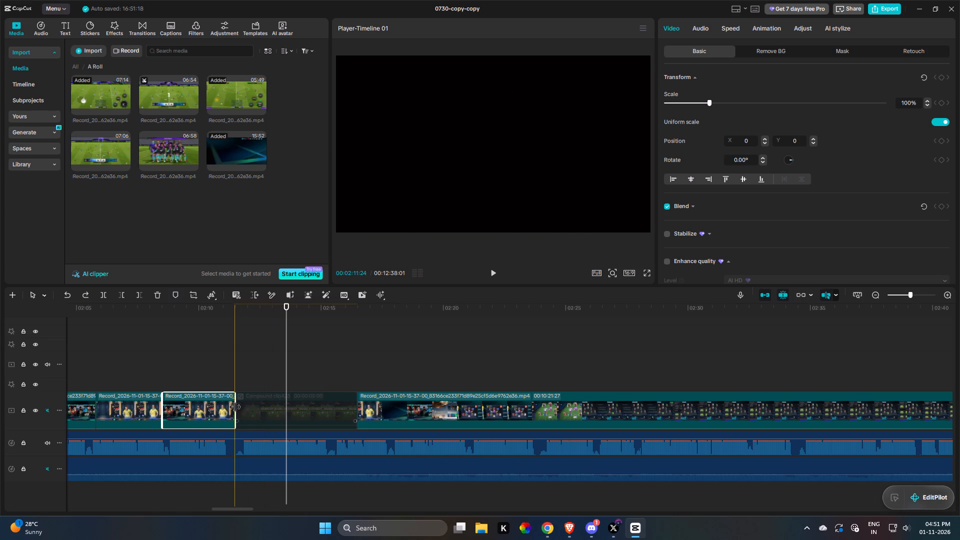
Extend the VS Attack clip slightly at its end and lengthen its start back into the PLAY screen, and play it through.
click(234, 409)
drag(235, 409, 243, 408)
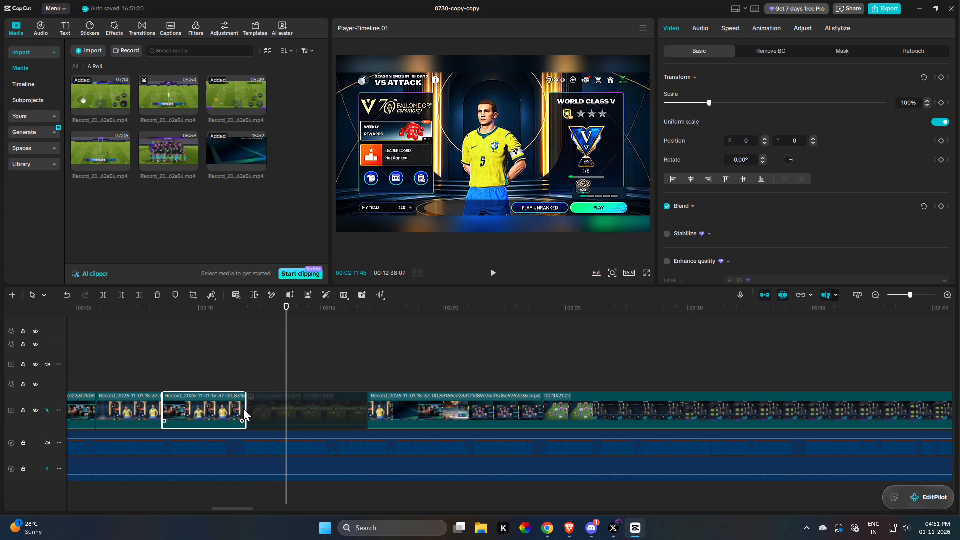
drag(243, 408, 243, 408)
drag(162, 406, 148, 402)
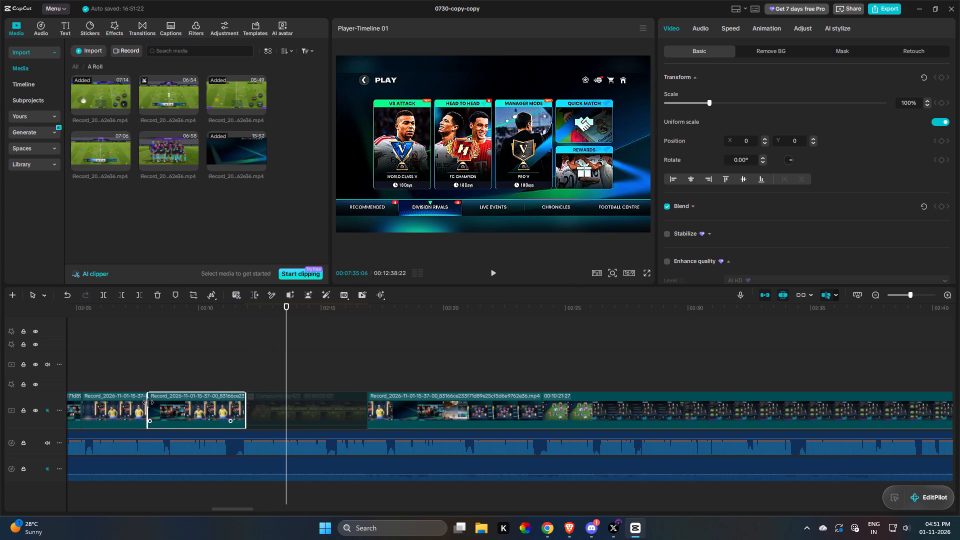
drag(148, 402, 146, 402)
key(space)
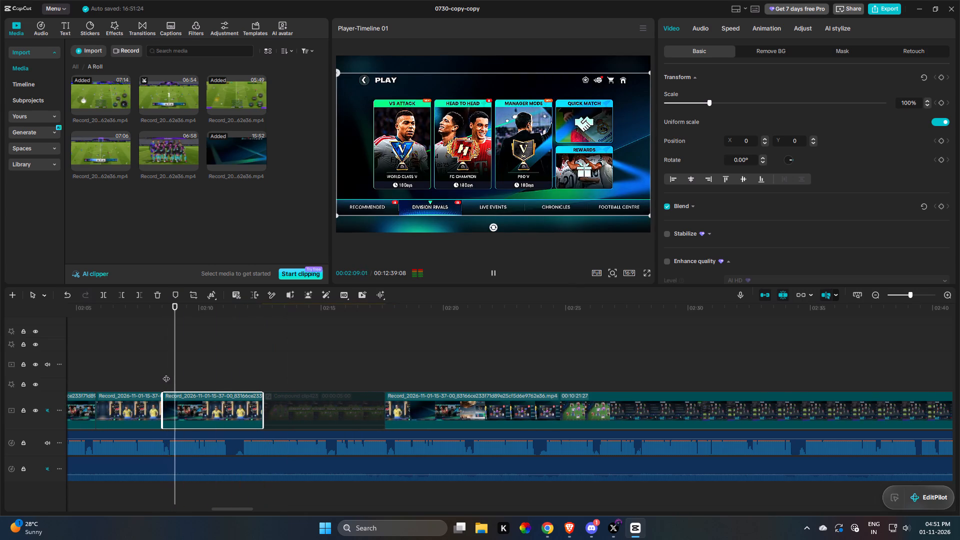
key(space)
key(space)
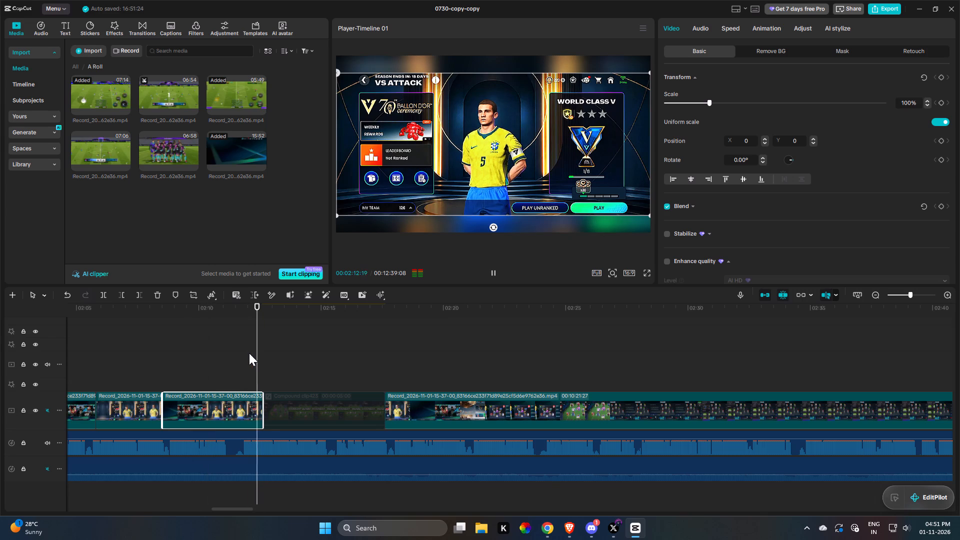
key(space)
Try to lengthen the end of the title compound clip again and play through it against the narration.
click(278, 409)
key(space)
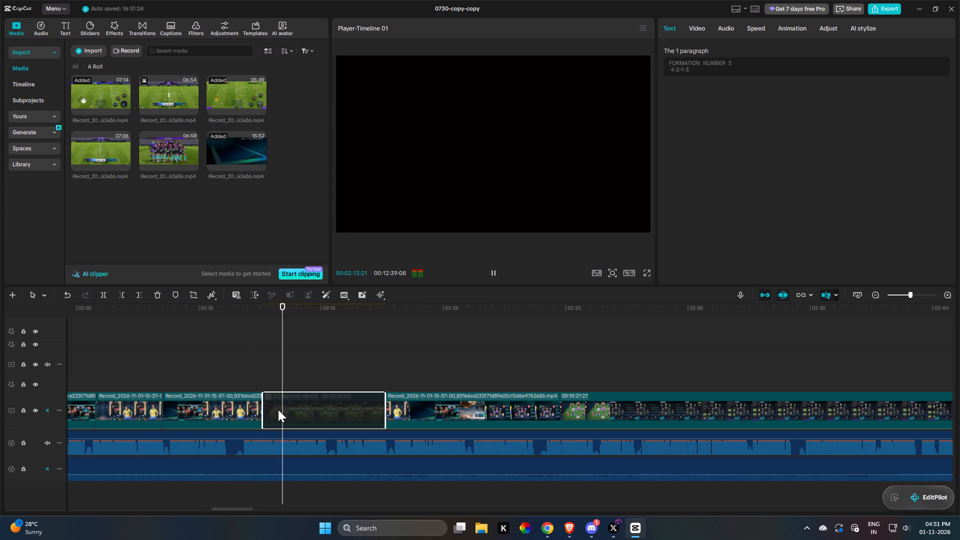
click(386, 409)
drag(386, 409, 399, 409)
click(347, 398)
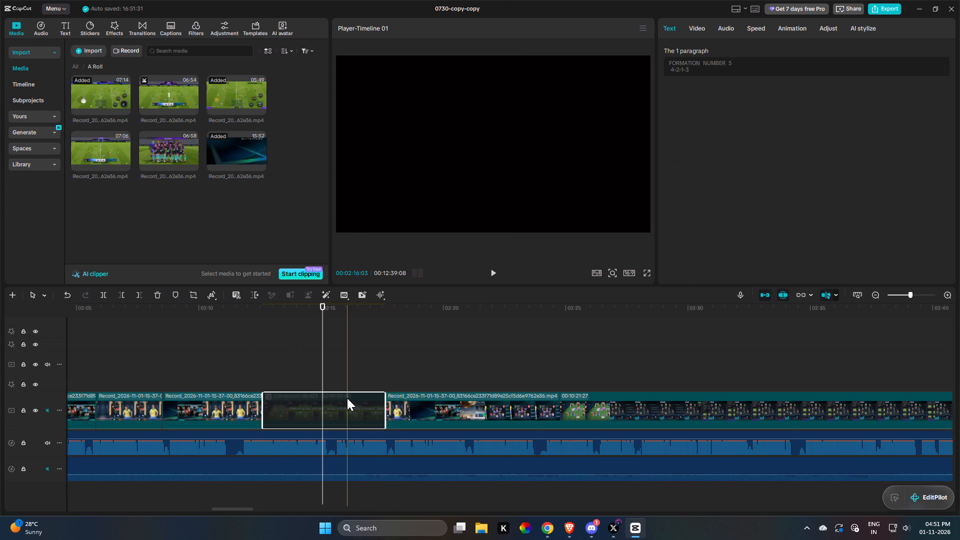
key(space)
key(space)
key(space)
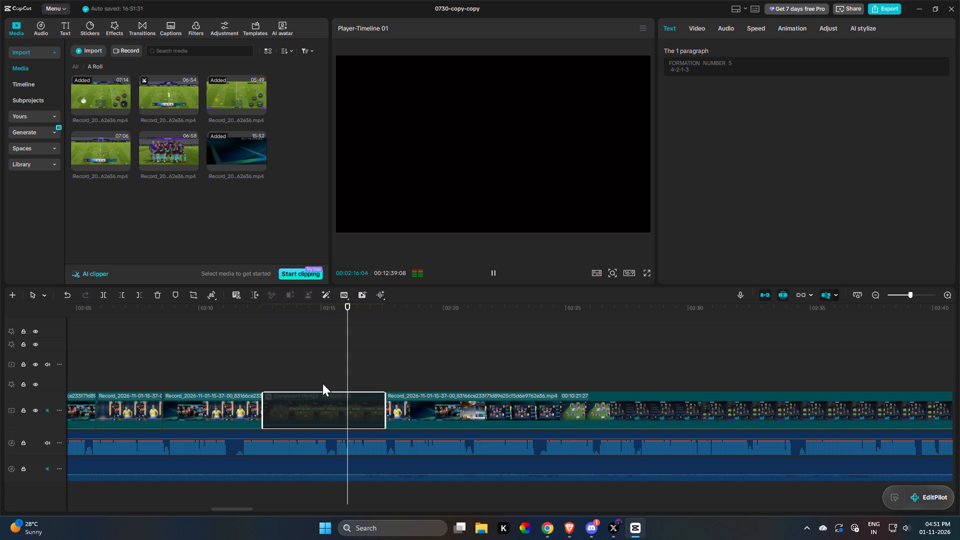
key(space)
Open the title compound clip and change the title's first line to 'FORMATION NUMBER 4'.
double_click(357, 407)
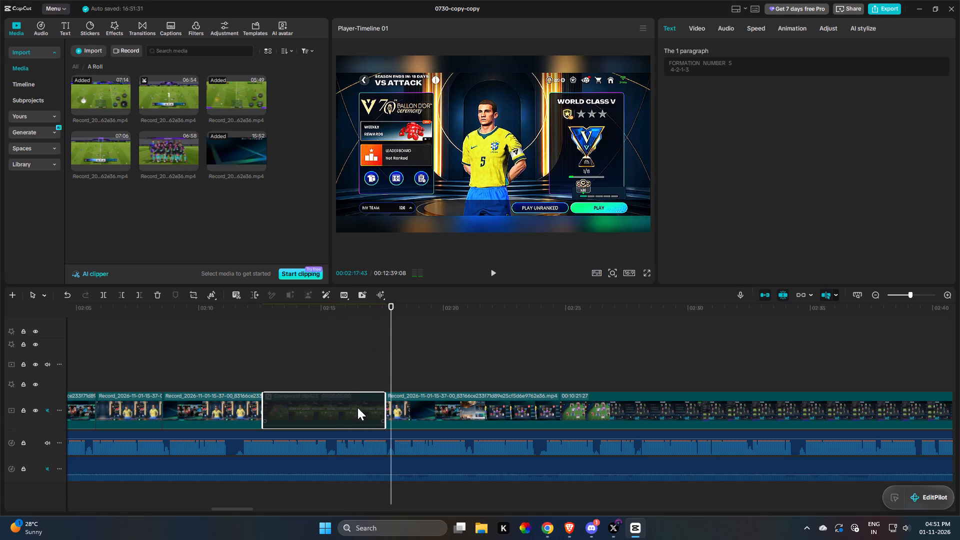
double_click(233, 369)
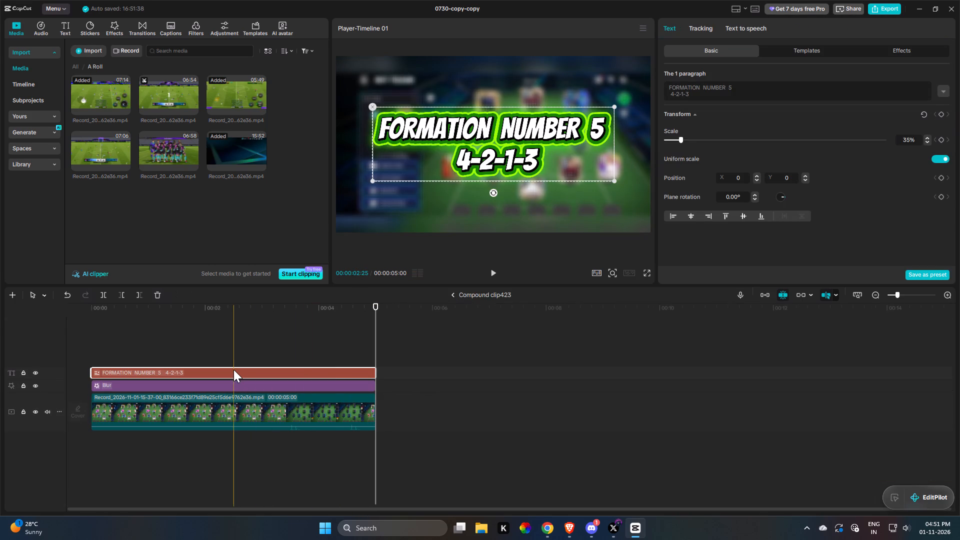
click(733, 86)
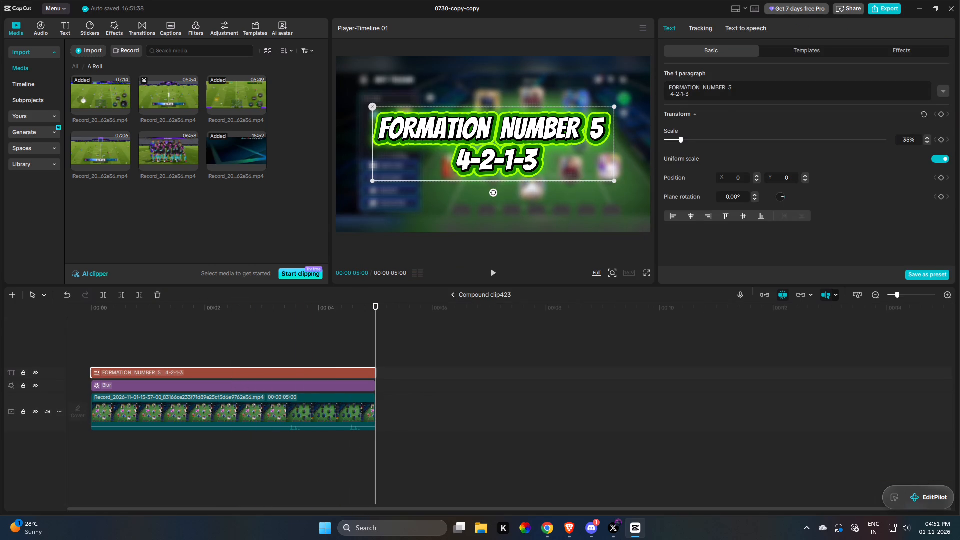
key(BackSpace)
key(BackSpace)
key(4)
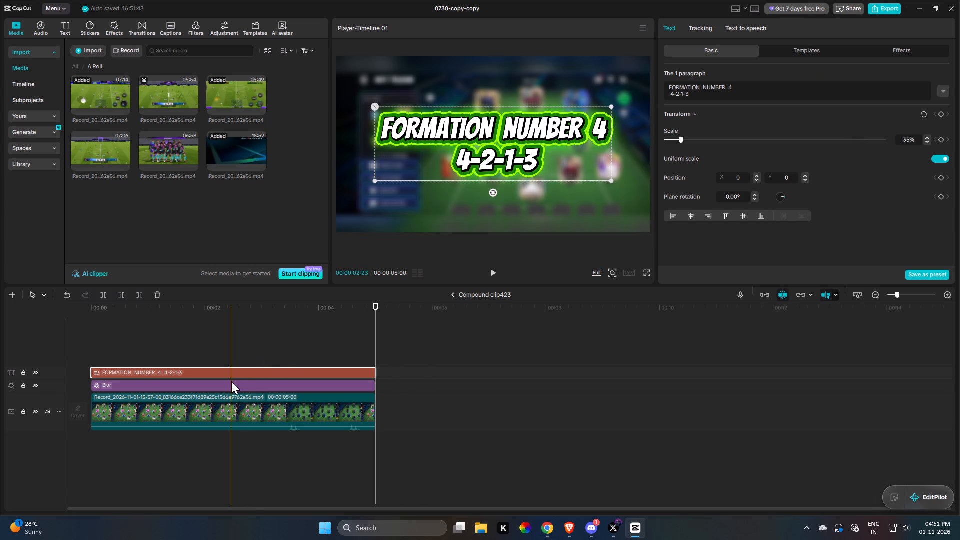
click(217, 410)
click(221, 370)
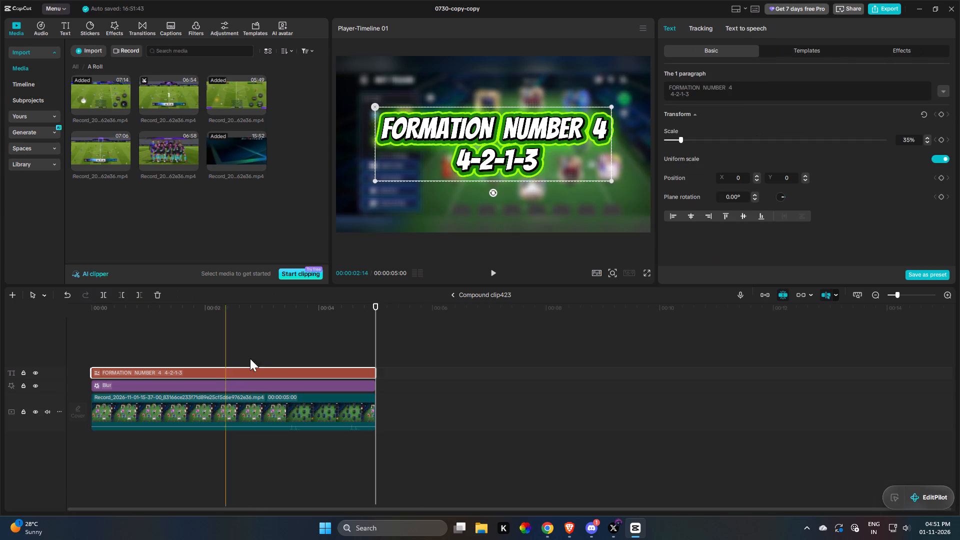
Change the second line of the title text to '4-2-3-1 WIDE'.
click(705, 94)
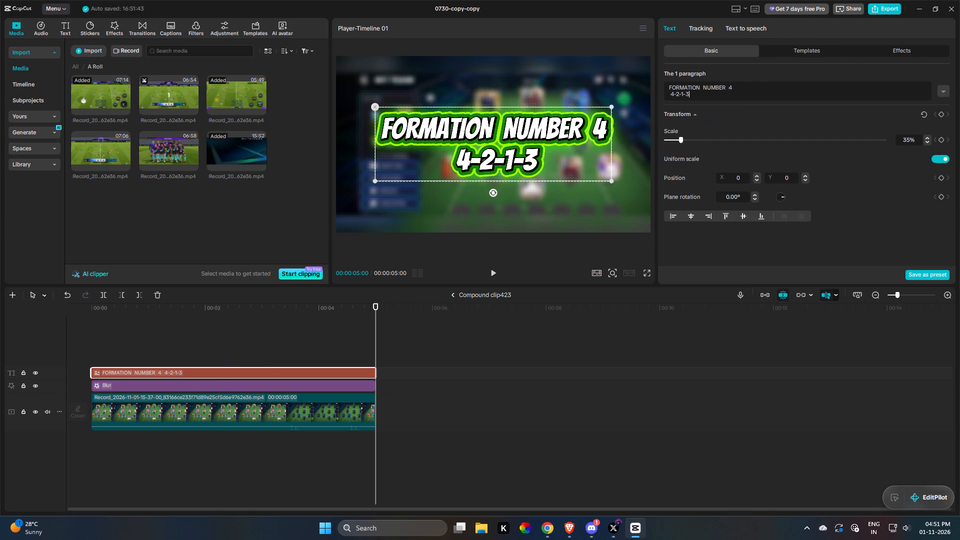
key(BackSpace)
key(BackSpace)
key(BackSpace)
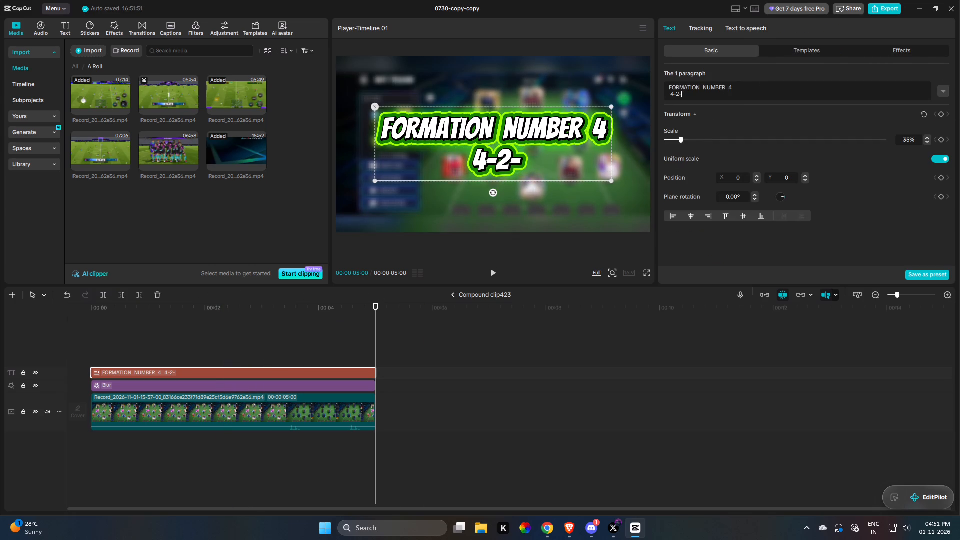
key(3)
text(-1)
key(space)
key(space)
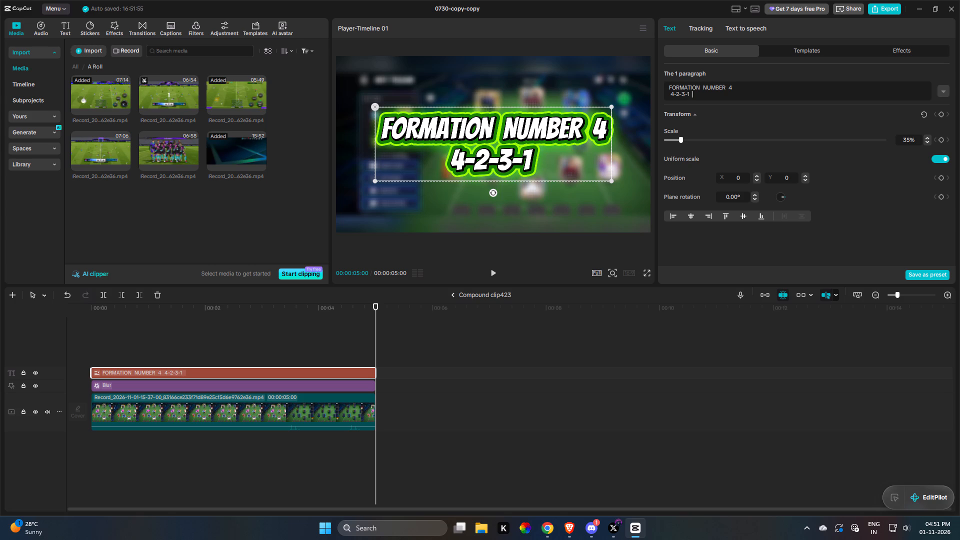
text(WIDE)
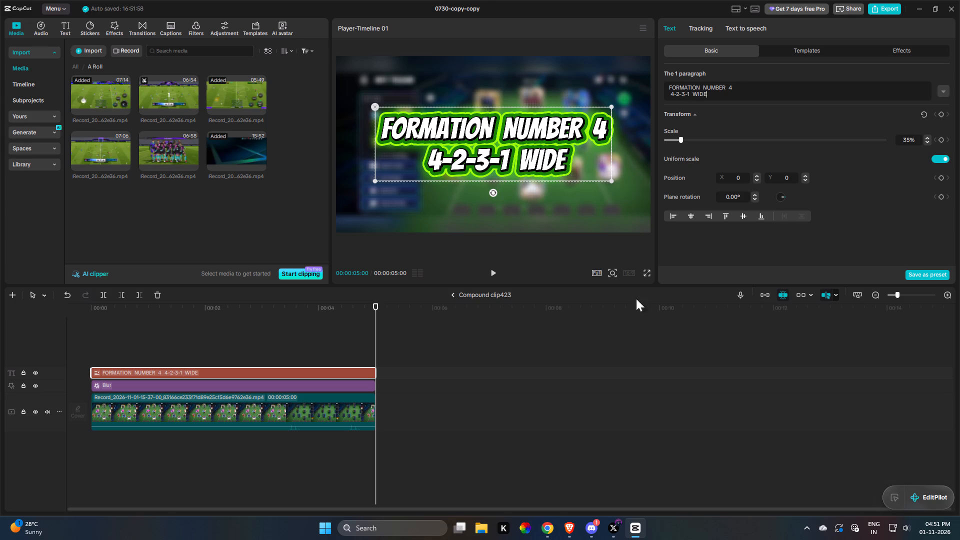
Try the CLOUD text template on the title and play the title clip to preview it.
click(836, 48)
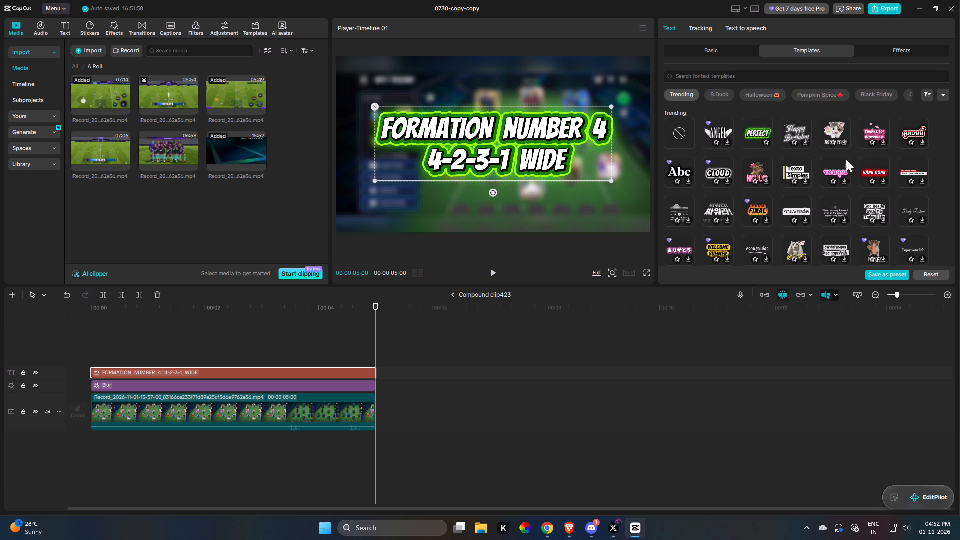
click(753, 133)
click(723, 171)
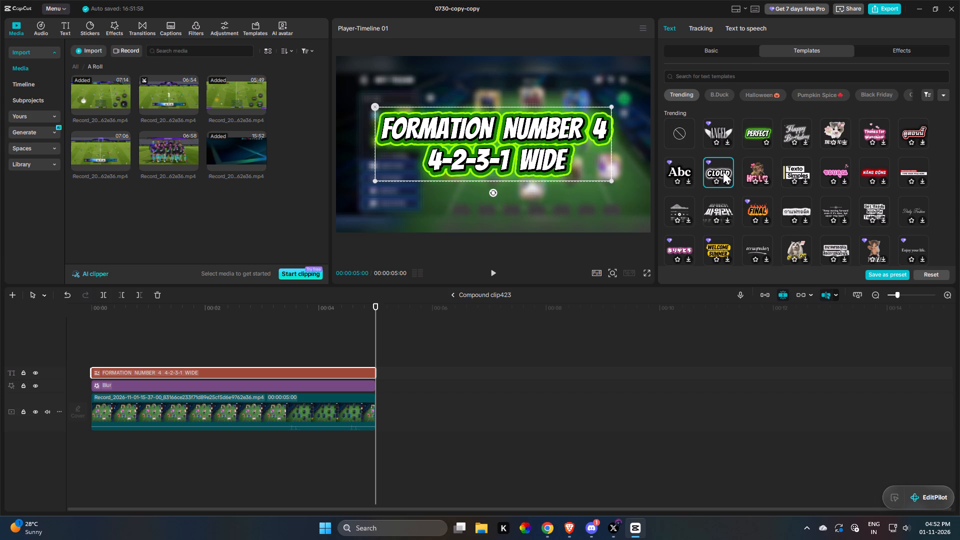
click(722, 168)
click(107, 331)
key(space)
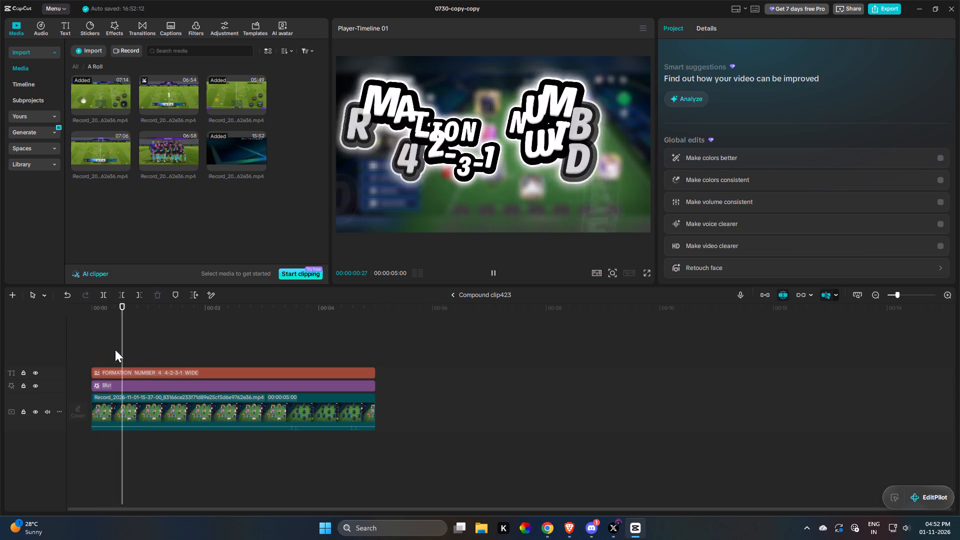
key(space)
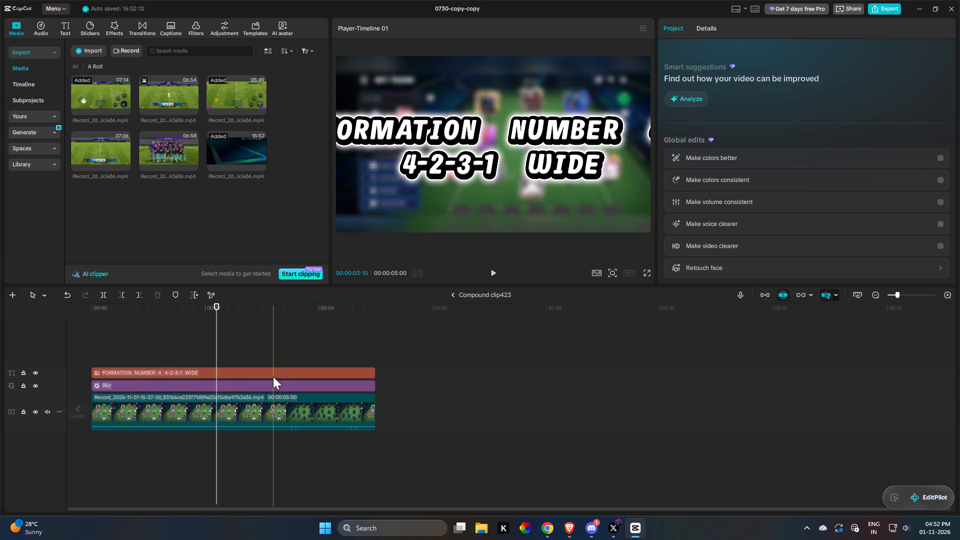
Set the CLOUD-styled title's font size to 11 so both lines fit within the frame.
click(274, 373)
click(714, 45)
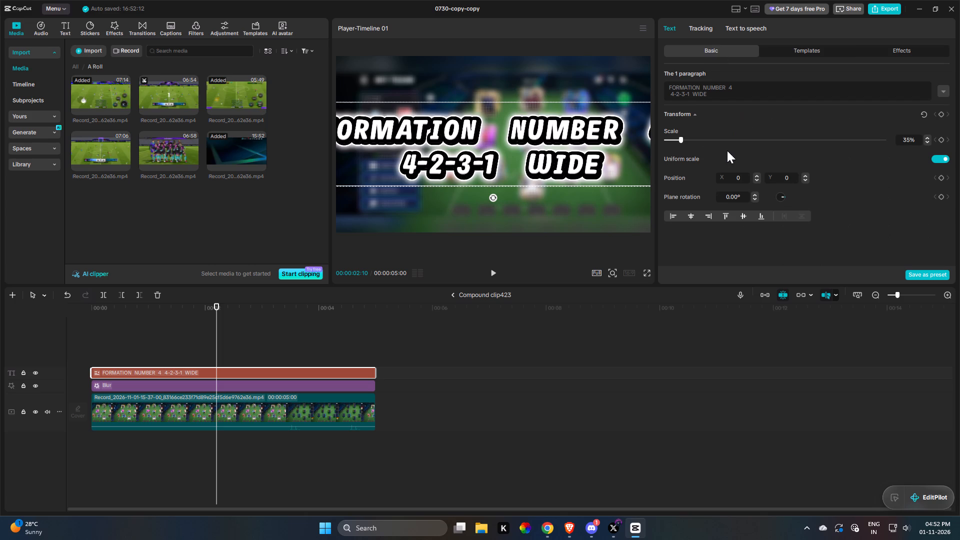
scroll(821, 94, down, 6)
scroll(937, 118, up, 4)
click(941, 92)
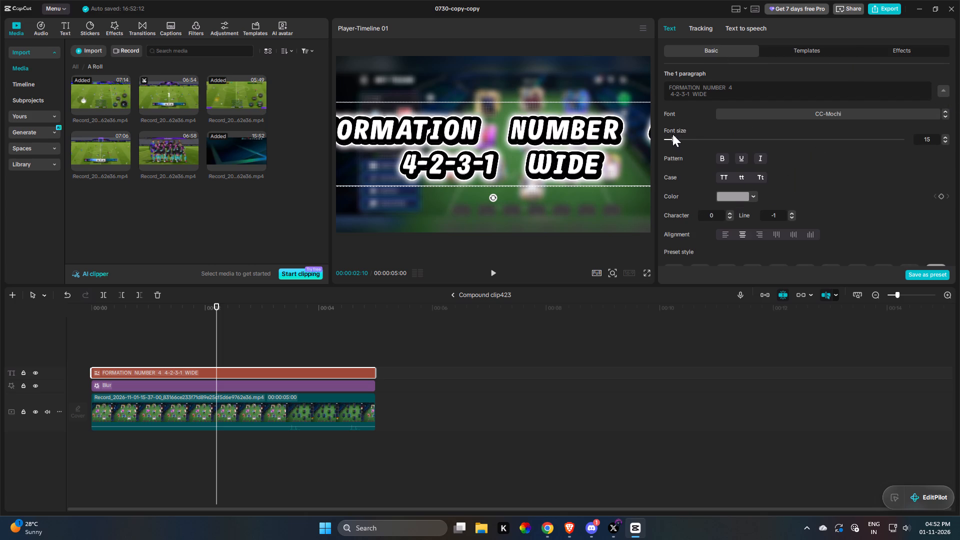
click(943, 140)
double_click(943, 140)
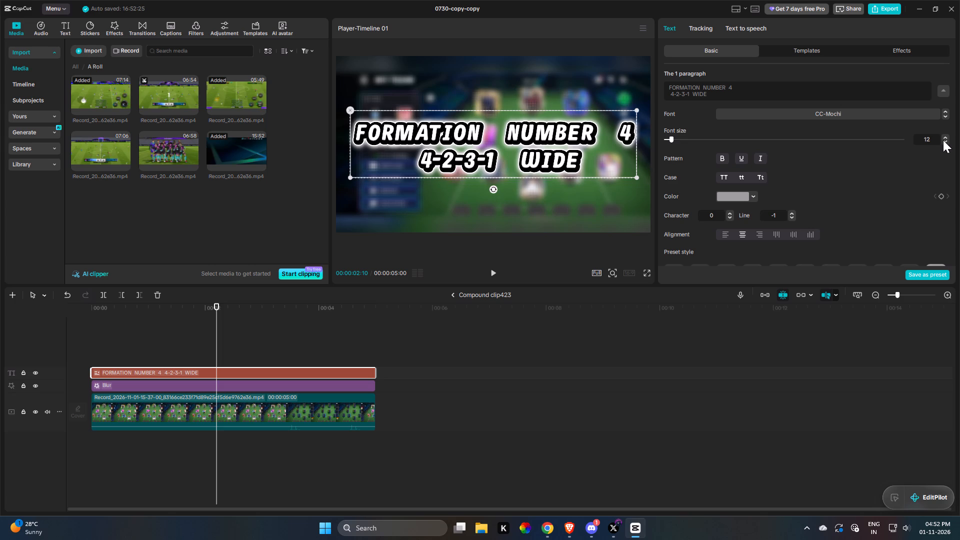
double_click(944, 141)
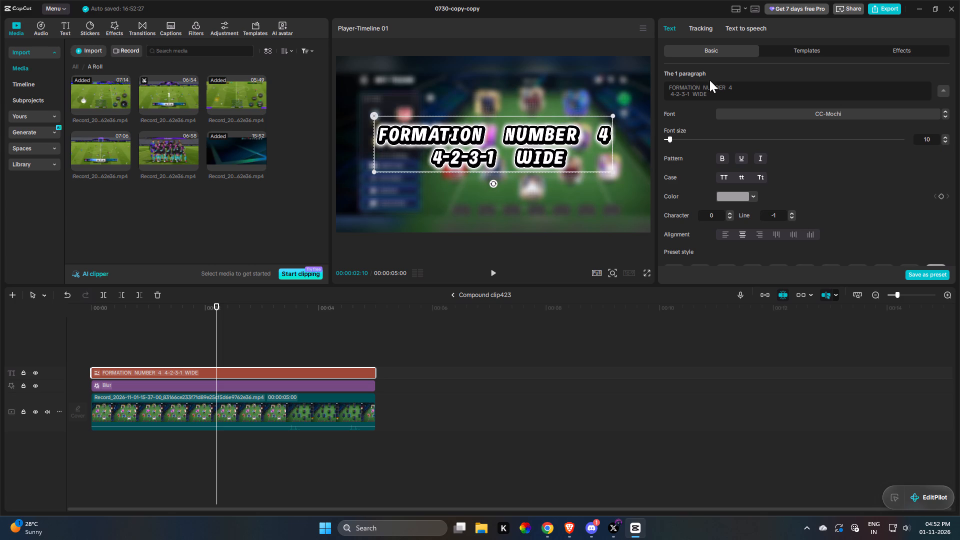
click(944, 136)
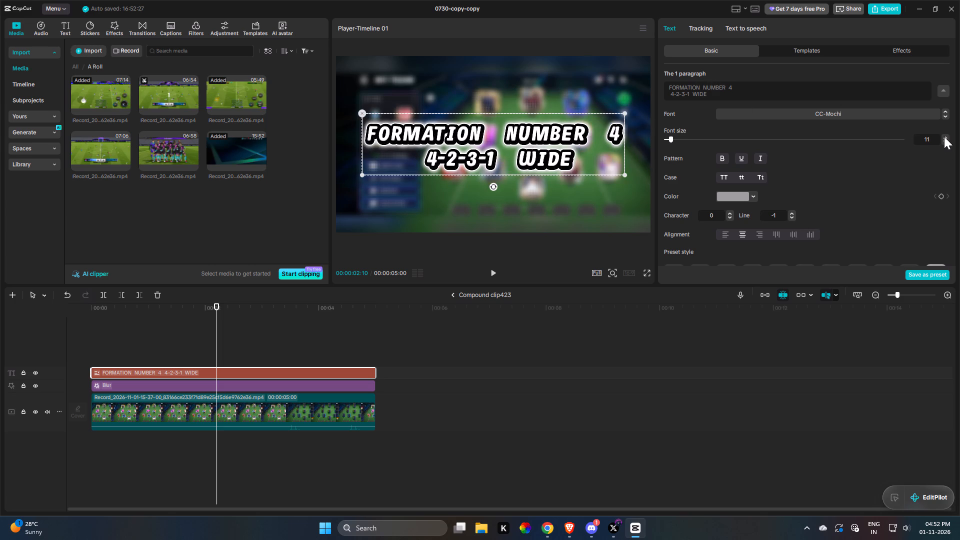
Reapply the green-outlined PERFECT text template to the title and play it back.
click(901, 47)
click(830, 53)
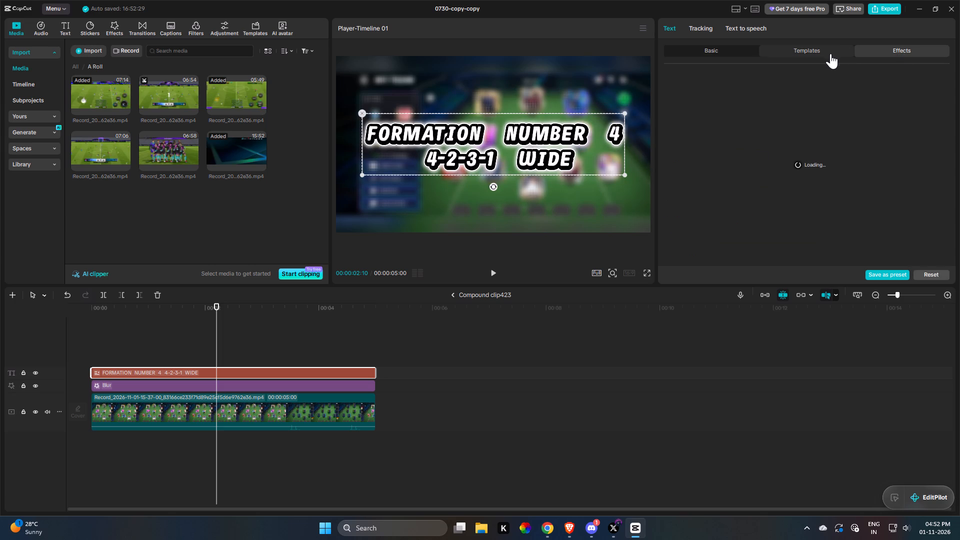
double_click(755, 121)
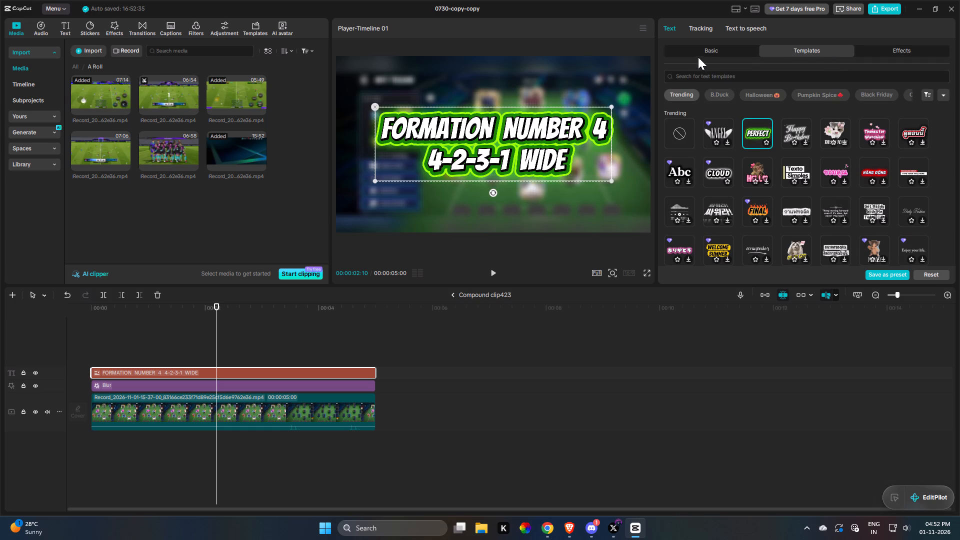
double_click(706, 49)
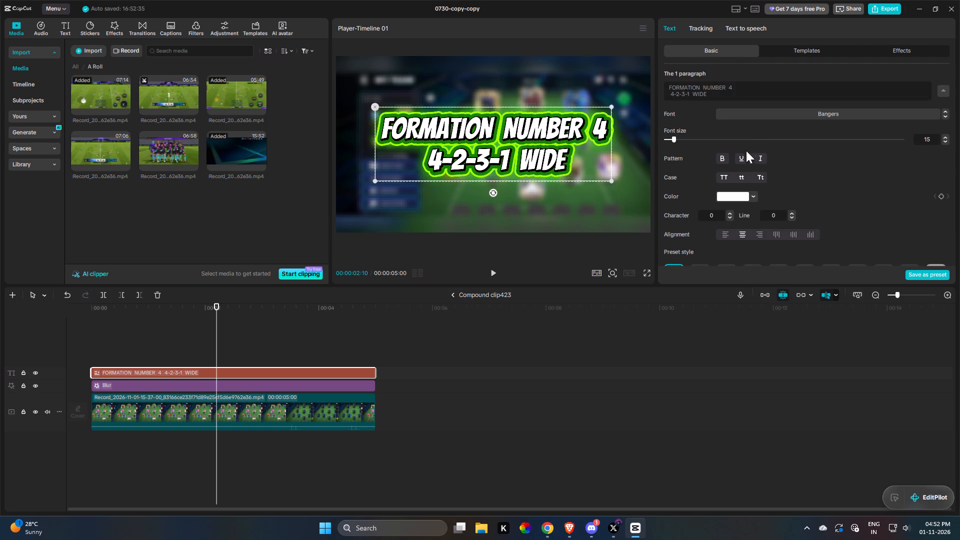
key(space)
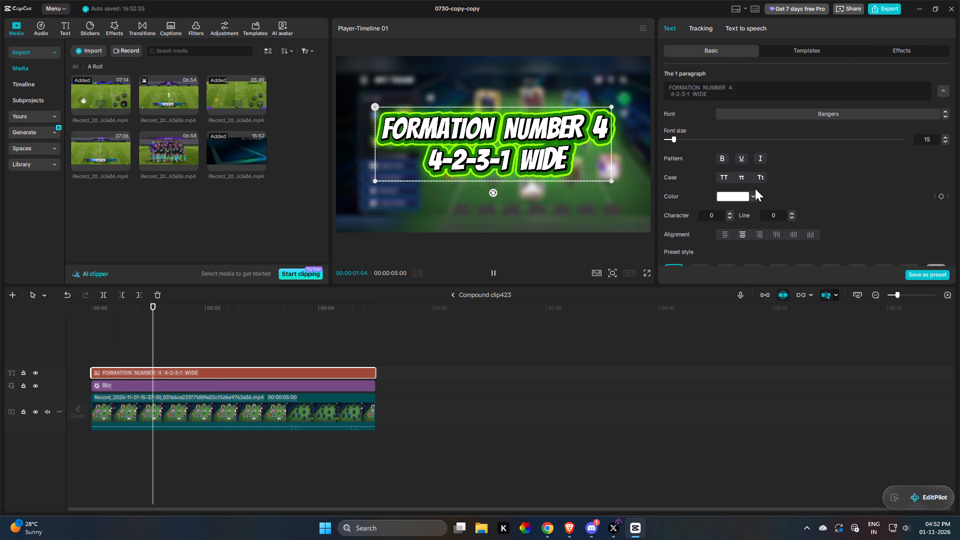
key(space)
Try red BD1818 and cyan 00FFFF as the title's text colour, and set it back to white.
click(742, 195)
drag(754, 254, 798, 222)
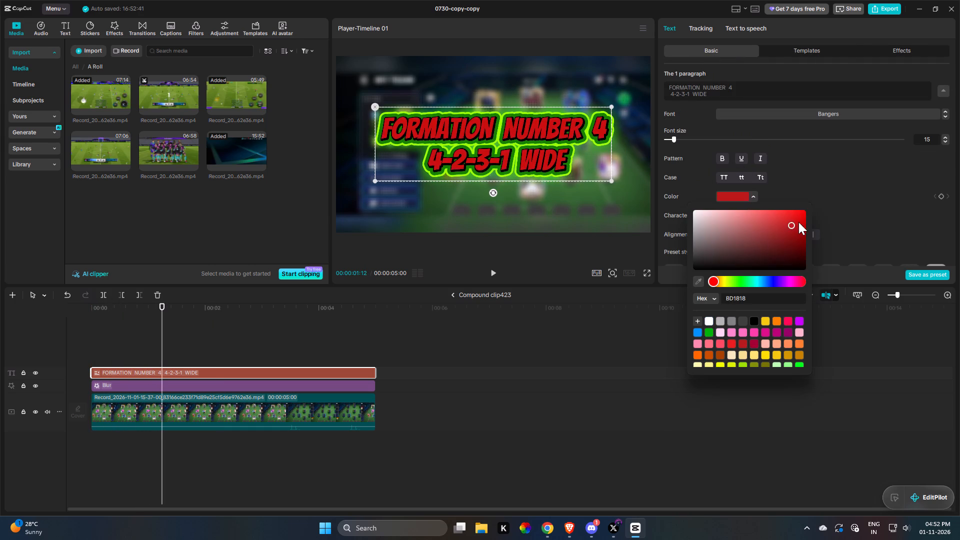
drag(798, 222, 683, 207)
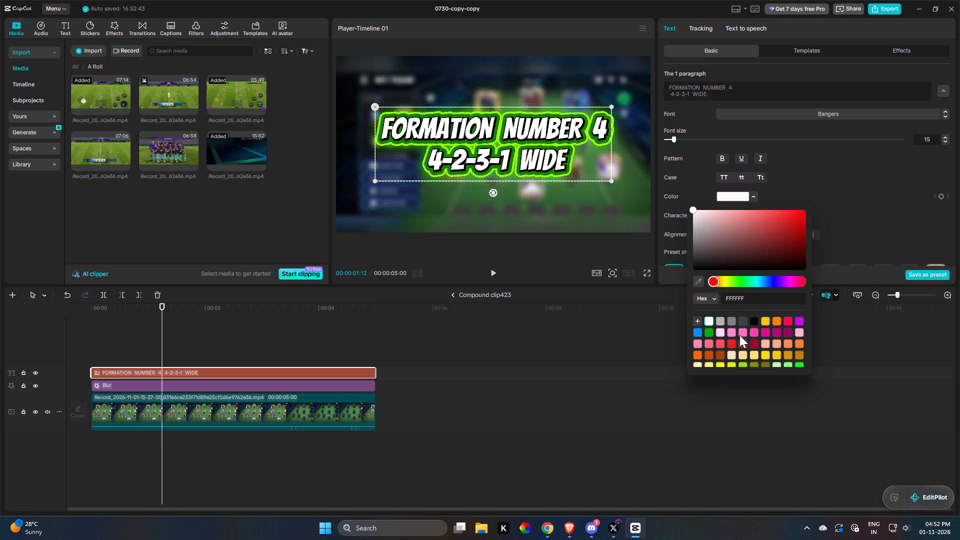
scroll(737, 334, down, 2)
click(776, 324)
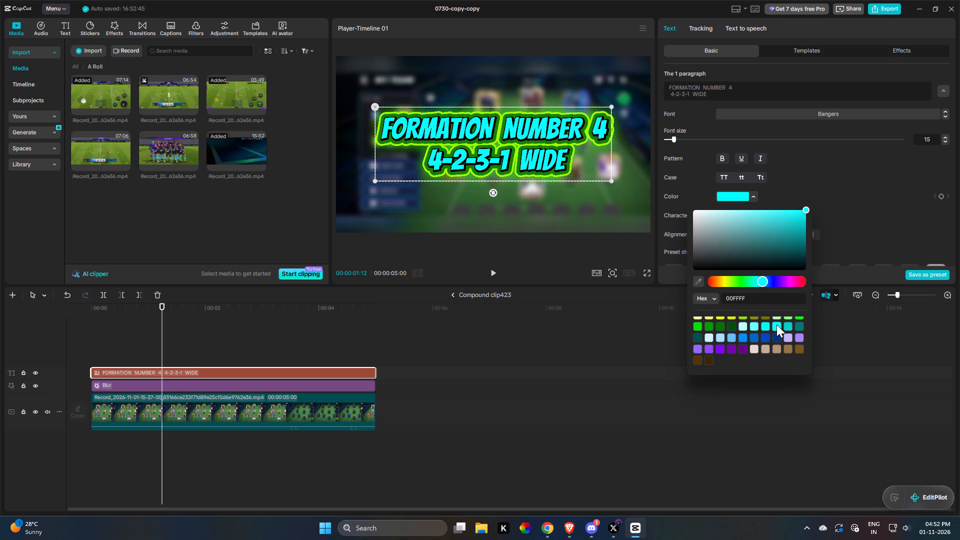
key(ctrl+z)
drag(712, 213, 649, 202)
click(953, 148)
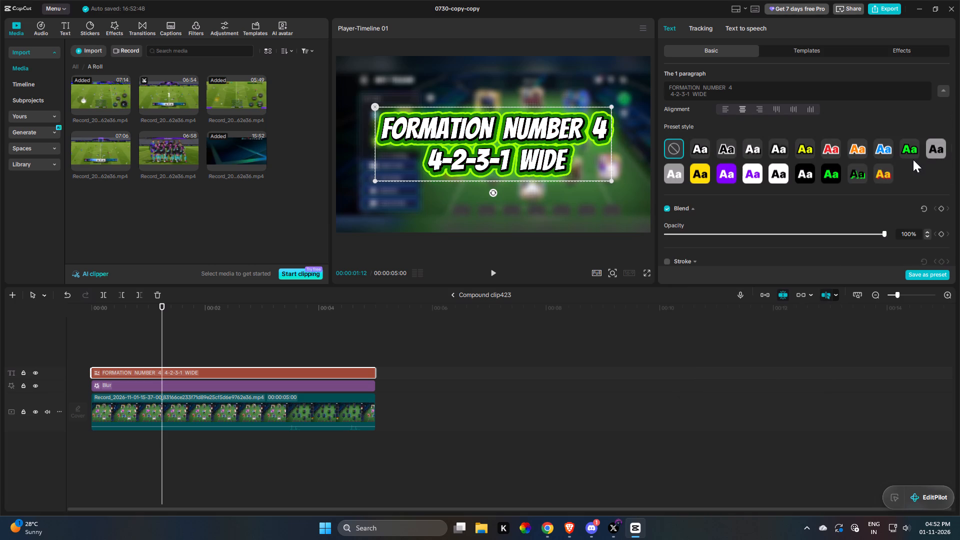
Apply the CINEMATIC text template to the title and play the title clip to preview it.
click(832, 48)
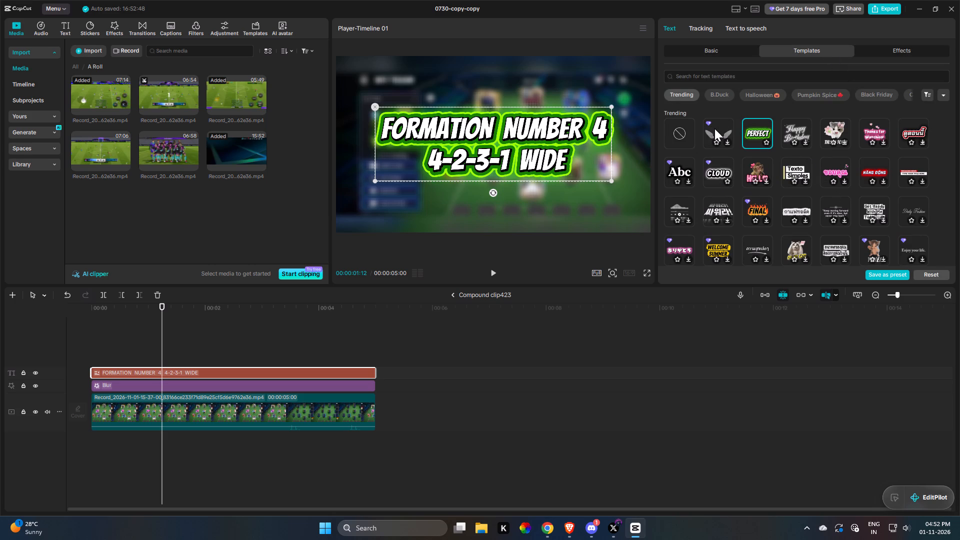
scroll(723, 169, down, 2)
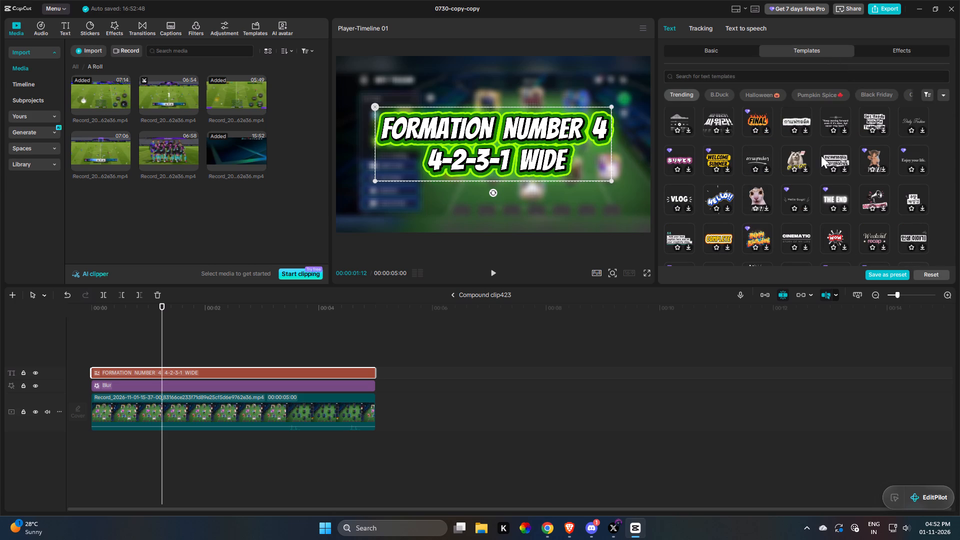
click(790, 235)
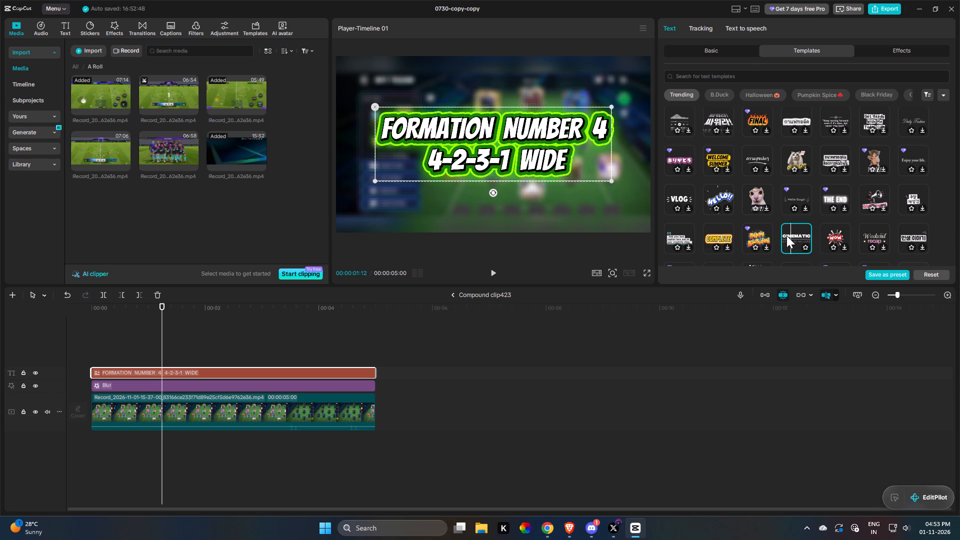
click(795, 236)
double_click(205, 336)
key(space)
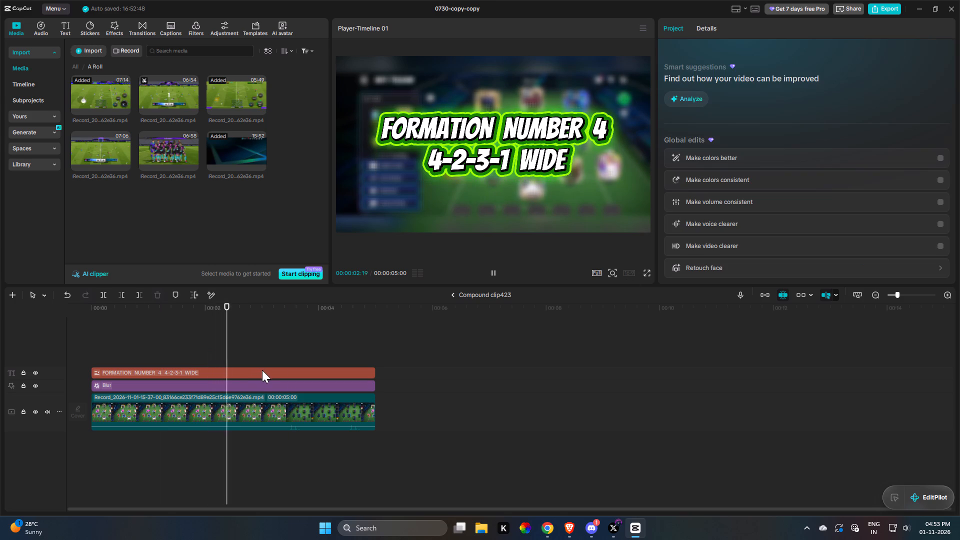
key(space)
double_click(263, 369)
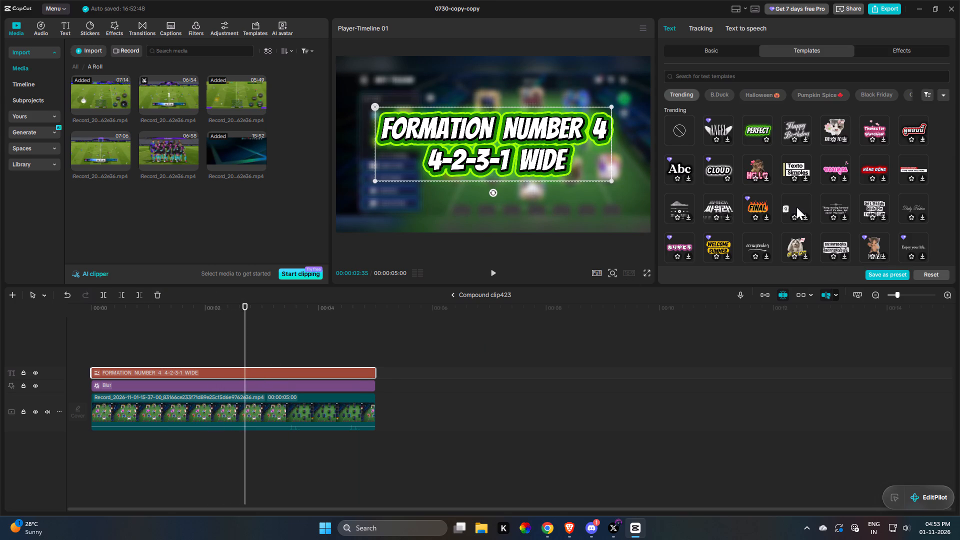
scroll(796, 212, down, 2)
triple_click(800, 232)
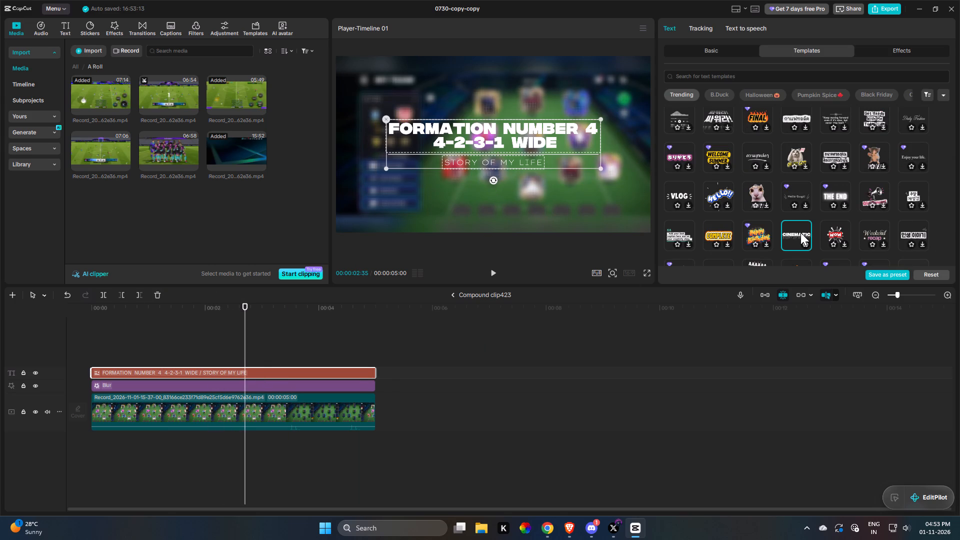
click(133, 351)
key(space)
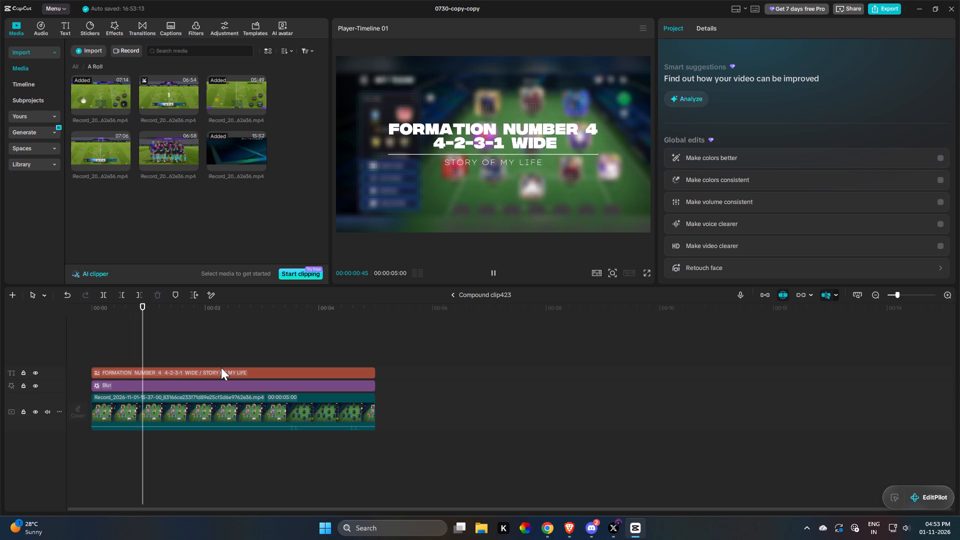
key(space)
Apply the fourth 'Aa' preset style, with white lettering, to the title text.
click(251, 369)
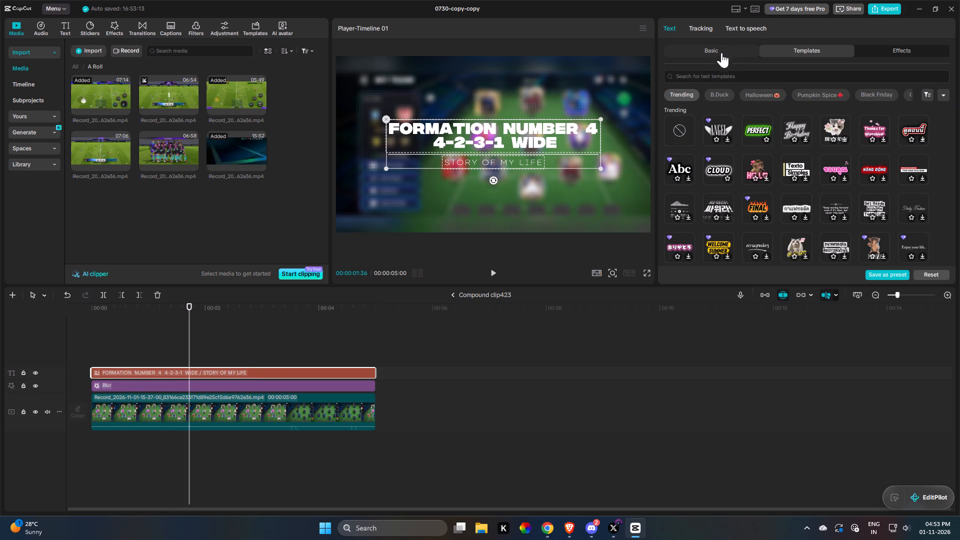
click(721, 54)
click(778, 147)
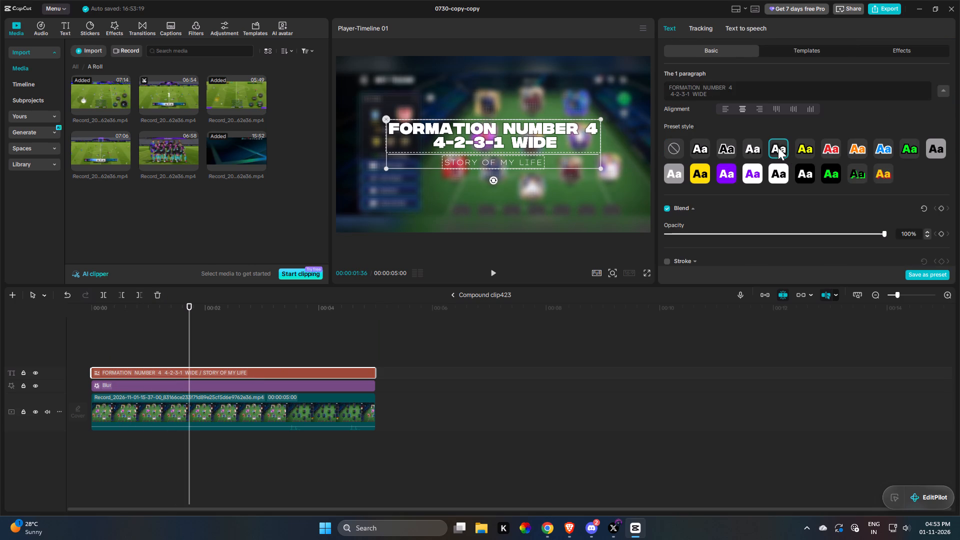
Apply the Trending text template with slanted white lettering and a thick red outline to the title.
click(840, 56)
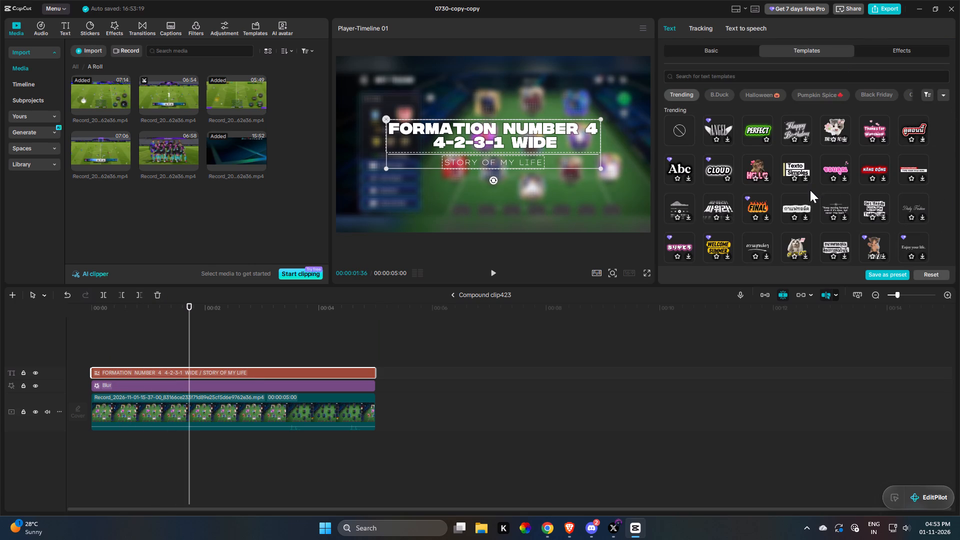
scroll(896, 201, down, 3)
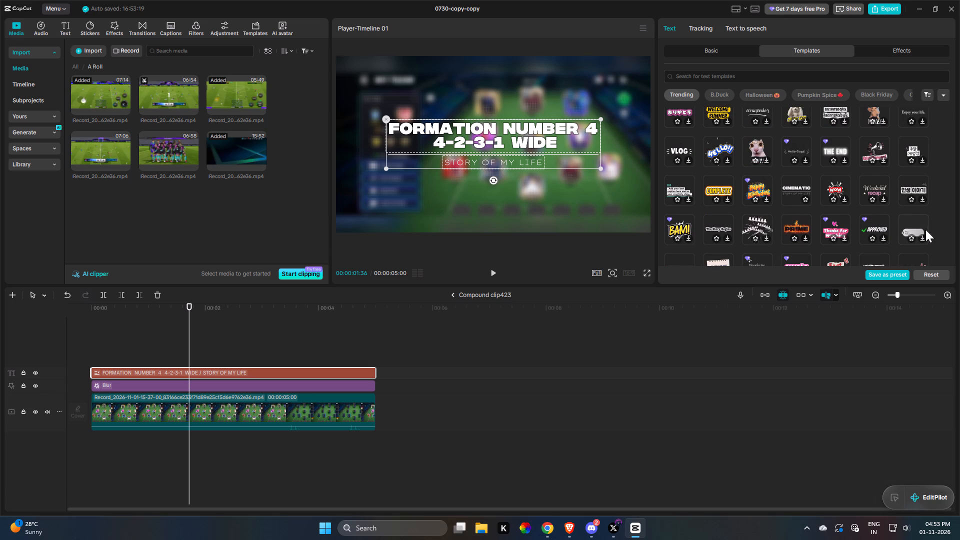
scroll(697, 210, down, 2)
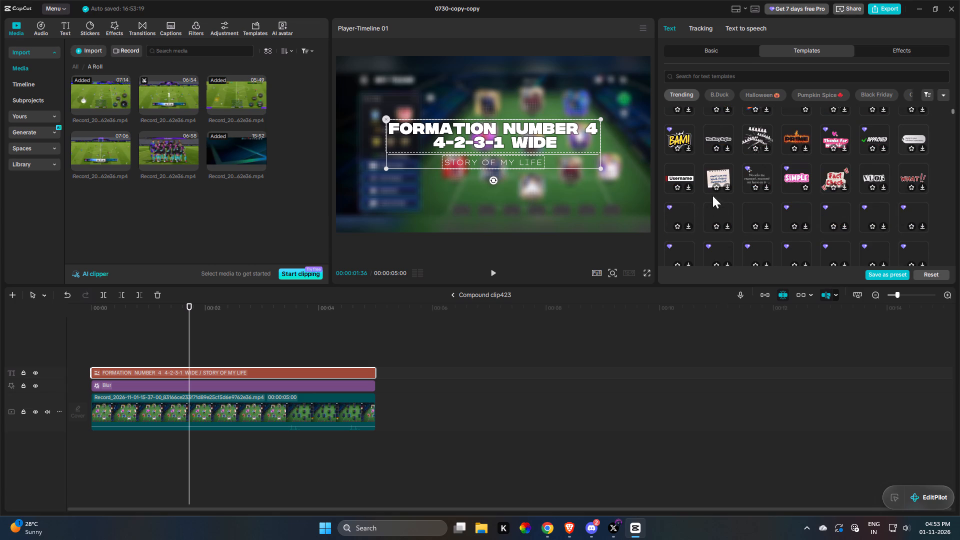
scroll(738, 192, up, 9)
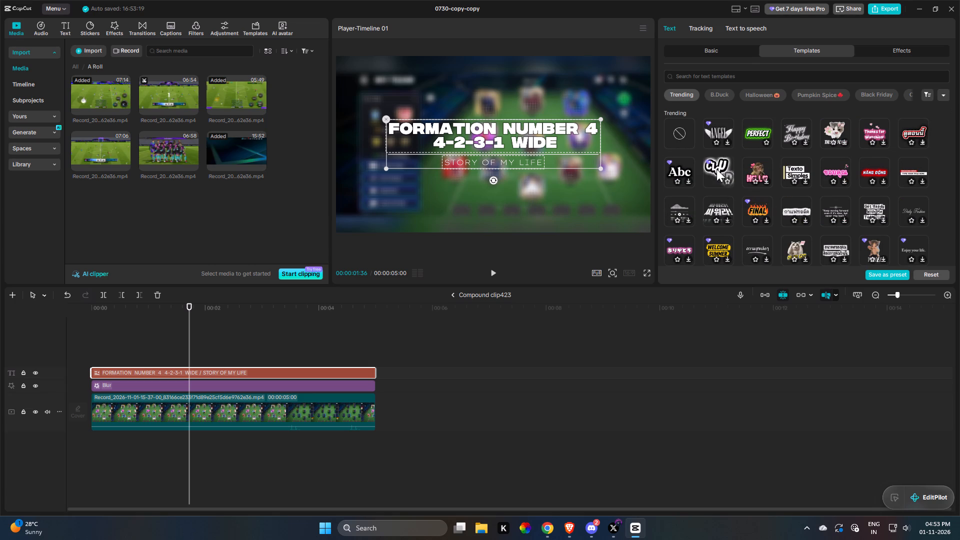
double_click(833, 171)
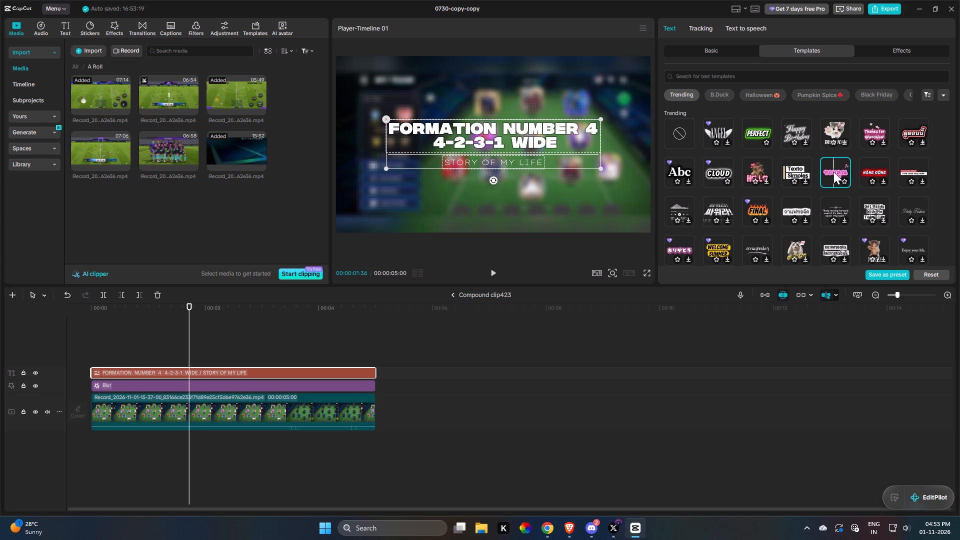
click(919, 129)
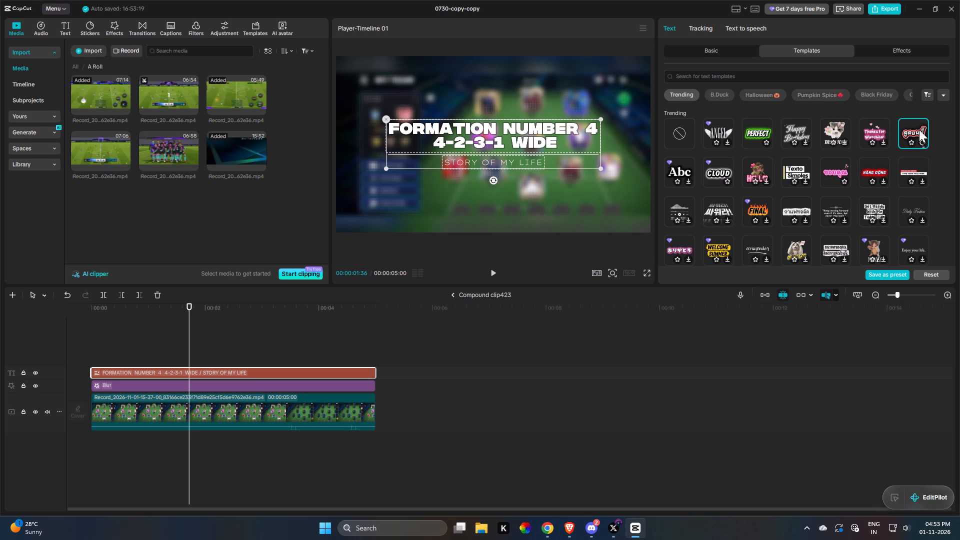
click(916, 125)
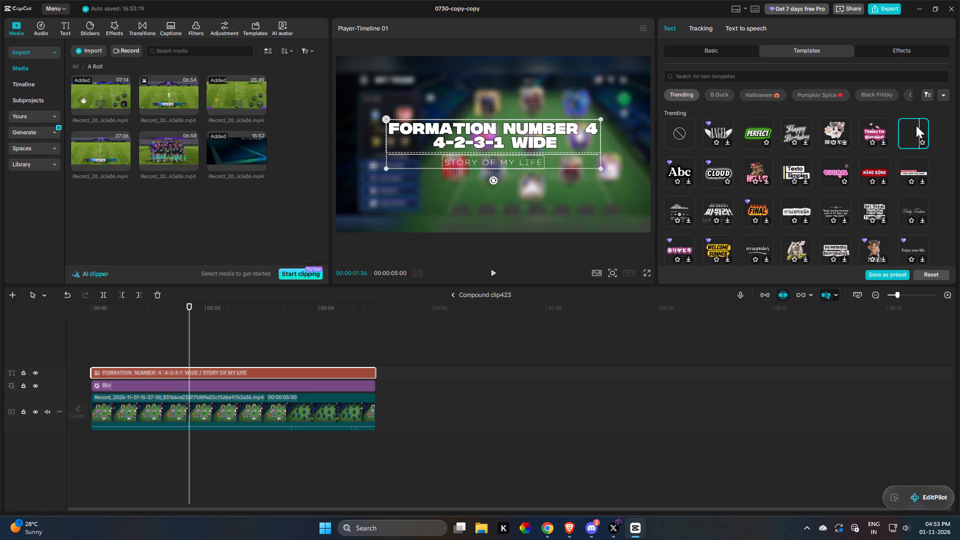
double_click(916, 125)
click(90, 355)
key(space)
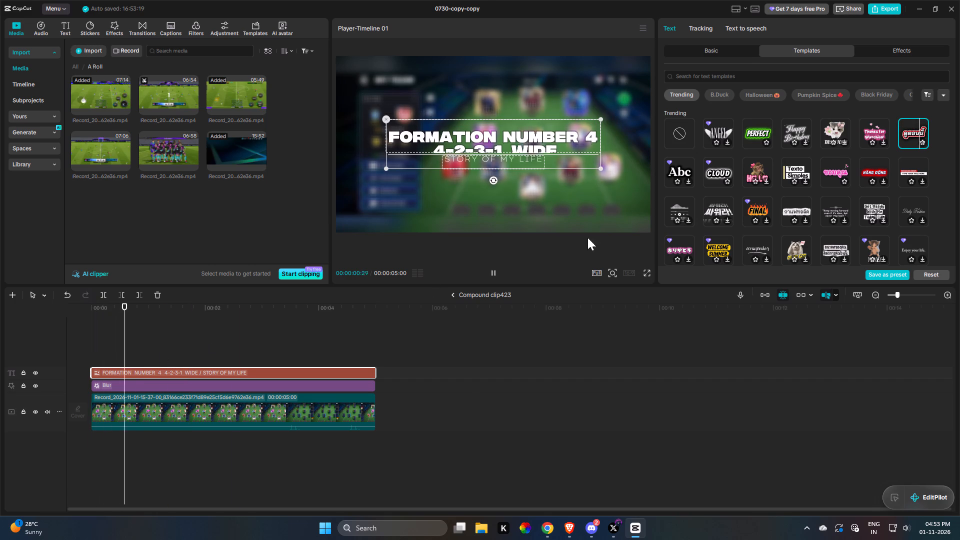
key(space)
triple_click(912, 132)
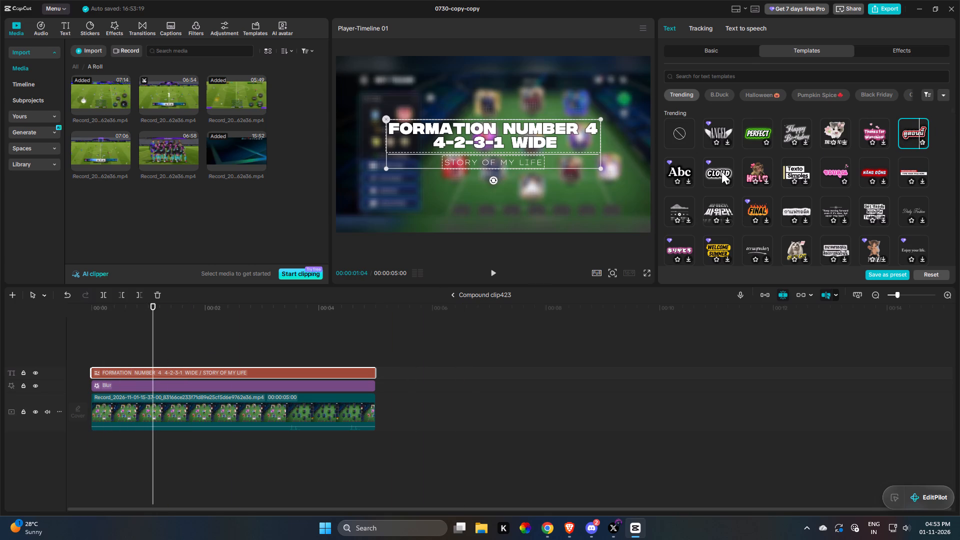
click(716, 171)
click(912, 126)
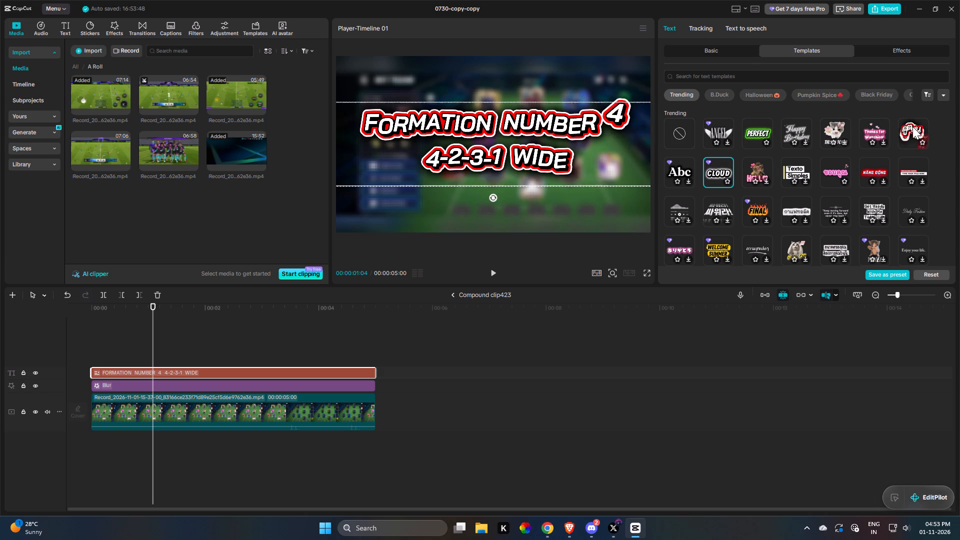
Play the title clip to preview the red-outlined template's letter animation.
key(space)
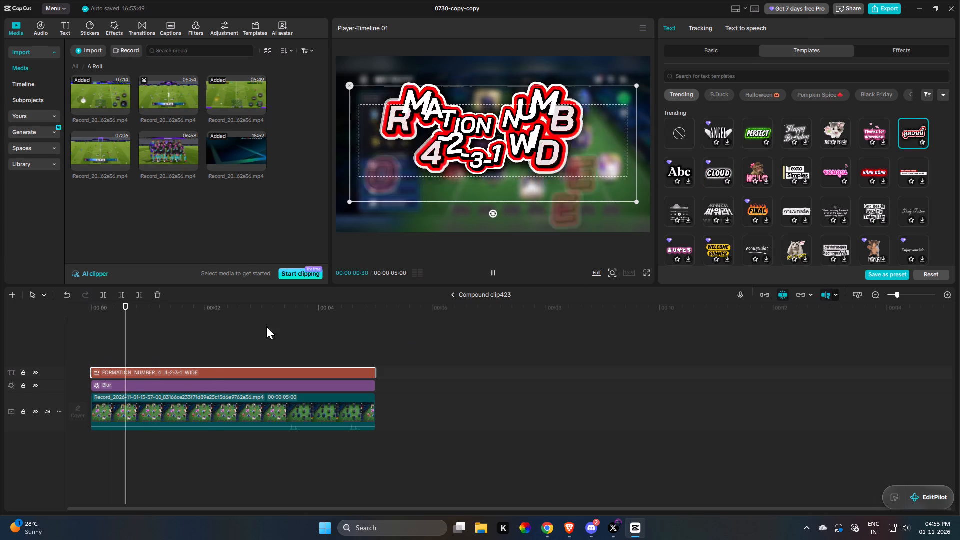
click(299, 331)
key(space)
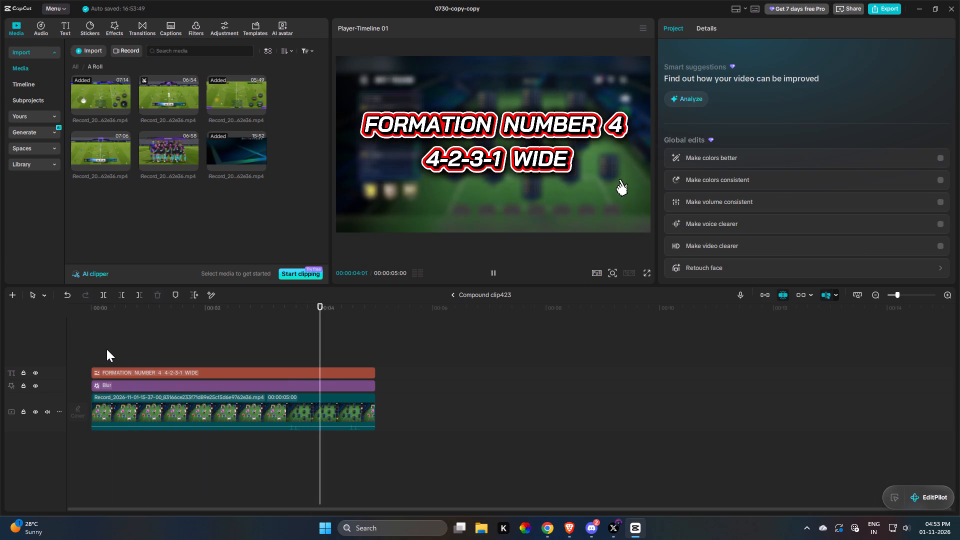
key(space)
key(space)
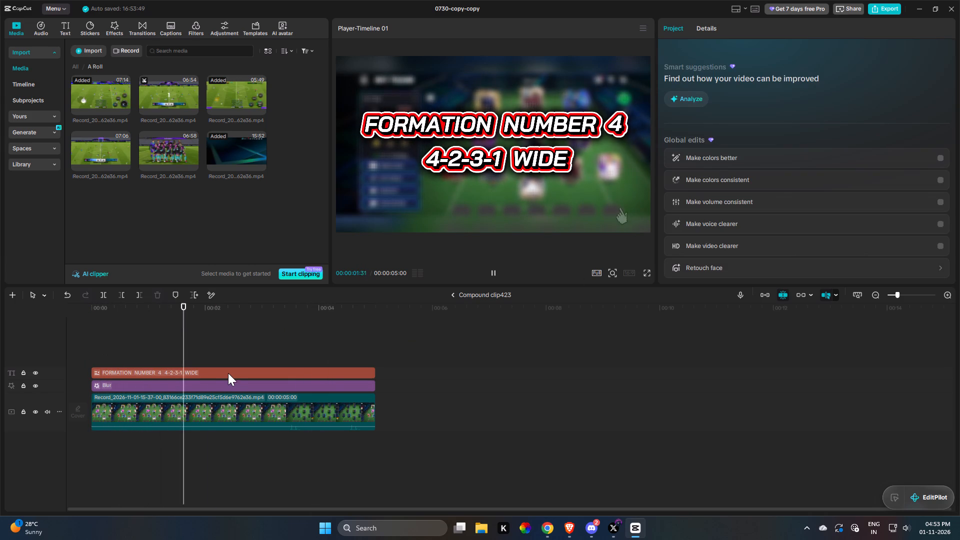
key(space)
Change the title's font to Rubik-Bold and play the title clip from its start.
click(233, 375)
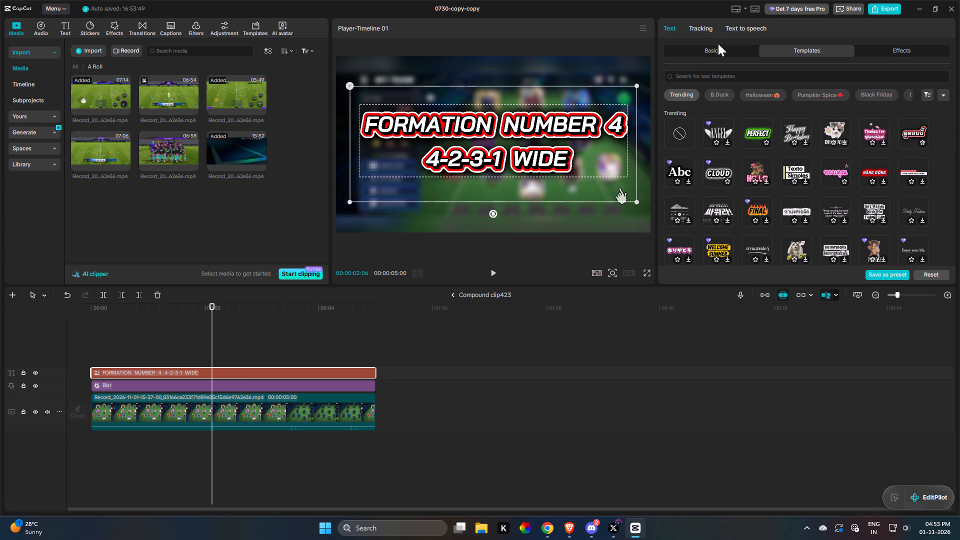
click(718, 43)
click(719, 48)
scroll(817, 142, up, 4)
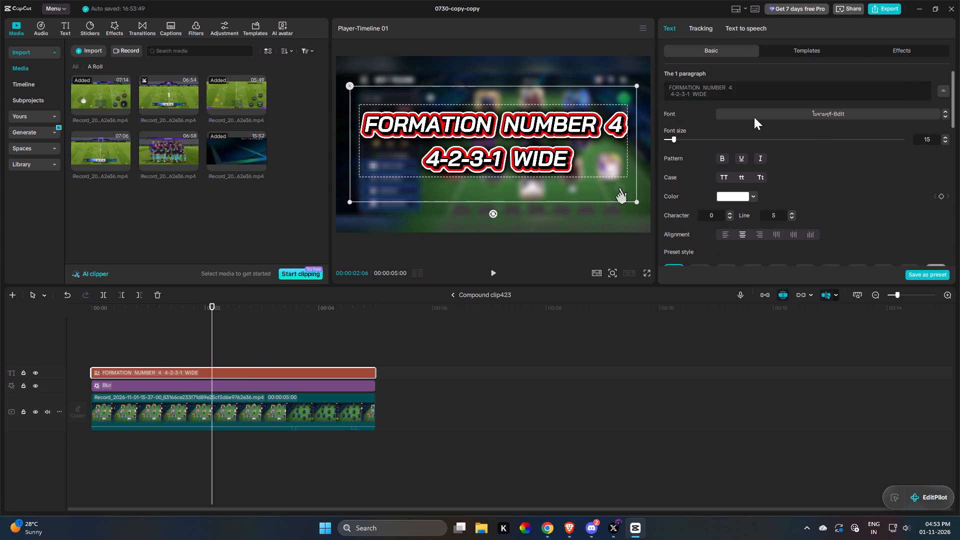
scroll(753, 117, up, 3)
click(870, 113)
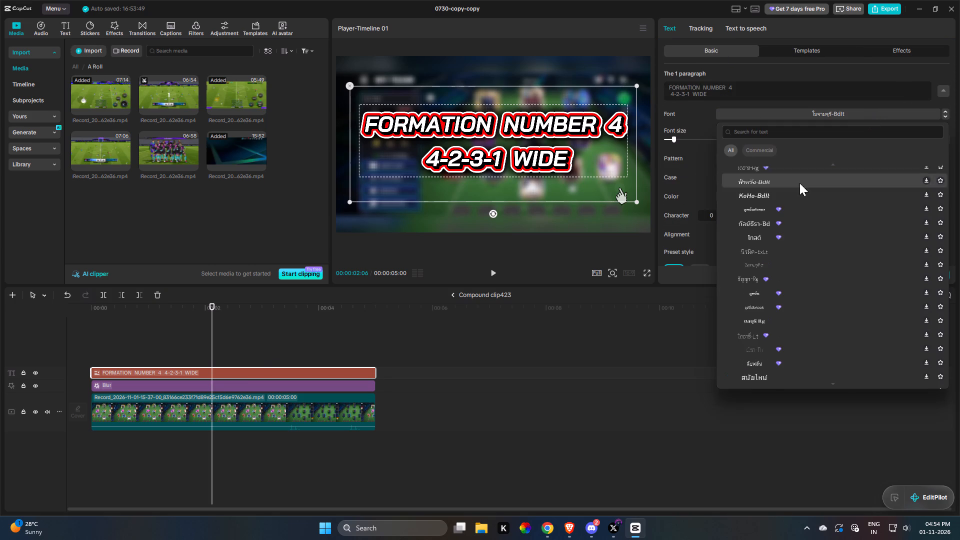
scroll(917, 205, up, 5)
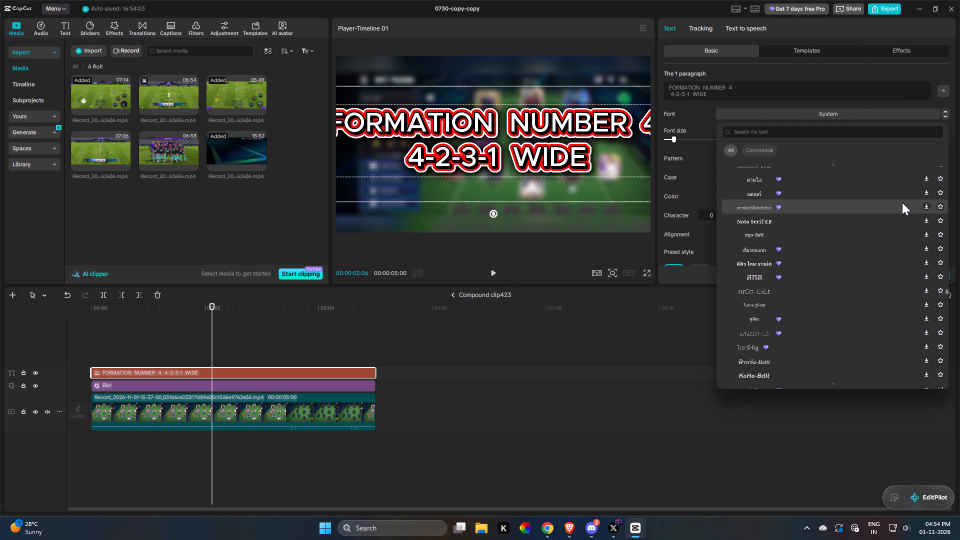
scroll(902, 202, up, 8)
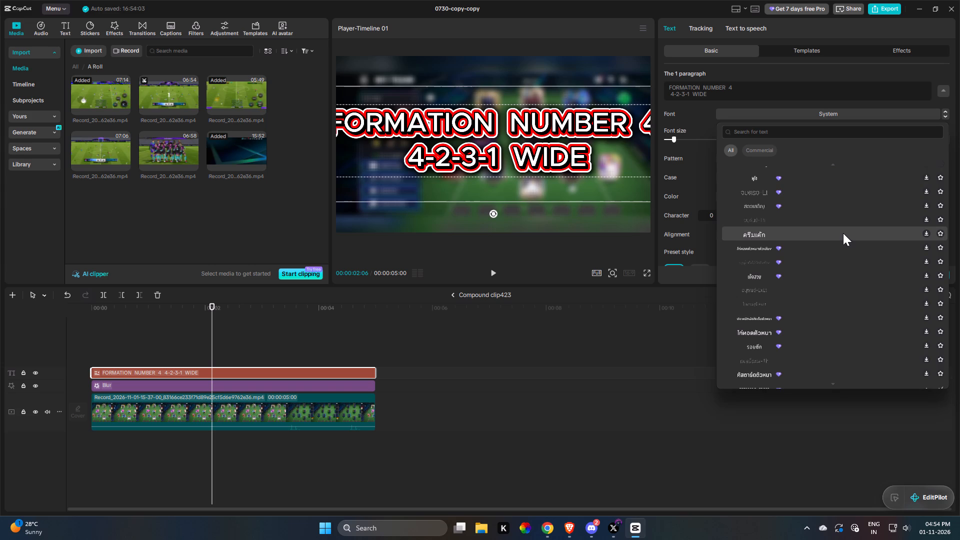
scroll(843, 233, up, 13)
drag(946, 287, 943, 257)
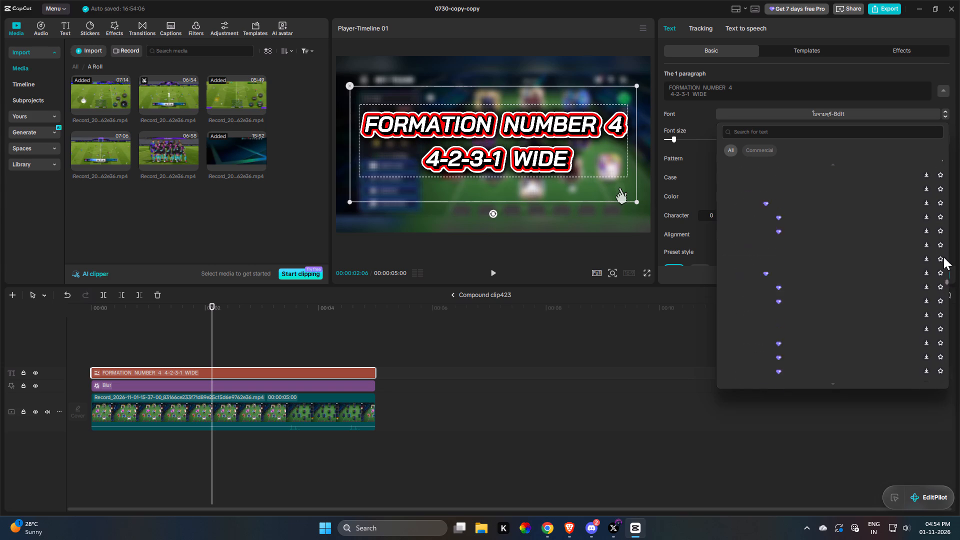
drag(943, 257, 949, 122)
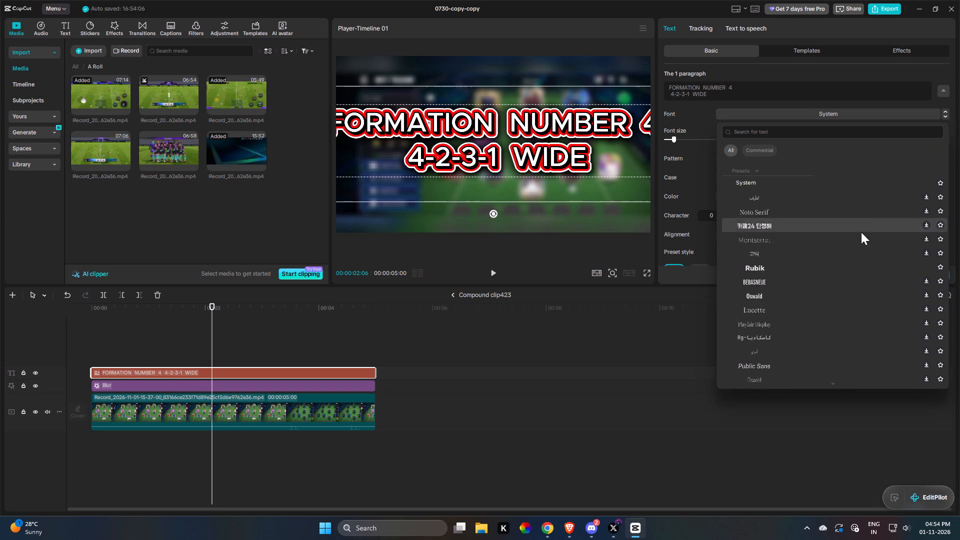
click(861, 268)
click(85, 351)
key(space)
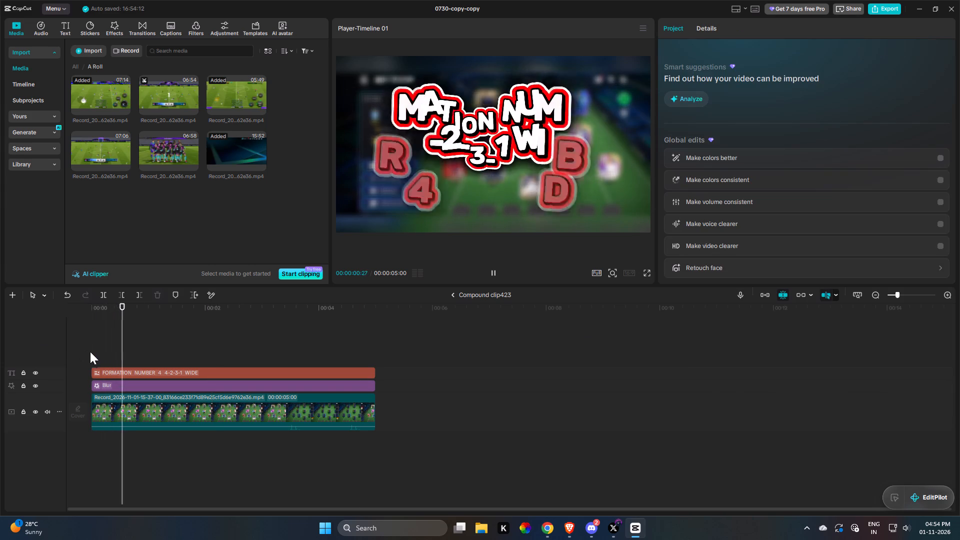
Set the title's font size to 14 and return to the main timeline.
click(210, 370)
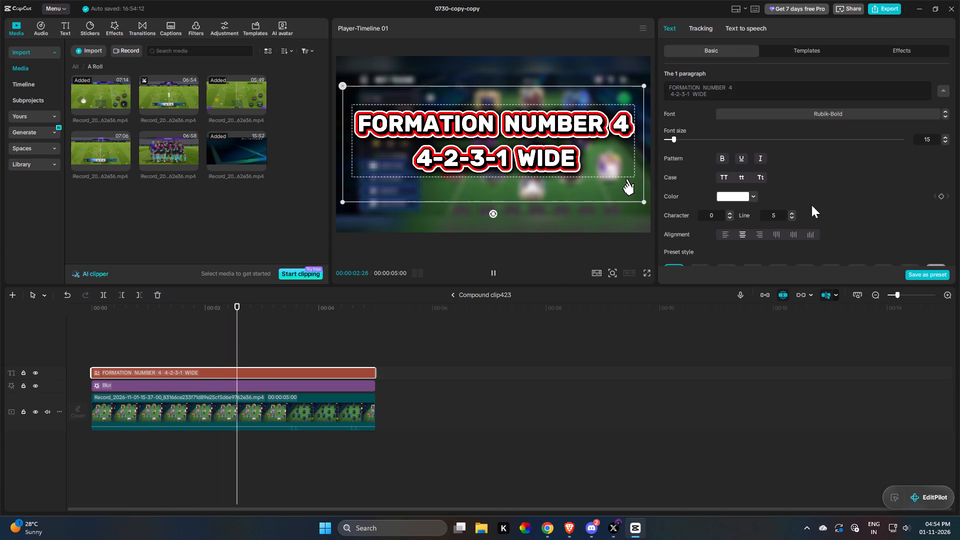
key(space)
click(943, 143)
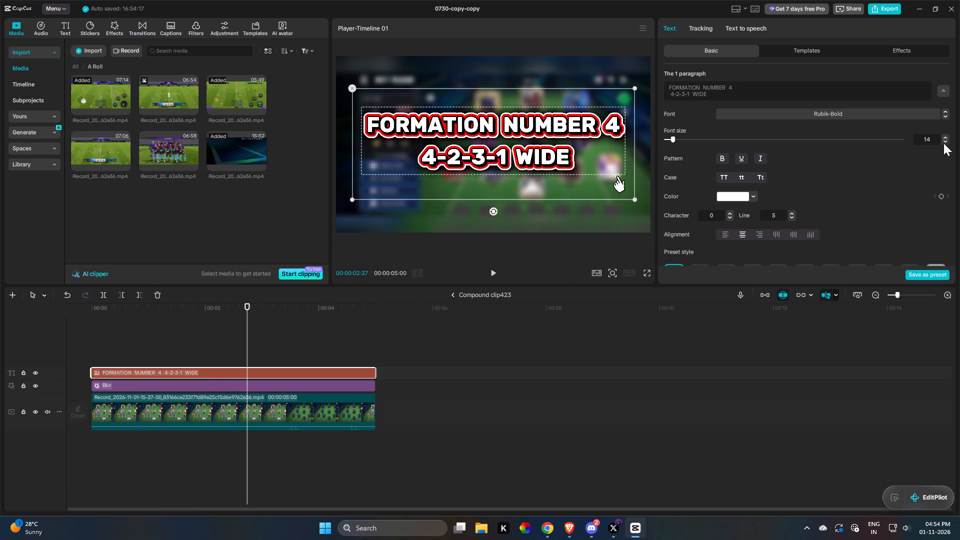
click(943, 143)
click(943, 138)
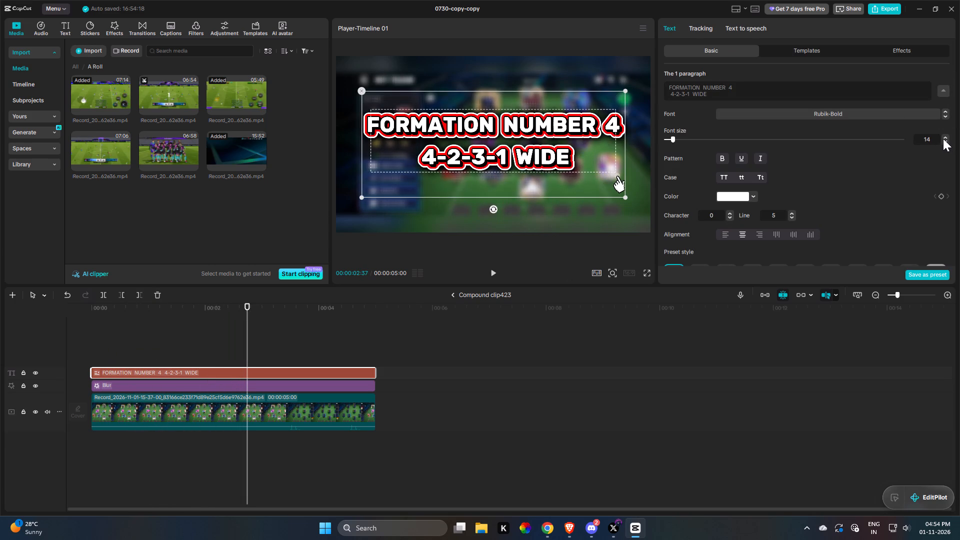
click(452, 294)
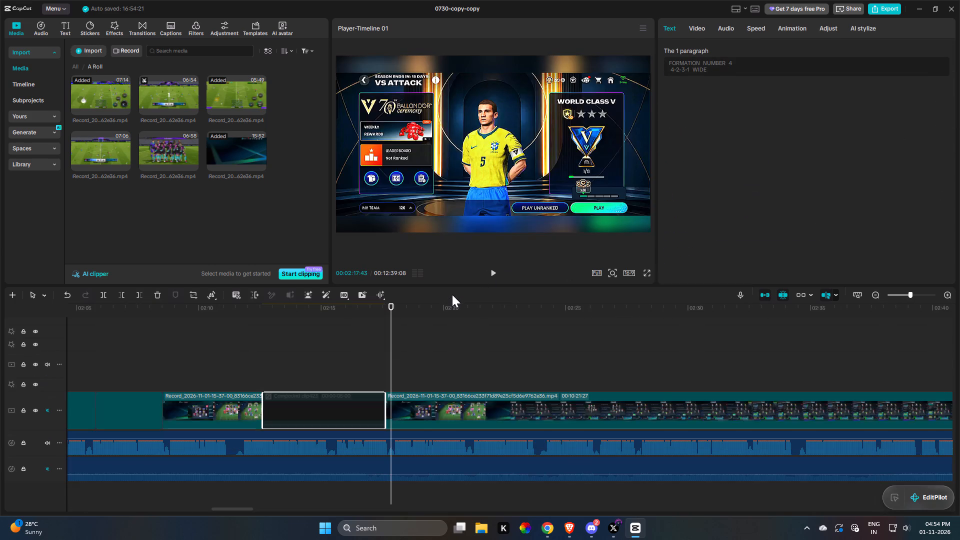
Extend the title, Blur and footage layers inside the title's compound clip together to a duration of 00:00:05:36.
double_click(362, 408)
drag(353, 345, 370, 429)
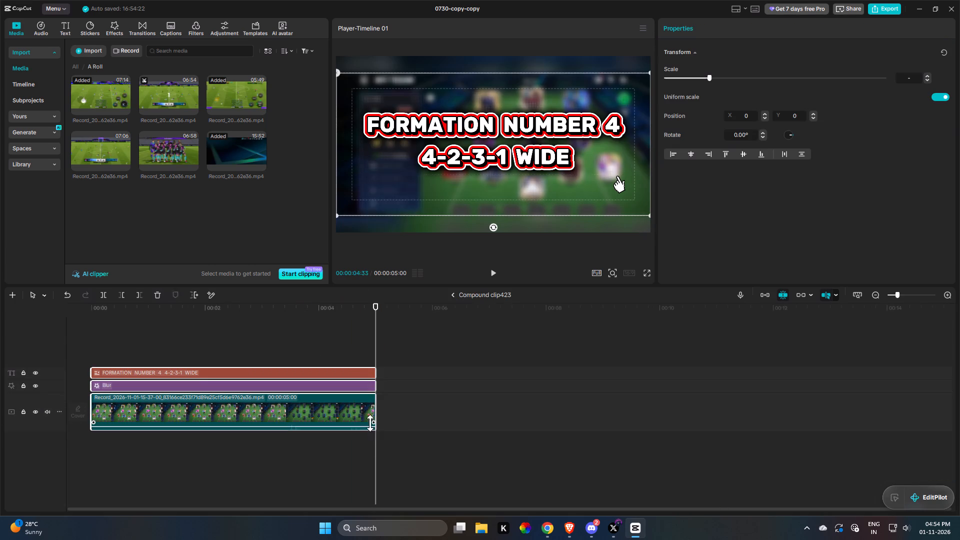
drag(374, 415, 414, 422)
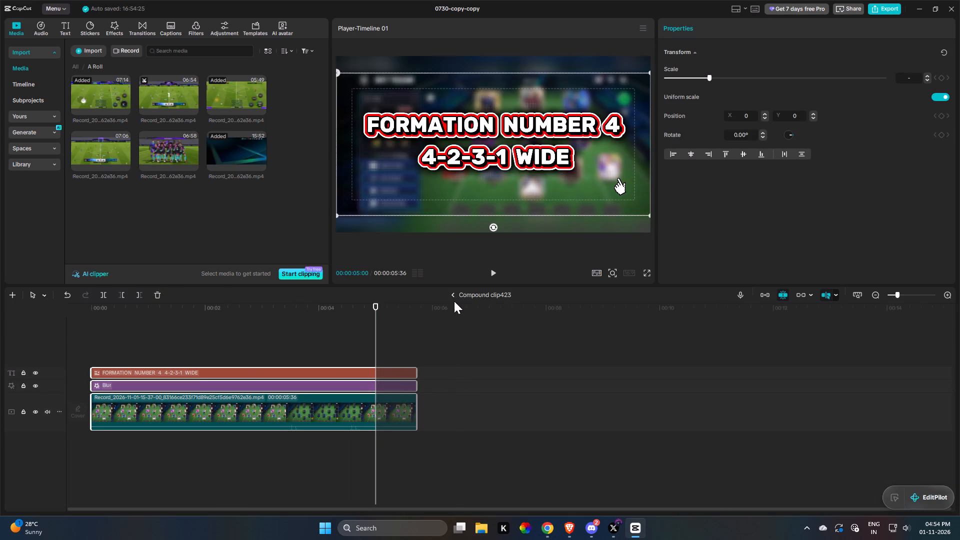
click(454, 294)
Lengthen the title's compound clip on the main timeline to 00:00:05:36.
click(369, 419)
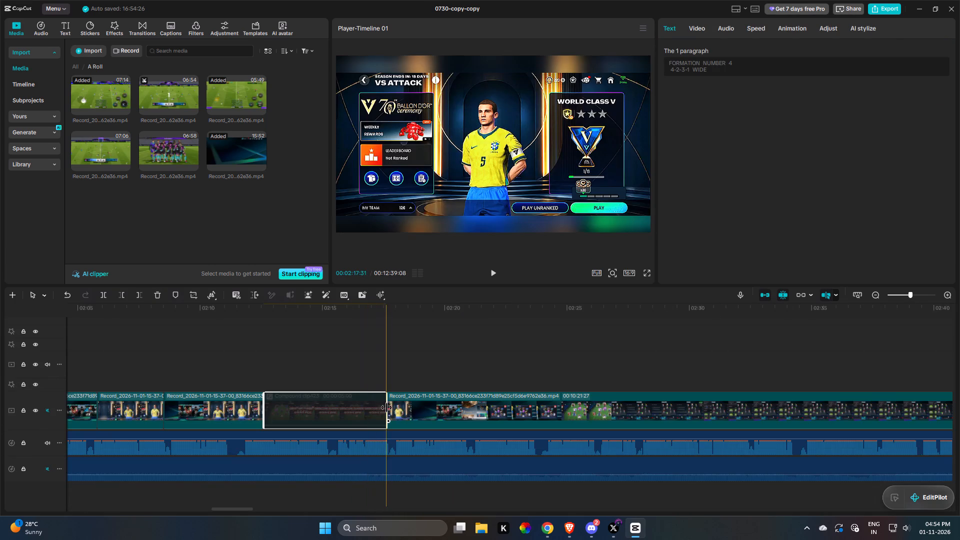
drag(386, 407, 432, 411)
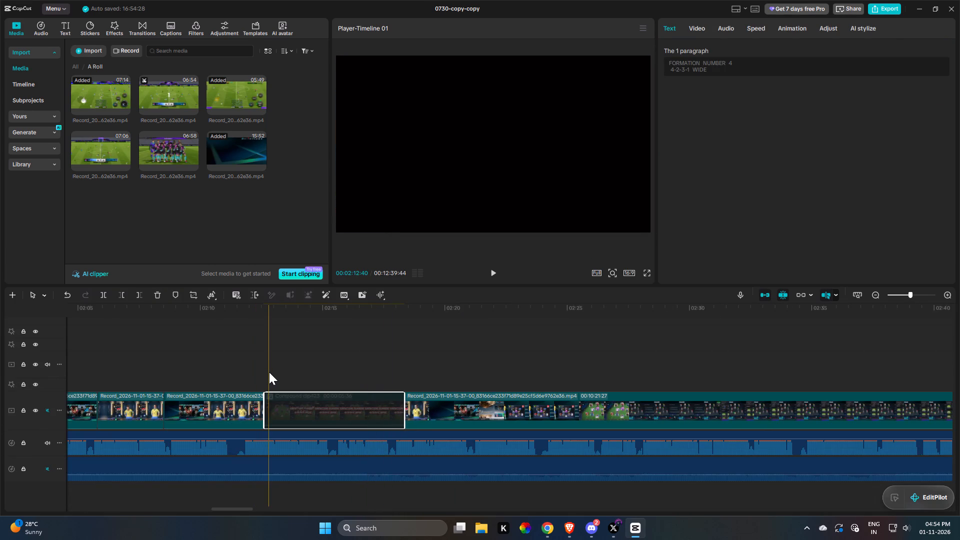
Play the title section against the narration and trim the compound clip's end to a duration of 00:00:05:24.
key(v)
key(space)
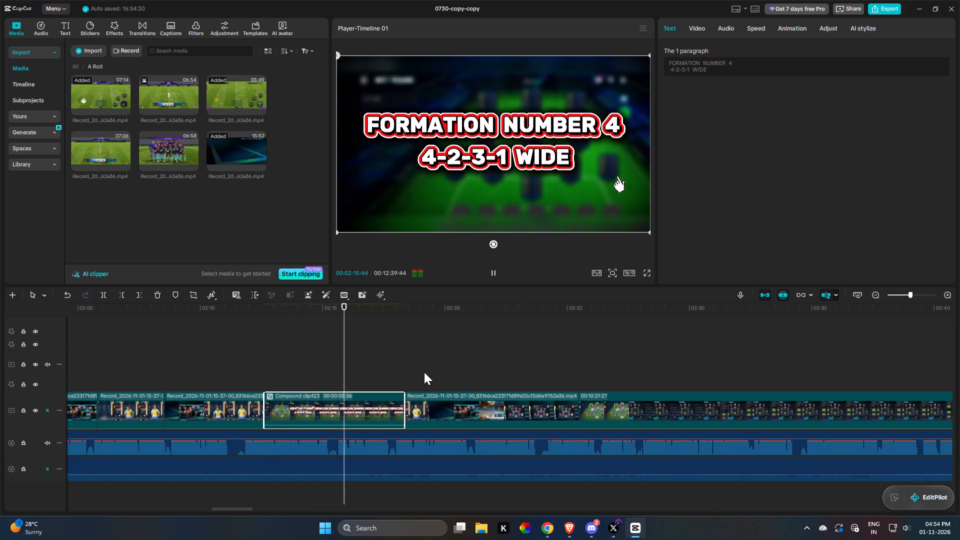
drag(426, 377, 430, 385)
click(326, 400)
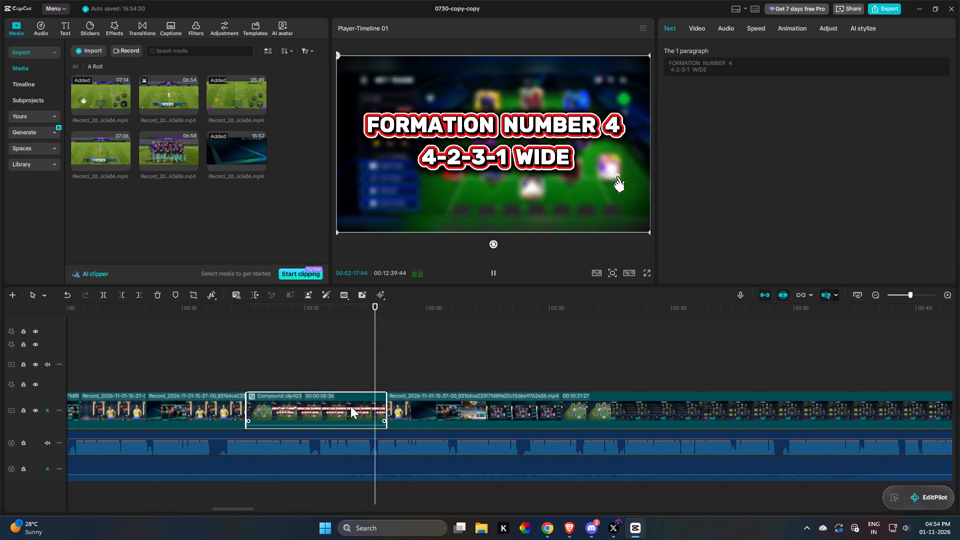
key(space)
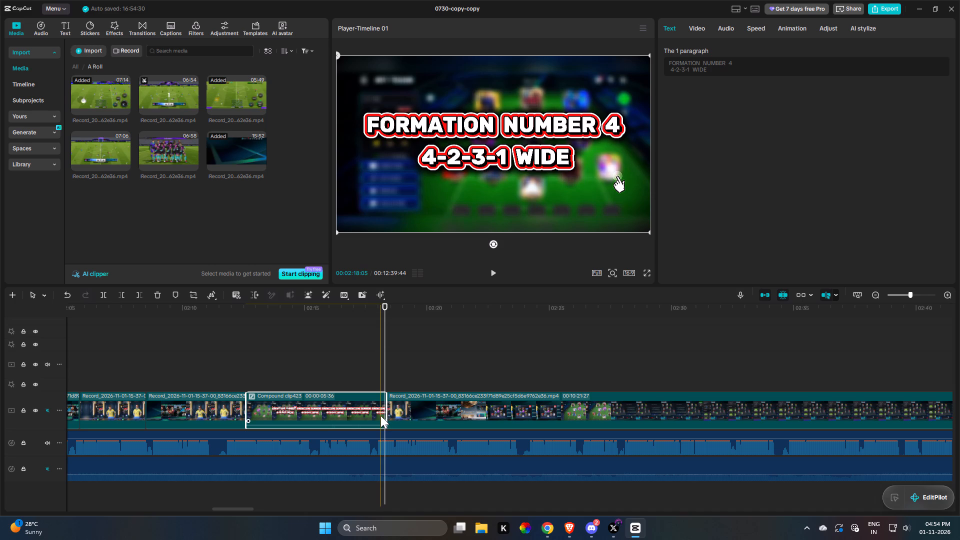
key(w)
Trim the start of the footage after the title so it opens on the formation list with 4-2-3-1 Wide selected.
click(396, 408)
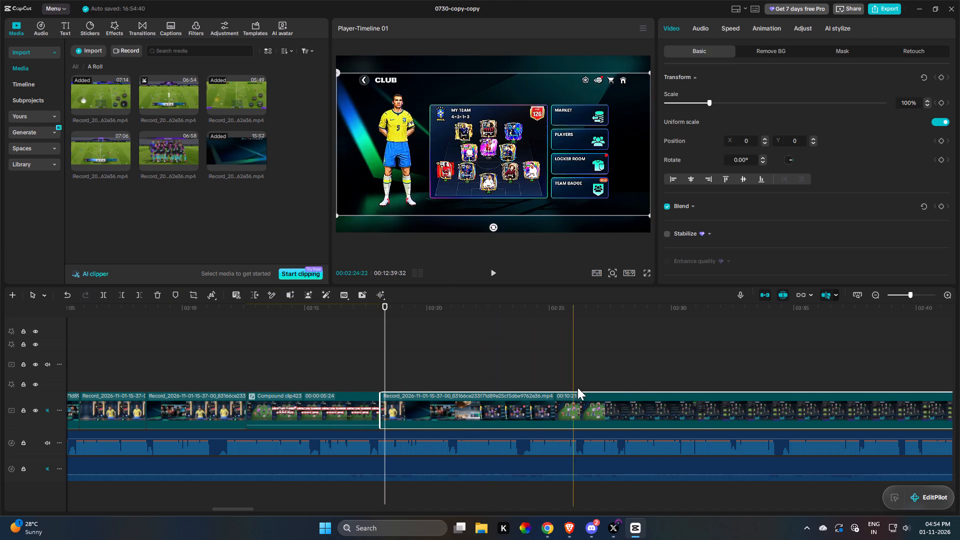
drag(706, 404, 667, 399)
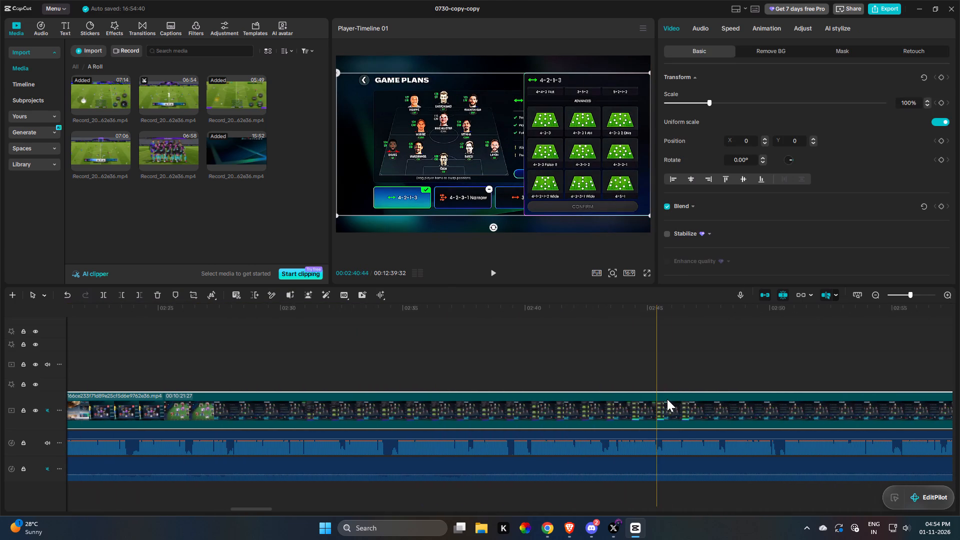
drag(719, 377, 754, 374)
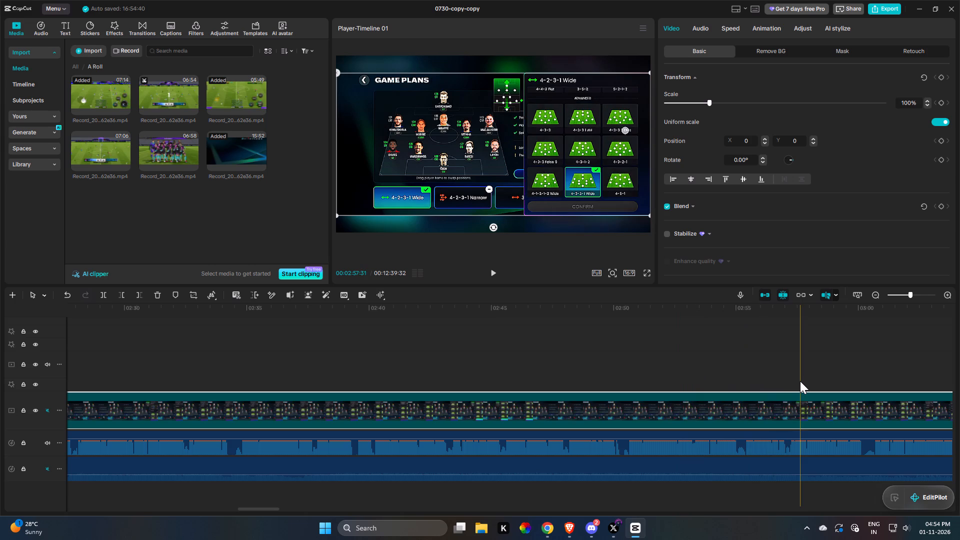
key(q)
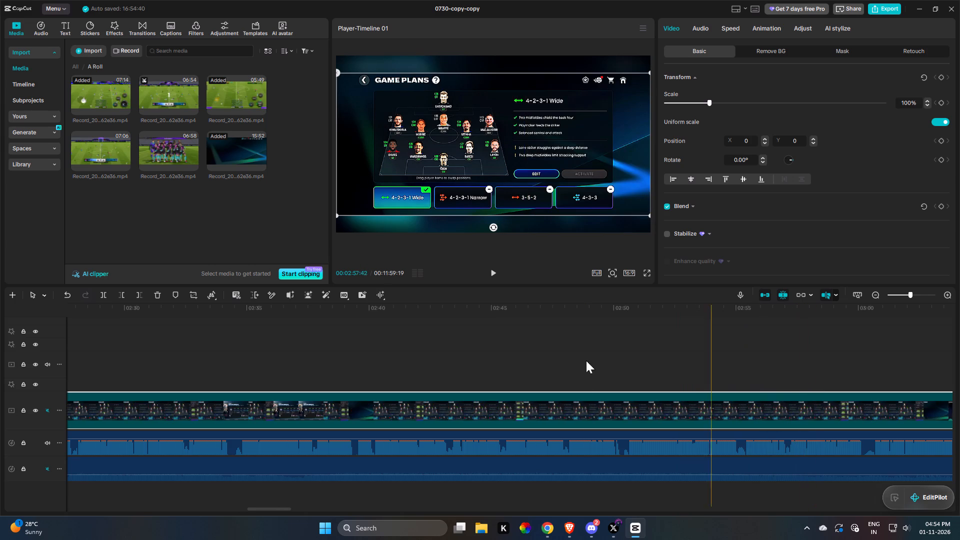
Play the footage's opening against the narration and add transform keyframes at 00:02:18:22 and 00:02:18:40.
click(495, 273)
drag(273, 353, 257, 348)
key(space)
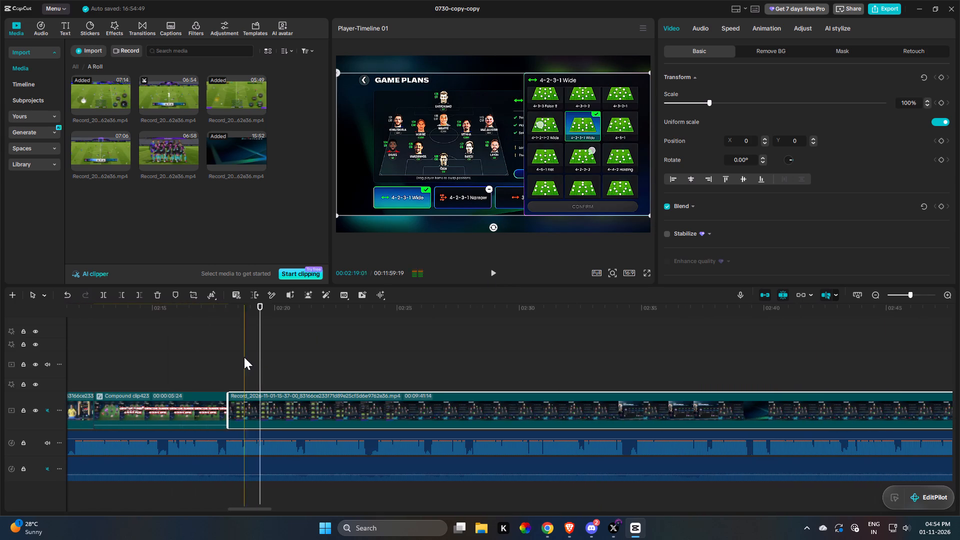
key(space)
key(space)
text(C)
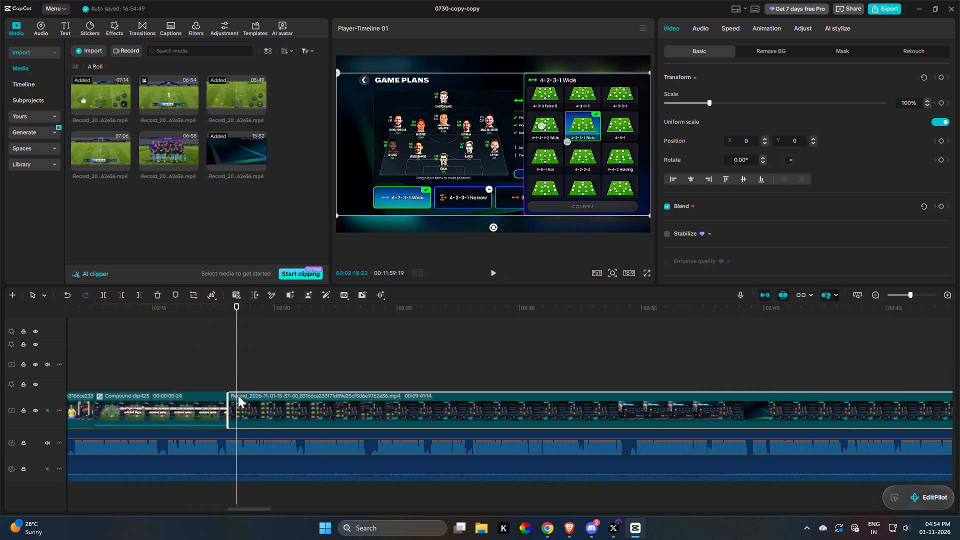
key(space)
key(space)
key(c)
click(243, 405)
click(245, 409)
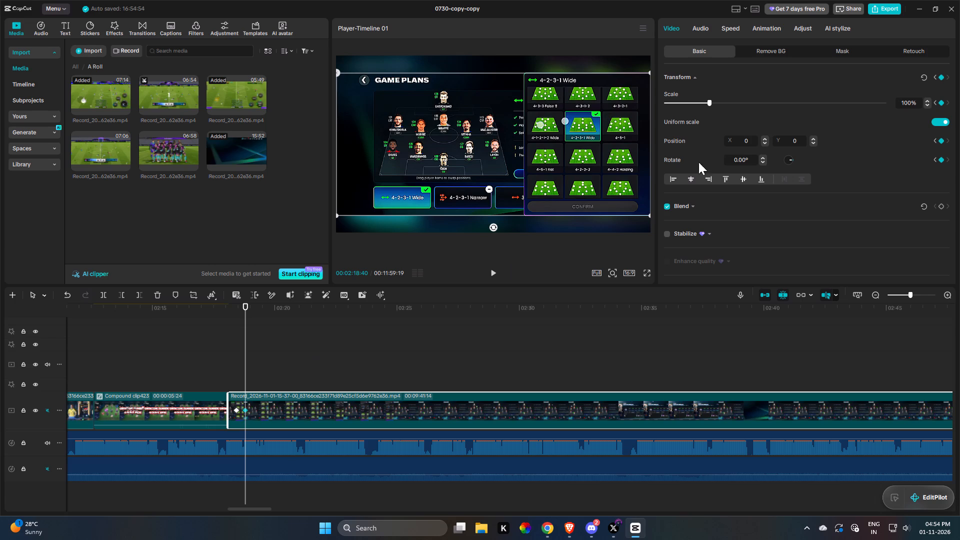
At the second keyframe, scale the footage to 403% and reposition it to about X -4426, Y -909, centring the 4-2-3-1 Wide tile.
drag(802, 107, 842, 104)
drag(532, 133, 327, 159)
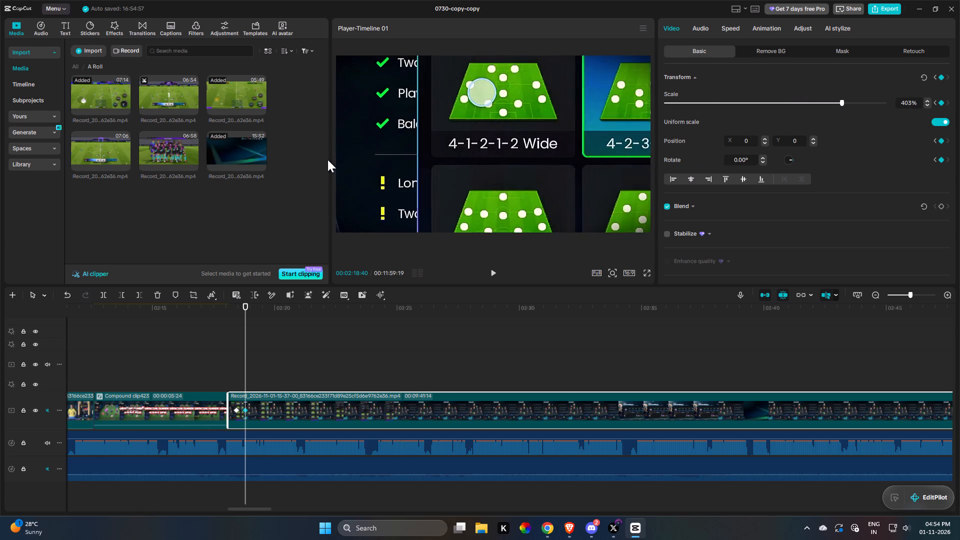
drag(327, 159, 170, 207)
Play the title-to-zoom passage and trim the end of the title's compound clip to a duration of 00:00:05:10.
click(207, 369)
key(space)
key(space)
click(219, 408)
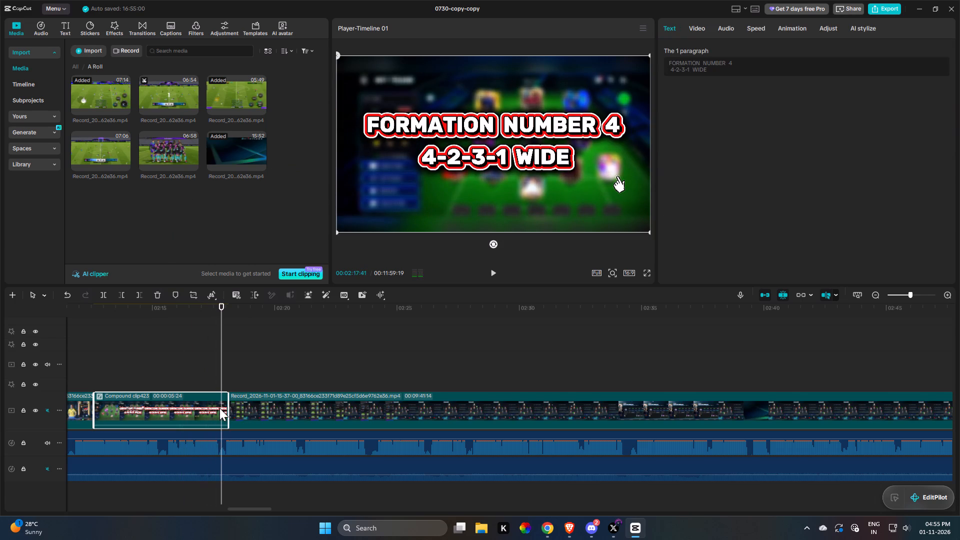
key(w)
click(214, 381)
key(space)
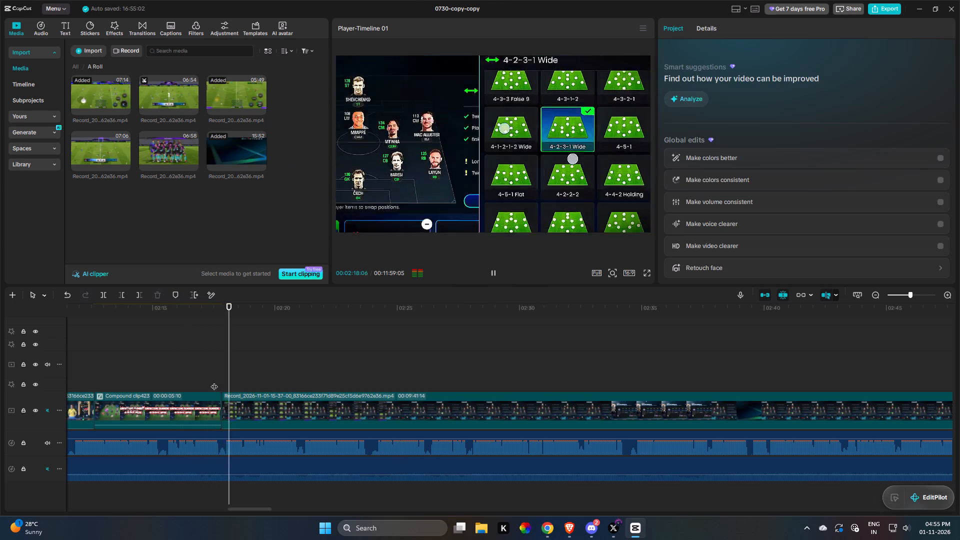
Review the zoom's two keyframes in playback and extend the footage clip's start to a duration of 00:09:41:39.
click(277, 406)
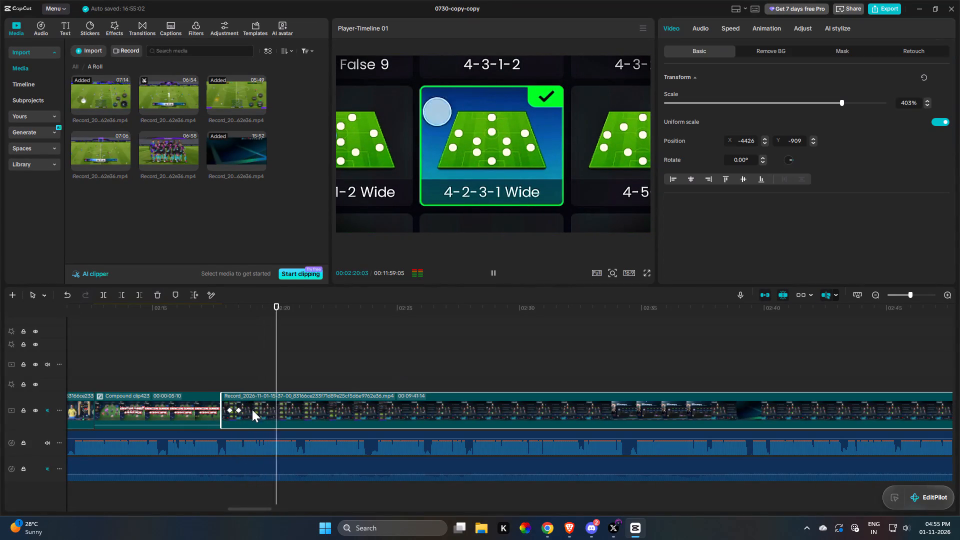
click(238, 409)
click(232, 410)
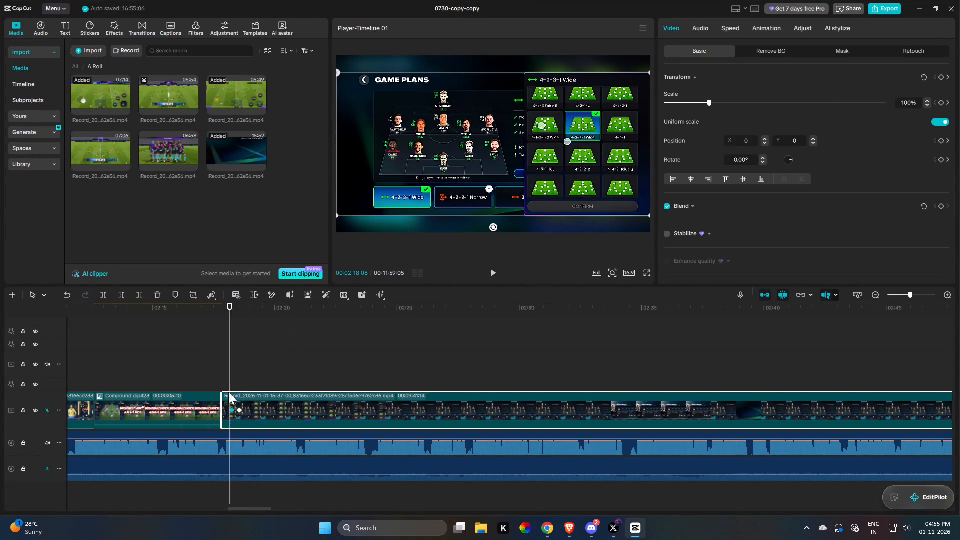
click(218, 373)
key(space)
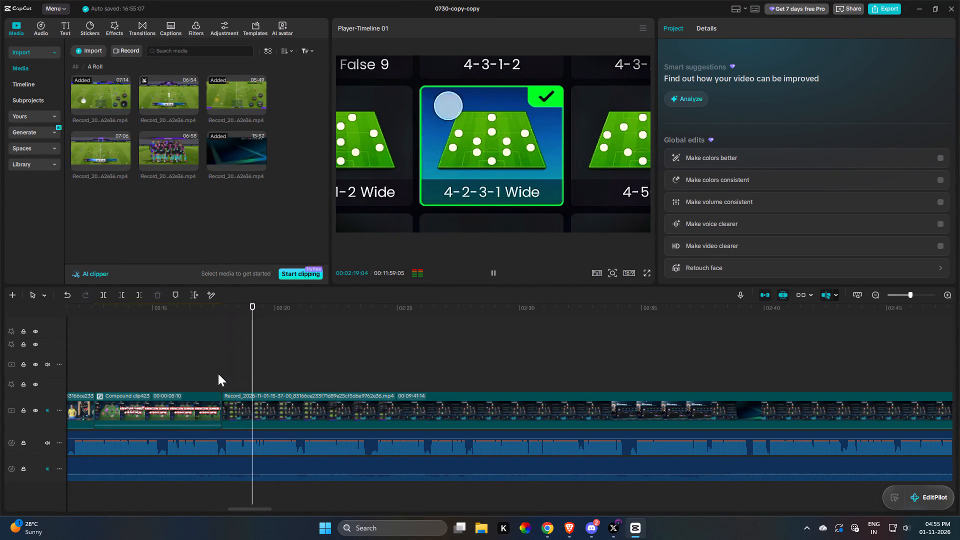
click(249, 397)
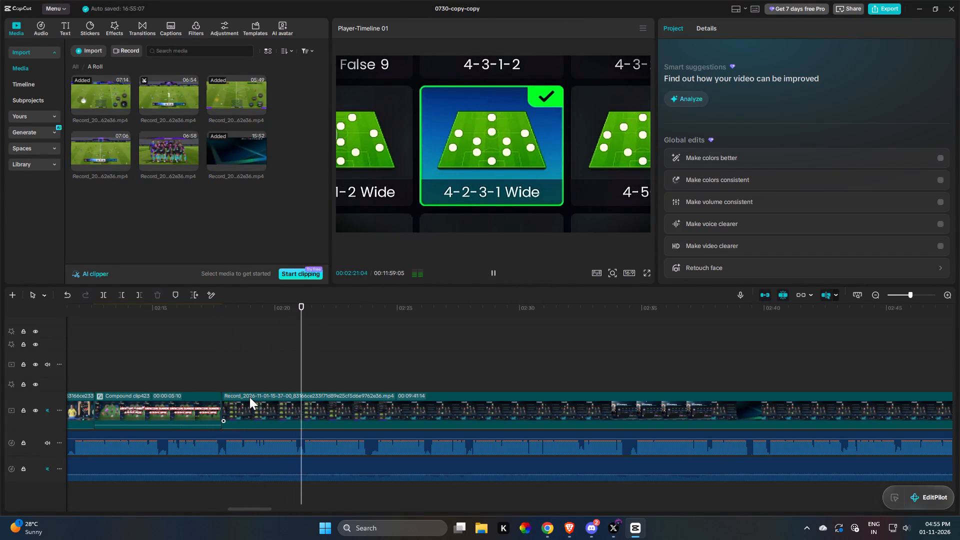
click(239, 413)
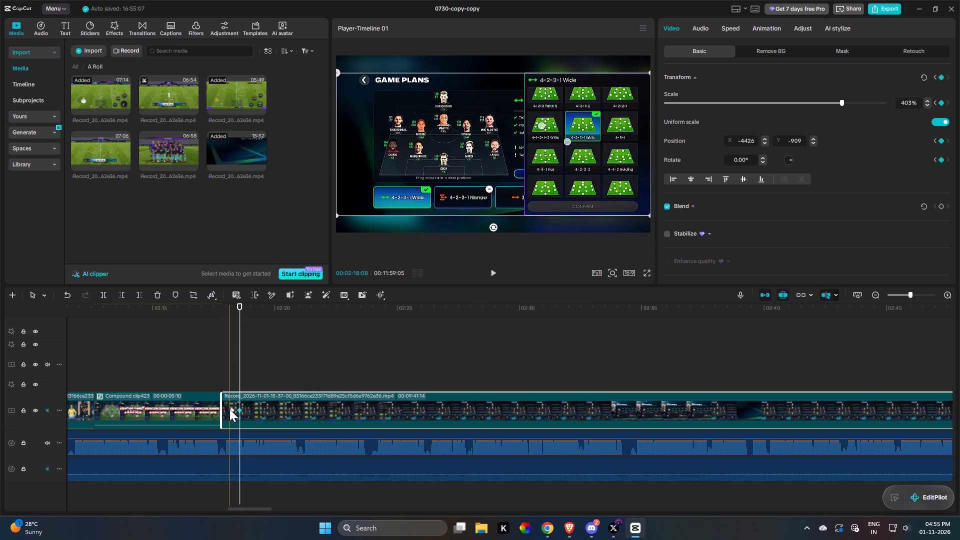
click(229, 409)
drag(221, 407, 212, 406)
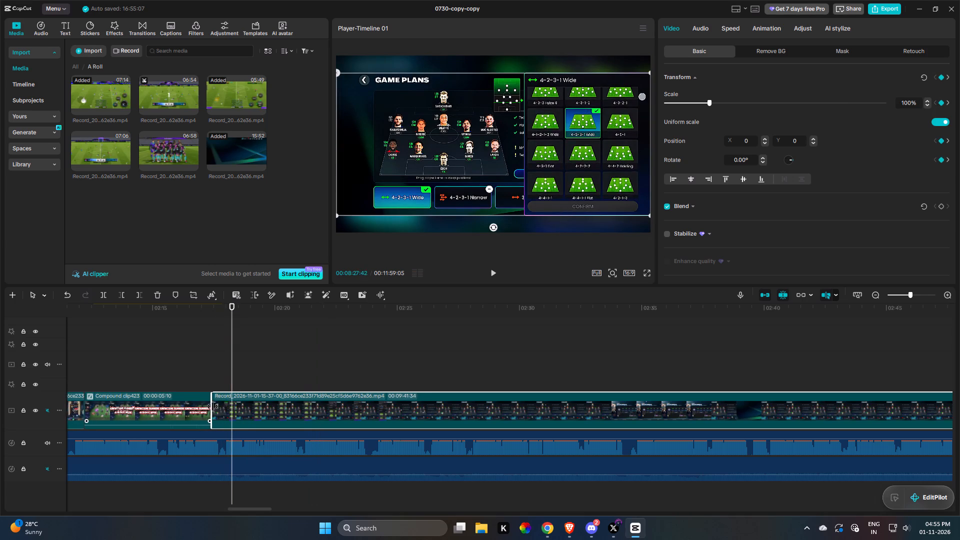
drag(212, 406, 210, 404)
Move the zoom's two keyframes earlier on the footage, to 00:02:18:06 and about 00:02:18:26.
key(space)
key(space)
drag(240, 409, 231, 410)
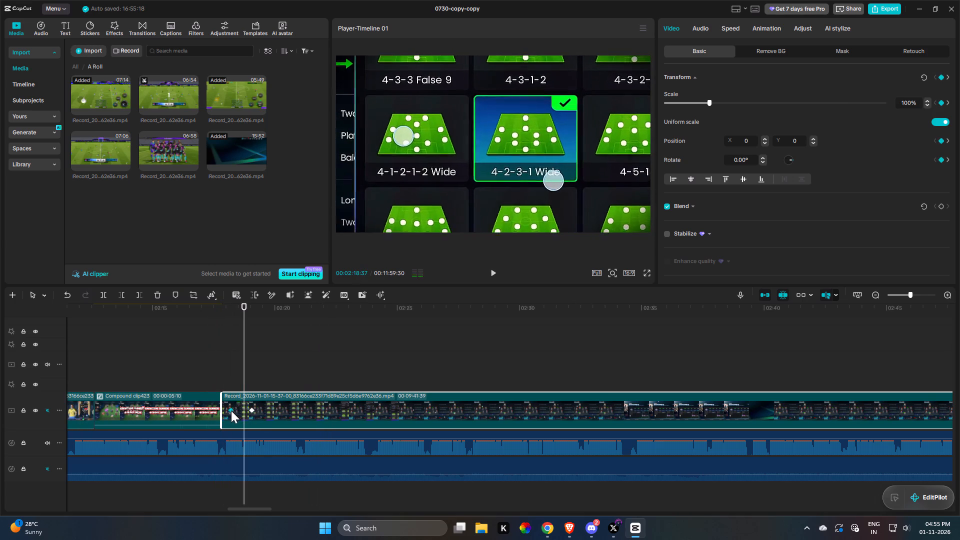
drag(231, 410, 229, 411)
drag(251, 410, 239, 408)
key(space)
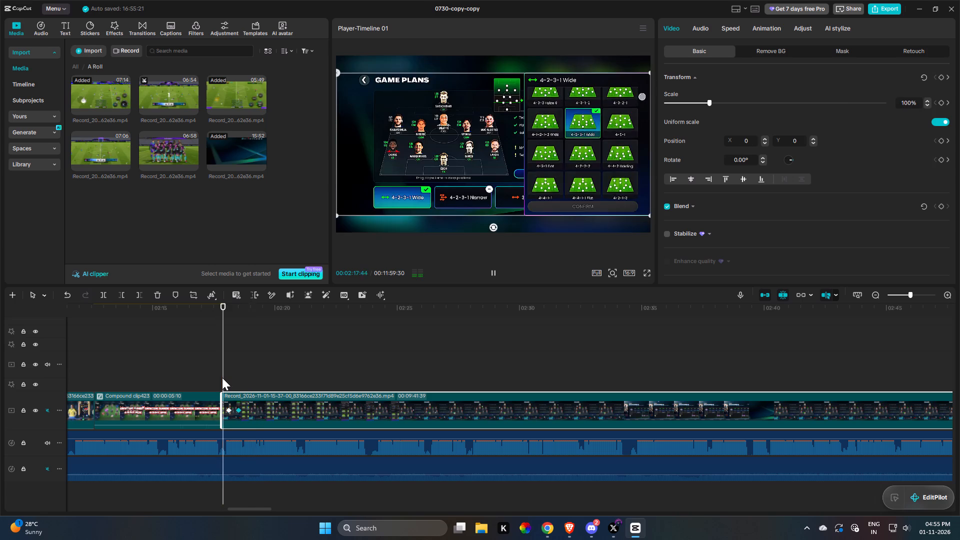
Reposition the zoomed footage at the second keyframe to about X -4243, Y -860.
click(240, 411)
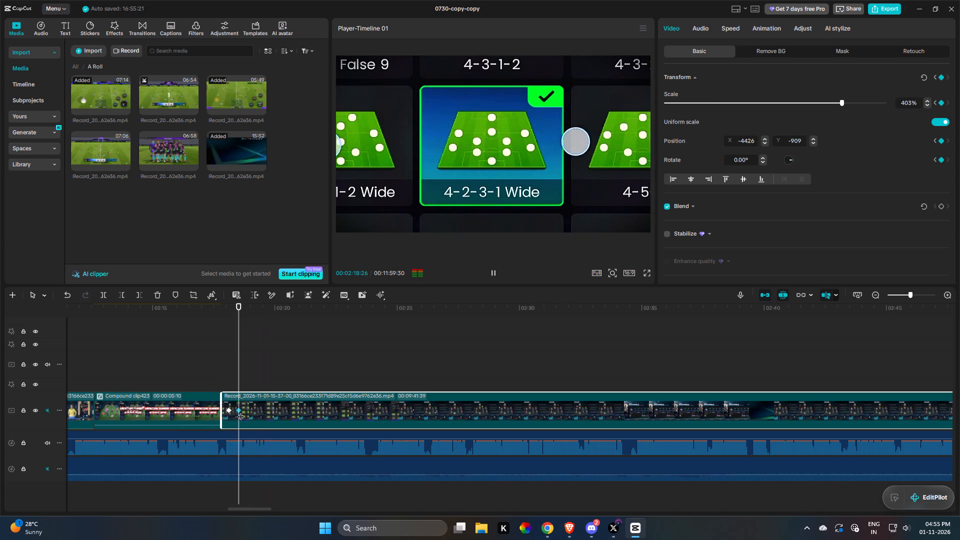
drag(532, 176, 547, 172)
End the zoom by adding a keyframe just after 00:02:20:34 and pasting a copy of the first, full-view keyframe shortly after it.
key(space)
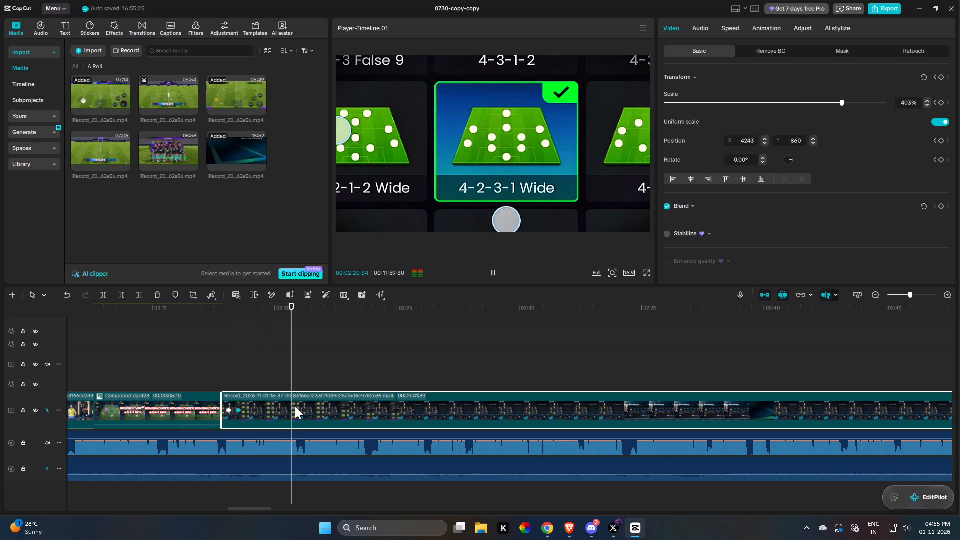
key(space)
text(C)
click(227, 410)
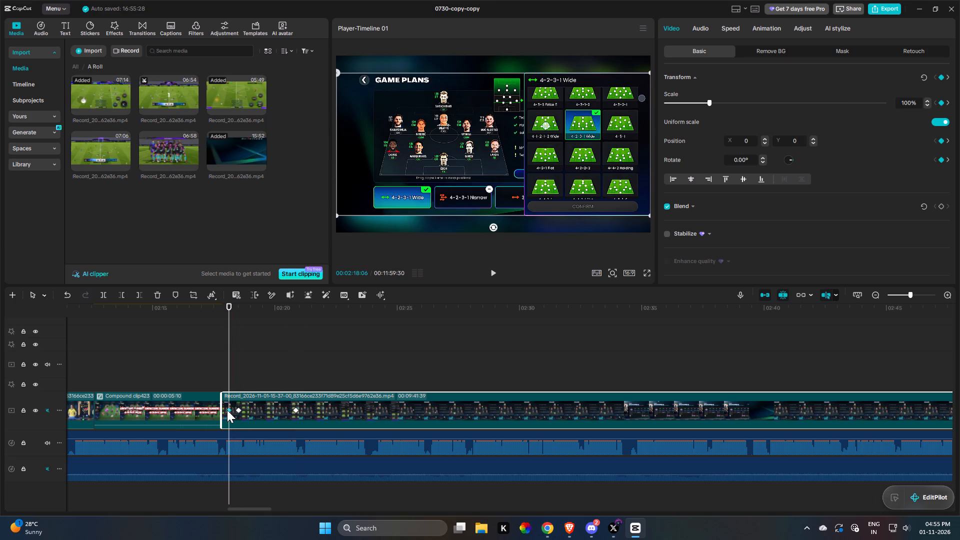
key(ctrl+c)
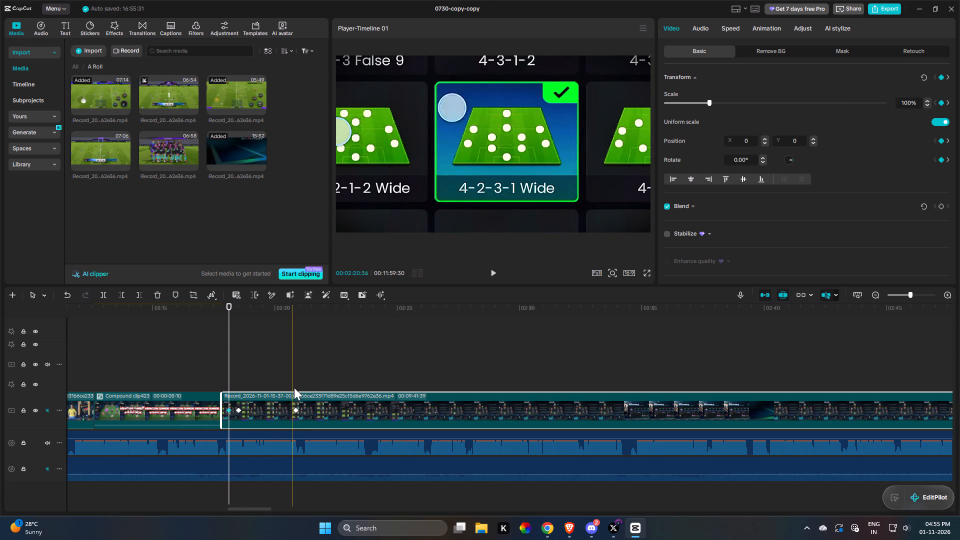
click(304, 385)
click(304, 401)
key(ctrl+v)
Play the zoom-out and the following formation footage against the narration up to 00:02:26:06.
click(294, 370)
key(space)
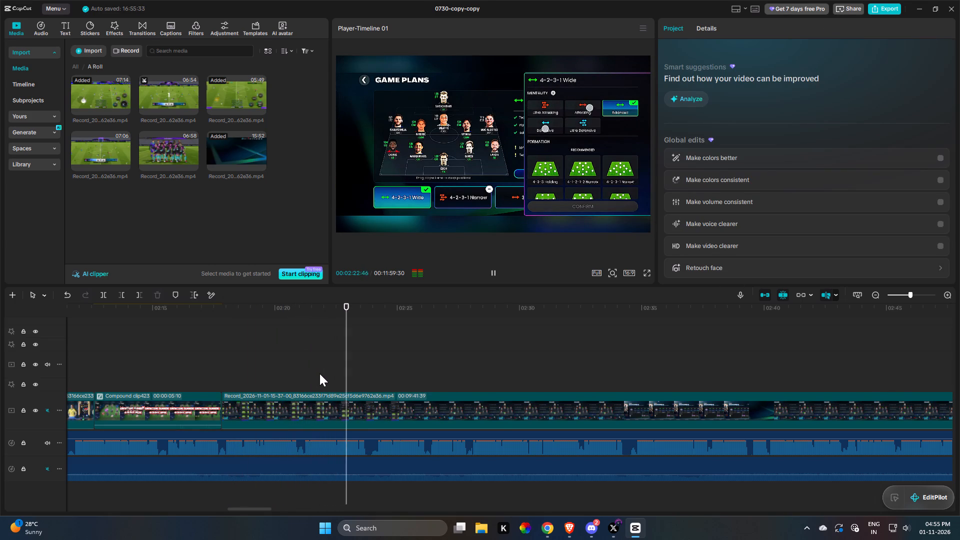
drag(467, 413, 532, 421)
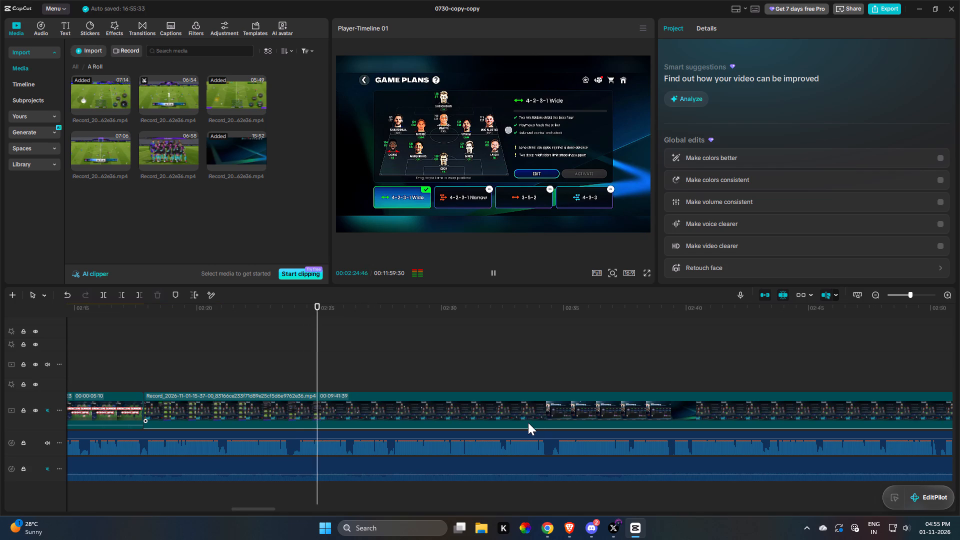
key(space)
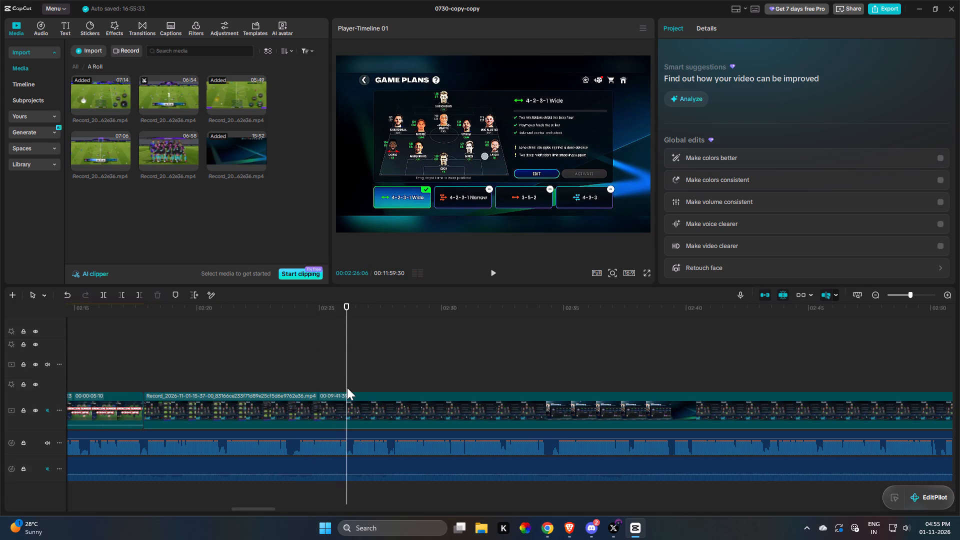
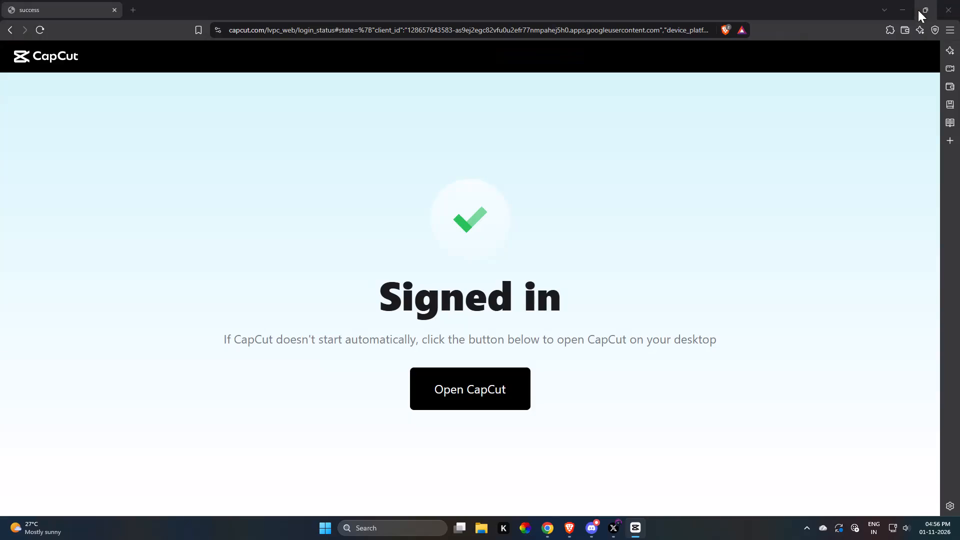
Minimize the browser window showing the CapCut sign-in confirmation page.
click(910, 13)
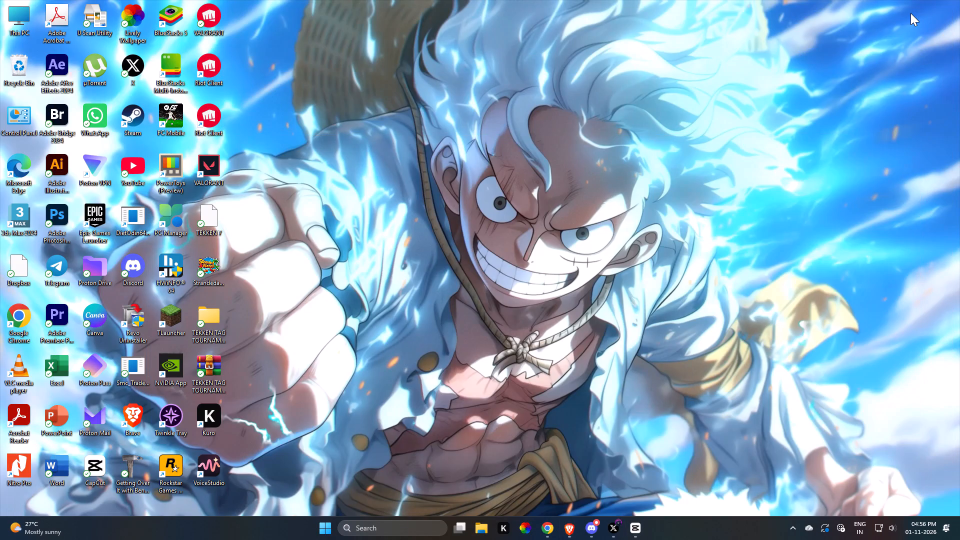
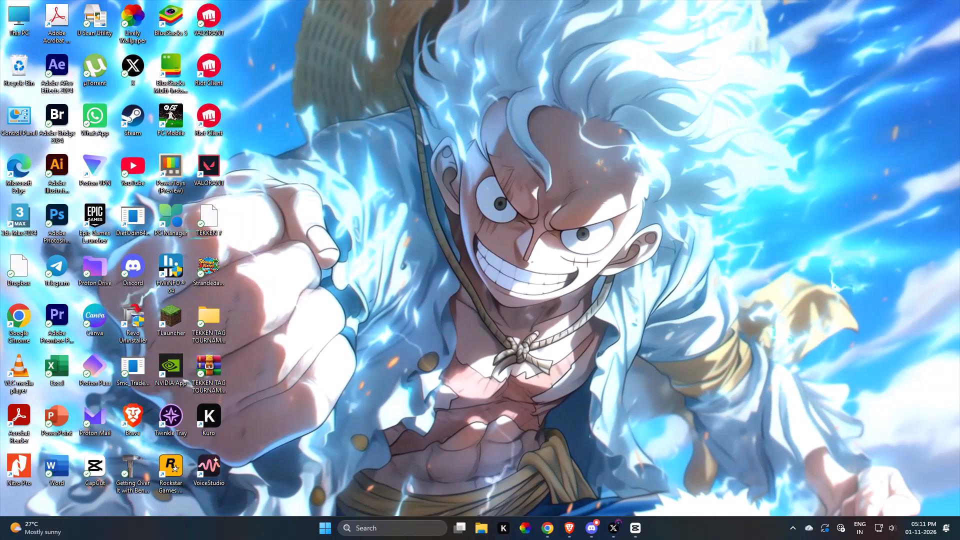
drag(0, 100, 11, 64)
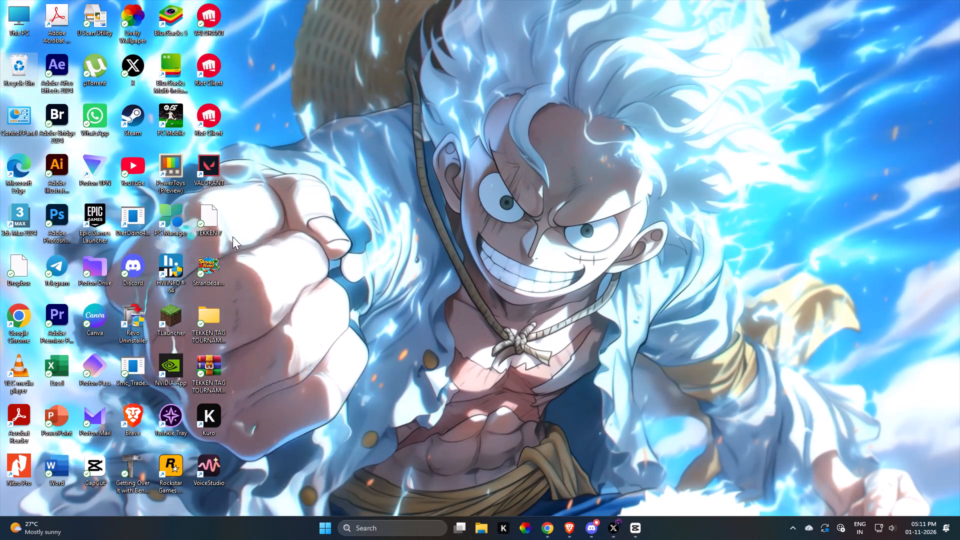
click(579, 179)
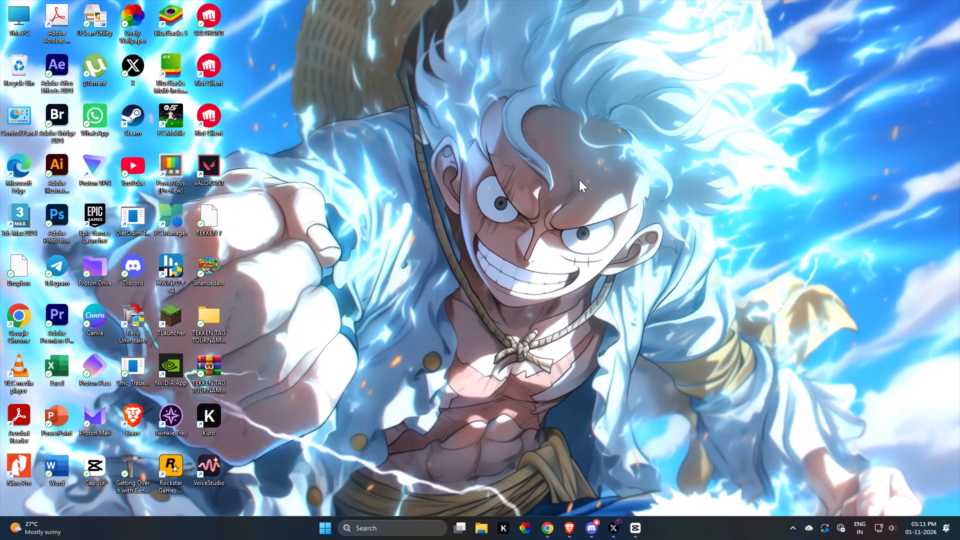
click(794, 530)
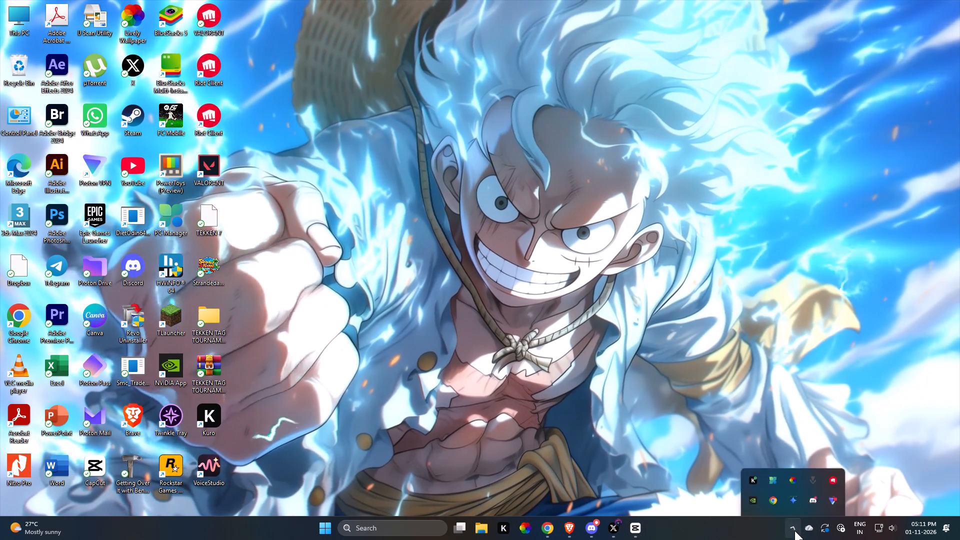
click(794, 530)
Switch back to the CapCut project window.
click(635, 532)
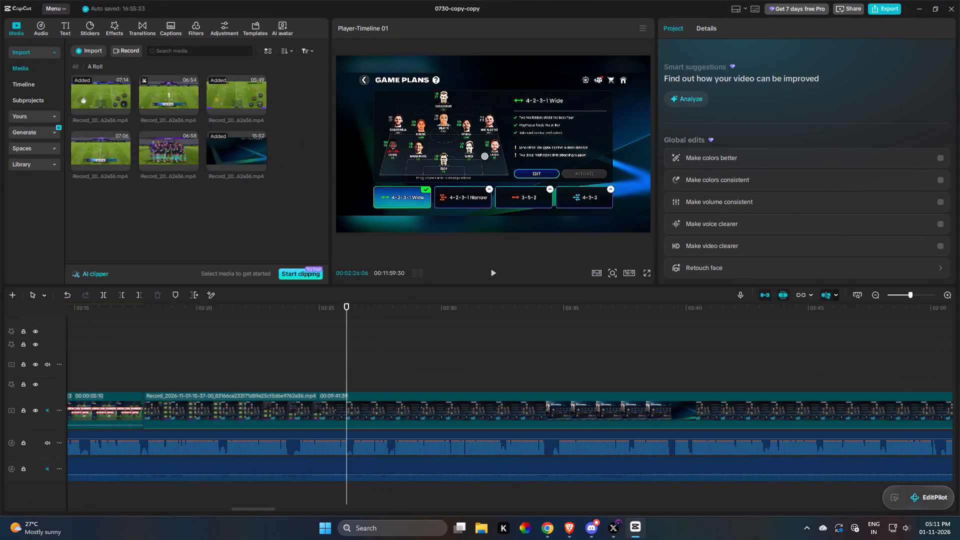
Split the 4-2-3-1 Wide game-plans clip at about 02:24:30 and trim about 6.5 seconds of footage after the split.
click(142, 342)
key(space)
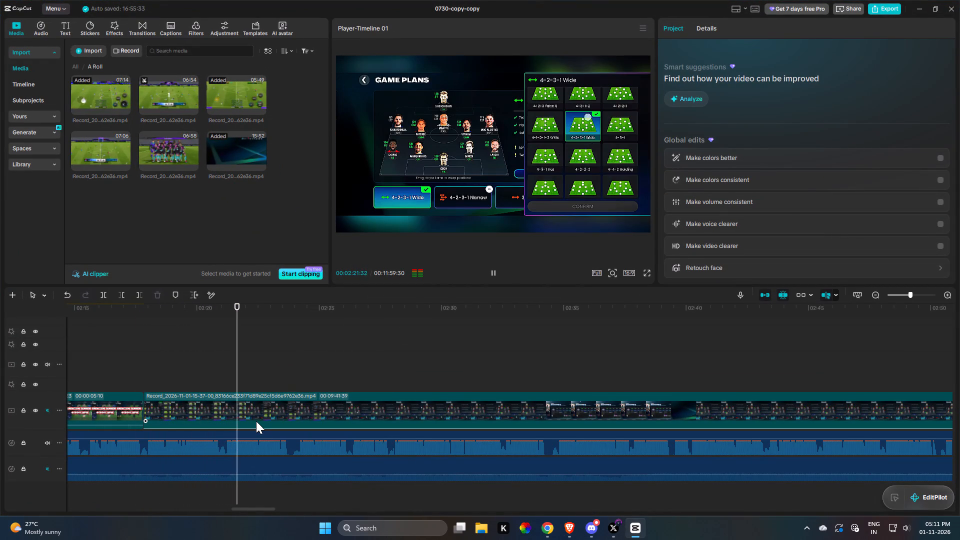
click(293, 416)
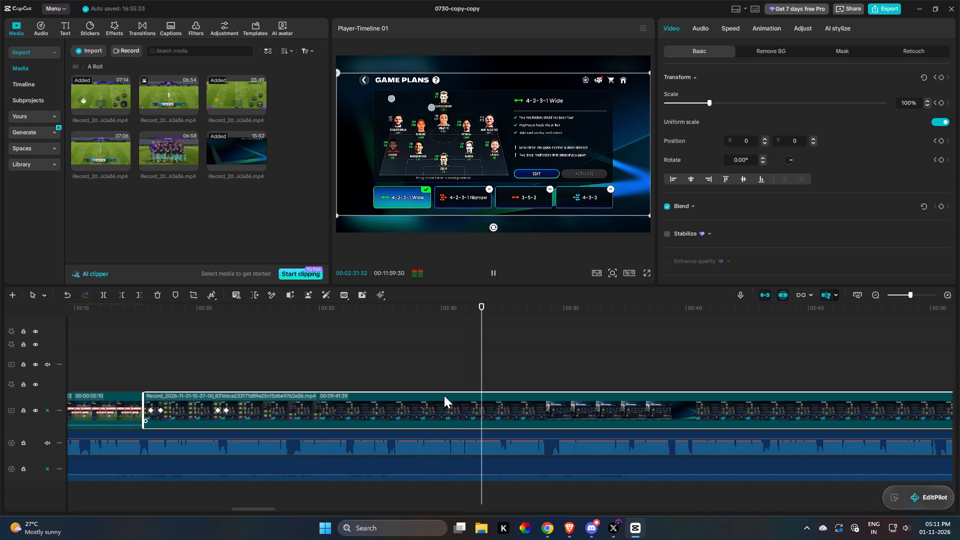
key(space)
key(space)
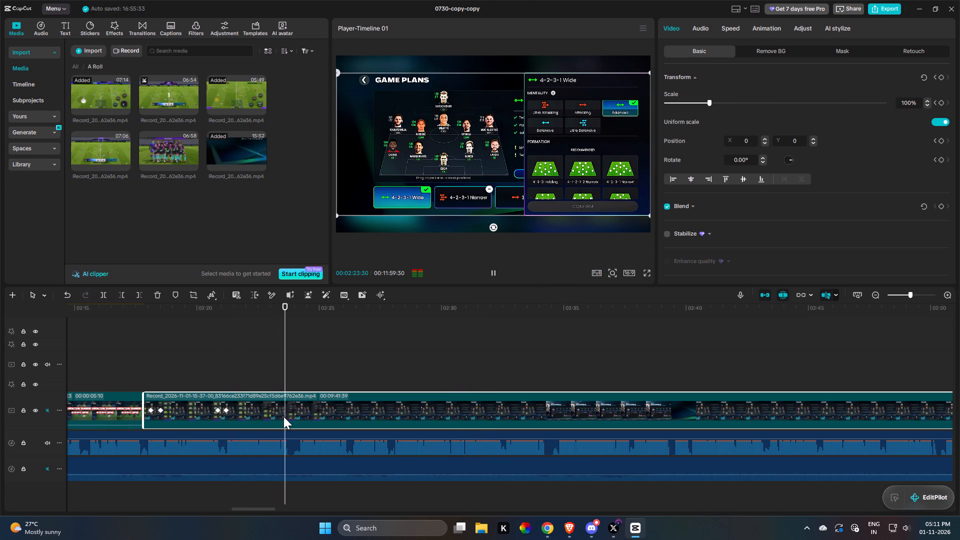
key(space)
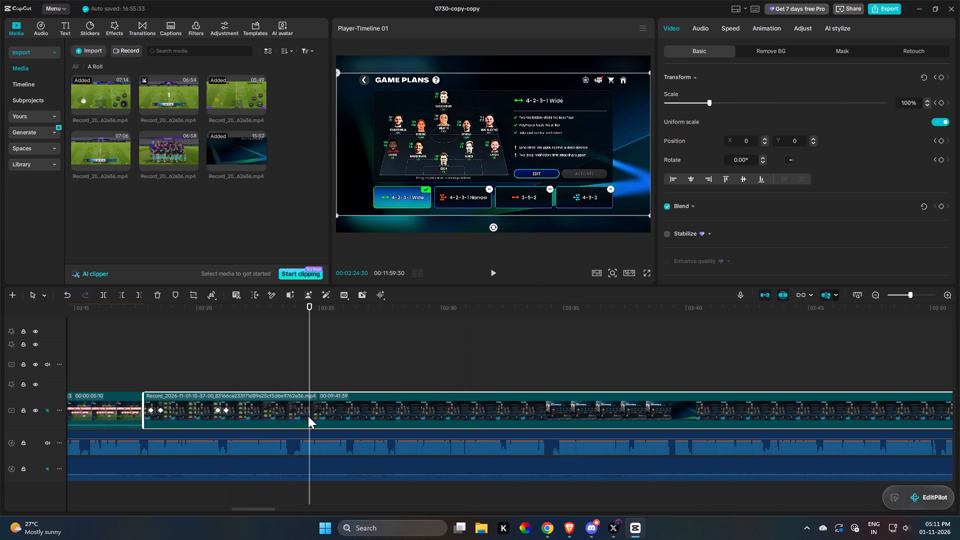
key(r)
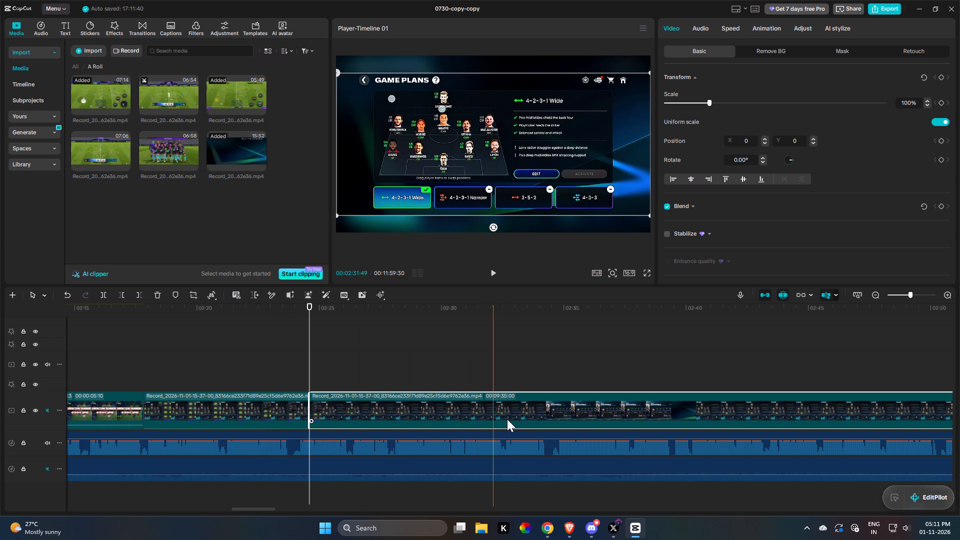
key(q)
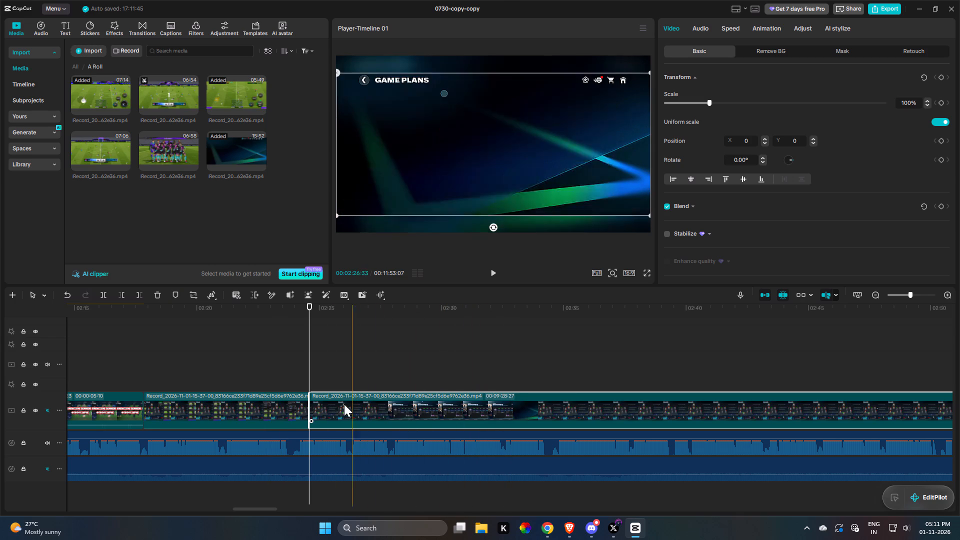
Trim a further 0.8 seconds or so from the start of the clip that begins at the 02:24:30 split.
click(292, 379)
key(space)
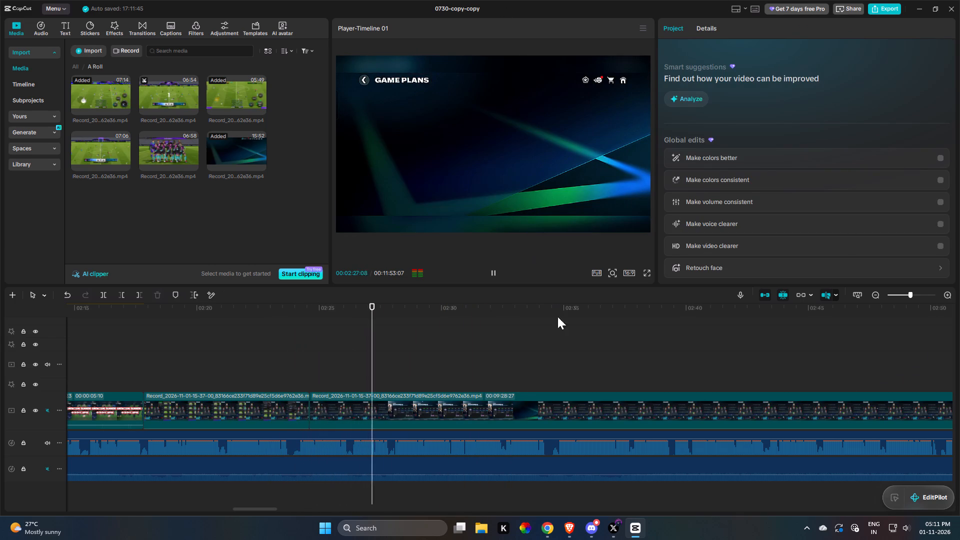
key(space)
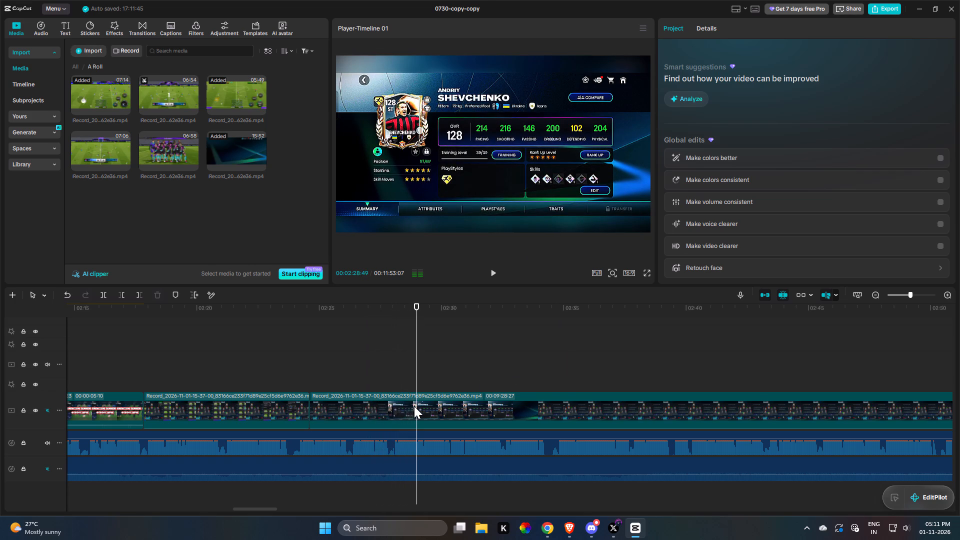
click(414, 406)
key(q)
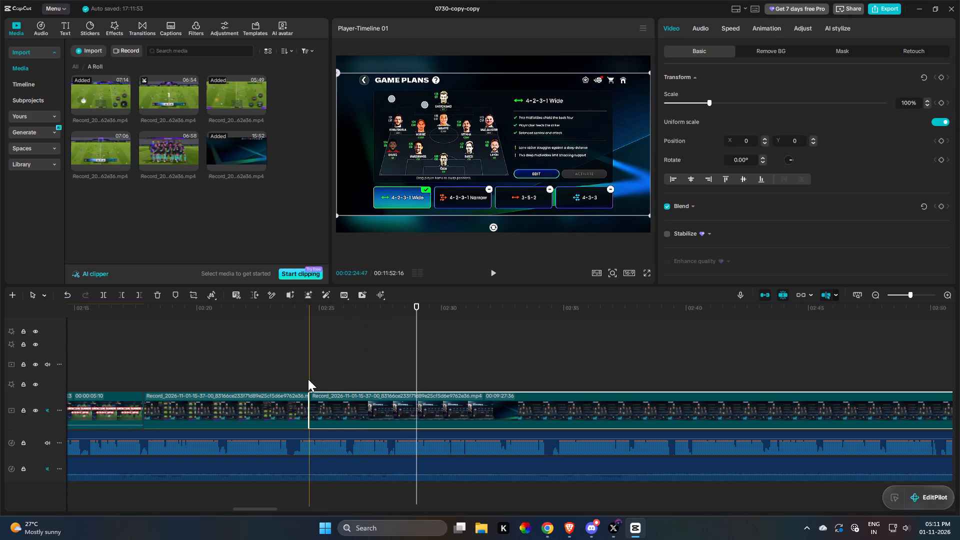
Split the clip on the Shevchenko player card at about 02:28 and trim about 4.5 seconds from the start of the second part.
key(space)
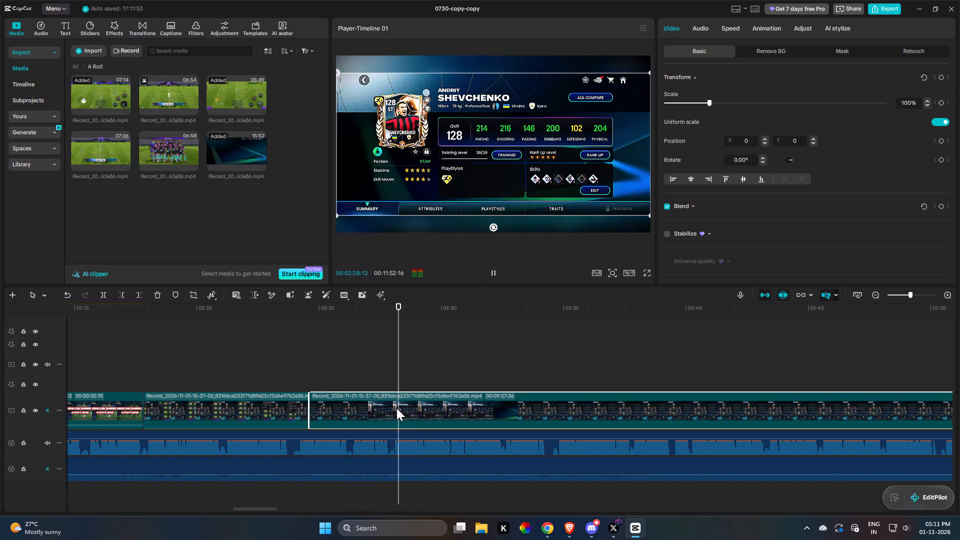
key(space)
key(space)
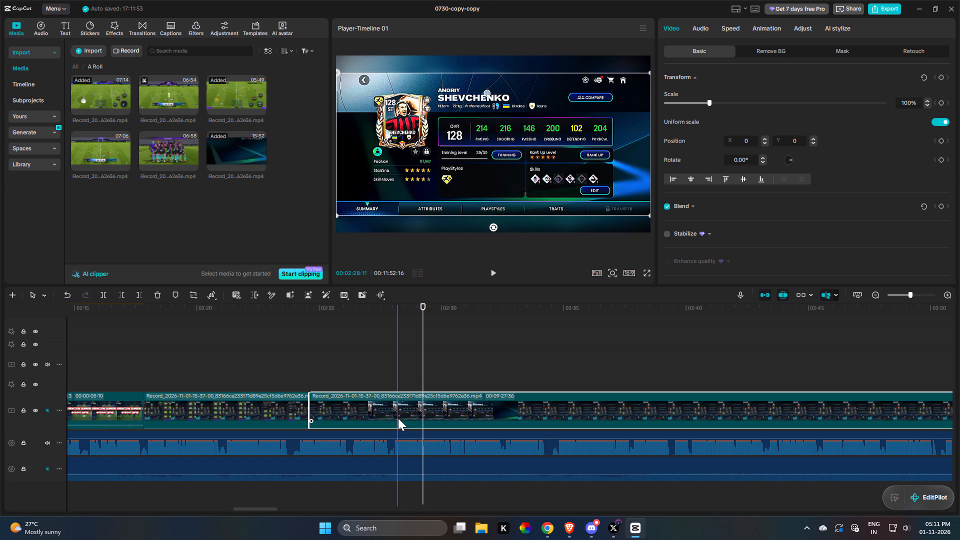
key(space)
key(r)
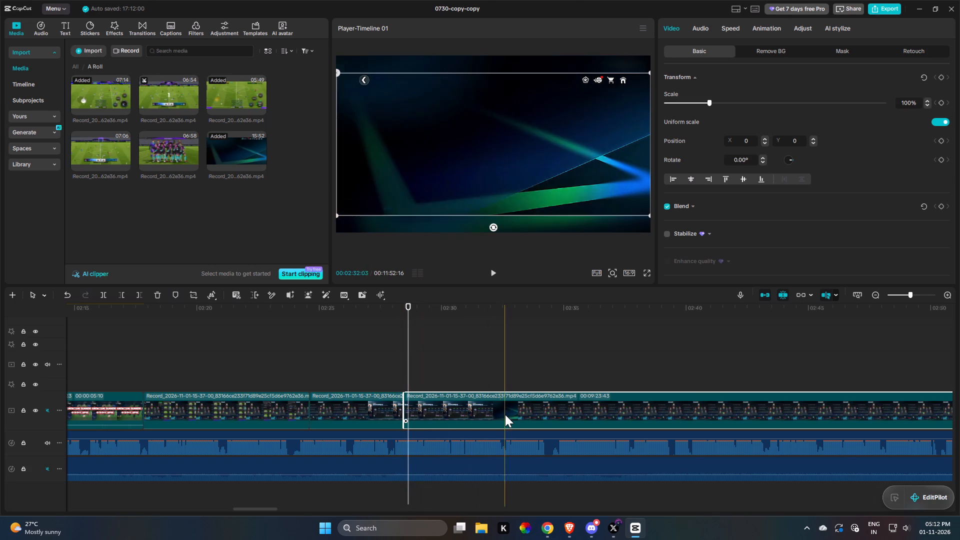
key(q)
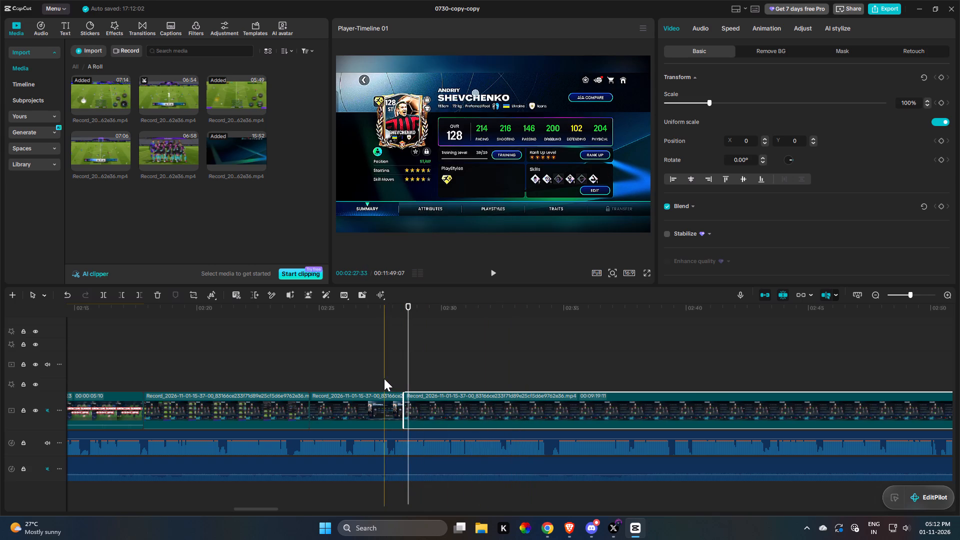
Extend the start of the clip after the Shevchenko card by about 0.8 seconds, and play it through to about 02:37.
key(space)
drag(464, 397, 443, 451)
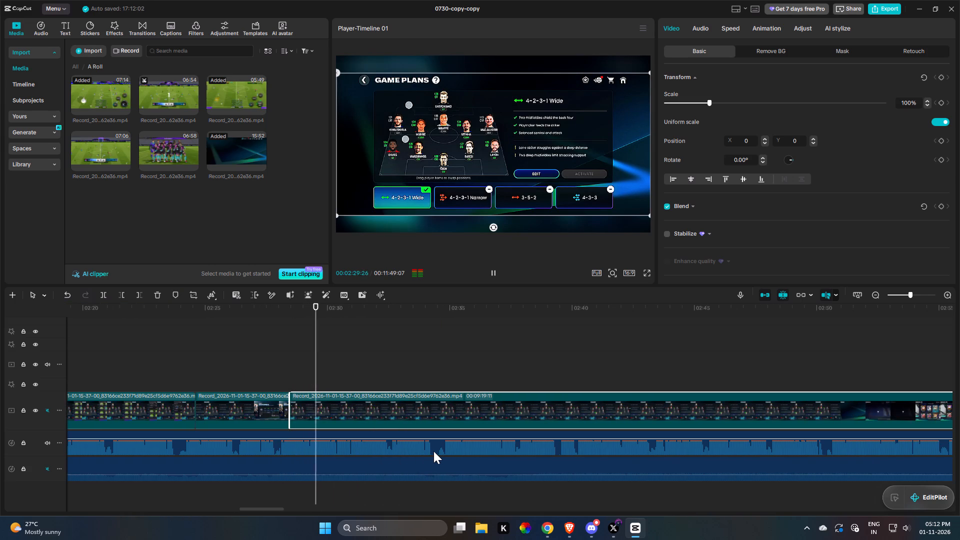
drag(287, 400, 284, 401)
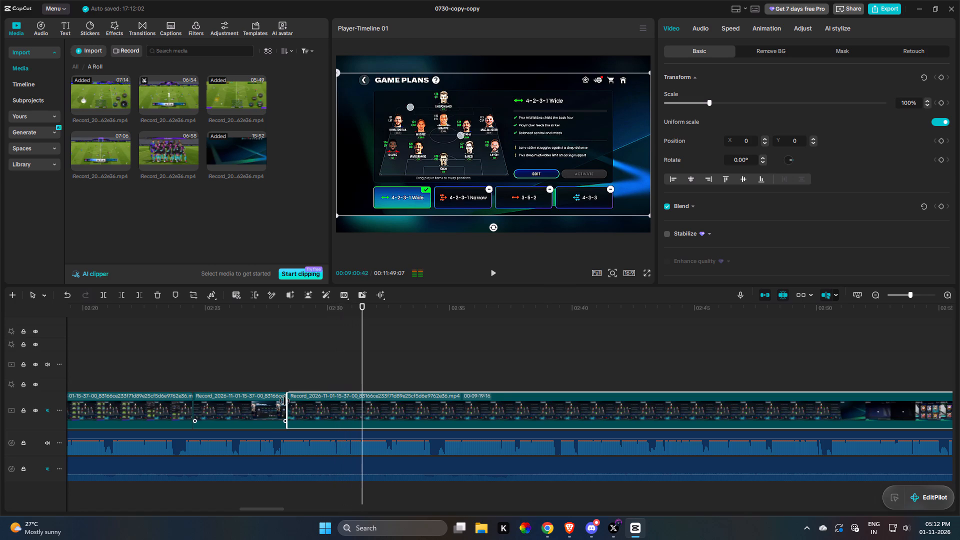
drag(284, 401, 269, 398)
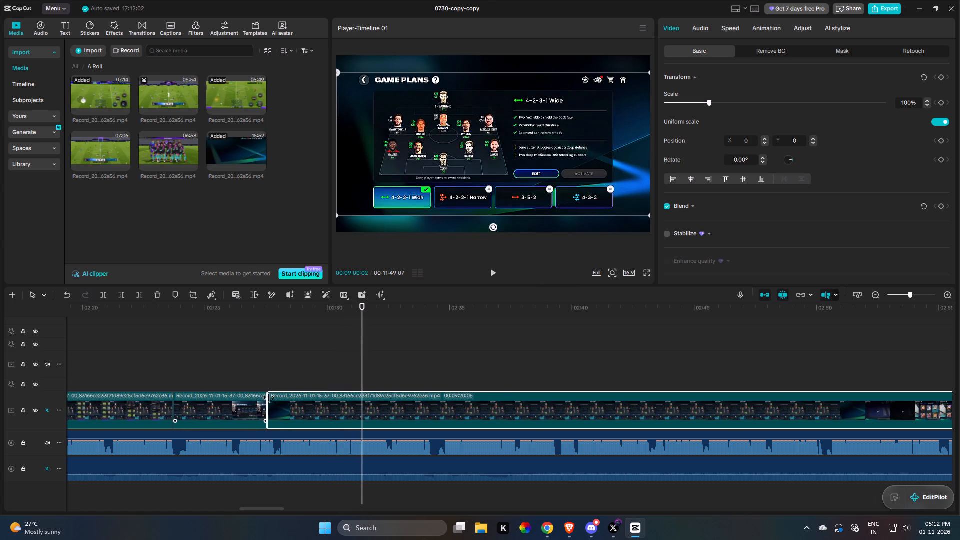
drag(269, 398, 269, 397)
key(space)
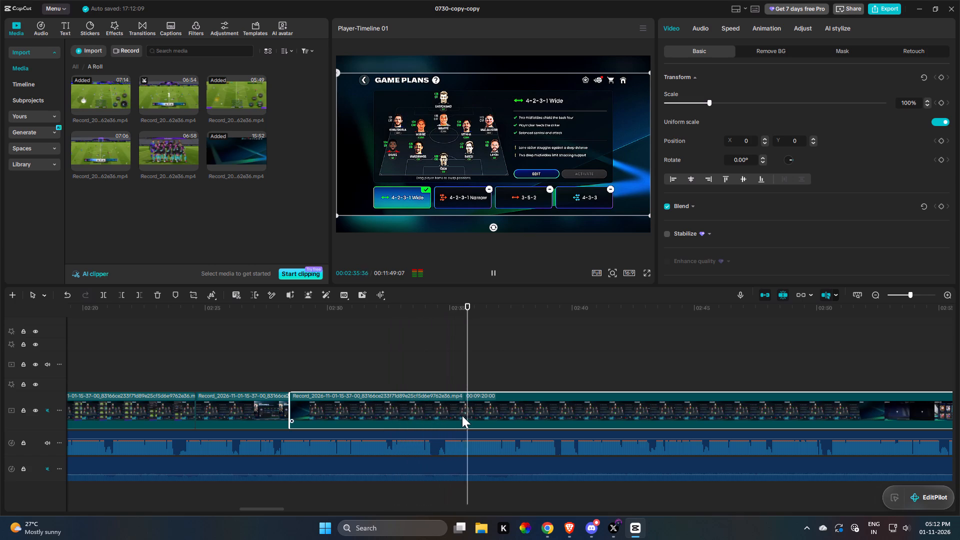
key(space)
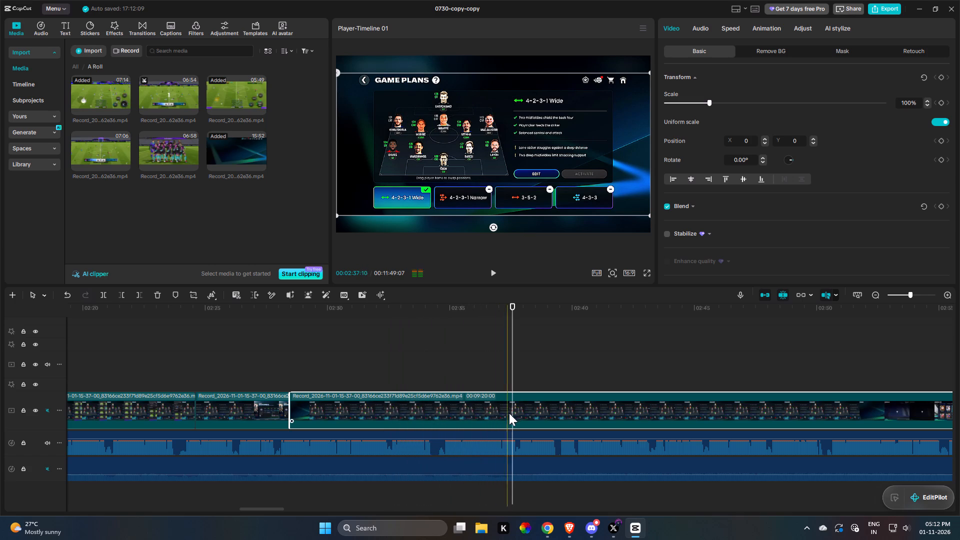
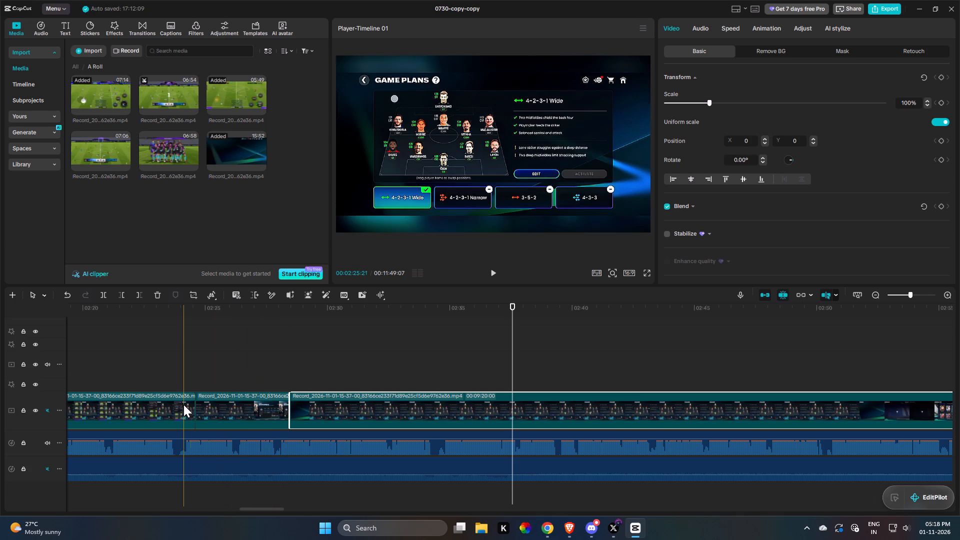
Play from about 02:24 and trim about 10.4 seconds from the start of the game-plans clip after the Shevchenko card.
key(space)
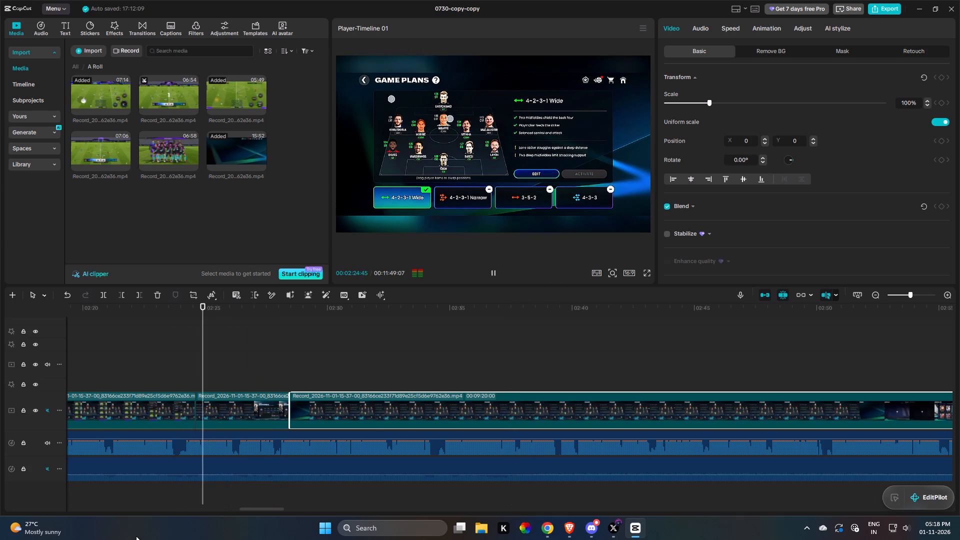
key(space)
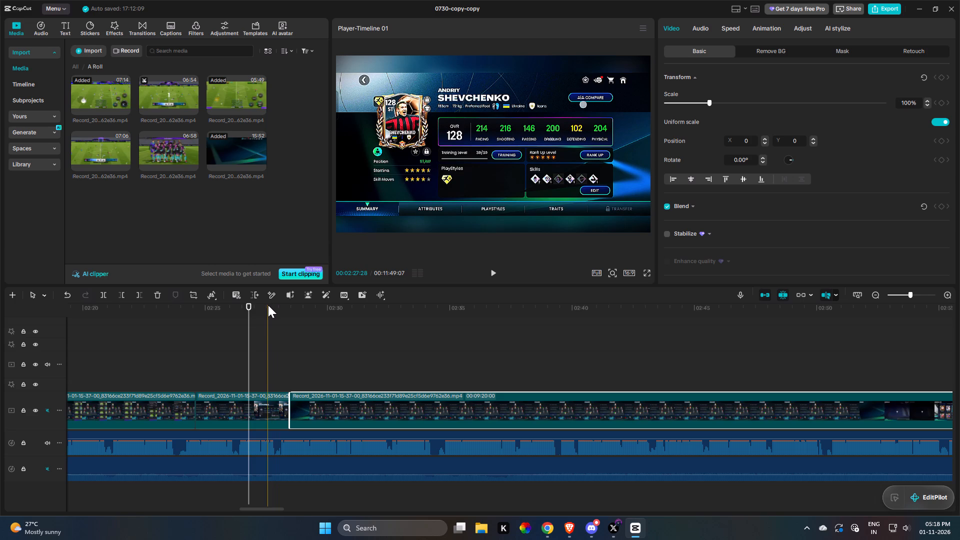
key(space)
drag(322, 289, 339, 294)
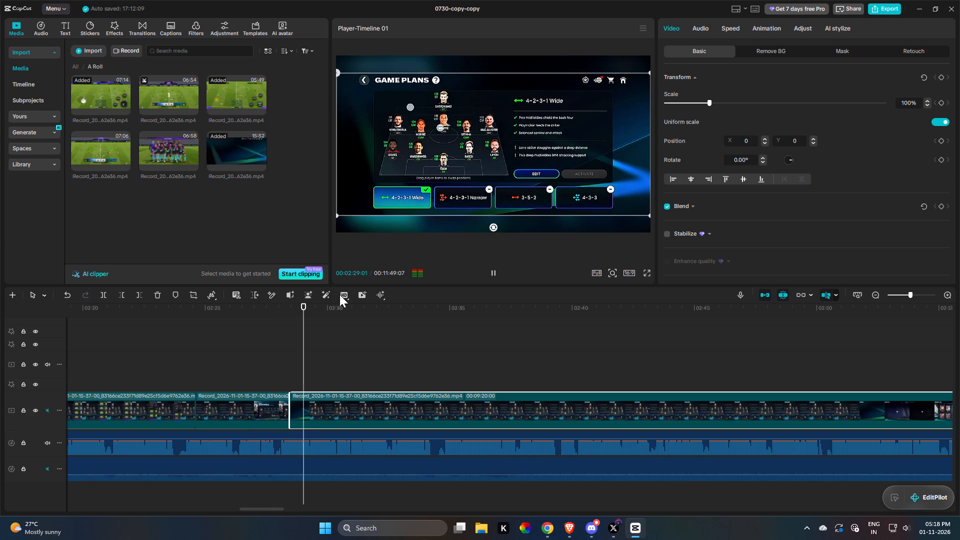
drag(339, 294, 333, 295)
drag(418, 475, 369, 398)
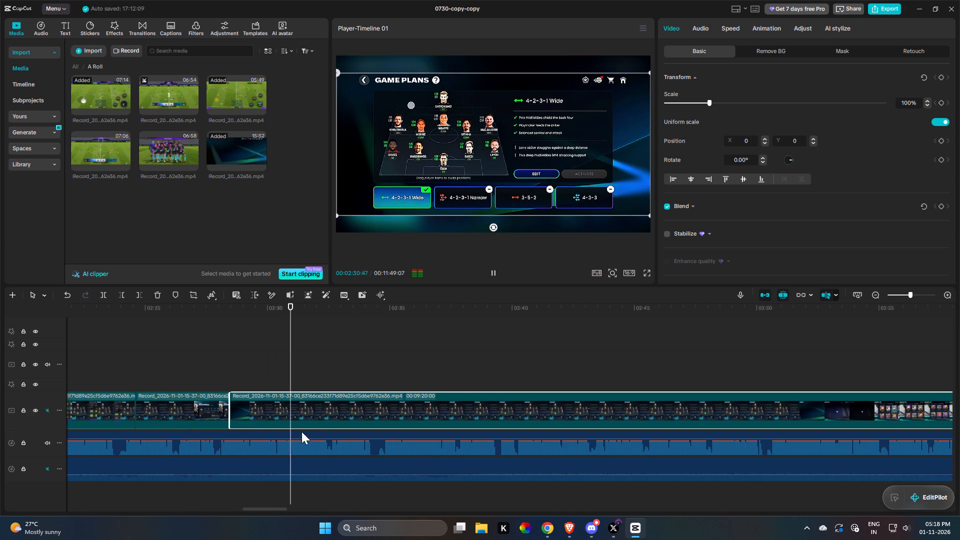
key(space)
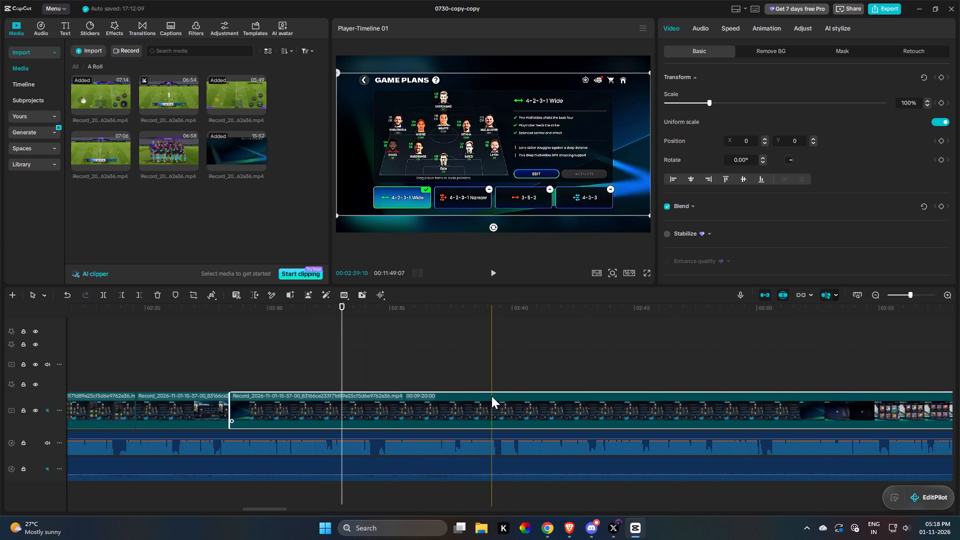
key(q)
Split the 4-2-3-1 Wide game-plans clip at about 02:35.
key(space)
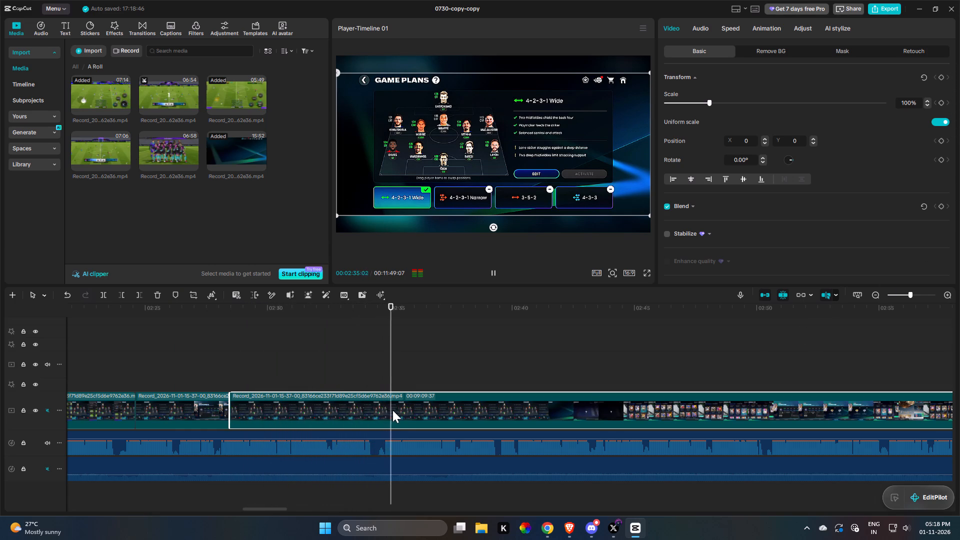
key(space)
key(r)
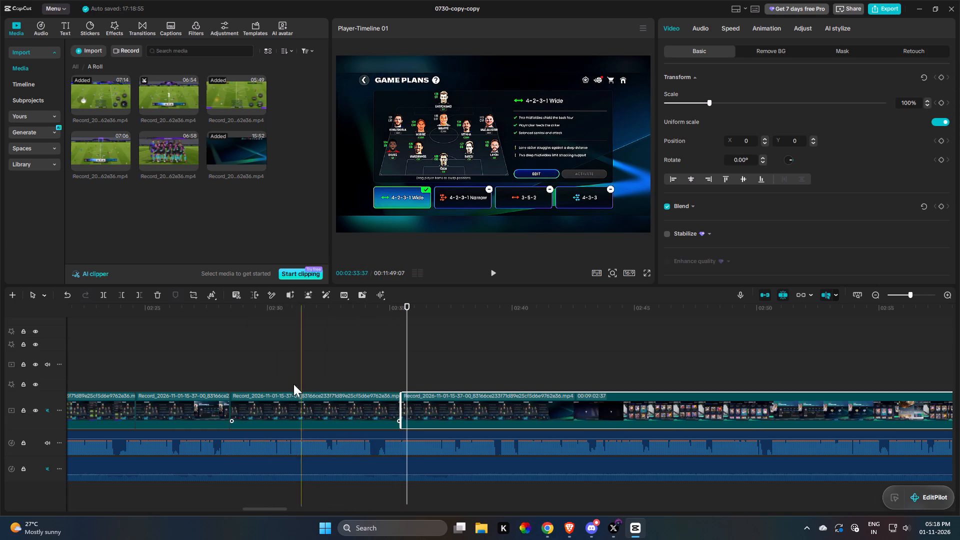
Scale the game-plans clip before the 02:35 split to 226% and move it to X 1413, Y -461 to frame the lineup.
click(274, 383)
click(264, 410)
drag(710, 102, 735, 108)
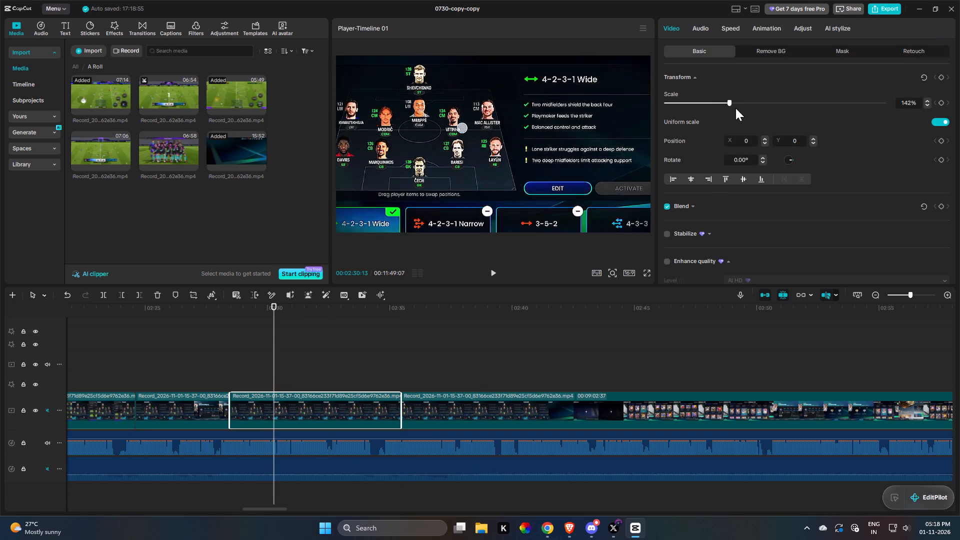
drag(735, 108, 760, 110)
drag(464, 134, 565, 190)
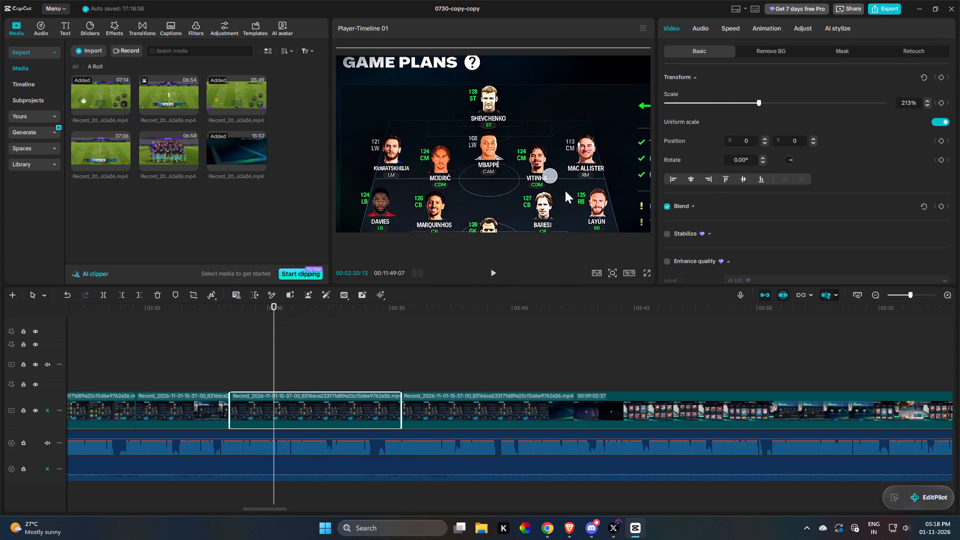
drag(565, 190, 561, 192)
drag(758, 100, 764, 99)
click(764, 99)
click(562, 130)
drag(562, 130, 576, 111)
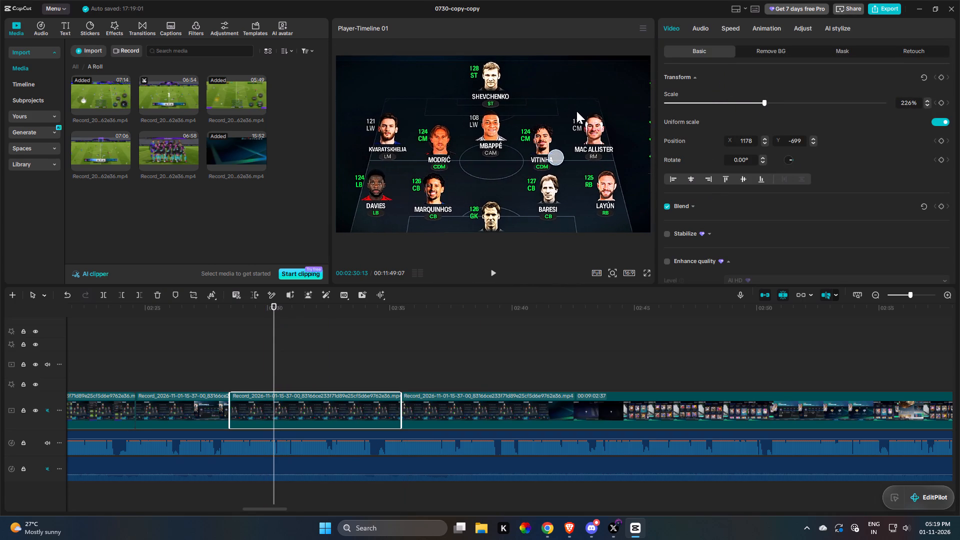
drag(576, 111, 584, 111)
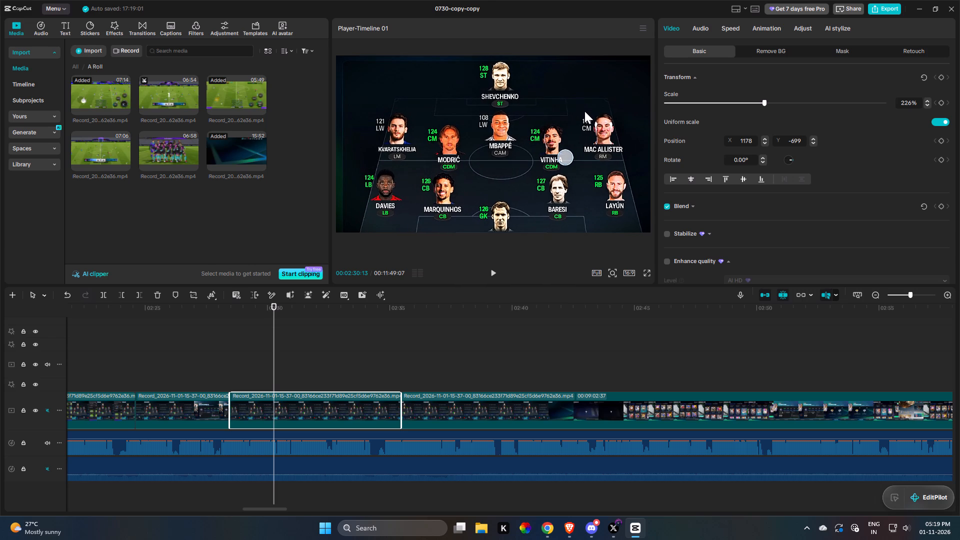
drag(584, 111, 581, 111)
Reduce the same clip's scale to 200% and reposition it to X 1090, Y -305 so the whole lineup is framed.
key(space)
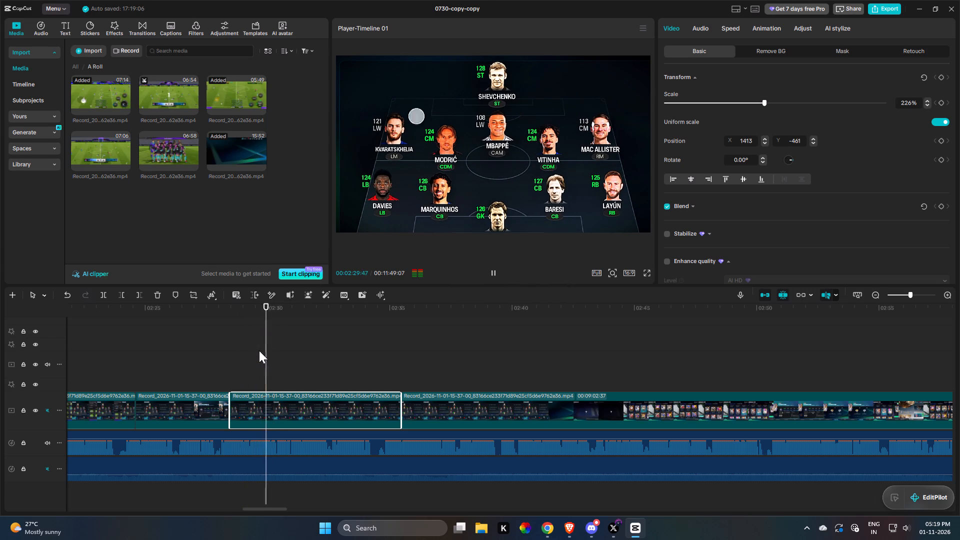
drag(759, 100, 757, 100)
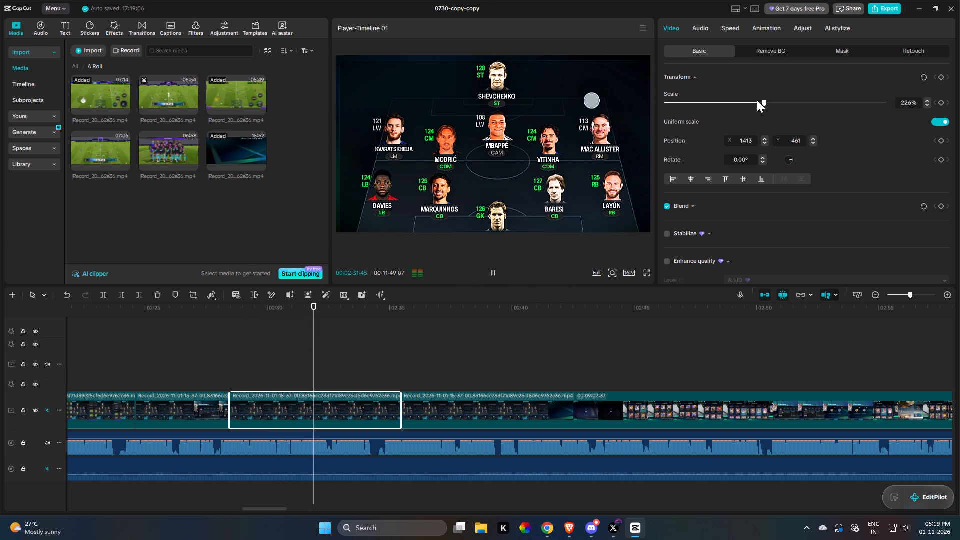
drag(757, 100, 753, 100)
drag(507, 159, 483, 150)
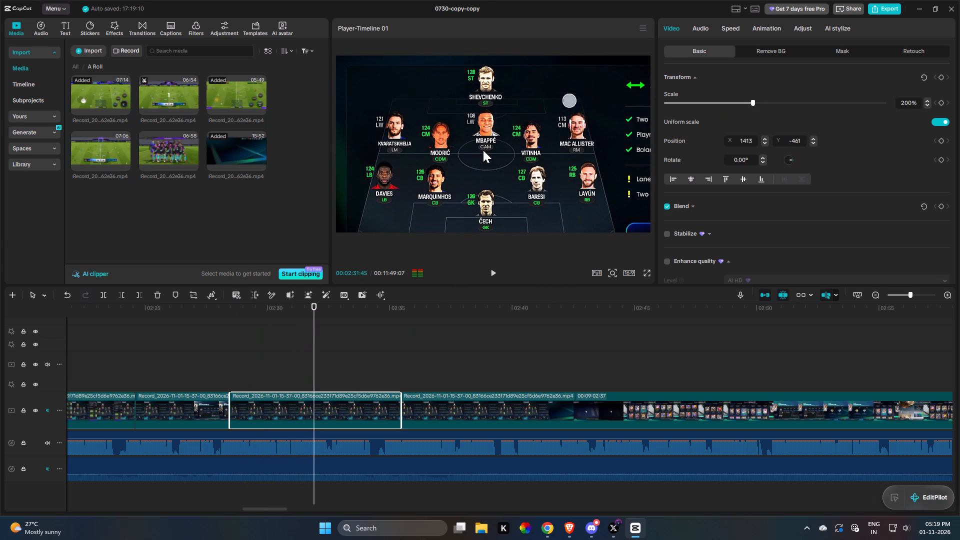
drag(483, 150, 481, 146)
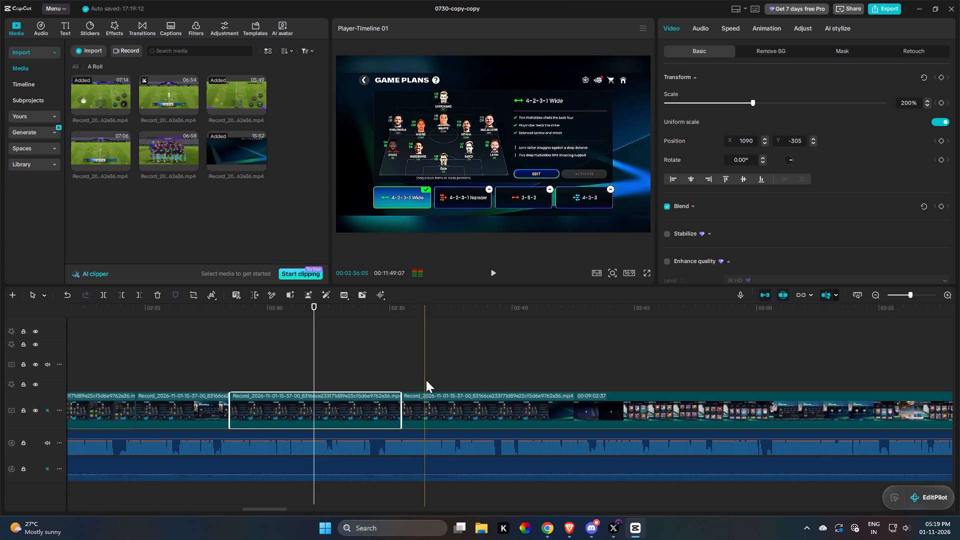
Trim about 14.5 seconds from the start of the clip after the 02:35 split, up to the Bobby Charlton card footage.
double_click(447, 404)
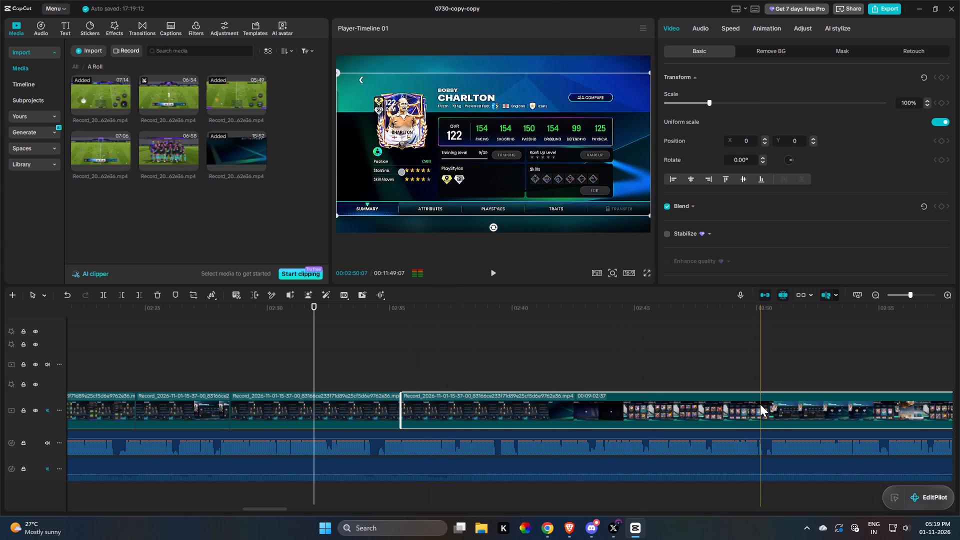
key(q)
Split the Charlton card clip at about 02:38 and trim about 6 seconds from the start of the second part.
key(space)
drag(387, 370, 398, 377)
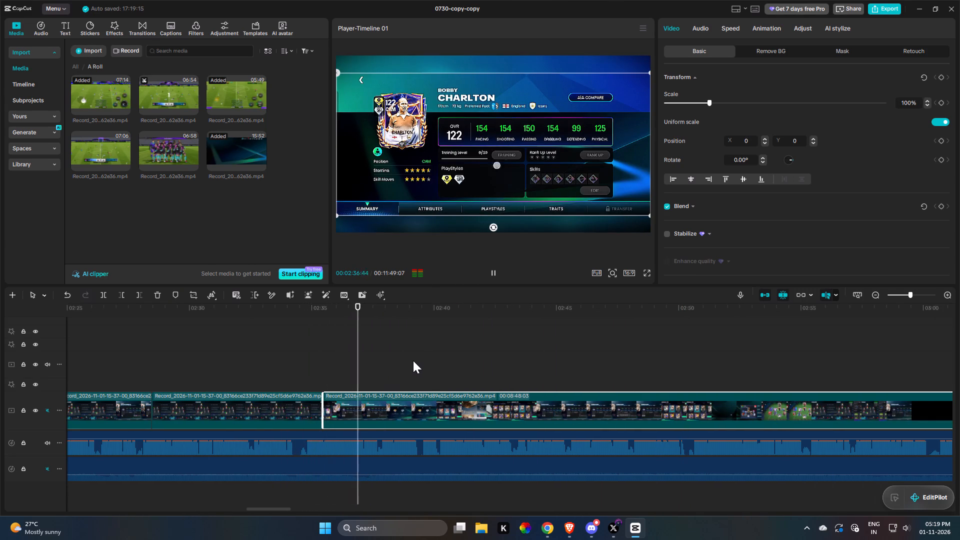
key(space)
key(r)
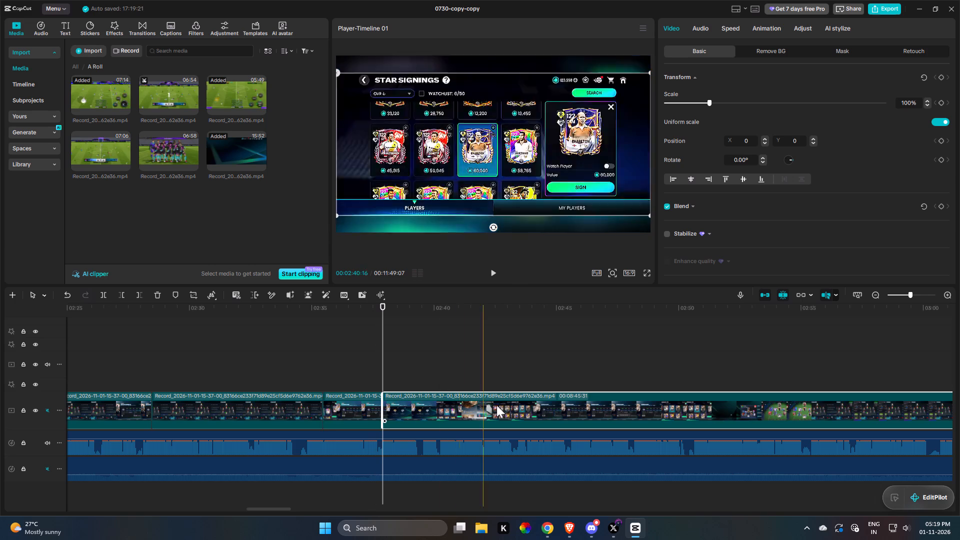
key(q)
Fine-tune the start of the Ronaldo card clip, extending it by about 0.3 seconds and trimming about 0.5 seconds after playback.
key(space)
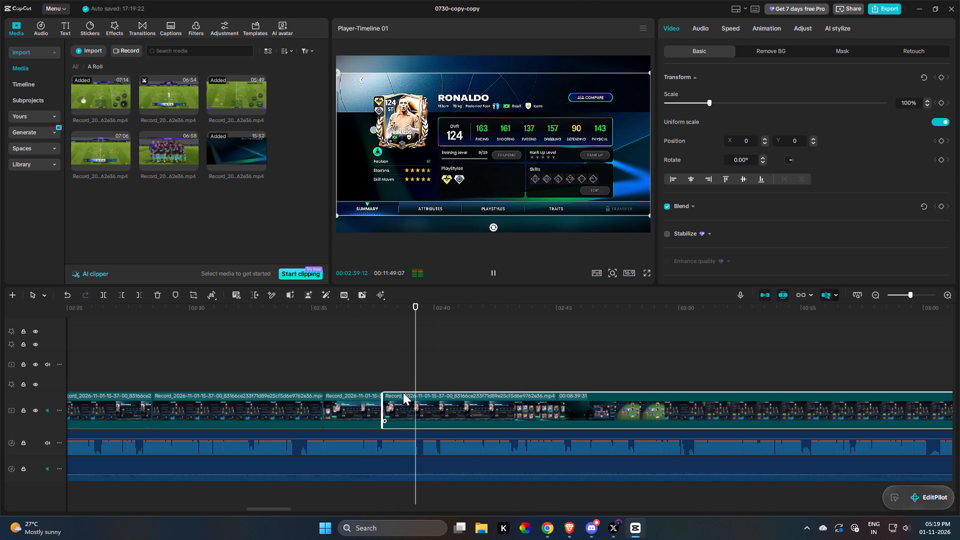
key(space)
drag(382, 401, 377, 402)
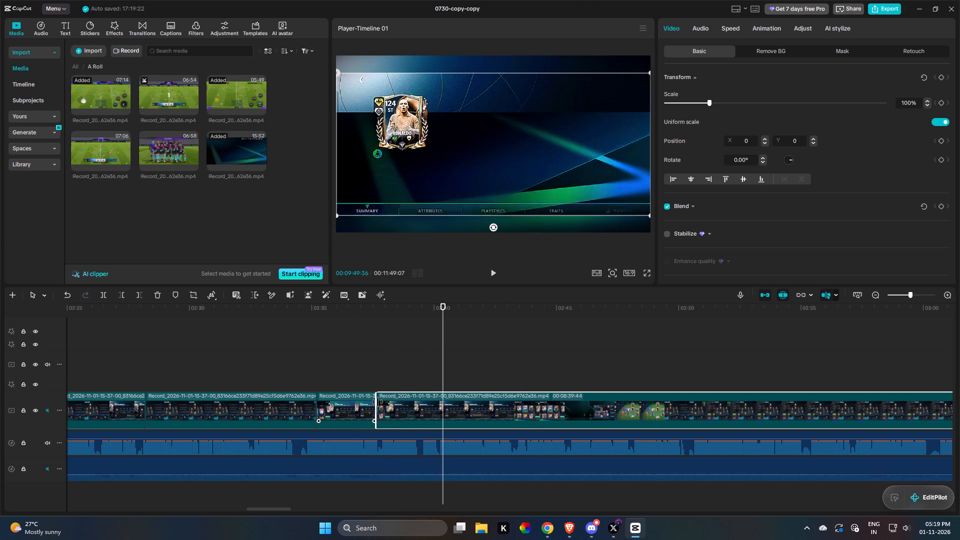
drag(377, 402, 376, 402)
key(space)
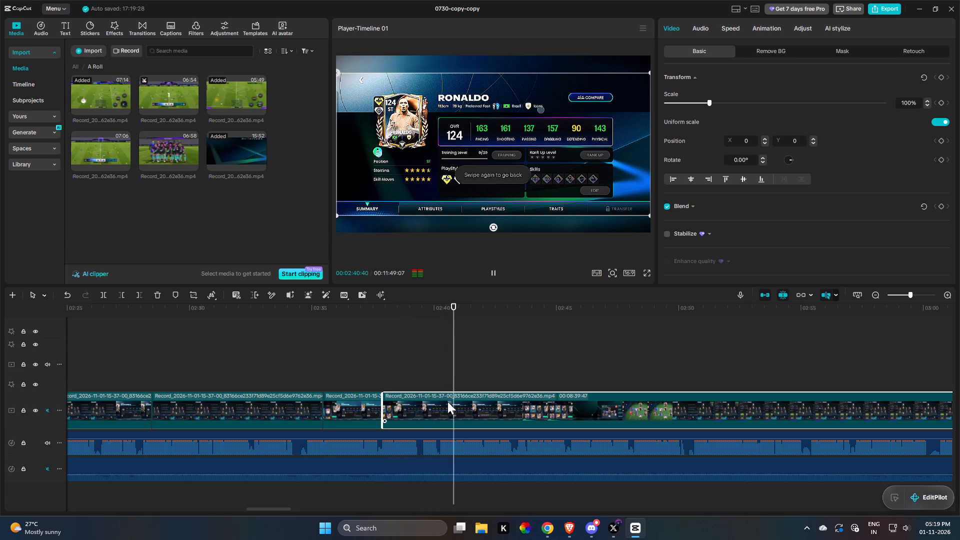
key(space)
key(q)
Split the Ronaldo card clip at about 02:40 and trim about 10 seconds from the start of the second part.
key(space)
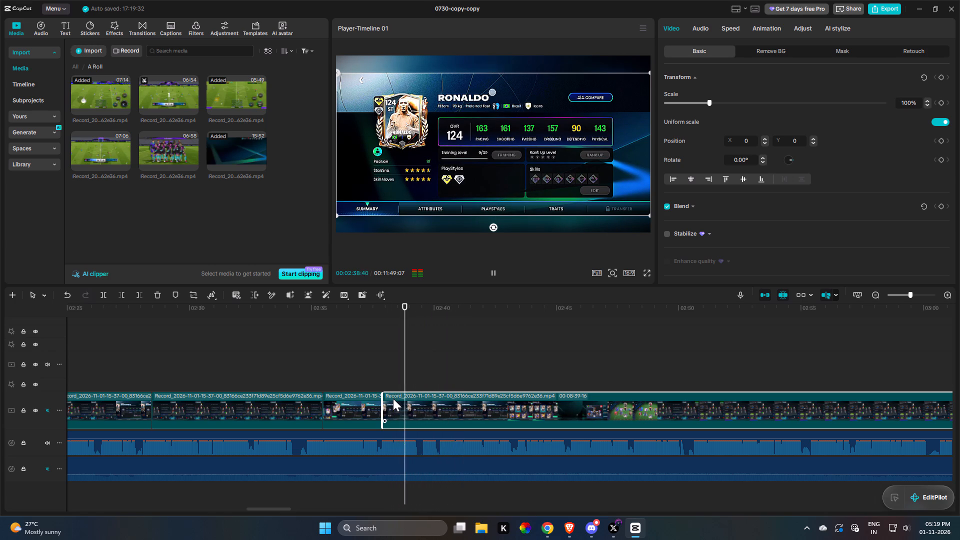
key(space)
key(r)
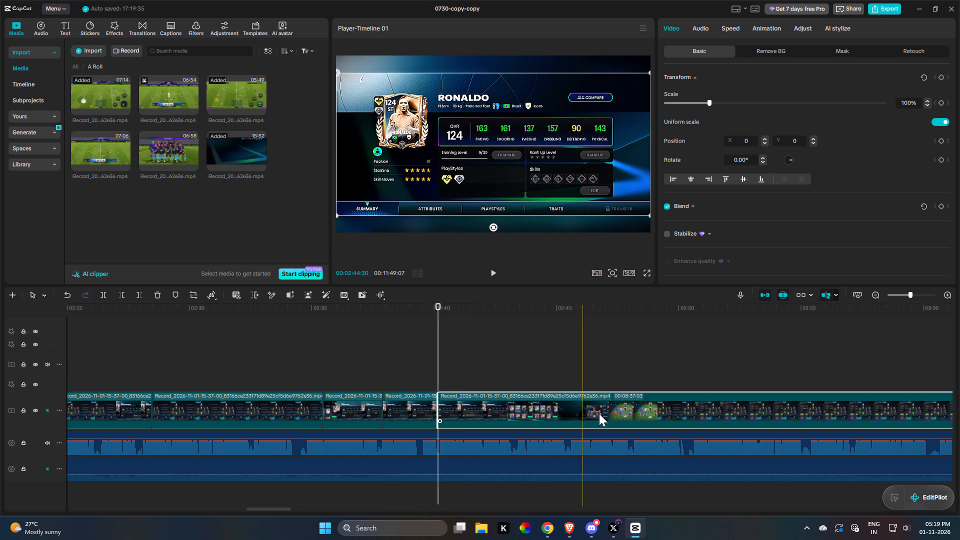
key(q)
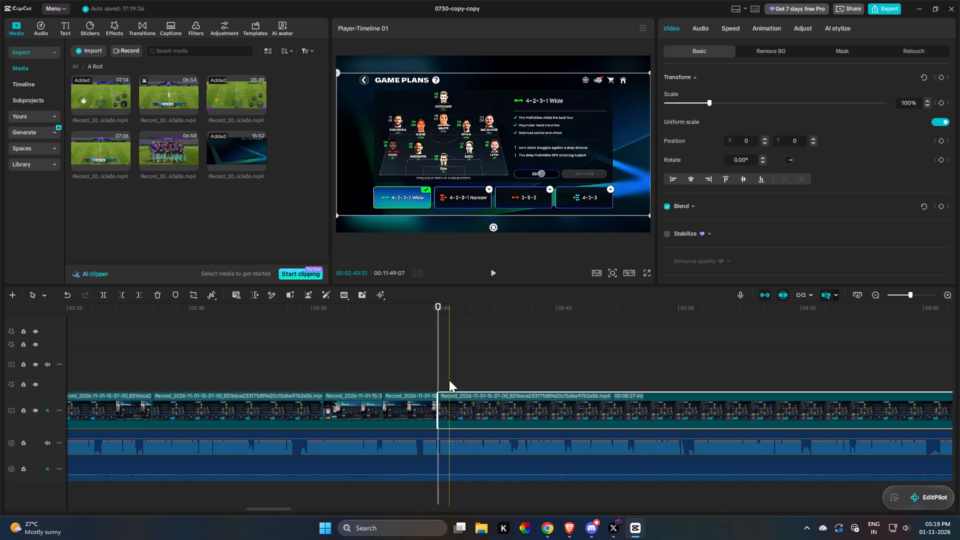
key(q)
Trim a further 1.4 seconds or so from the start of the game-plans clip that begins at the 02:40 split.
key(space)
scroll(0, 0, up, 1)
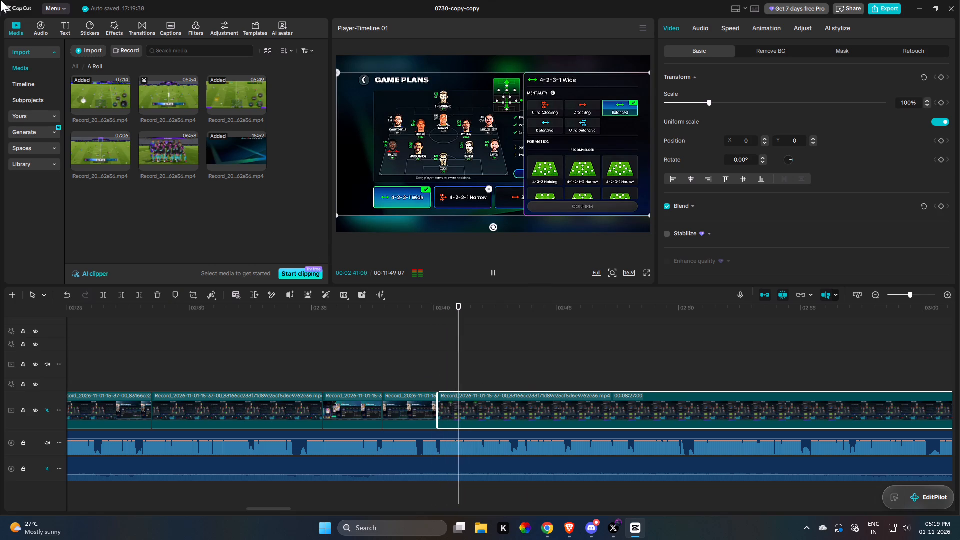
drag(633, 388, 505, 379)
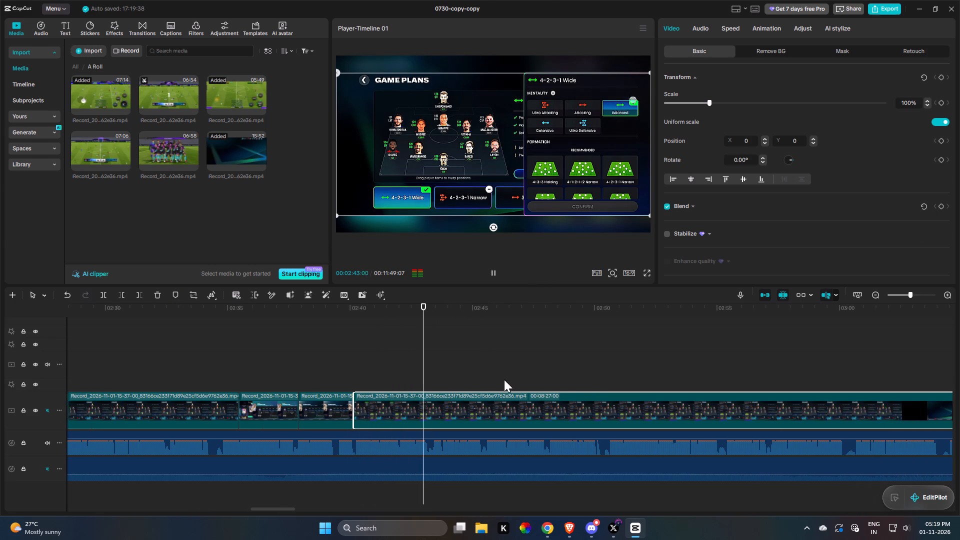
key(space)
key(q)
Play the game-plans clip through to about 03:00 and split it at about 02:55.
key(space)
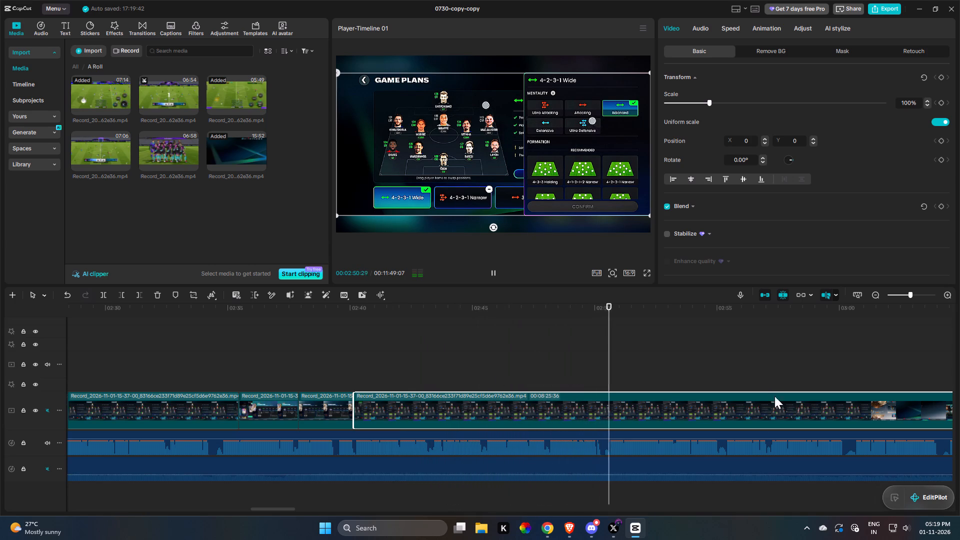
drag(652, 363, 578, 400)
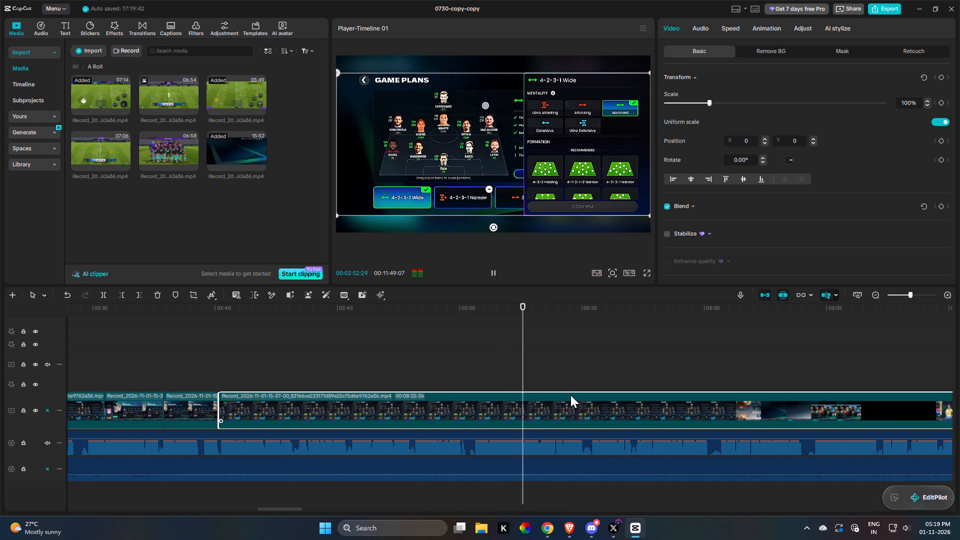
drag(559, 417, 537, 449)
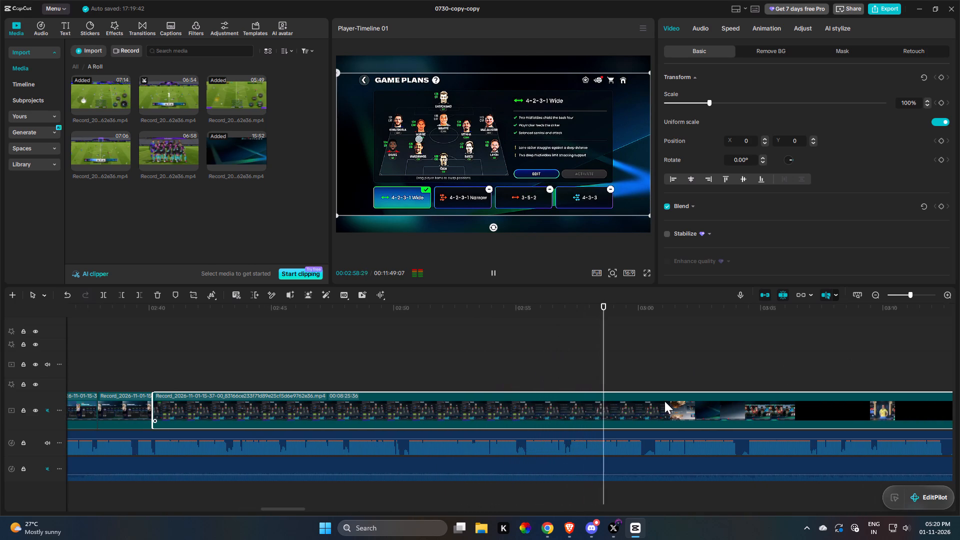
key(space)
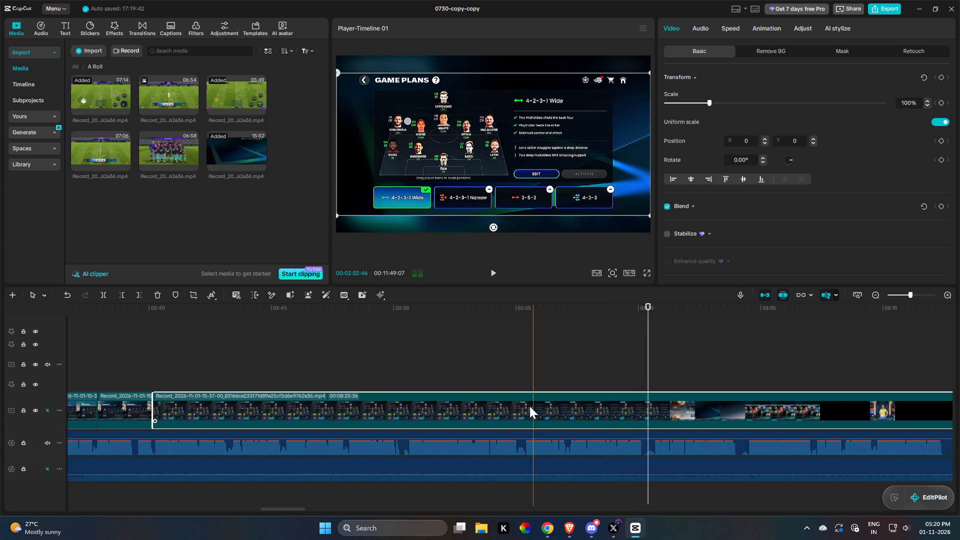
key(space)
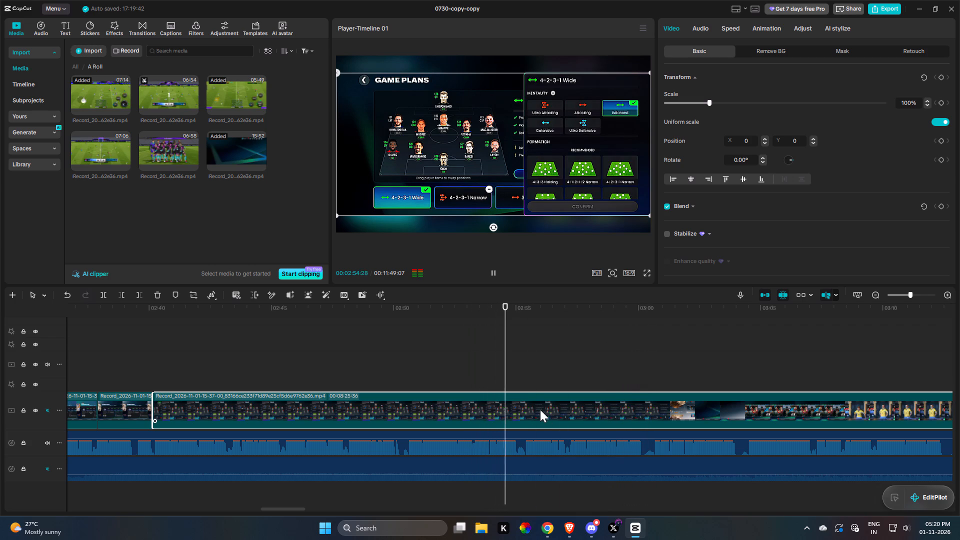
key(space)
click(524, 415)
key(r)
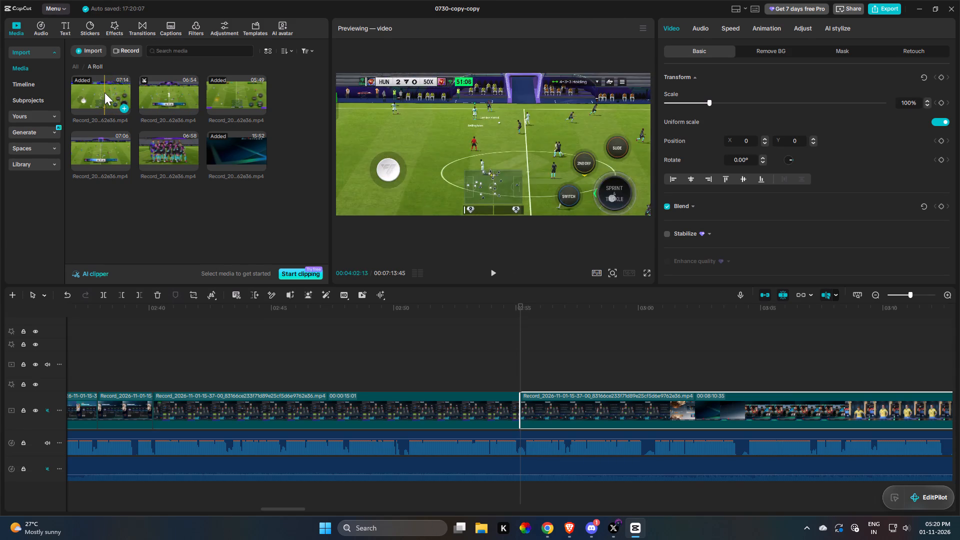
Preview the match recordings in the media library and insert the 07:06 recording at the 02:55 split.
key(space)
key(space)
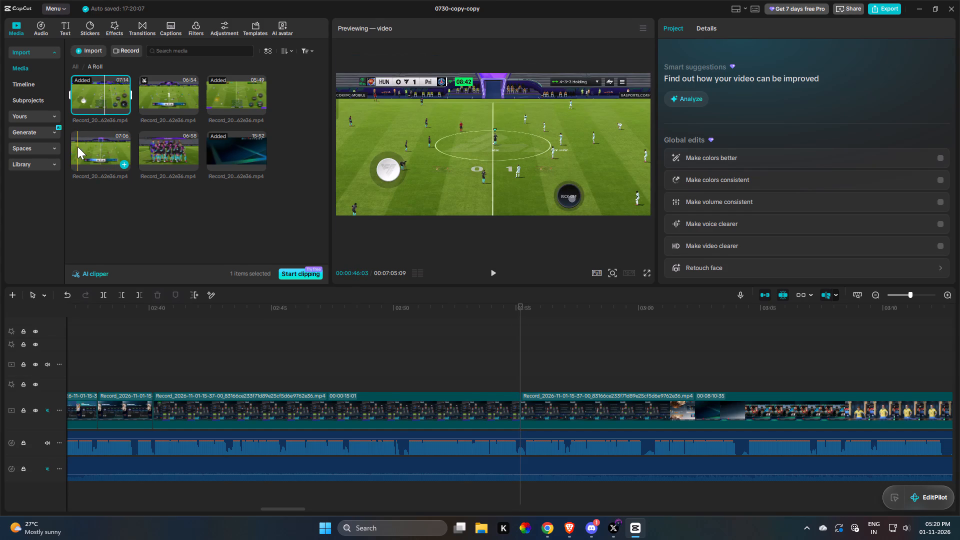
key(space)
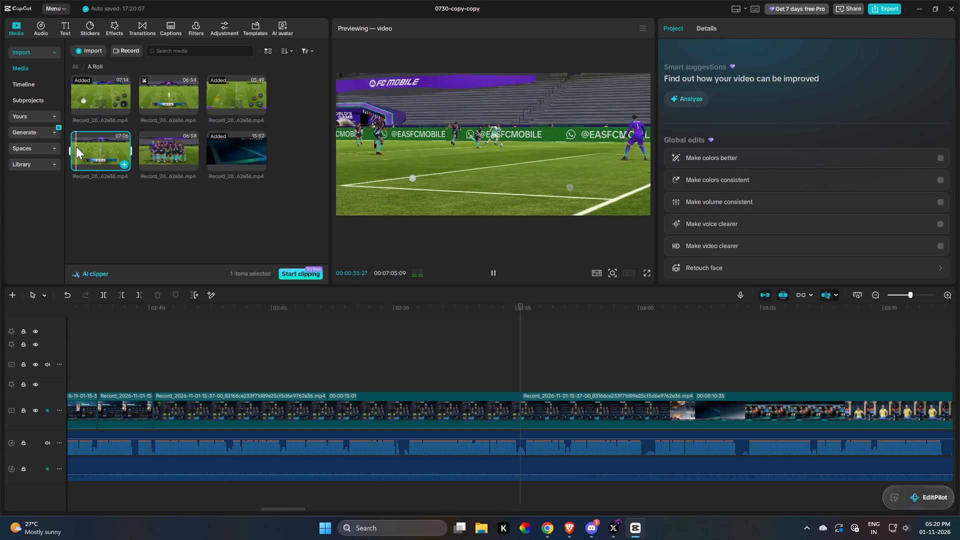
key(space)
drag(105, 150, 545, 407)
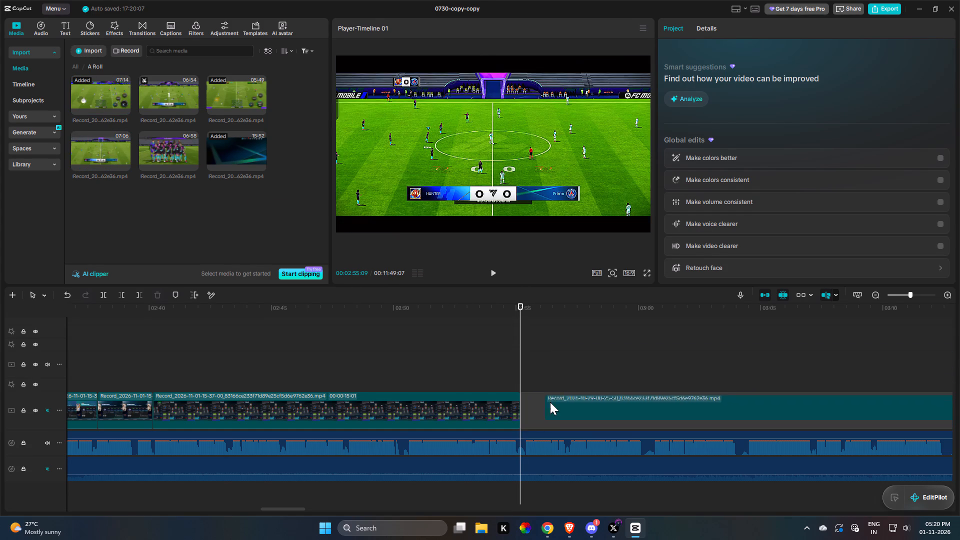
Trim and fine-tune the start of the inserted match clip, cutting it down to about 6:37 in length.
key(q)
drag(671, 382, 508, 374)
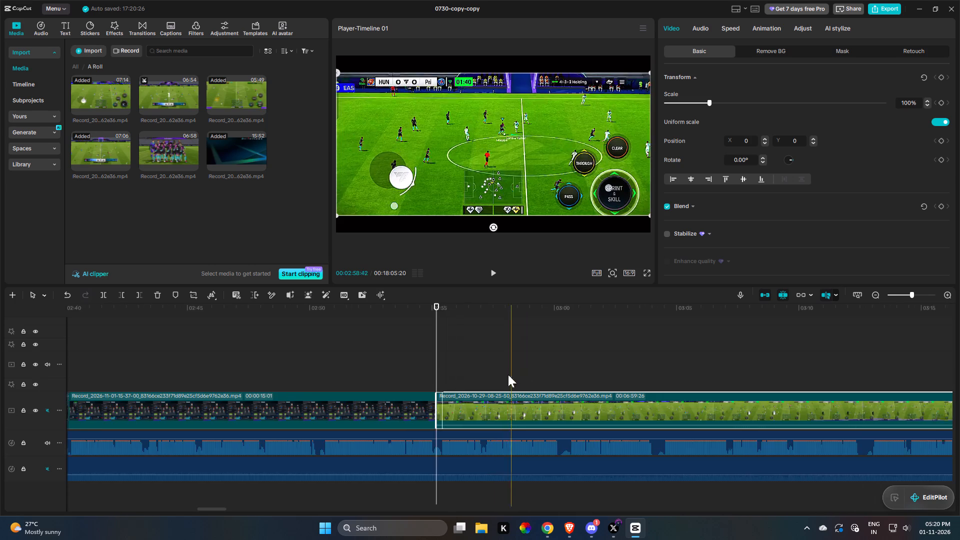
drag(508, 374, 428, 380)
key(q)
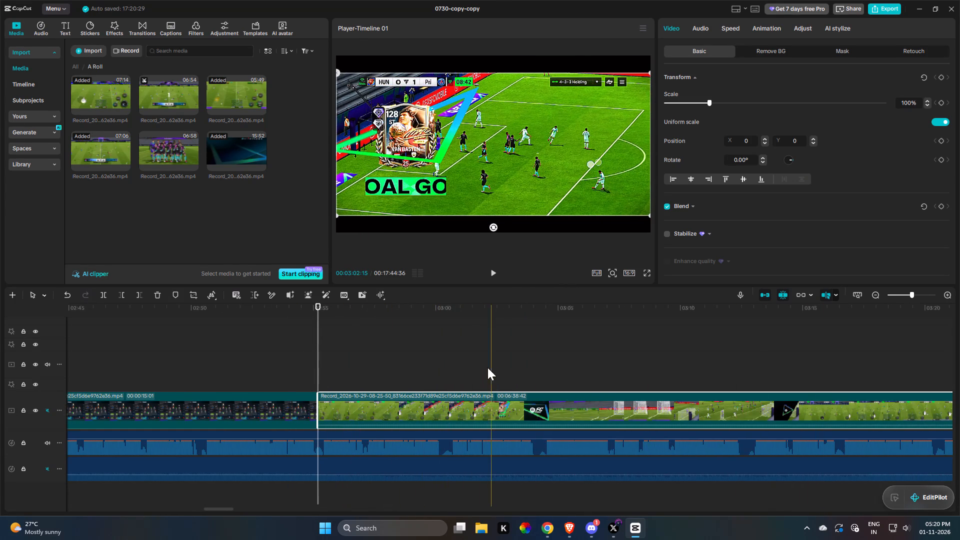
drag(316, 403, 294, 404)
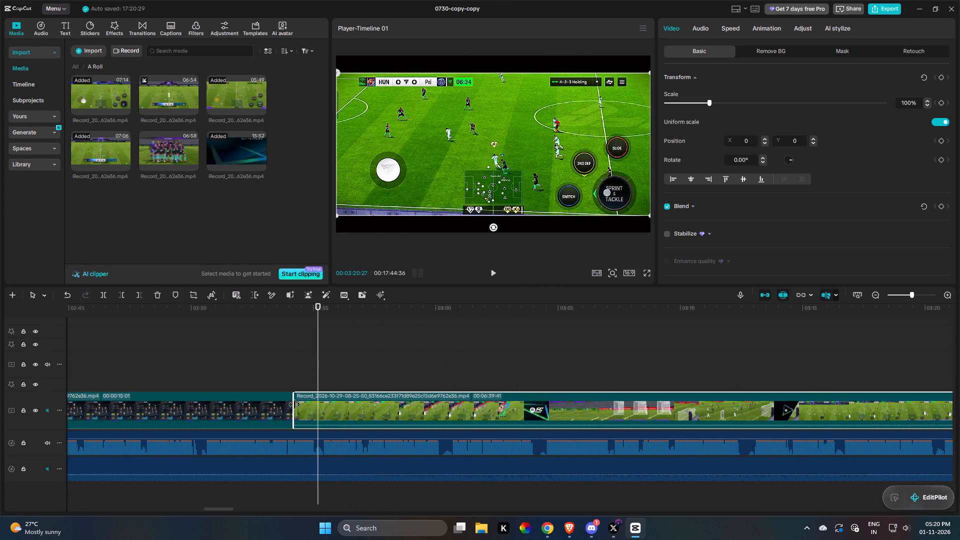
drag(294, 404, 293, 397)
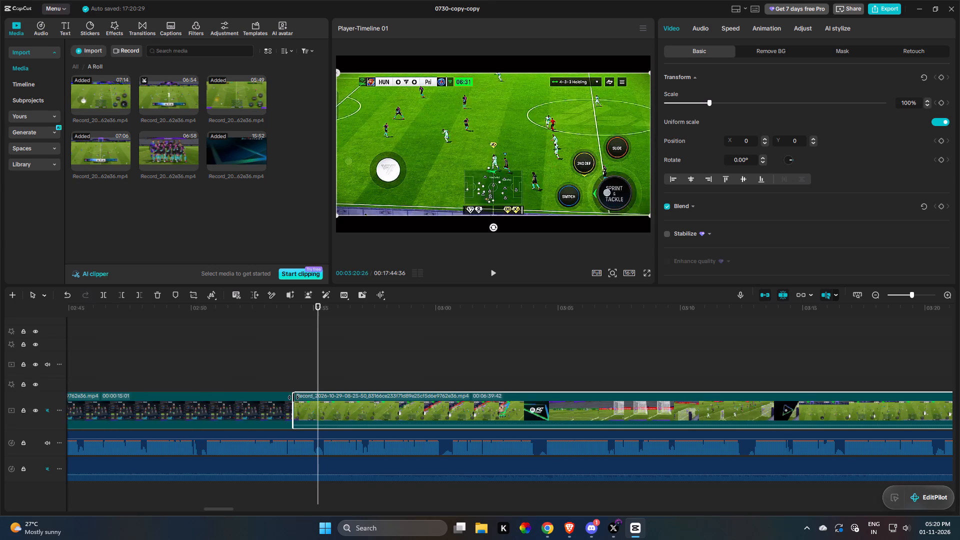
drag(293, 397, 358, 394)
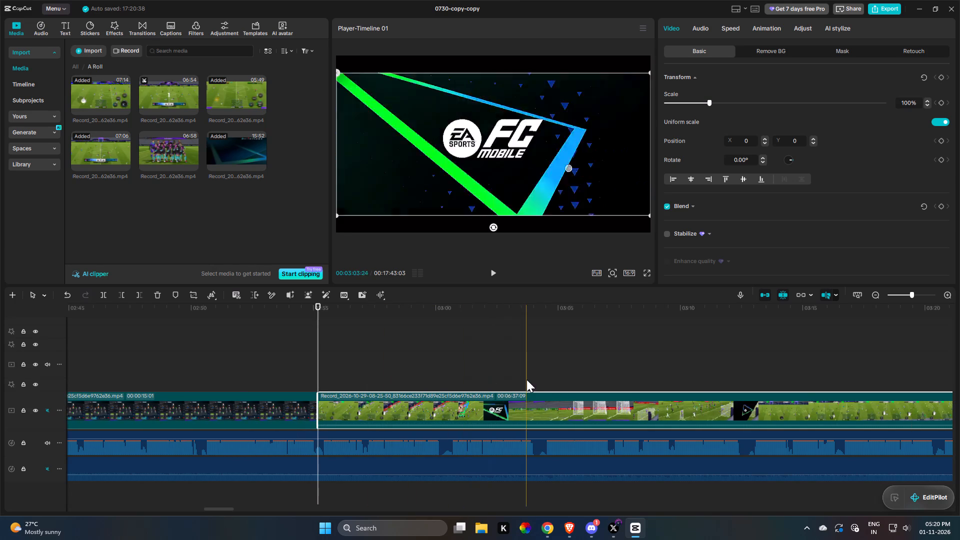
Cut the first half from the start of the match clip, leaving about 3:30, and briefly play the join.
drag(552, 379, 668, 375)
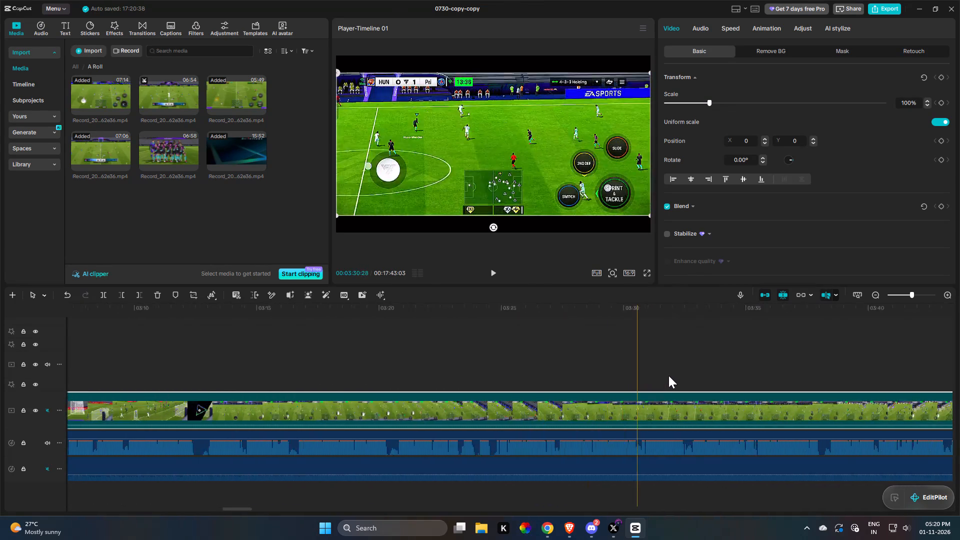
drag(668, 375, 620, 380)
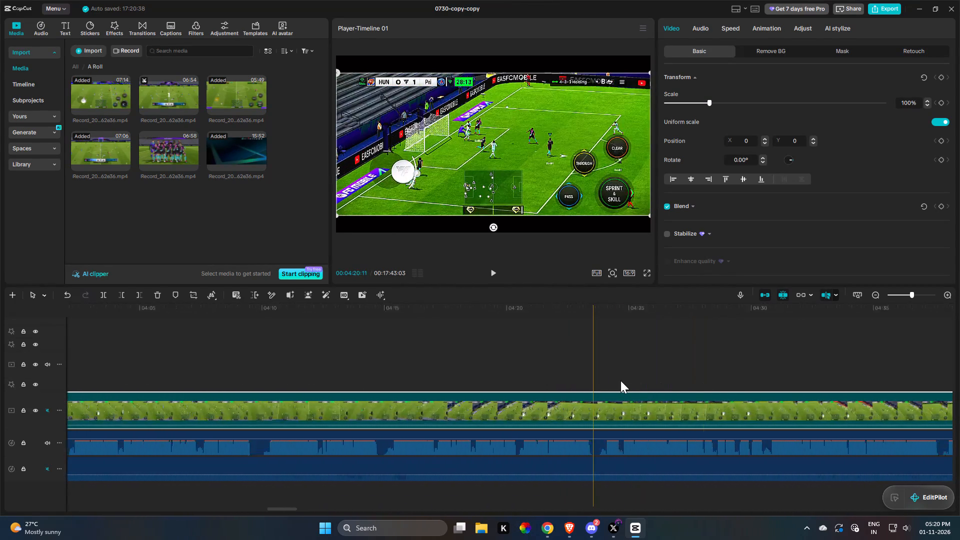
drag(620, 380, 594, 382)
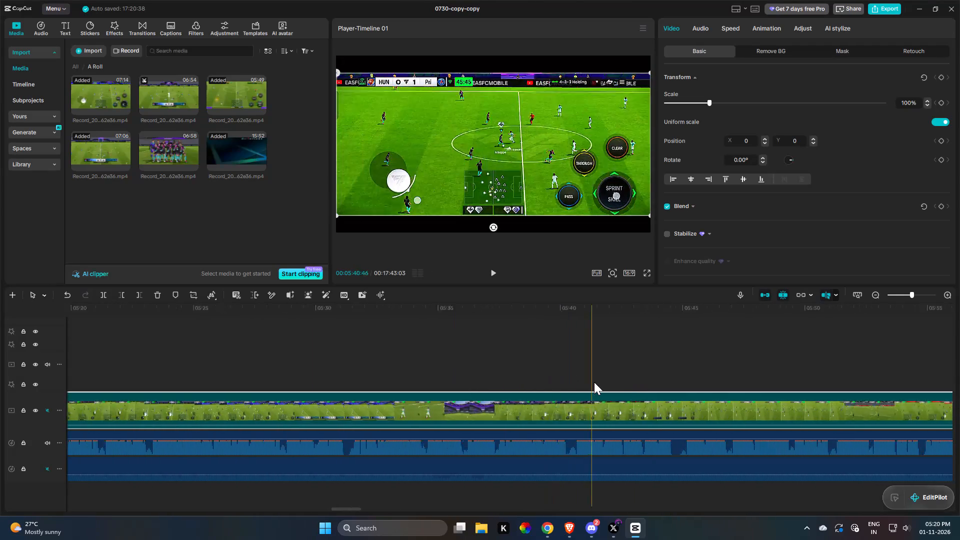
drag(594, 382, 594, 382)
key(q)
triple_click(500, 270)
click(500, 270)
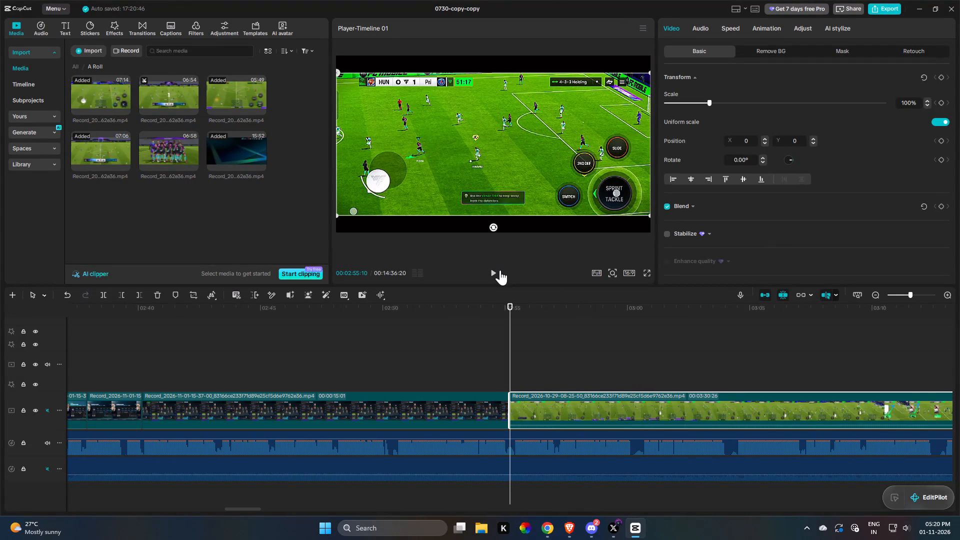
key(space)
key(space)
Trim roughly 59 seconds more from the match clip's start, up to the attack before the 64:48 goal, and play it through.
drag(546, 396, 733, 394)
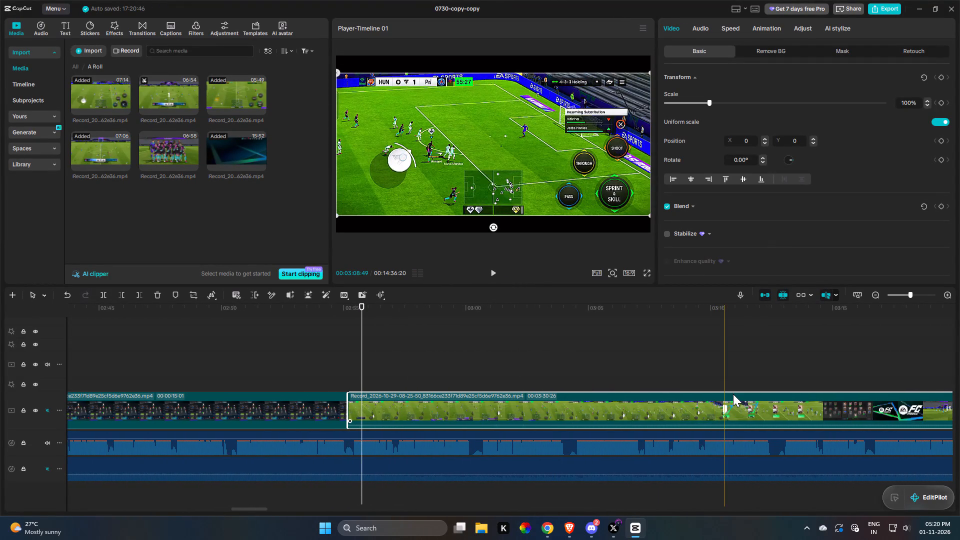
key(q)
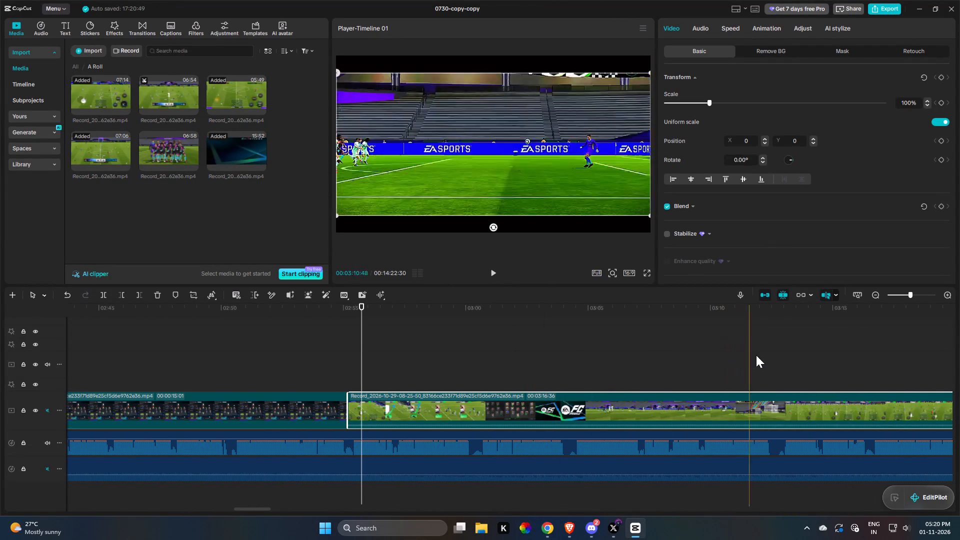
key(q)
key(q)
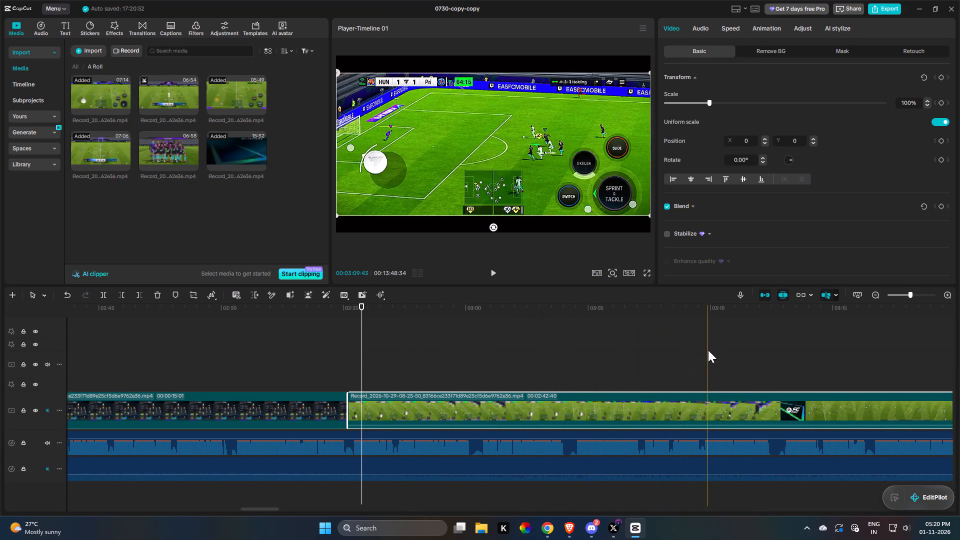
key(q)
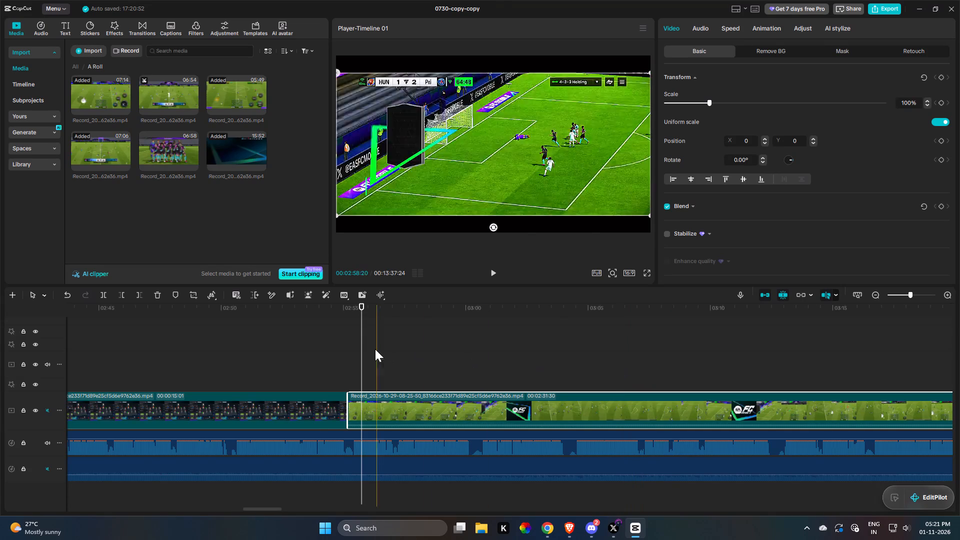
key(space)
drag(354, 392, 345, 397)
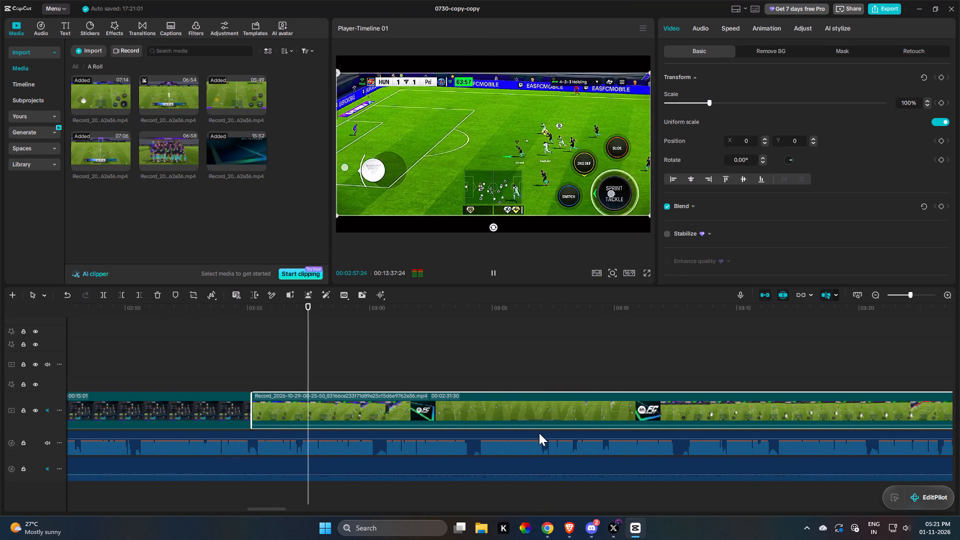
drag(560, 408, 574, 382)
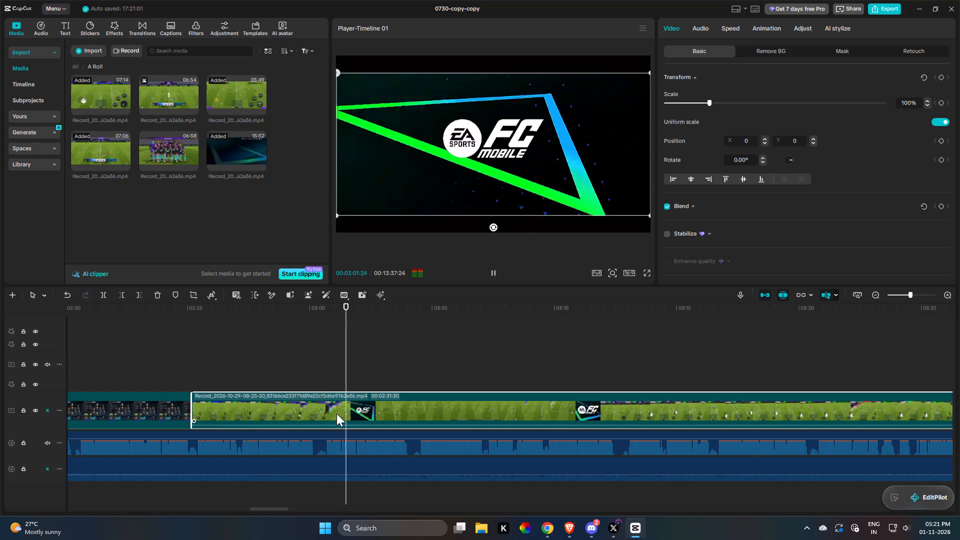
key(space)
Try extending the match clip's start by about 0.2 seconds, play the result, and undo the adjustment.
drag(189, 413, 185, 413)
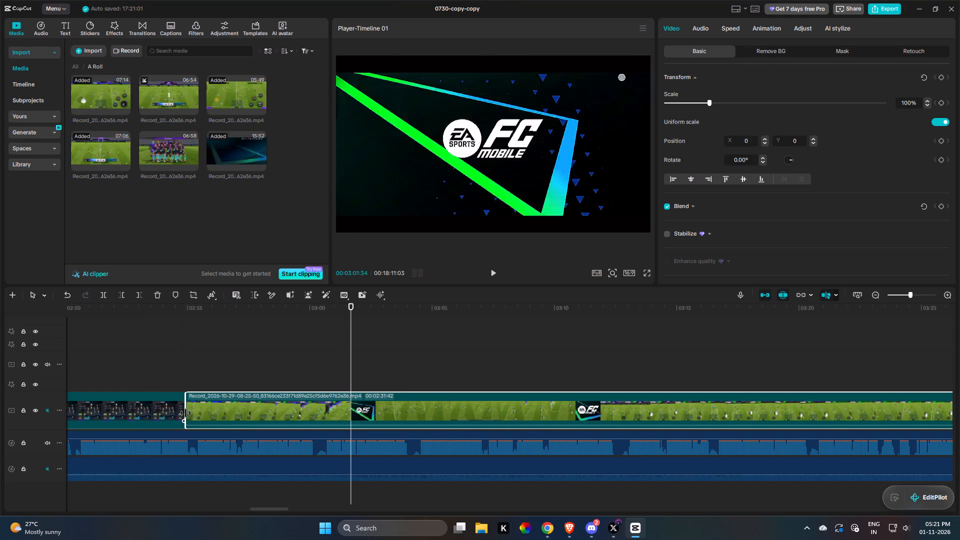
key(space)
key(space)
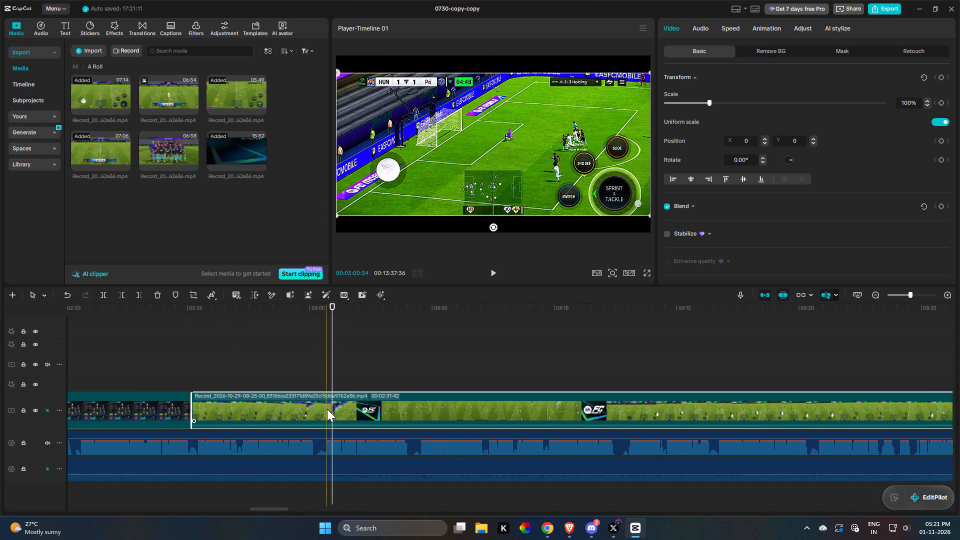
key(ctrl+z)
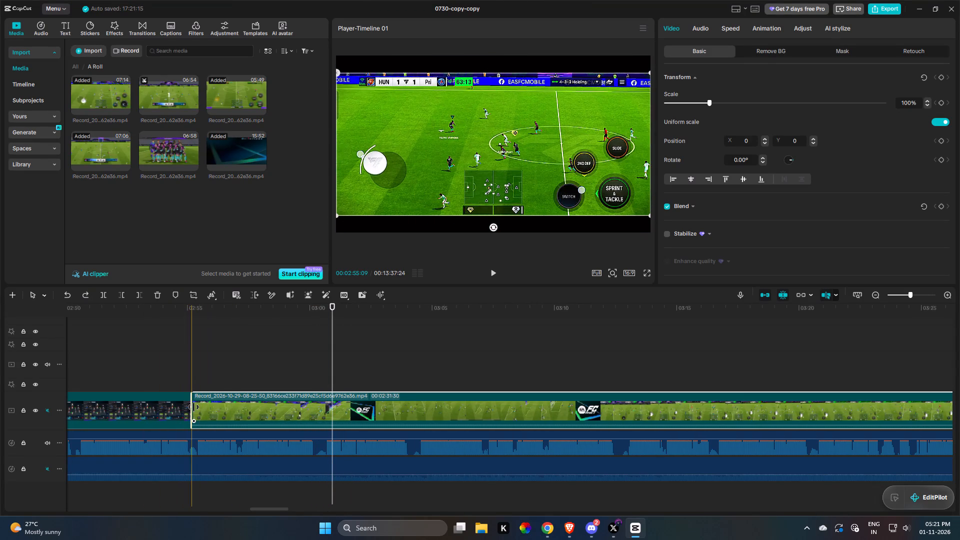
Split the match clip at about 03:01, as the goal animation shows, and delete the remaining match footage.
key(space)
key(space)
key(space)
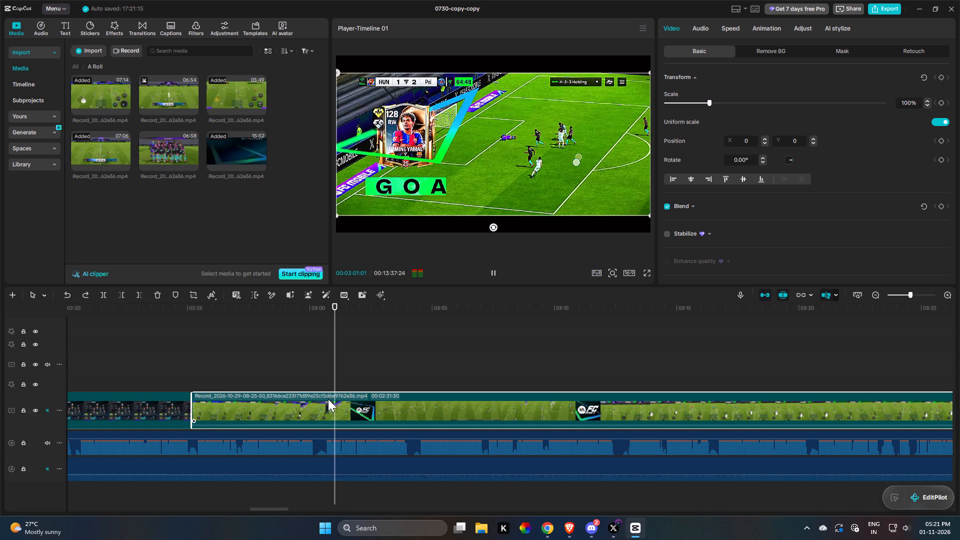
key(space)
key(space)
key(space)
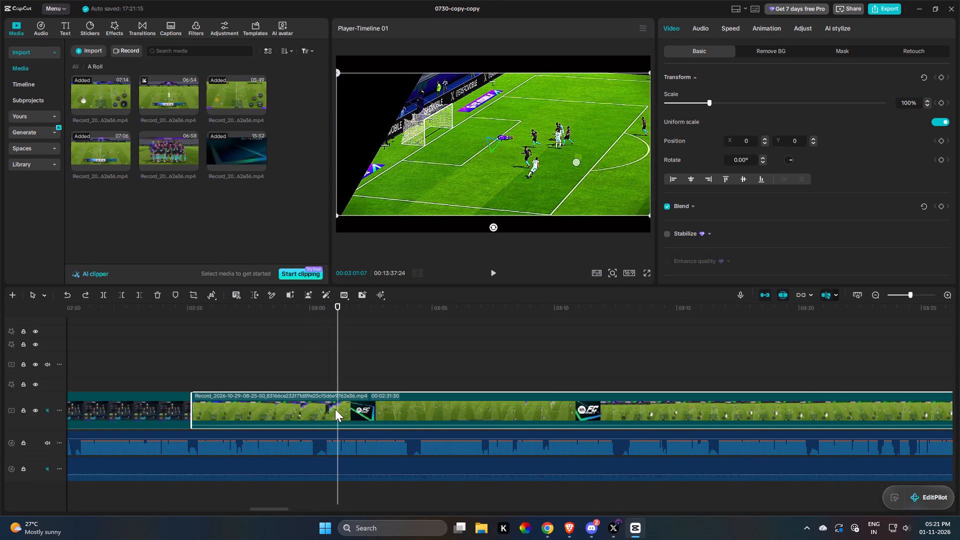
key(Left)
key(Left)
key(r)
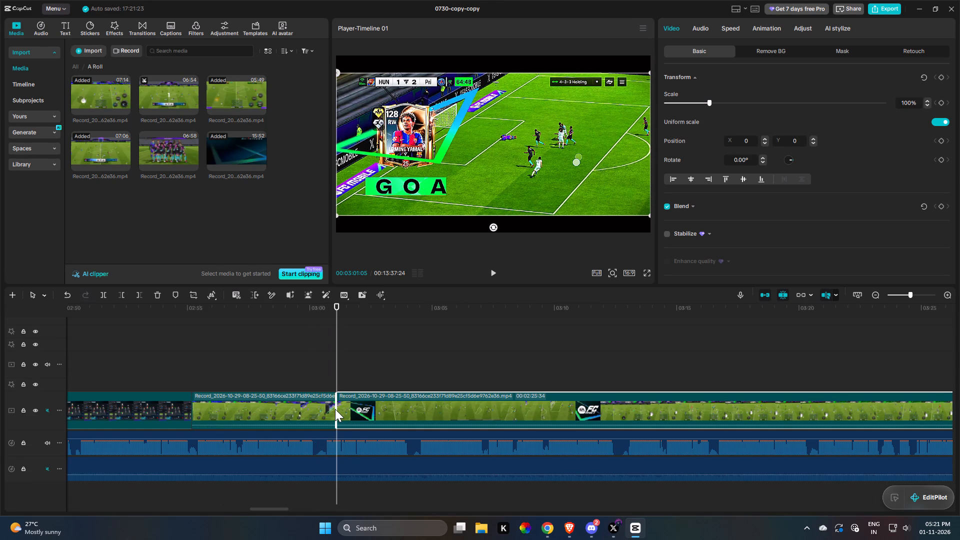
key(f)
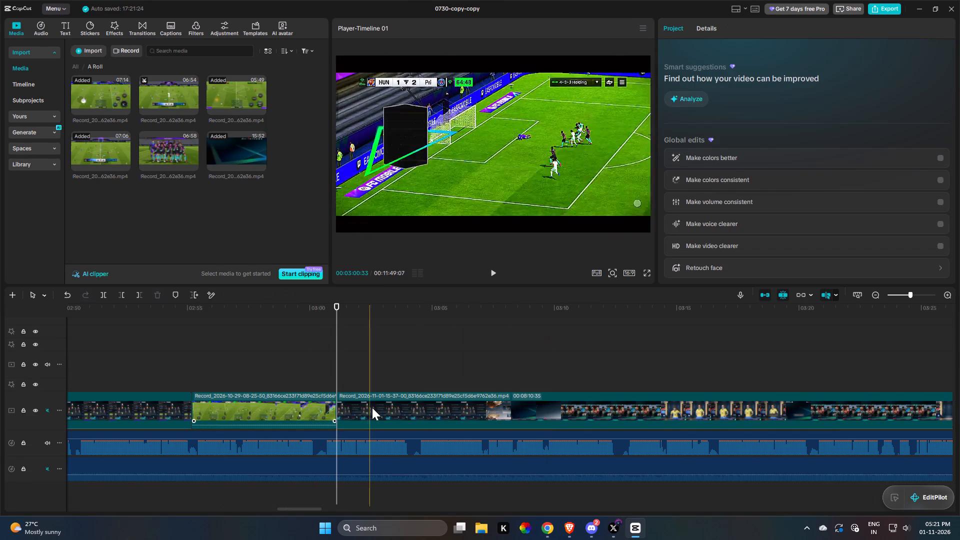
Trim about 8.5 seconds from the start of the game-menu clip after the match clip and play across the join.
double_click(372, 407)
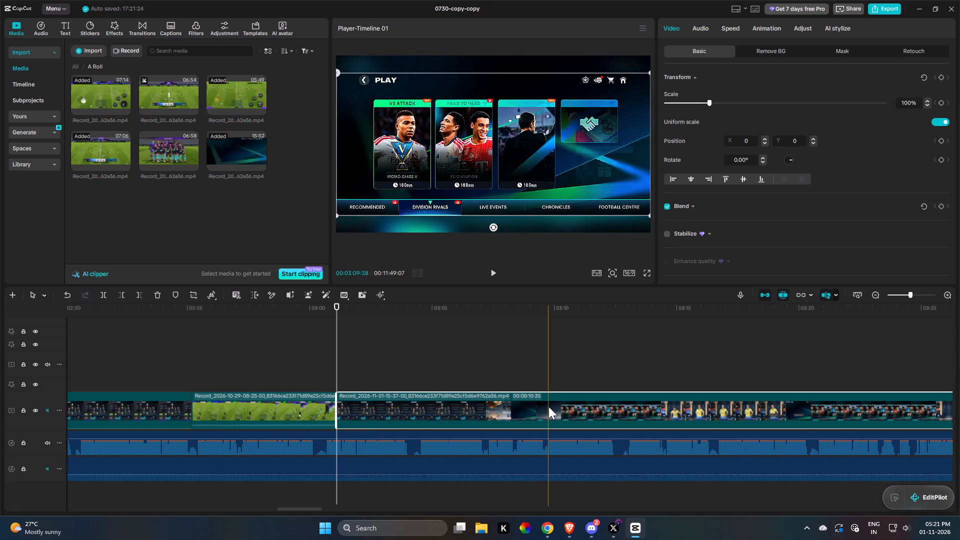
key(q)
key(space)
double_click(245, 408)
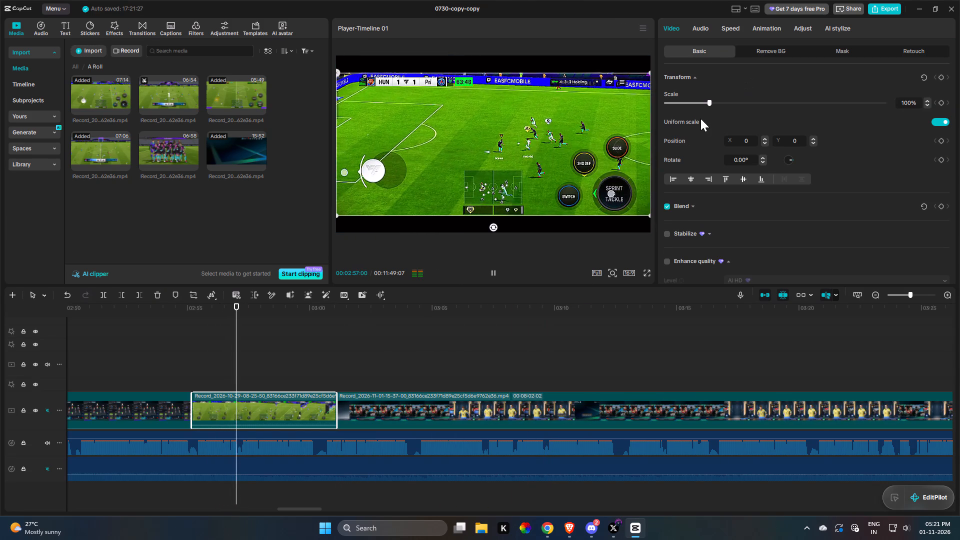
click(373, 363)
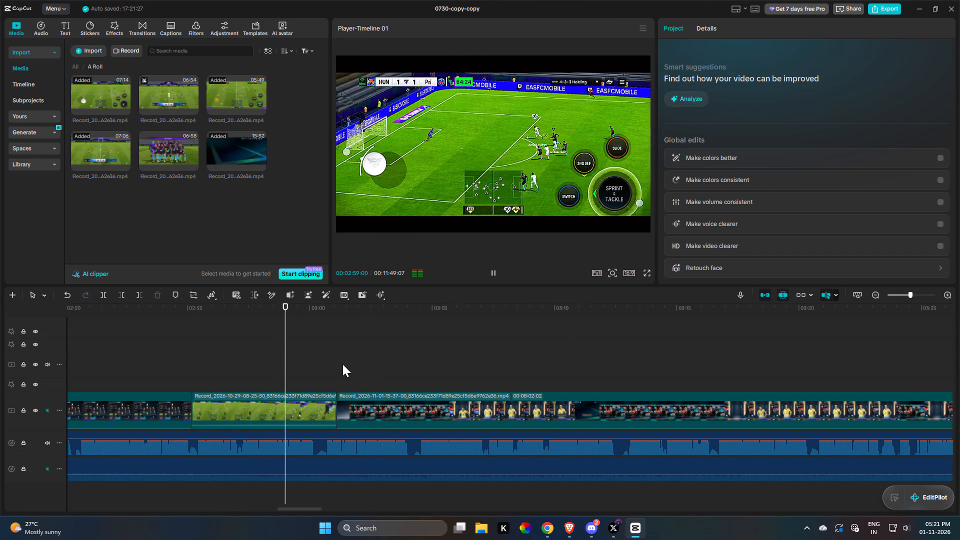
key(space)
drag(688, 302, 588, 316)
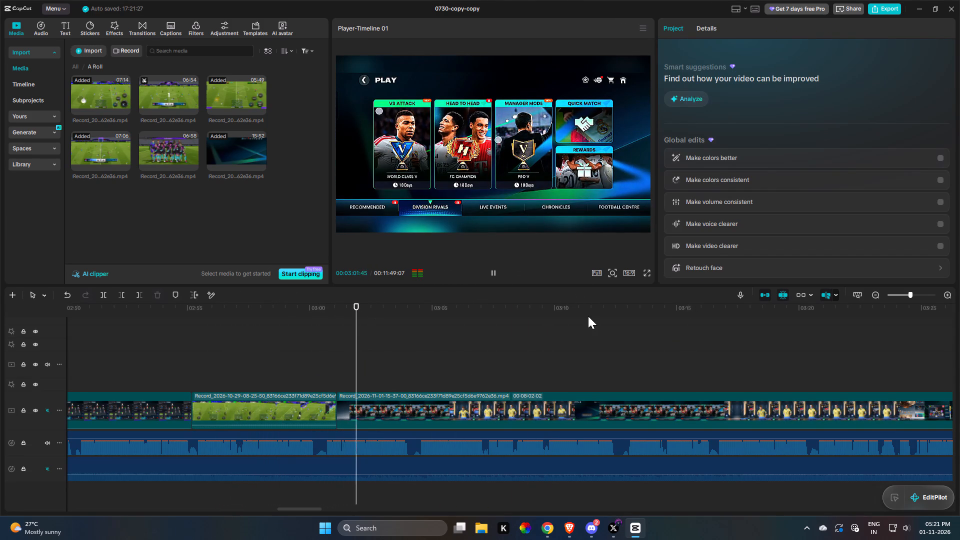
drag(540, 361, 478, 412)
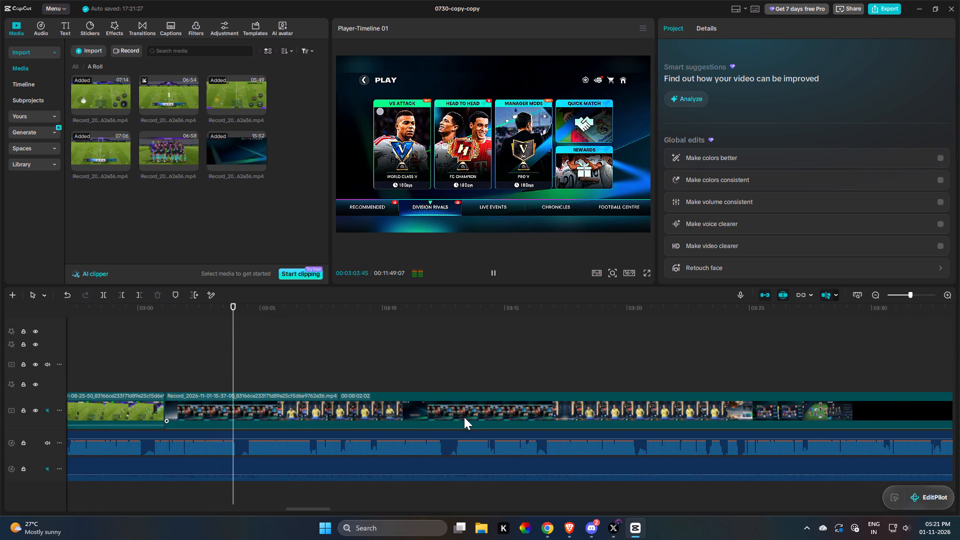
key(space)
Trim a further 1.7 seconds or so from the start of the game-menu clip on the Play screen.
triple_click(228, 412)
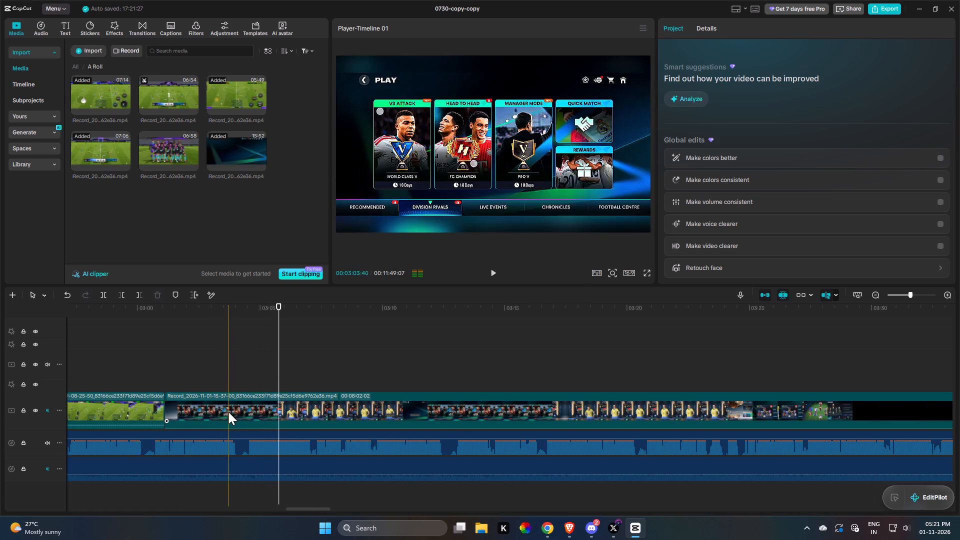
key(q)
Split the game-menu clip at about 03:05, trim about 5 seconds from the second part's start, and play it.
key(space)
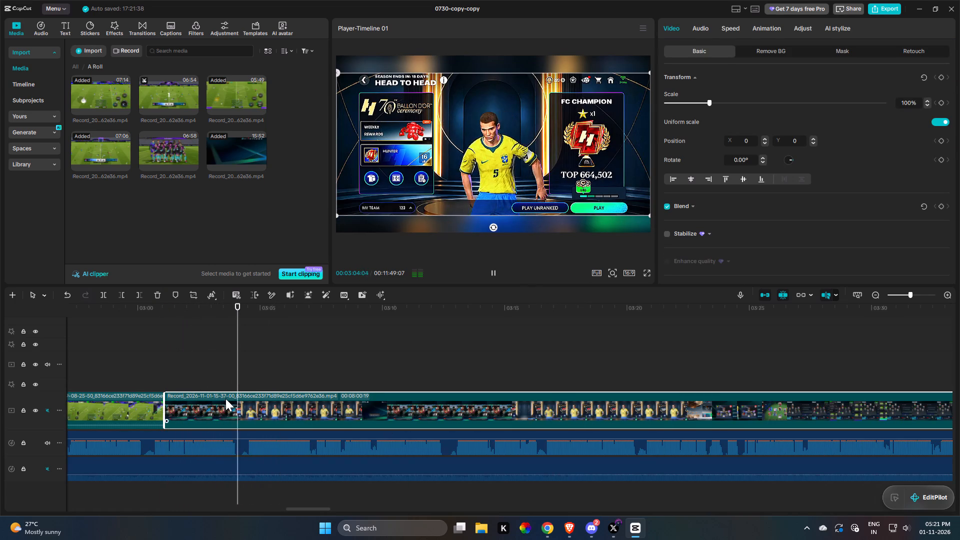
key(space)
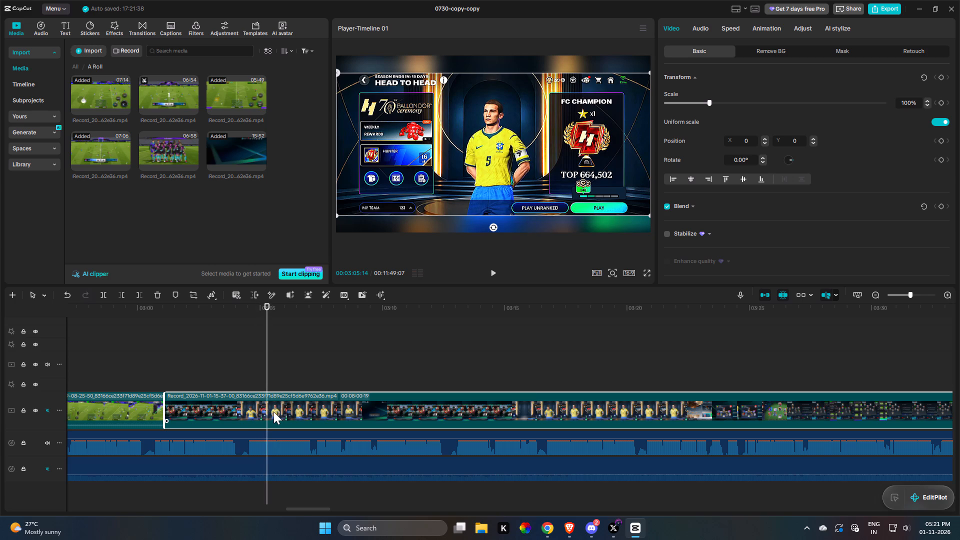
key(r)
key(q)
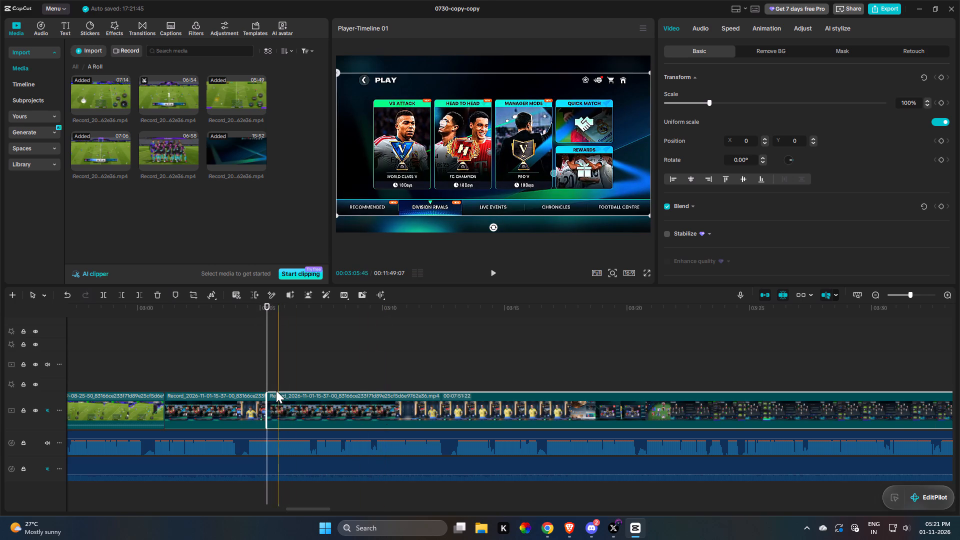
key(space)
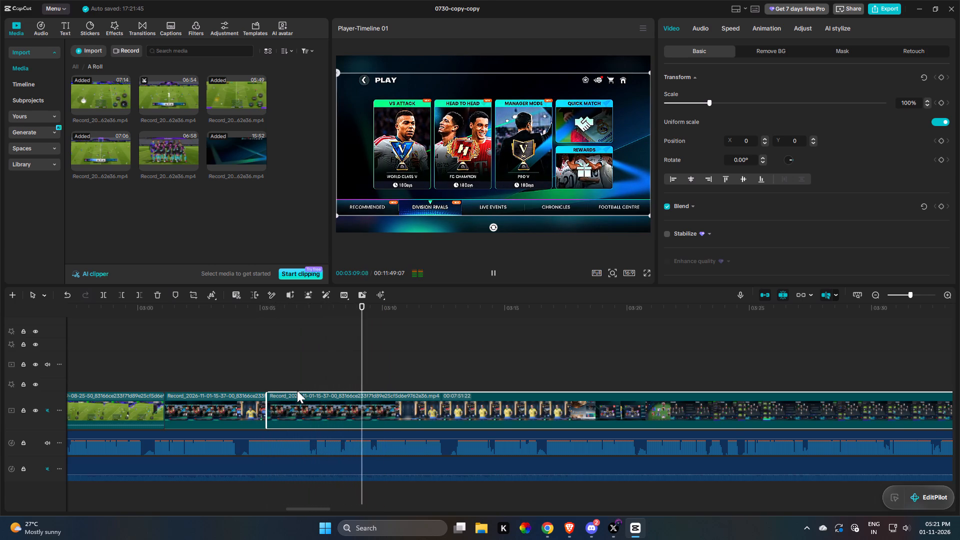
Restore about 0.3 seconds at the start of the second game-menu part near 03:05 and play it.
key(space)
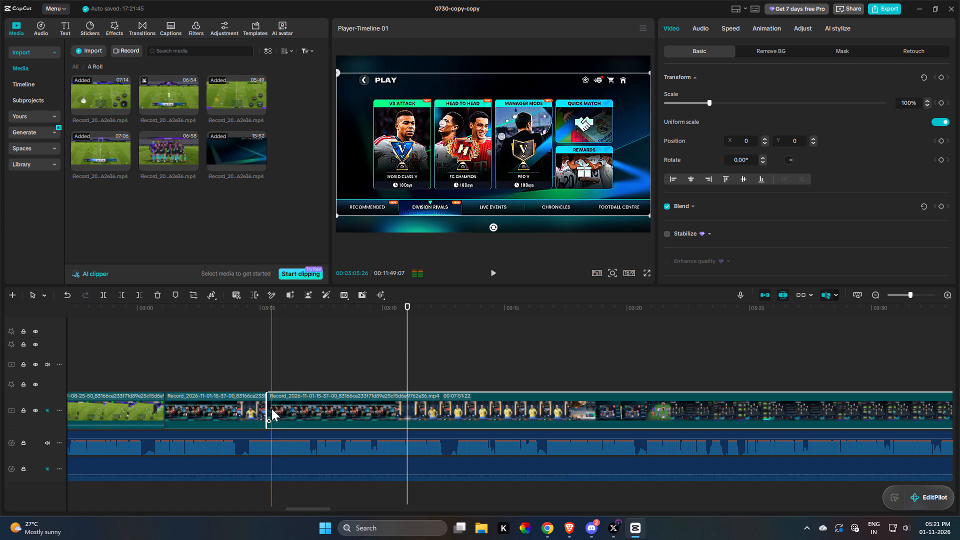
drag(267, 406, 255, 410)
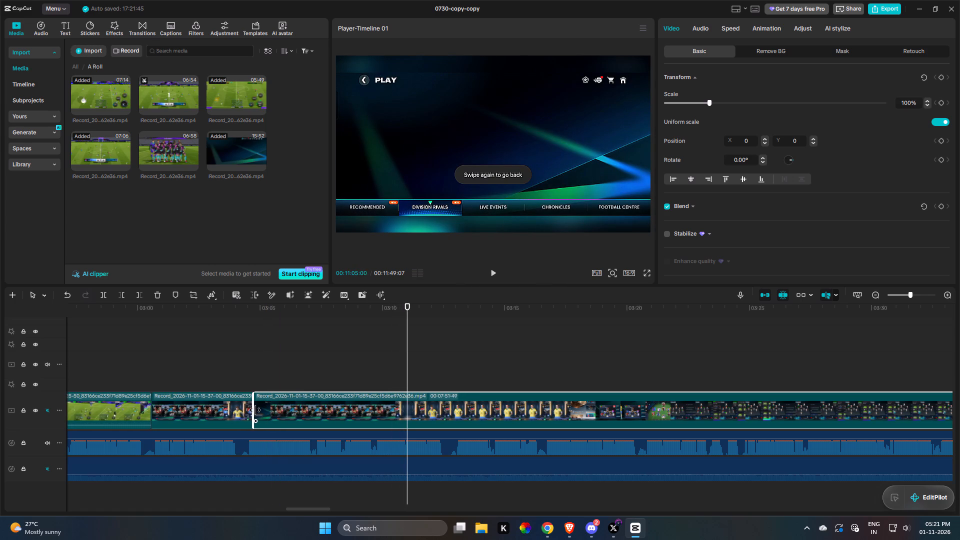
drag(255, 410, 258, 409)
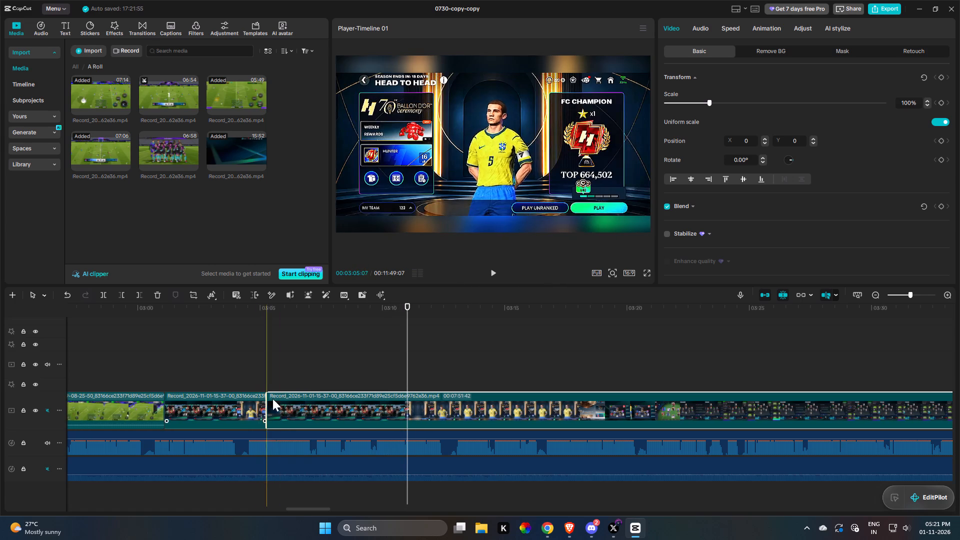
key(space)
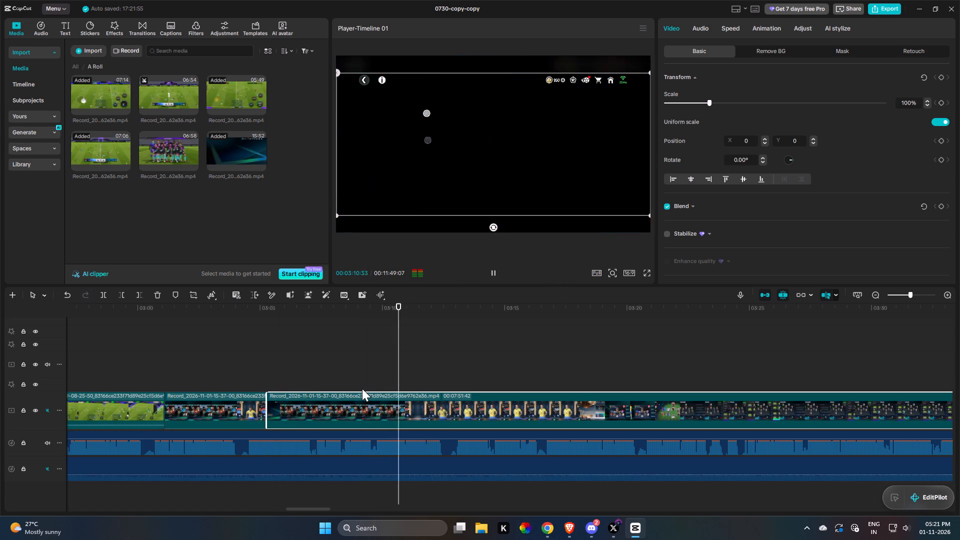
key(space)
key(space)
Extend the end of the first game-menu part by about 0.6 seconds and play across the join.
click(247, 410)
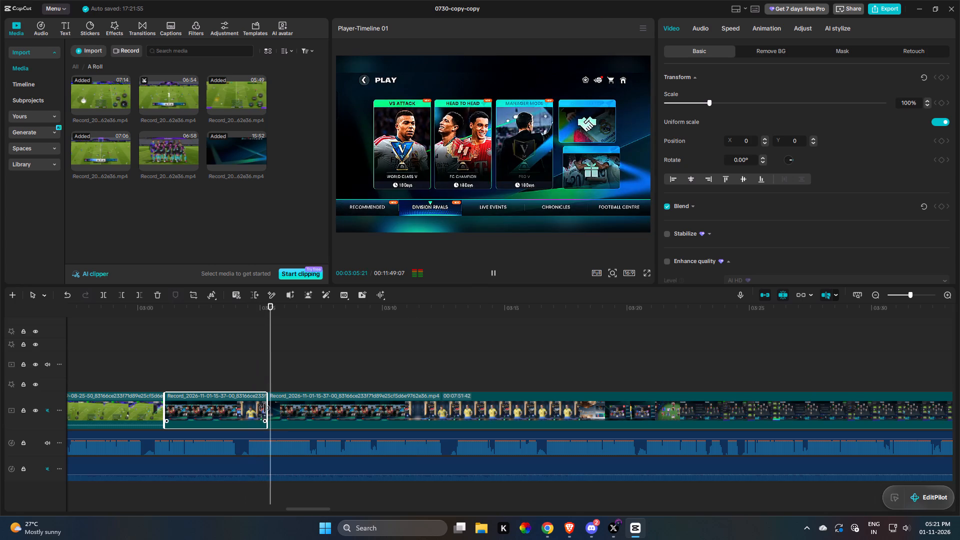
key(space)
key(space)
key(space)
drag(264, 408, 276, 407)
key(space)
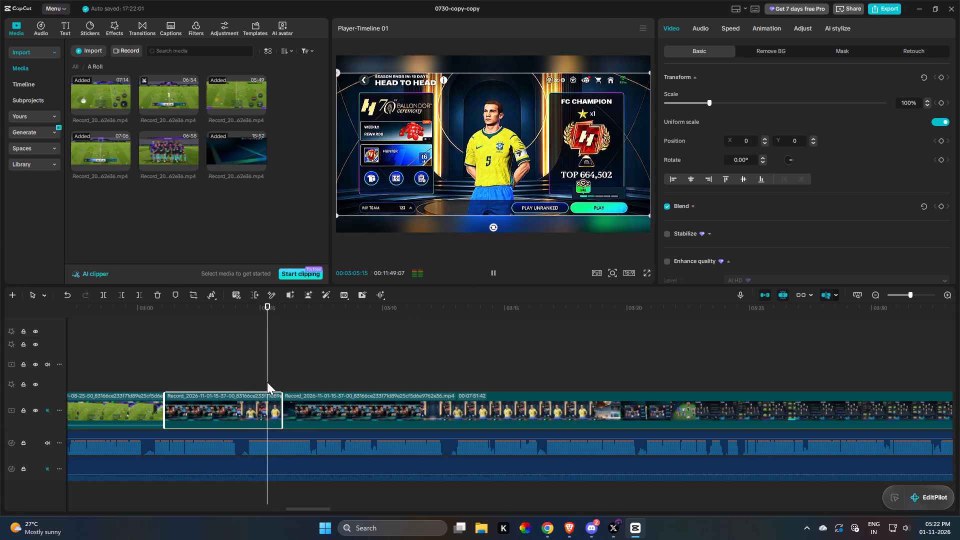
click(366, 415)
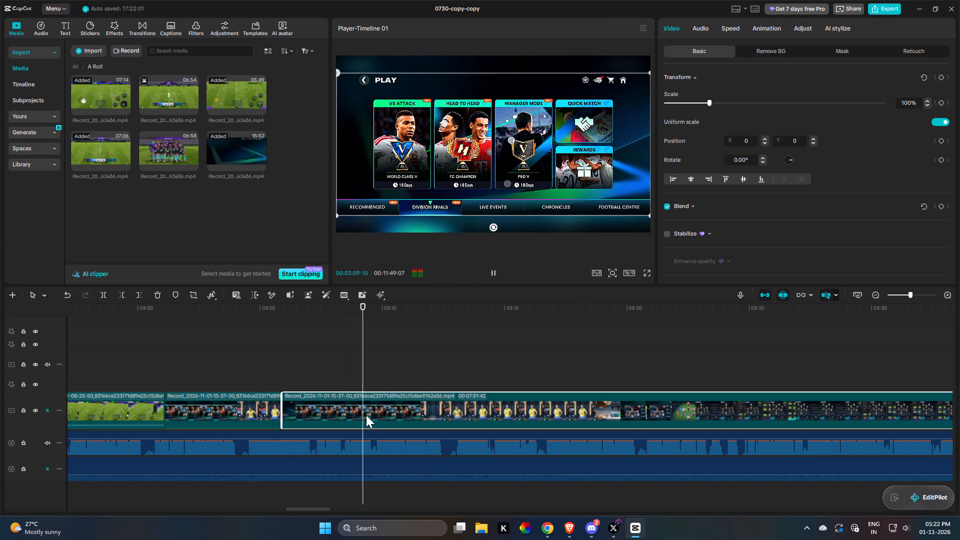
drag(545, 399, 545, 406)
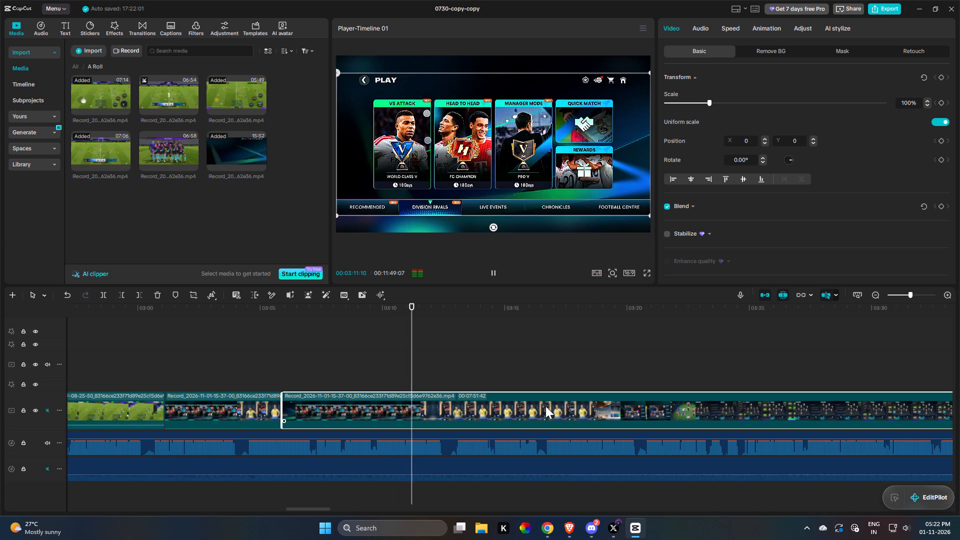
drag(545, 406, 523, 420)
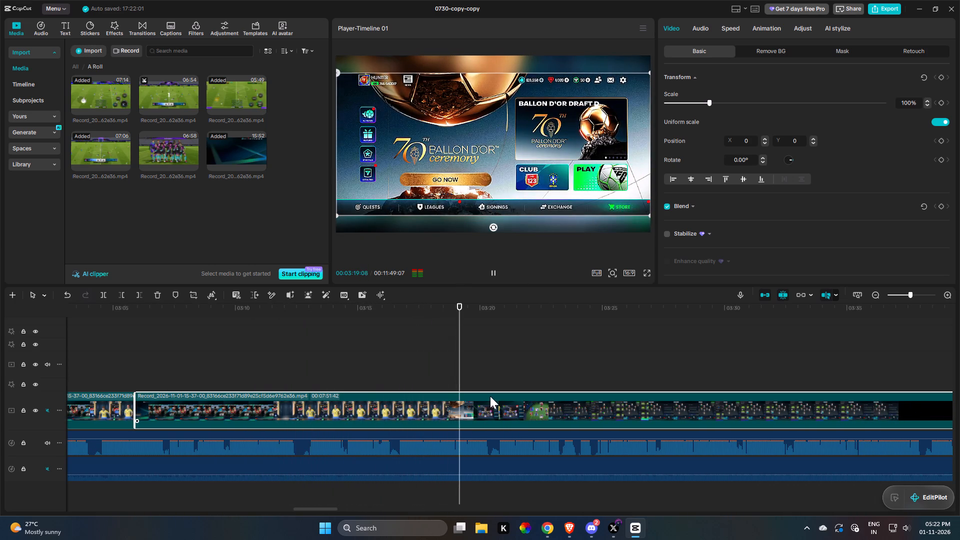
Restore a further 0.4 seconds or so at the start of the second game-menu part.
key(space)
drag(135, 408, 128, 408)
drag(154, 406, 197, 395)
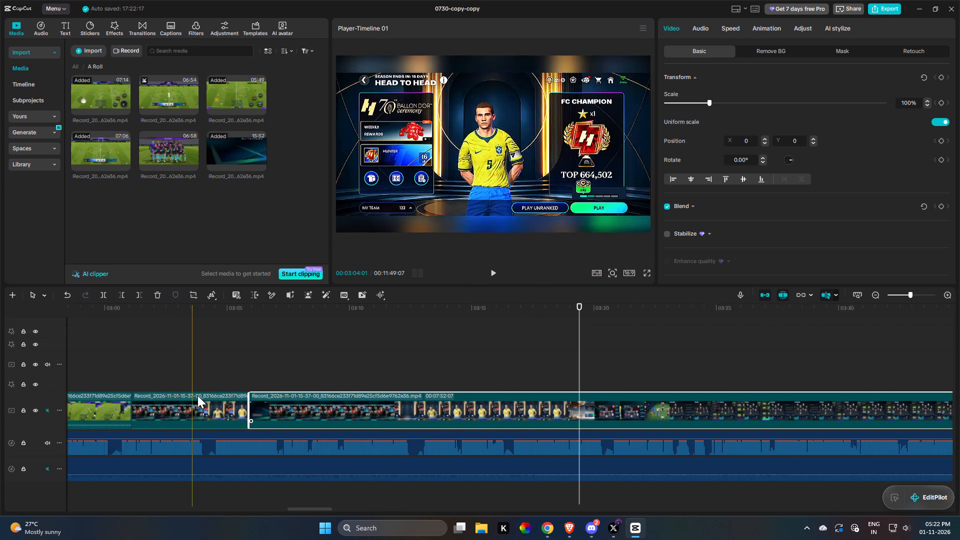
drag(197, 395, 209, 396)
Delete the short first game-menu part so the longer part directly follows the match clip.
double_click(278, 399)
key(f)
click(347, 405)
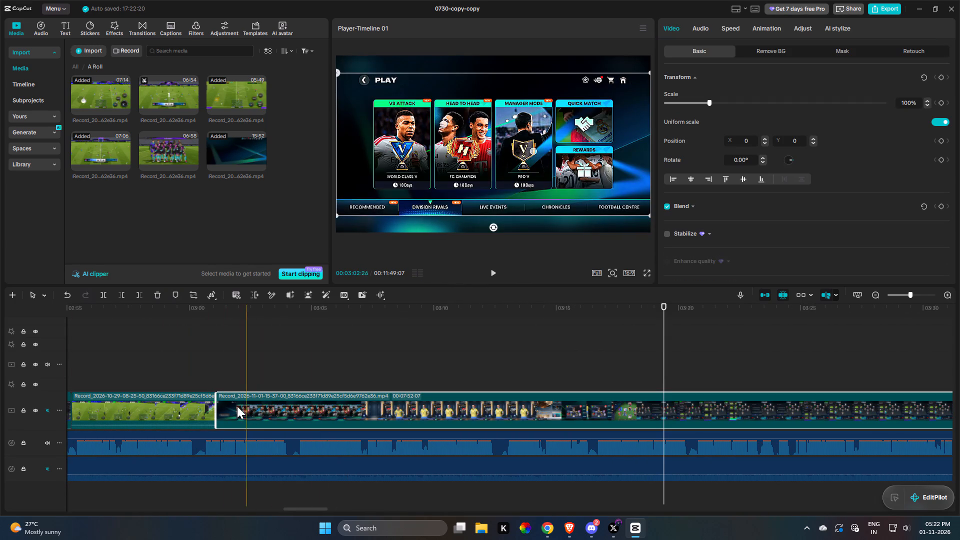
Restore about 9.5 seconds of footage at the start of the game-menu clip after the match clip.
click(217, 404)
drag(217, 404, 123, 398)
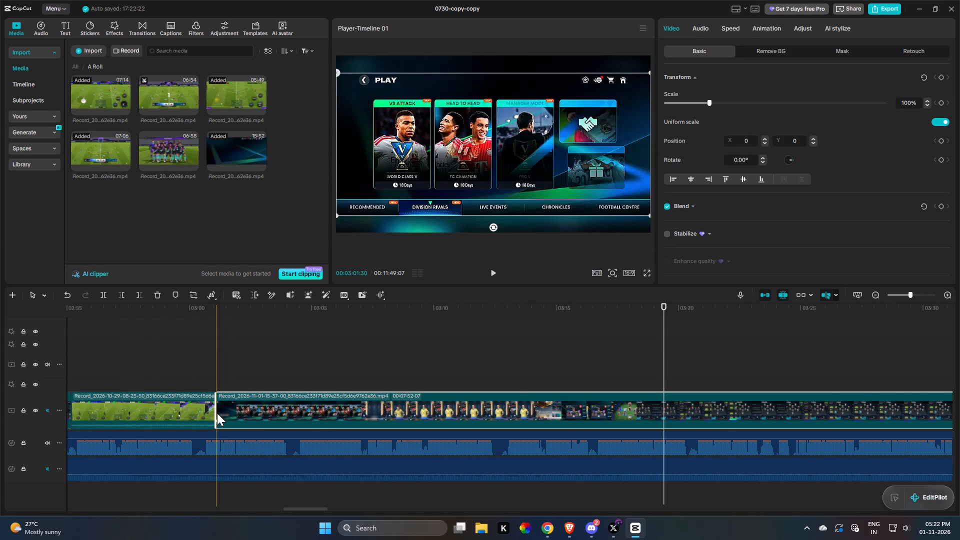
click(215, 413)
drag(215, 413, 244, 411)
double_click(239, 411)
drag(214, 405, 225, 404)
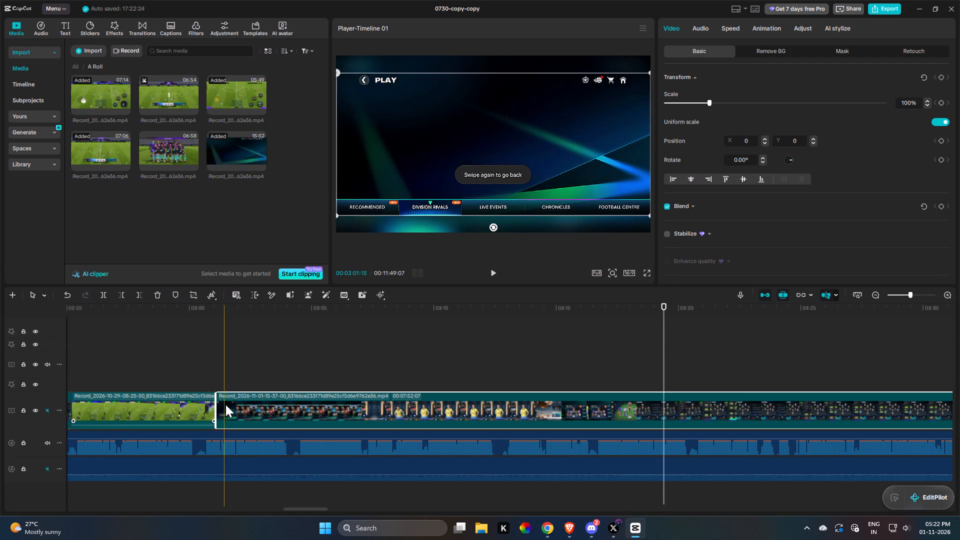
drag(225, 404, 230, 405)
drag(214, 412, 62, 410)
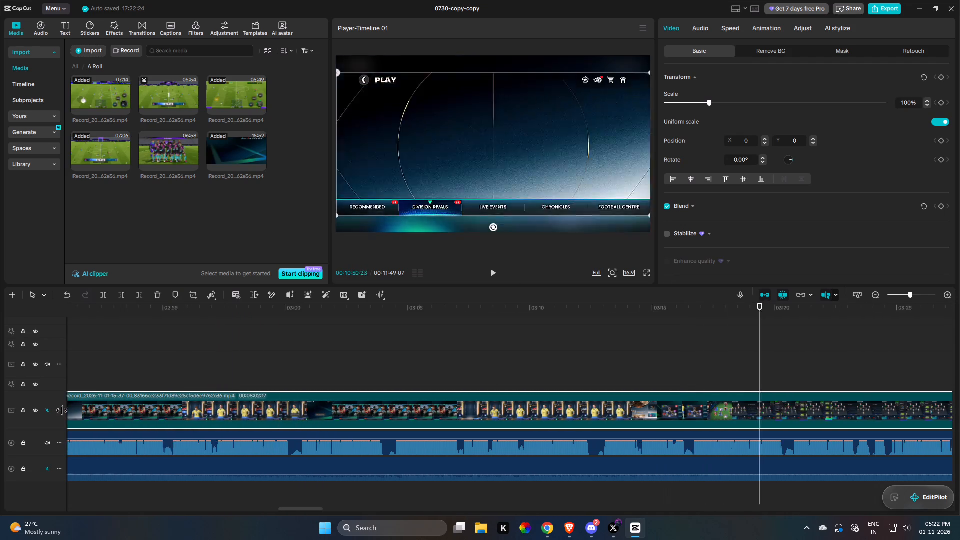
drag(62, 410, 205, 408)
Play the restored game-menu footage around 03:04 to 03:05 to check its timing against the narration.
drag(800, 366, 442, 339)
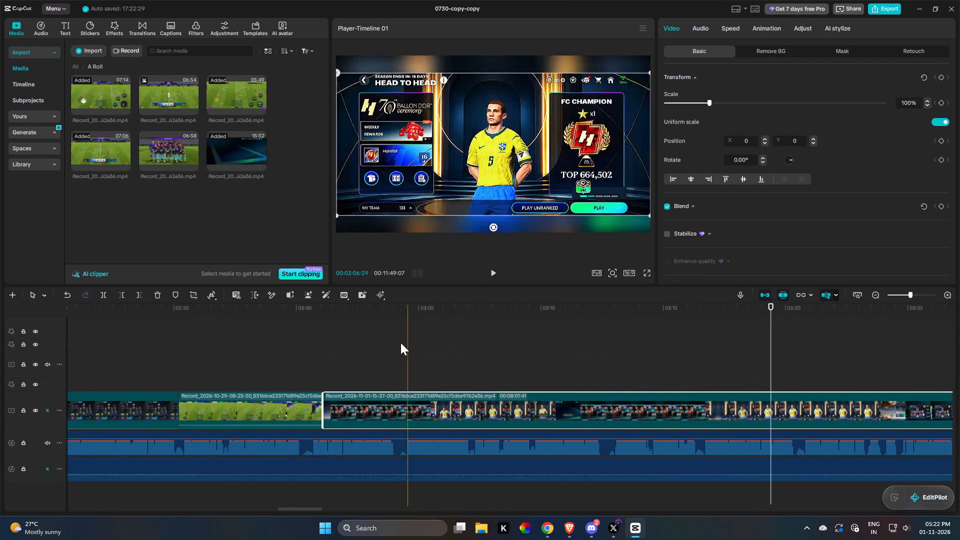
key(space)
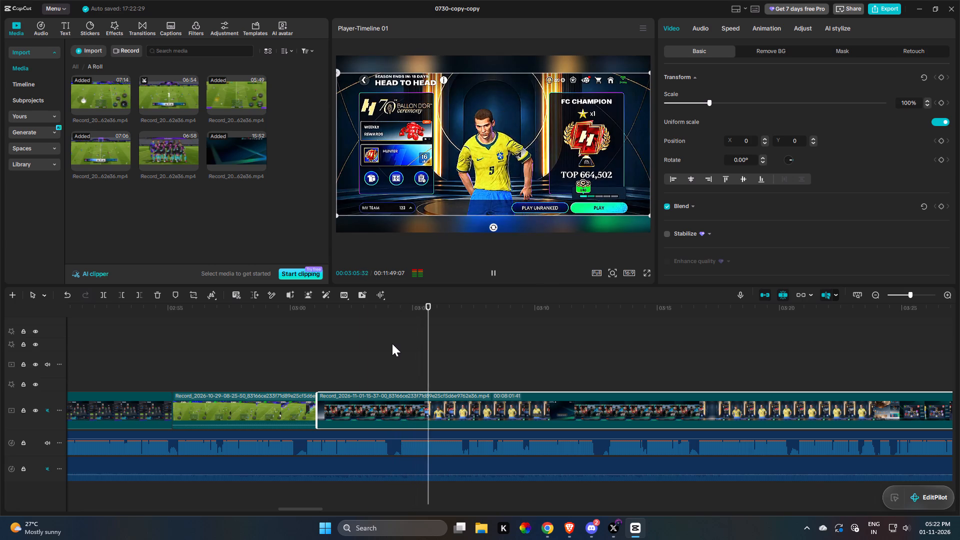
key(space)
key(space)
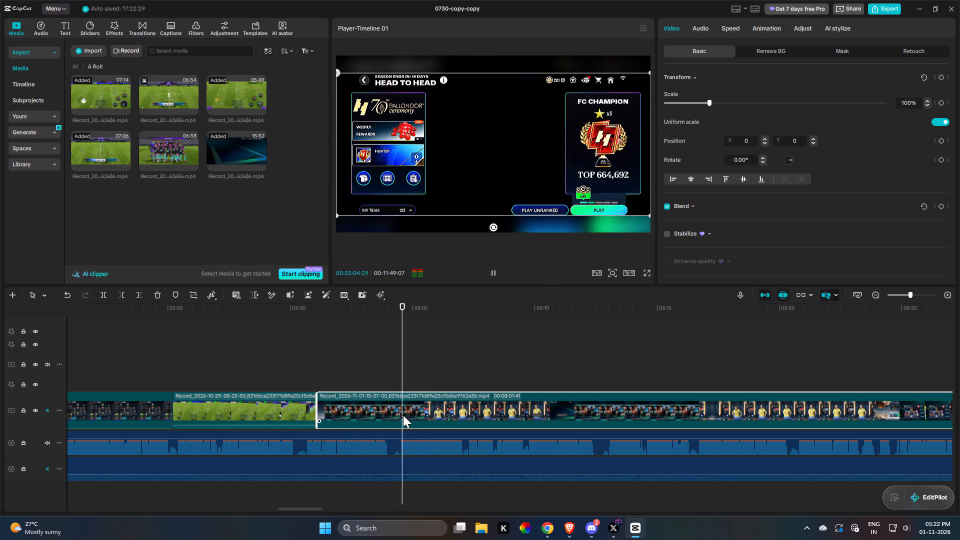
key(space)
key(space)
key(space)
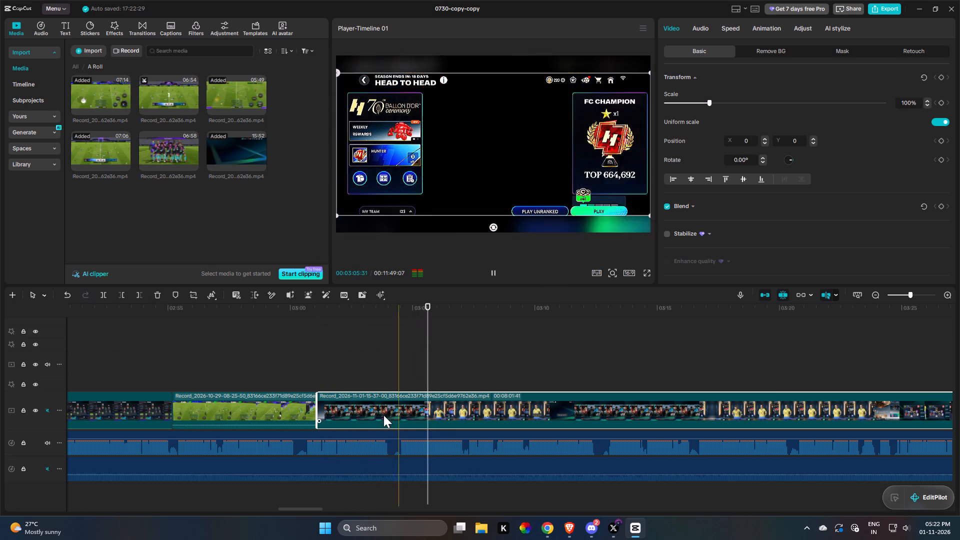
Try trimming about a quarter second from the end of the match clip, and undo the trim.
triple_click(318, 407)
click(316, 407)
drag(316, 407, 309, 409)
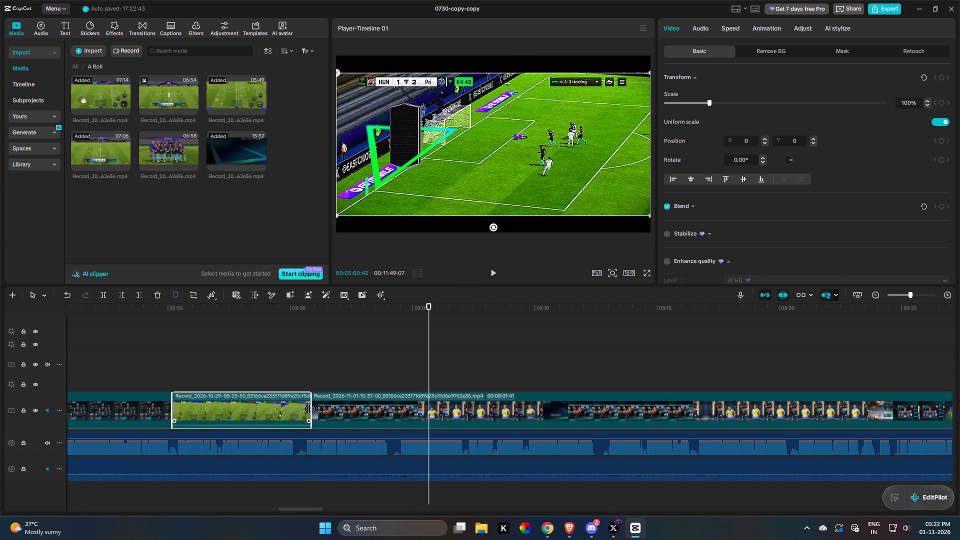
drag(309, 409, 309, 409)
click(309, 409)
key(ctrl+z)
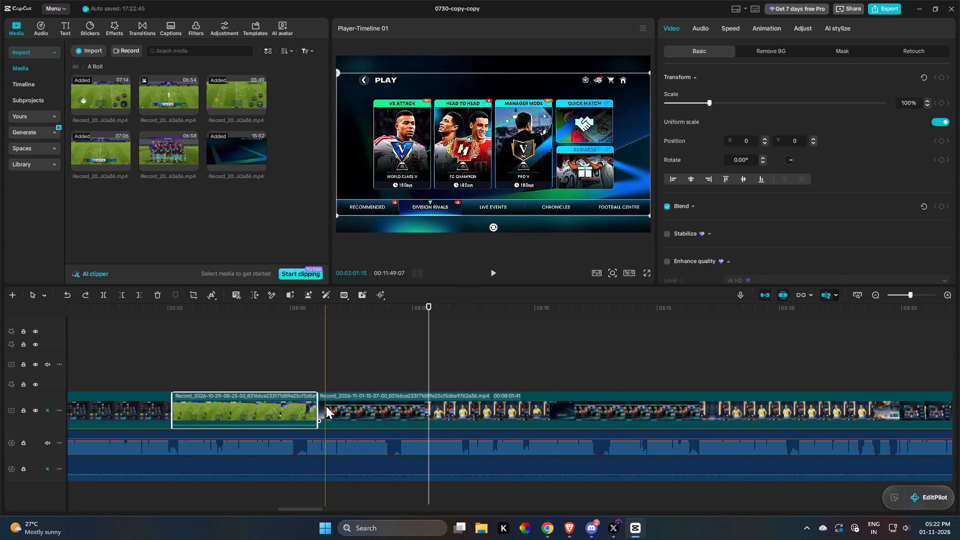
Restore a further 0.5 seconds or so at the start of the game-menu clip after the match clip.
click(326, 406)
click(326, 405)
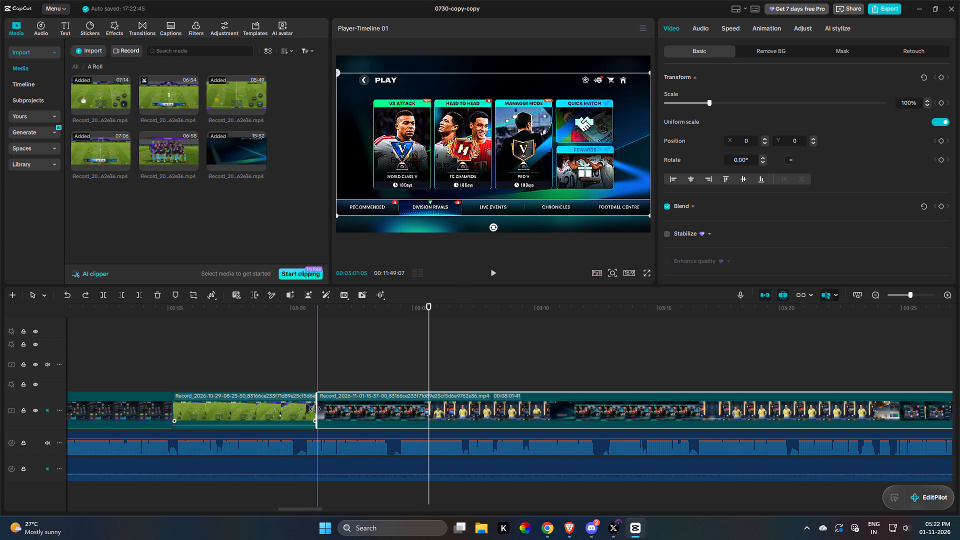
click(315, 409)
drag(315, 409, 307, 414)
click(328, 406)
drag(316, 407, 319, 407)
drag(319, 407, 321, 409)
drag(315, 409, 309, 411)
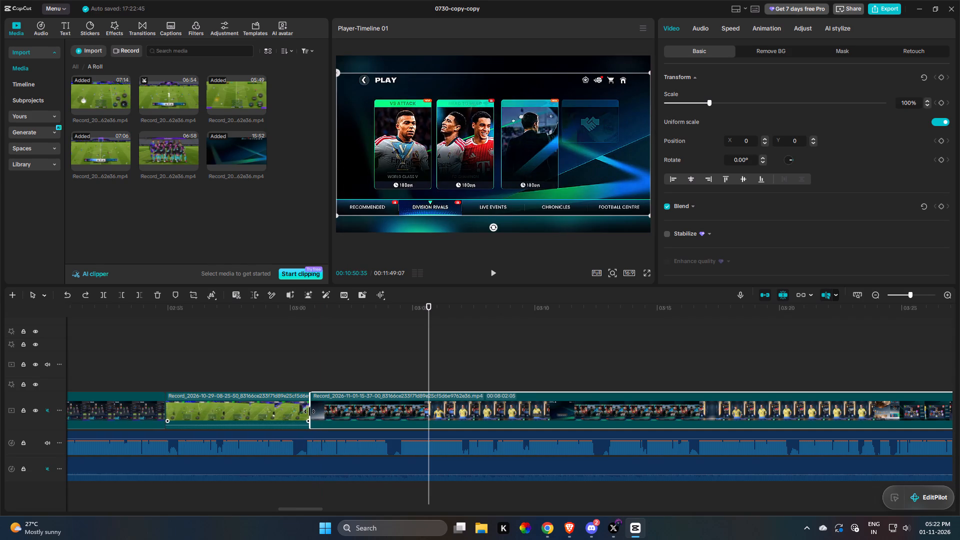
drag(309, 411, 306, 411)
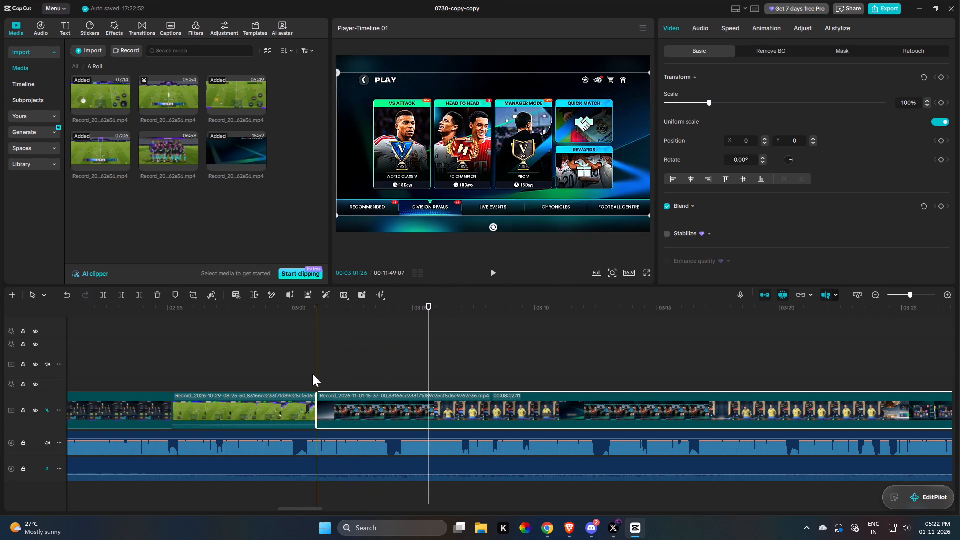
Split the game-menu clip at about 03:04.4 on the Play screen and trim about 7 seconds from the second part's start.
key(space)
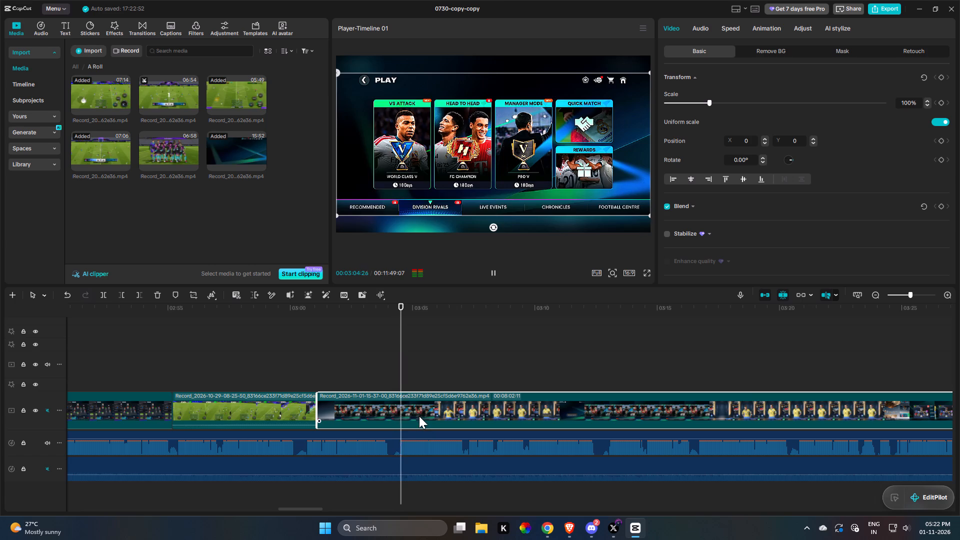
key(space)
key(space)
key(space)
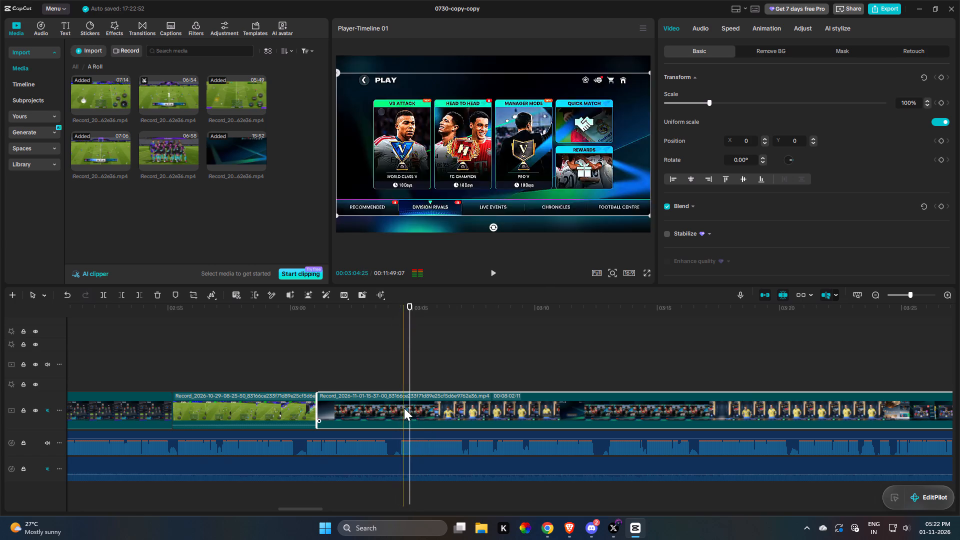
key(r)
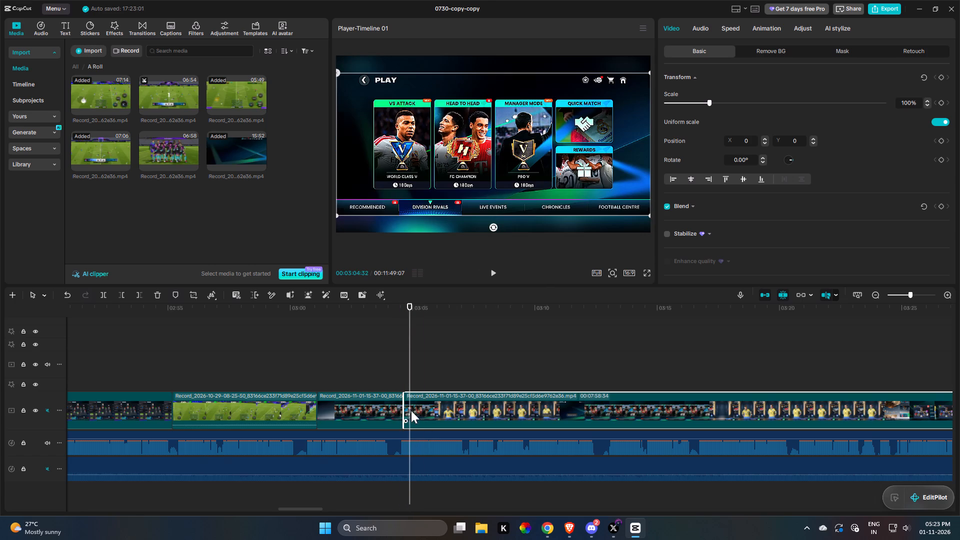
key(q)
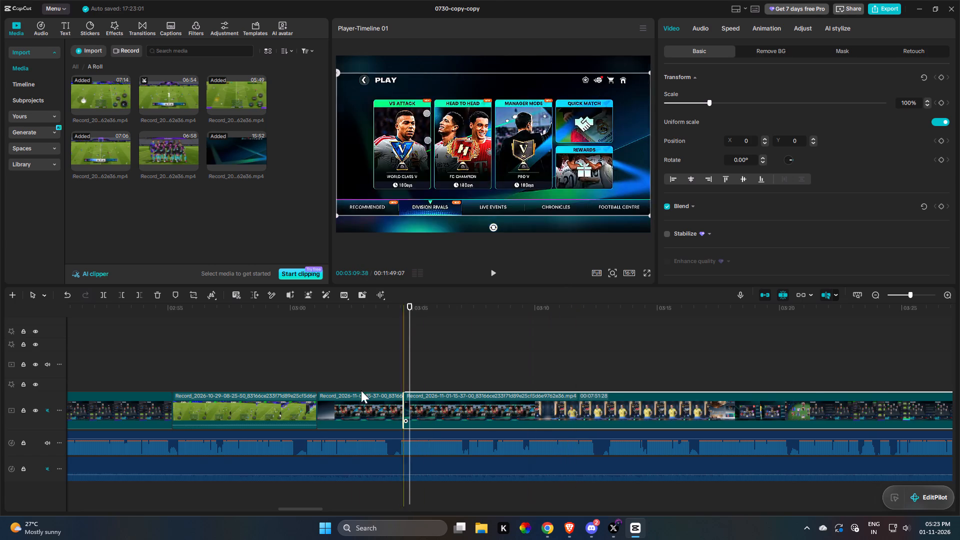
Play from the first game-menu part across the new join to check the cut.
key(space)
triple_click(349, 413)
drag(414, 408, 515, 382)
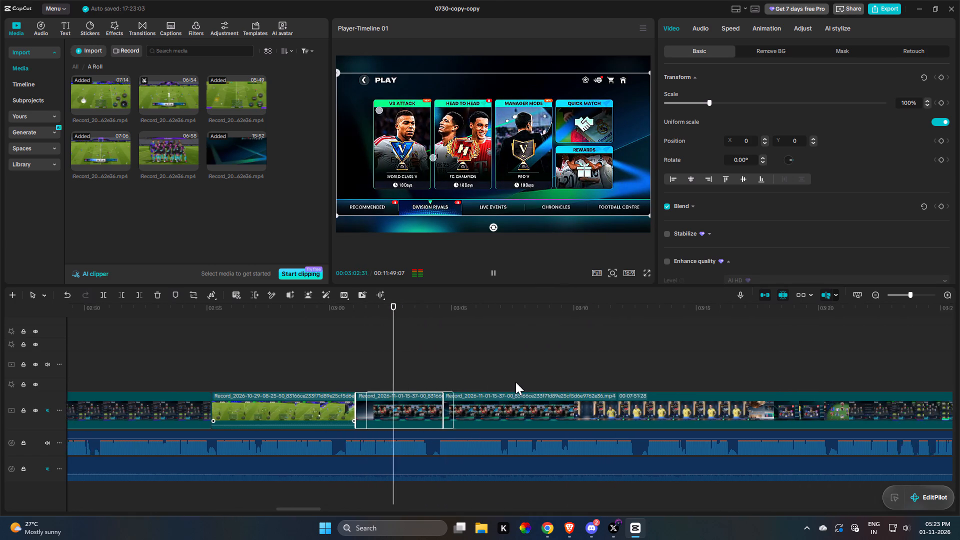
drag(515, 382, 514, 382)
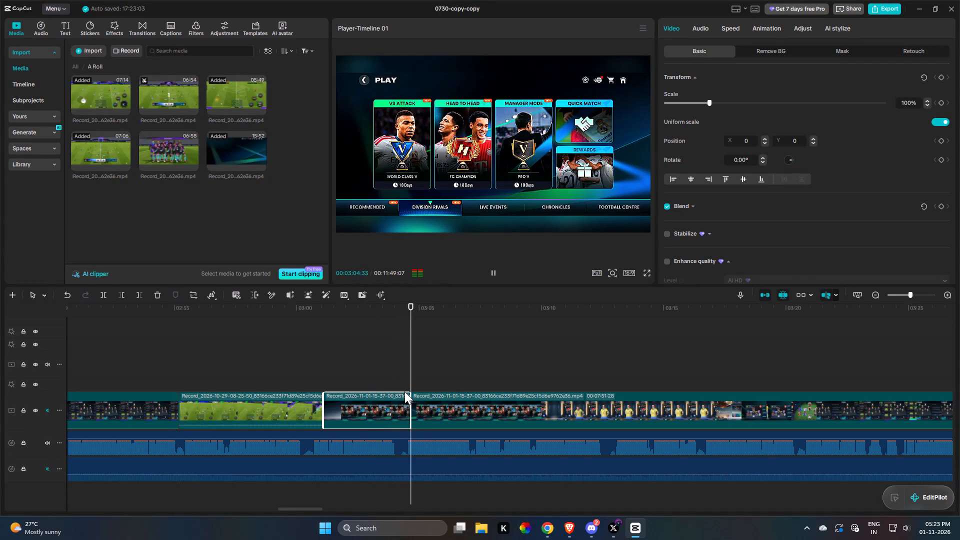
key(space)
double_click(428, 412)
key(space)
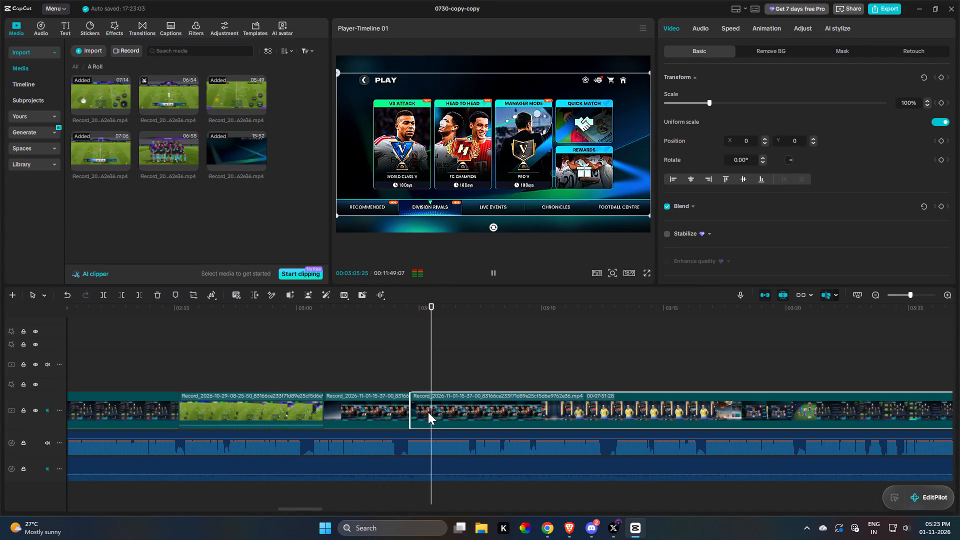
Insert a 3-second freeze frame of the Play screen at about 03:08 and play through it.
drag(438, 414, 402, 416)
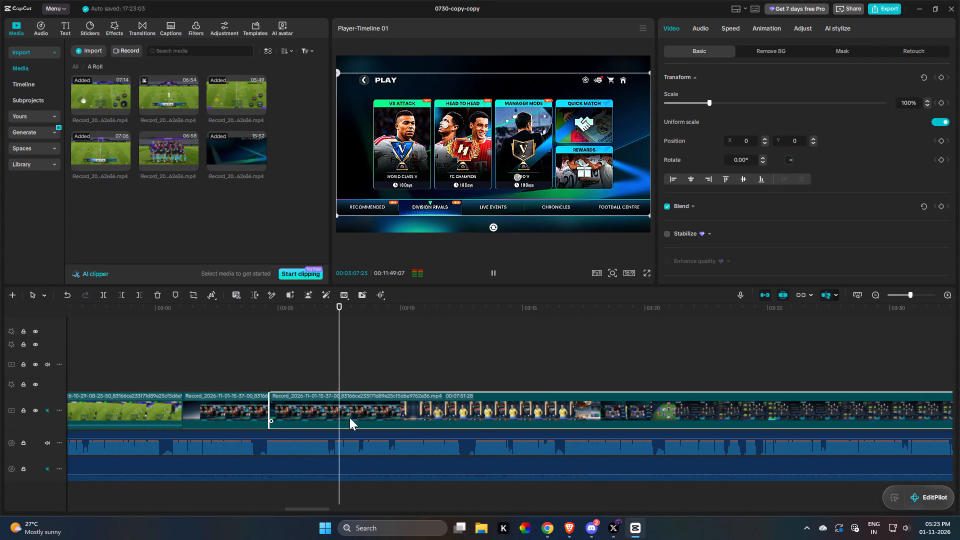
key(space)
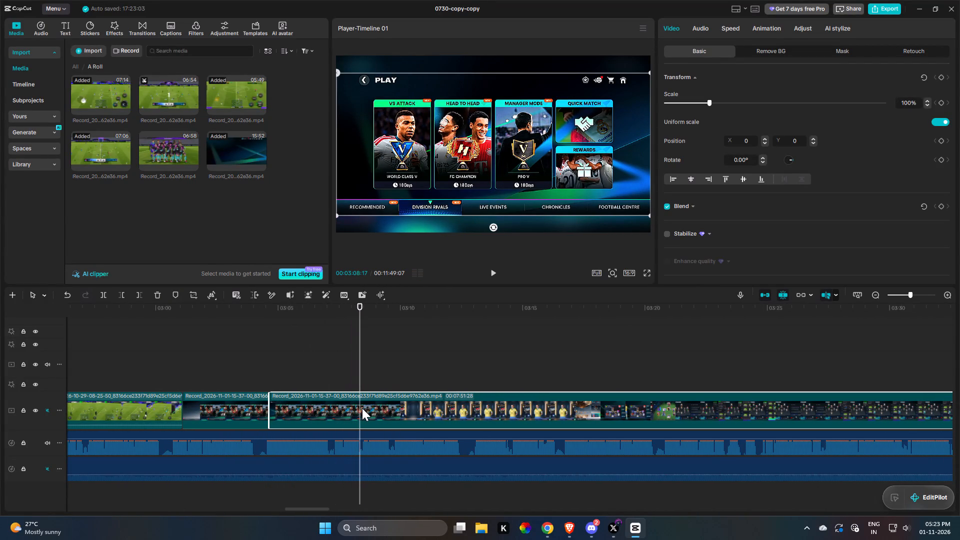
text(F)
key(space)
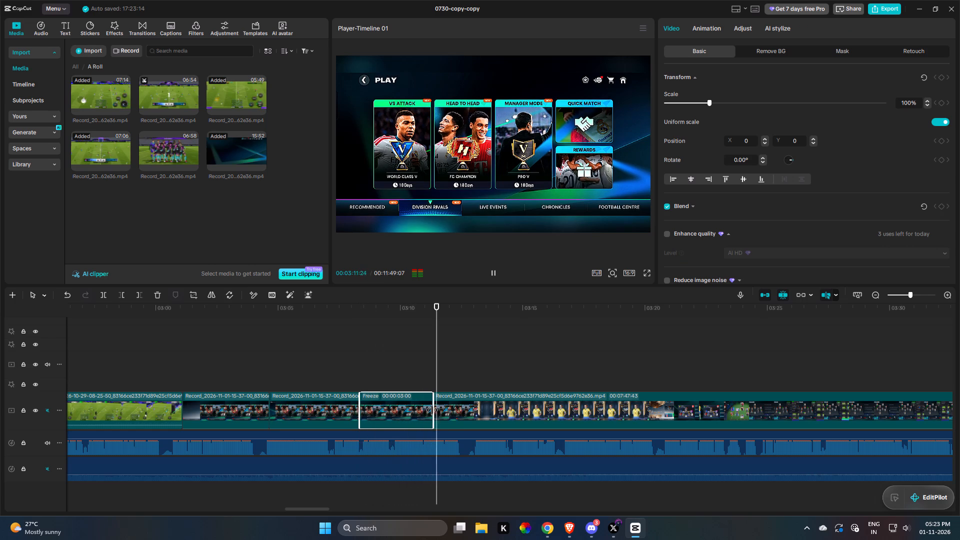
Restore about 1.4 seconds at the start of the game-menu clip after the freeze frame and play it.
click(444, 412)
drag(433, 412, 402, 416)
key(space)
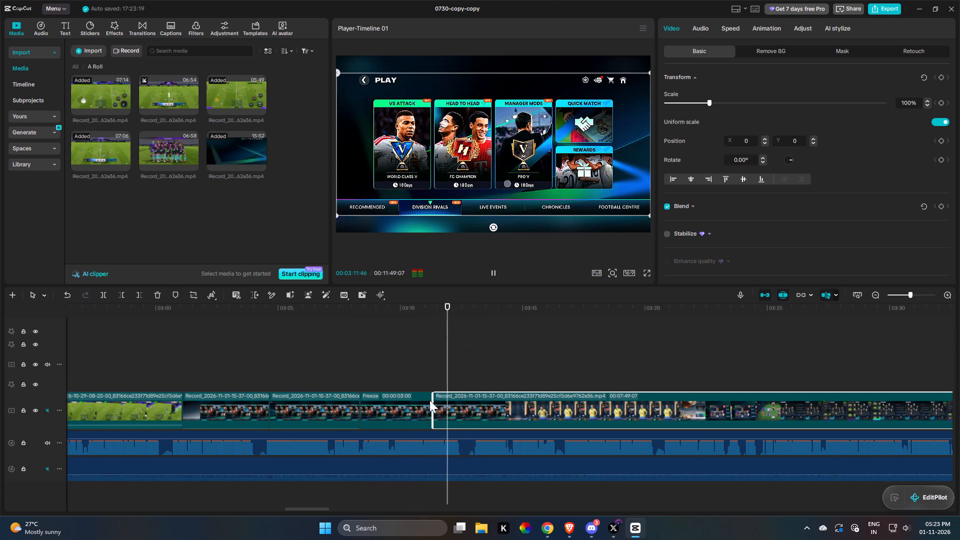
Split the game-menu clip at about 03:12.7 and combine the menu part, the freeze frame and the split-off part into one compound clip.
key(space)
key(r)
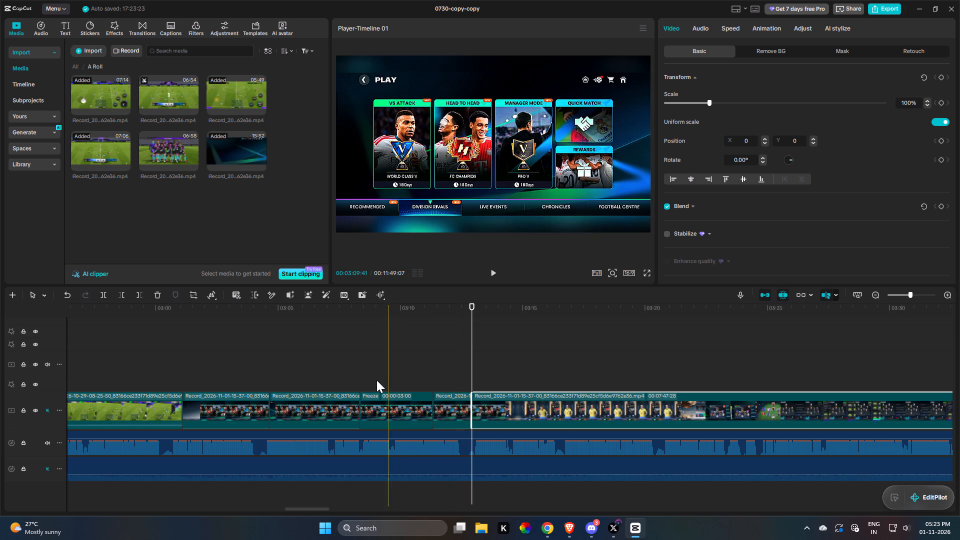
drag(350, 374, 444, 408)
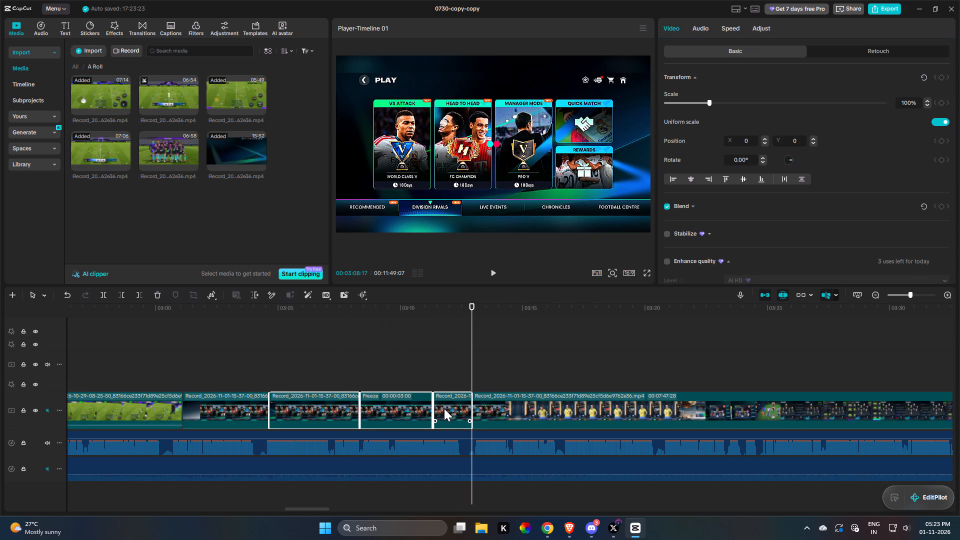
key(g)
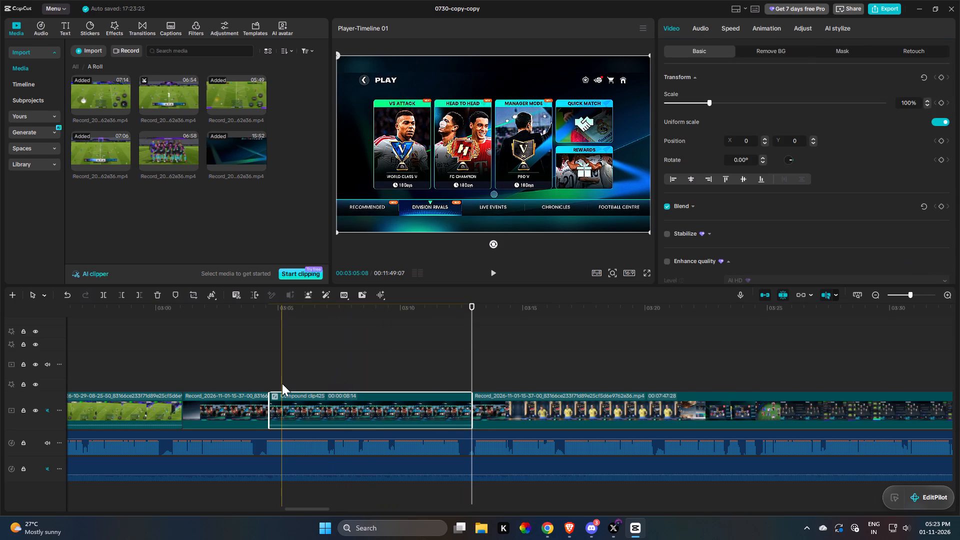
Add two keyframes near the start of the Play screen compound clip, at about 03:05.1 and 03:05.7.
key(space)
key(space)
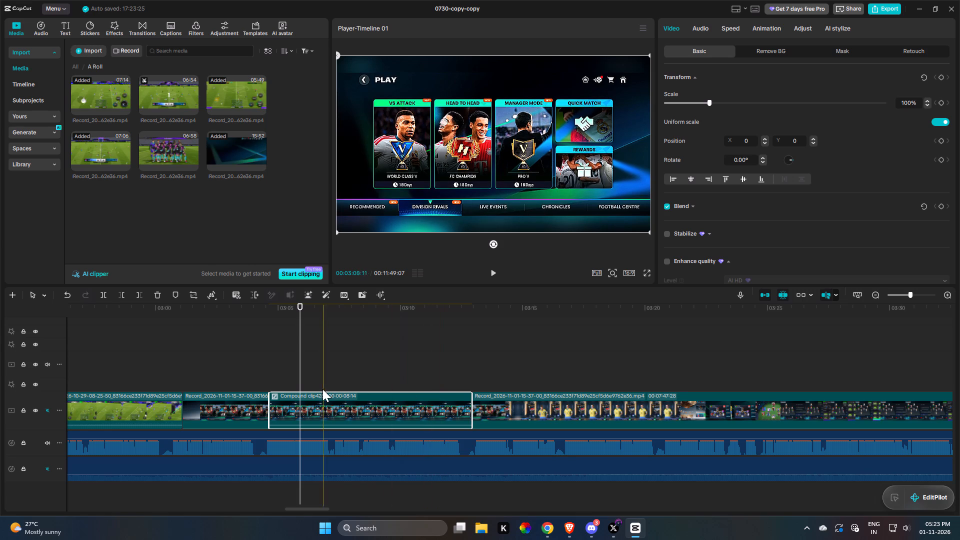
key(space)
key(space)
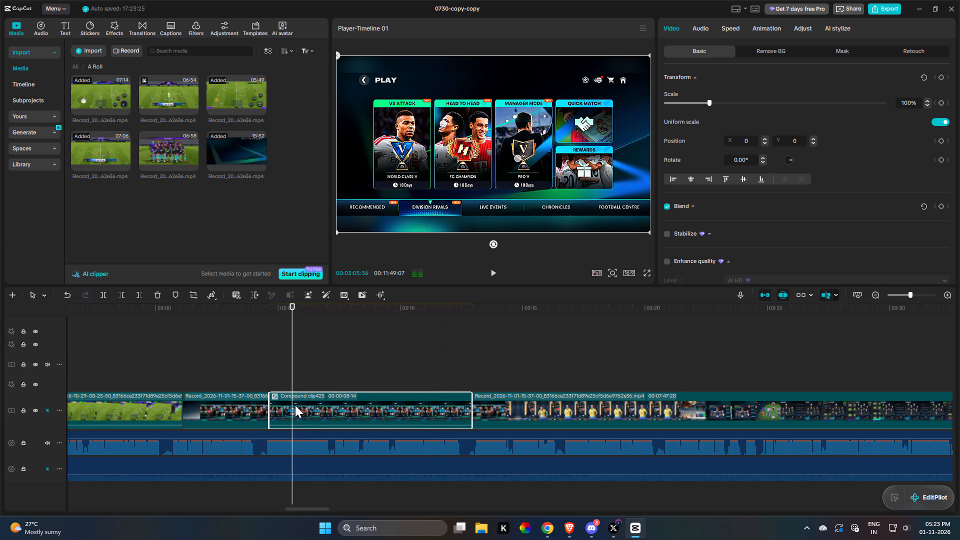
key(space)
key(space)
text(c)
key(space)
key(space)
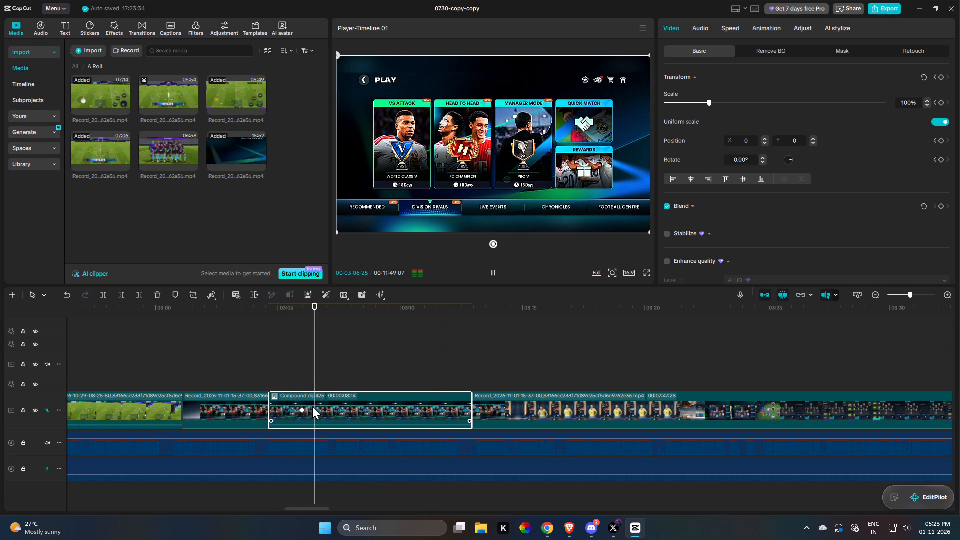
key(c)
click(314, 410)
click(301, 411)
drag(301, 411, 284, 411)
double_click(311, 410)
drag(311, 410, 300, 411)
click(300, 411)
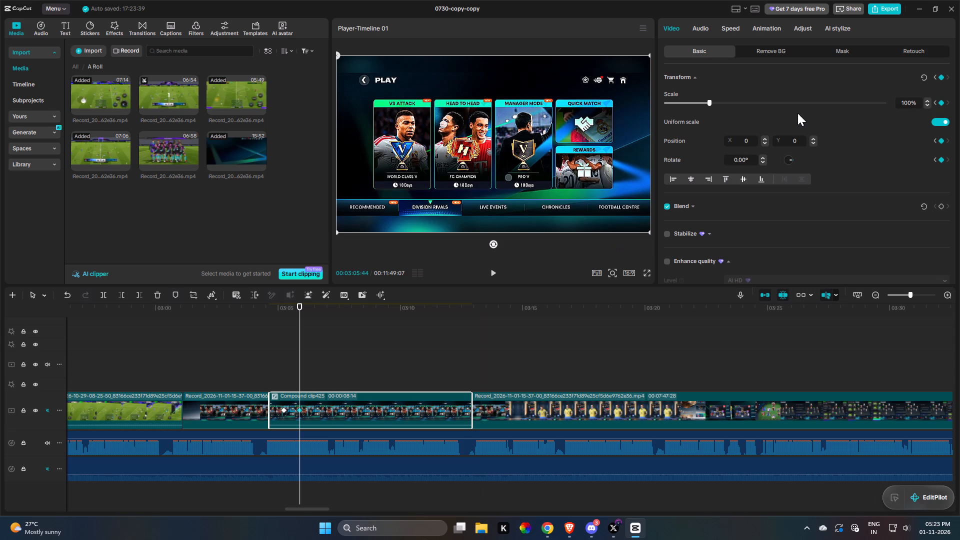
At the second keyframe, enlarge the Play screen and reposition it so the Manager Mode card sits near the frame's centre.
click(763, 99)
drag(596, 144, 514, 168)
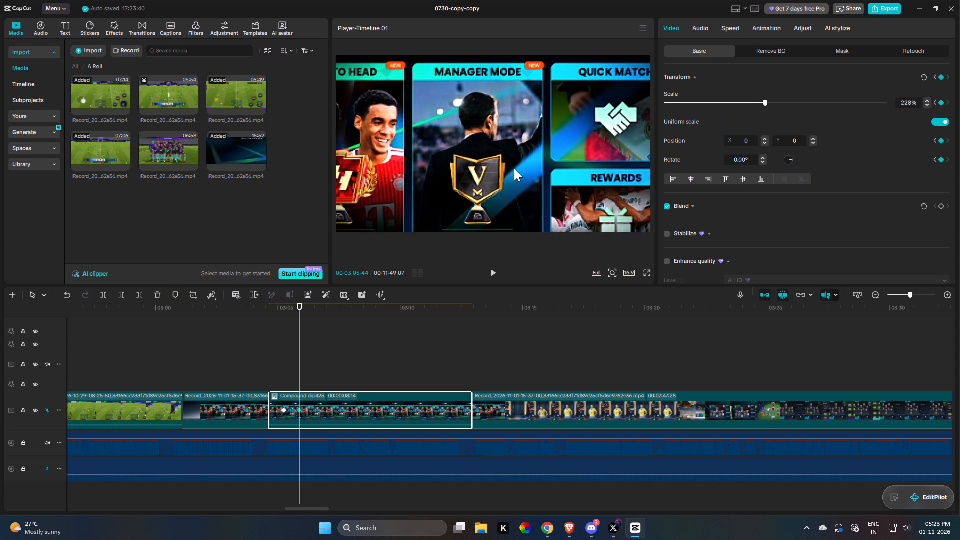
drag(514, 168, 512, 166)
click(732, 103)
drag(517, 175, 558, 156)
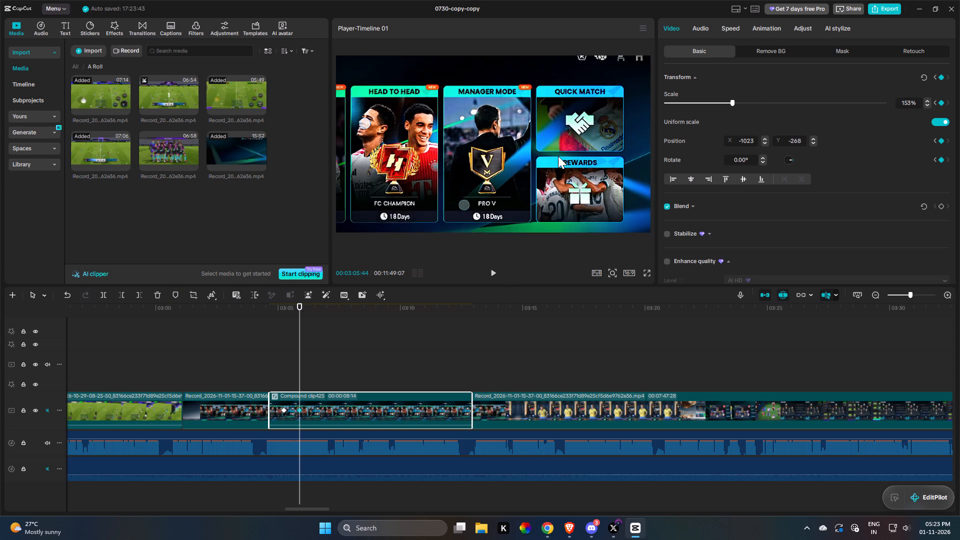
drag(558, 156, 537, 154)
drag(731, 98, 738, 99)
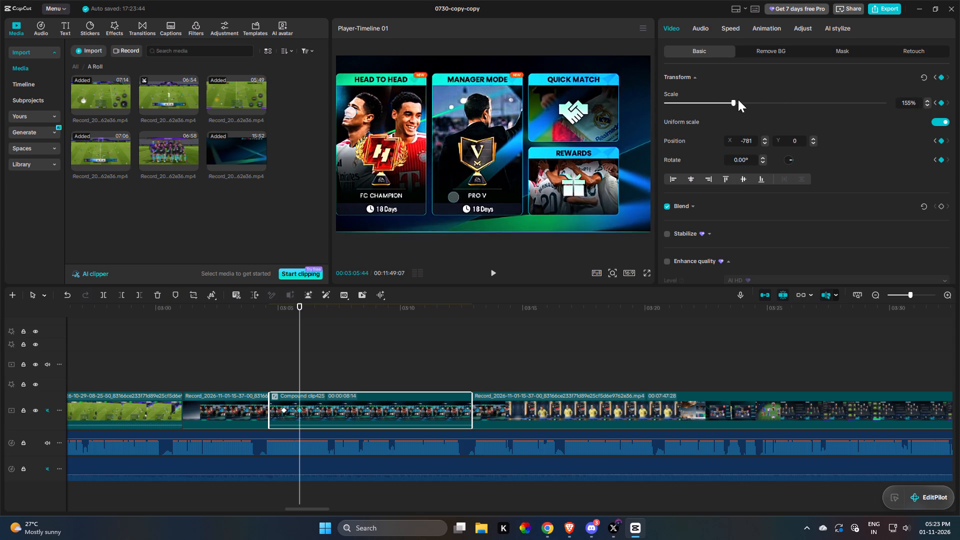
drag(738, 99, 746, 98)
click(746, 98)
drag(457, 121, 450, 121)
Play the Play screen compound clip to check the zoom.
triple_click(287, 367)
key(space)
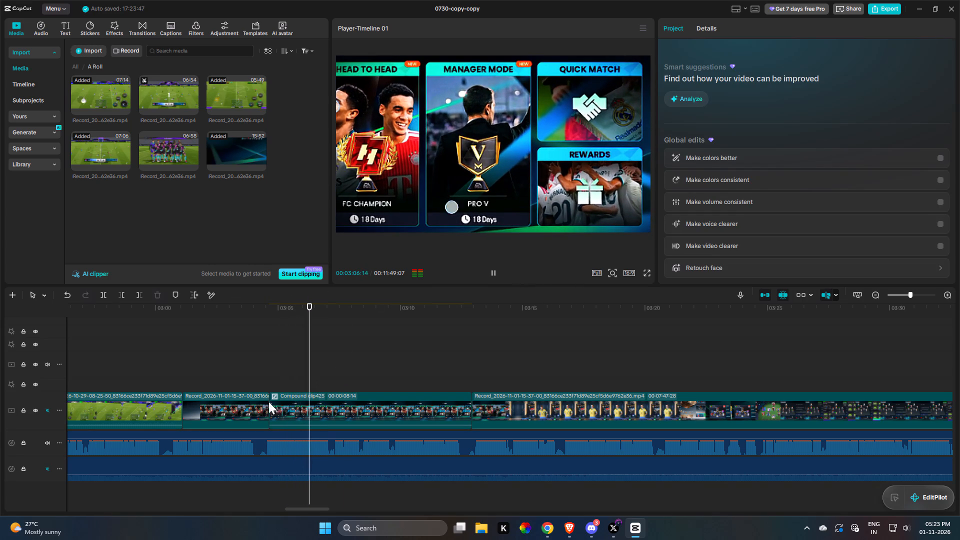
key(space)
key(space)
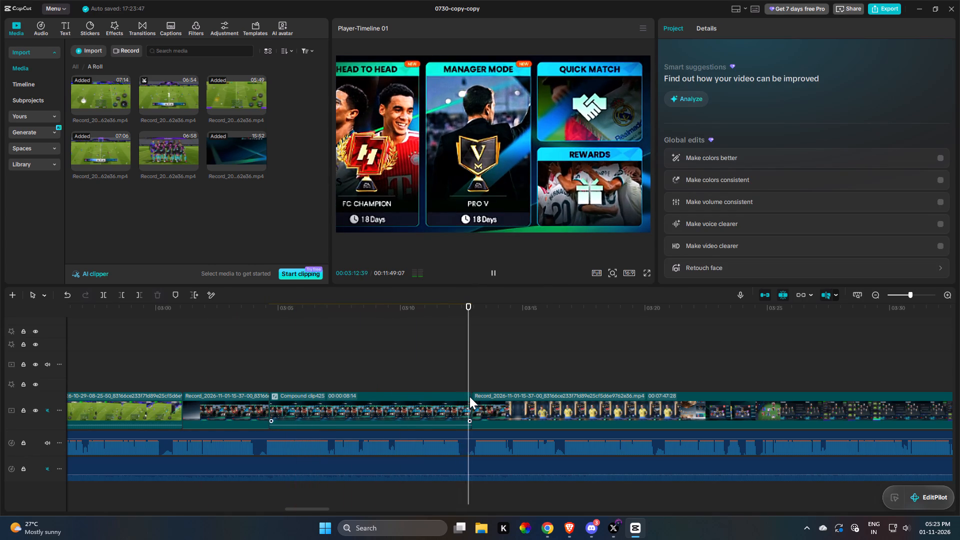
Play on through the VS Attack menu footage and split its clip at about 03:20.6.
double_click(505, 405)
drag(515, 405, 543, 406)
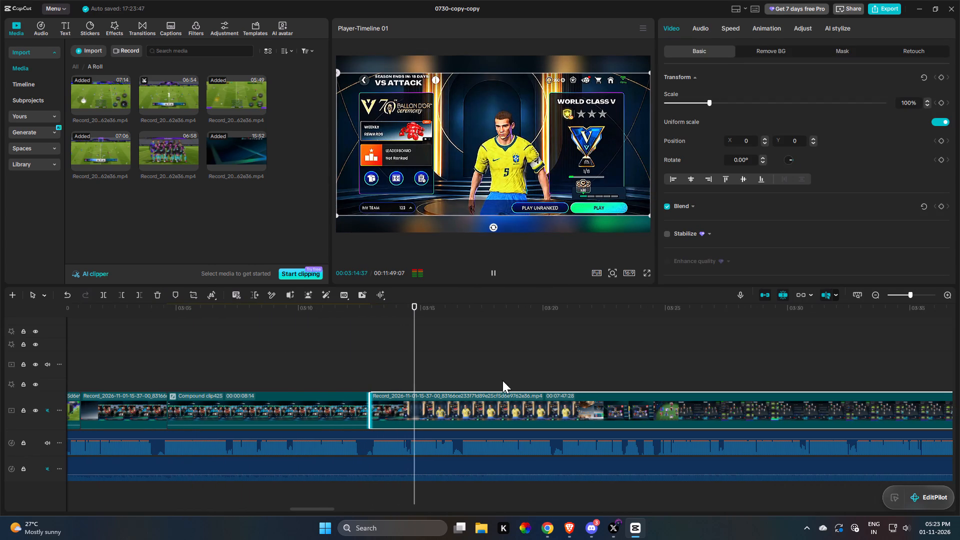
key(space)
key(space)
drag(530, 378, 530, 393)
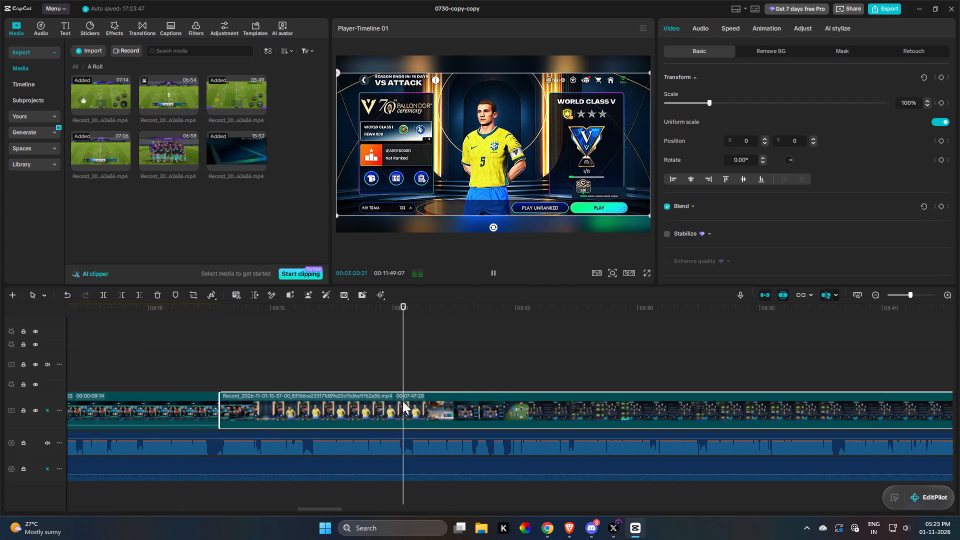
key(space)
text(r)
key(space)
key(space)
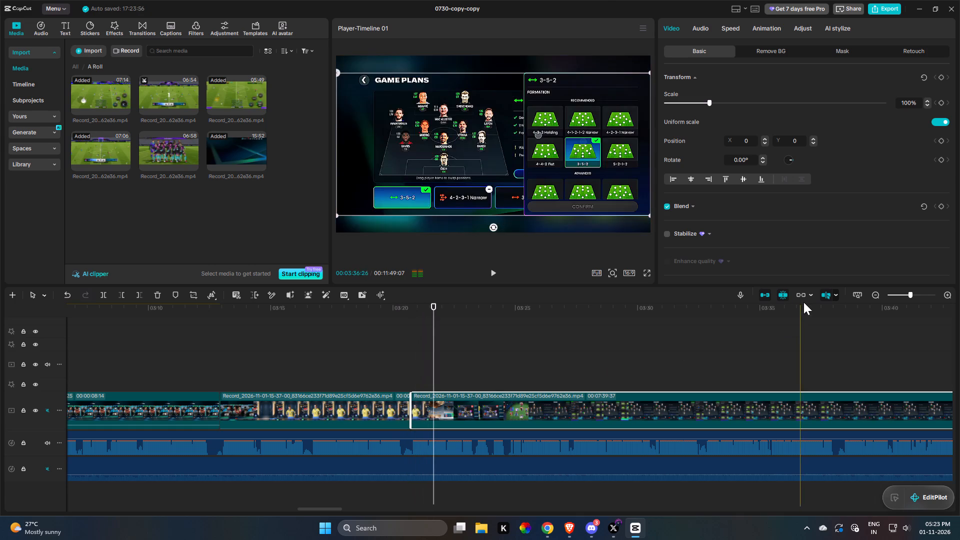
Duplicate the Formation Number 5 title compound clip and insert the copy on the main track at the 03:20.6 split.
triple_click(853, 299)
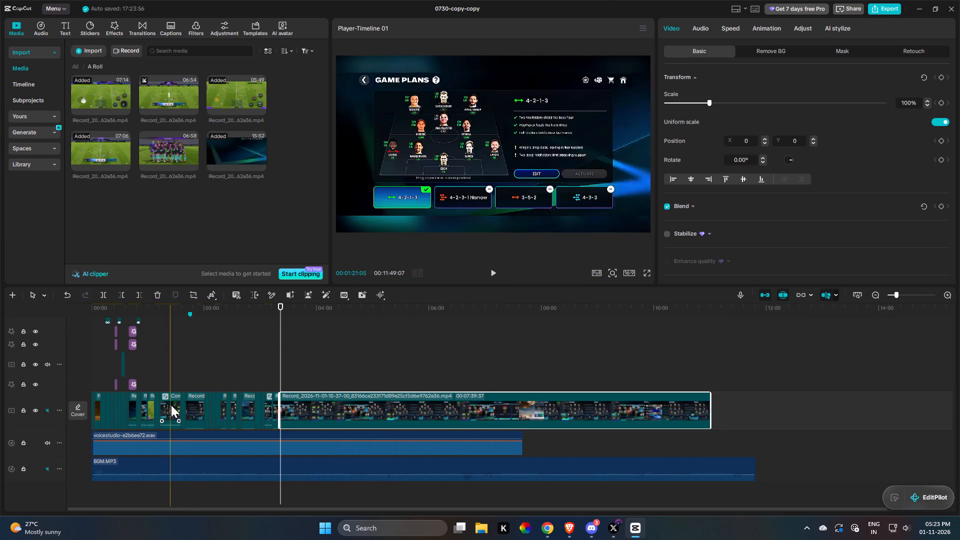
click(175, 405)
ctrl+scroll(175, 405, up, 6)
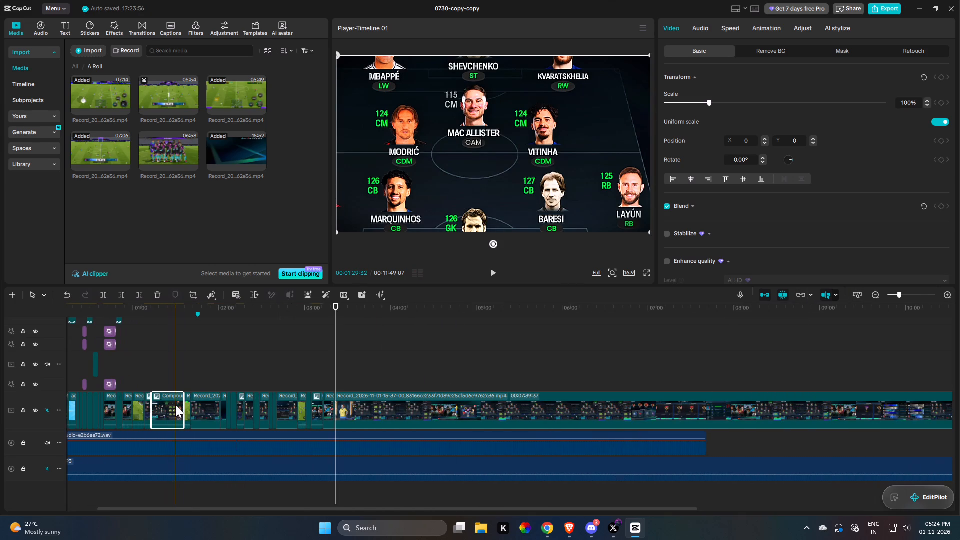
ctrl+scroll(130, 403, up, 15)
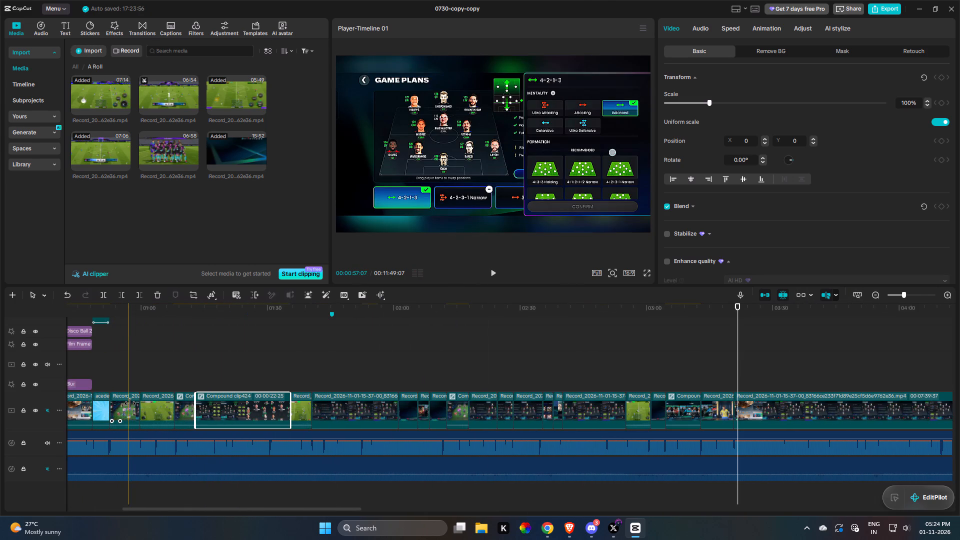
click(182, 408)
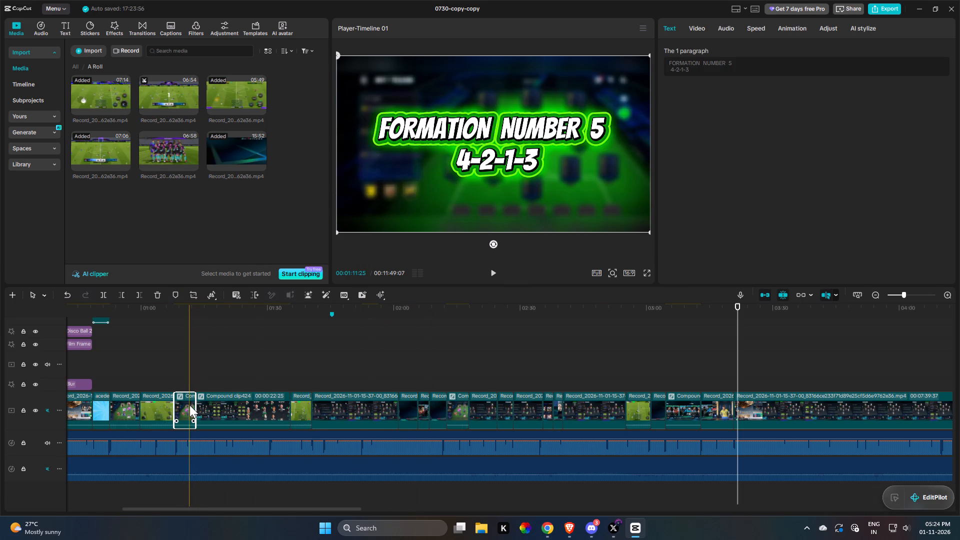
key(ctrl+c)
key(ctrl+v)
ctrl+scroll(762, 382, up, 4)
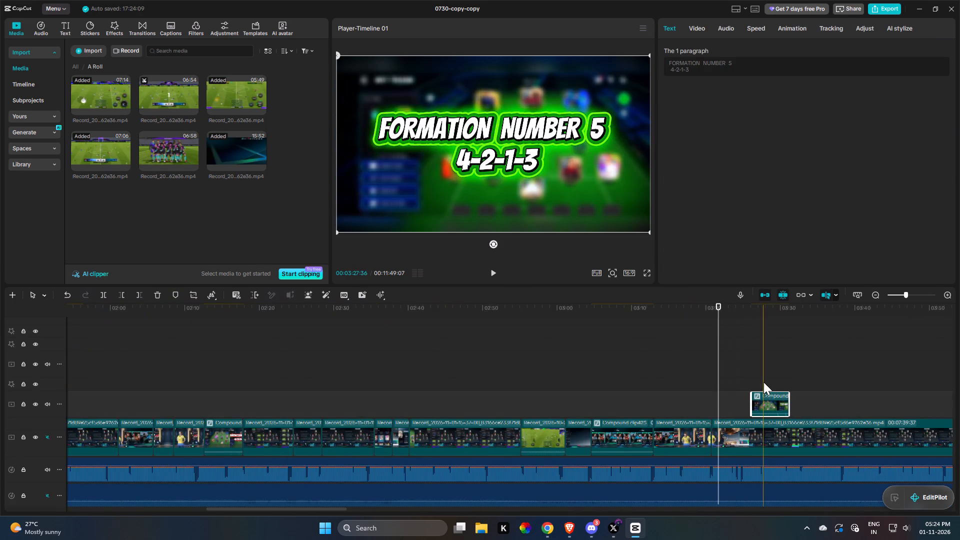
ctrl+scroll(774, 387, up, 10)
key(space)
drag(561, 362, 568, 367)
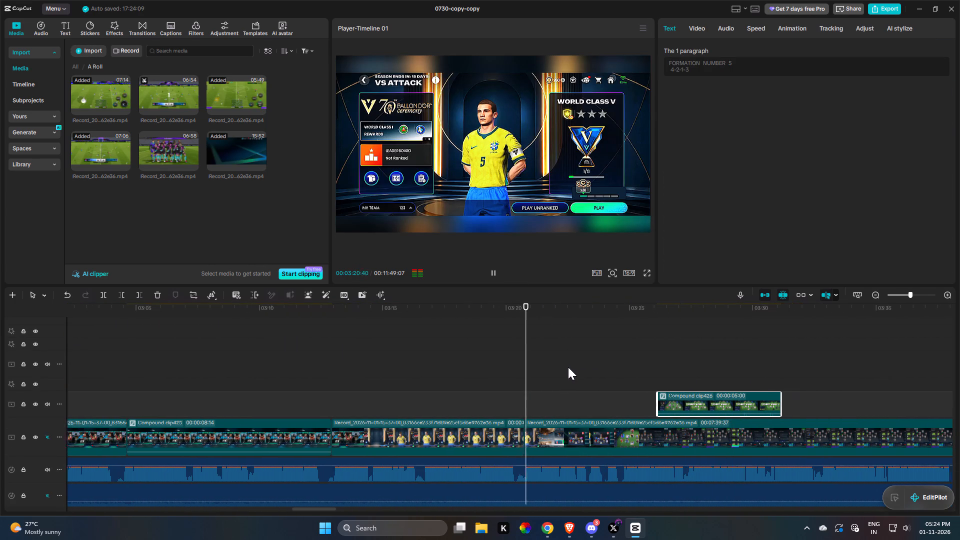
drag(568, 367, 650, 388)
drag(642, 404, 540, 432)
Play the inserted title clip against the narration to check its timing.
key(space)
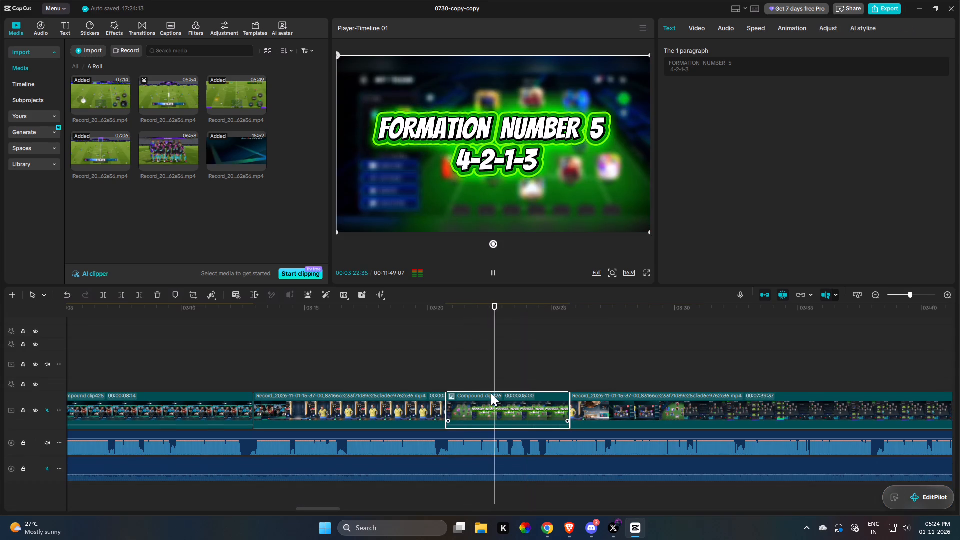
click(491, 393)
key(space)
key(space)
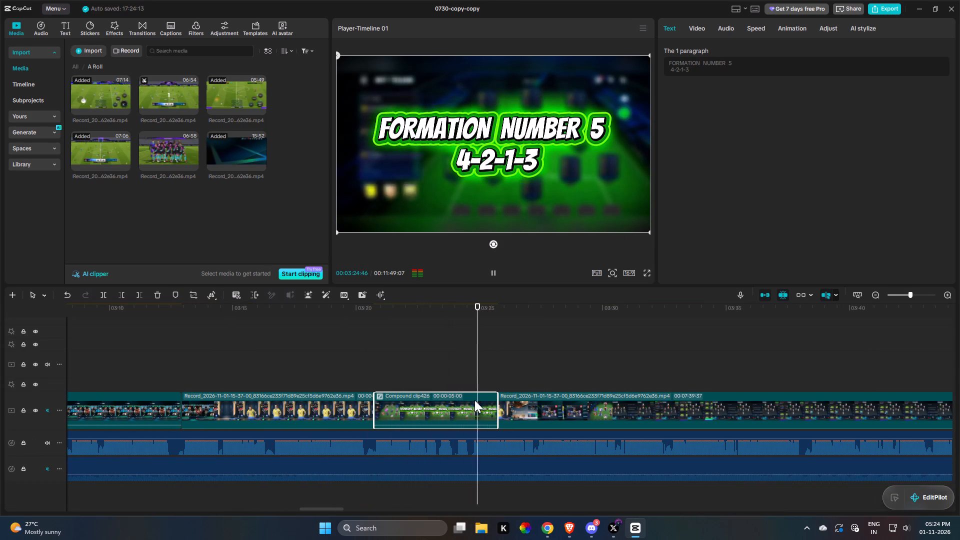
key(space)
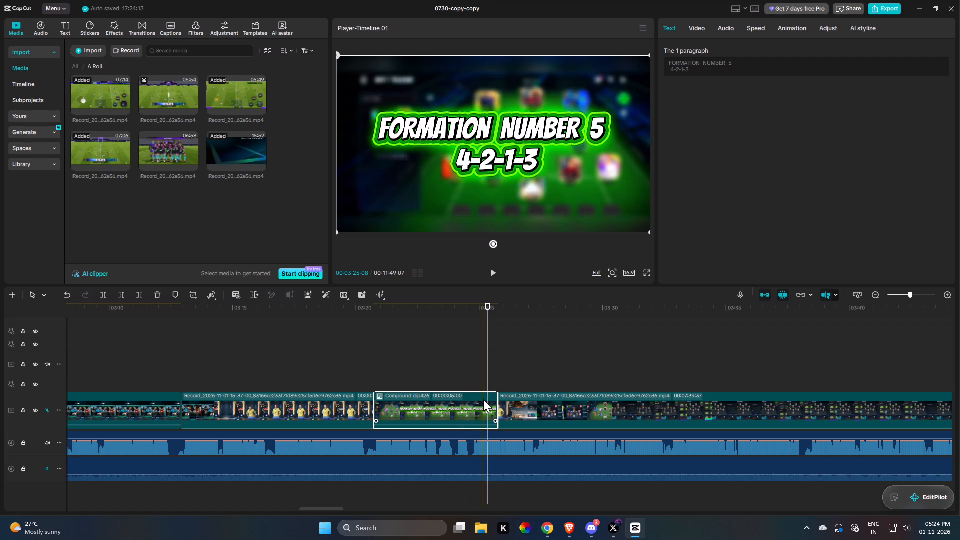
Open the copied title compound clip and apply the pink text template with hearts to its title text.
double_click(417, 408)
double_click(319, 369)
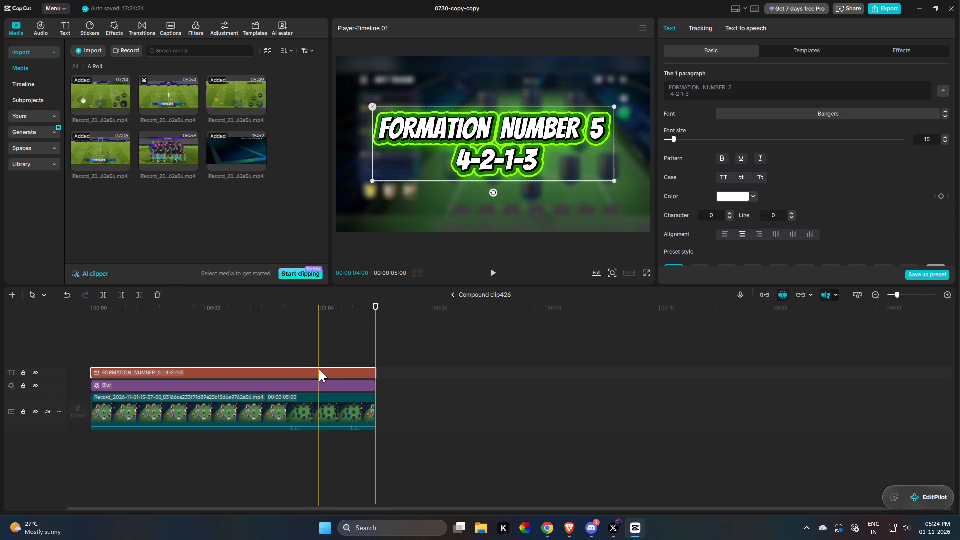
click(792, 48)
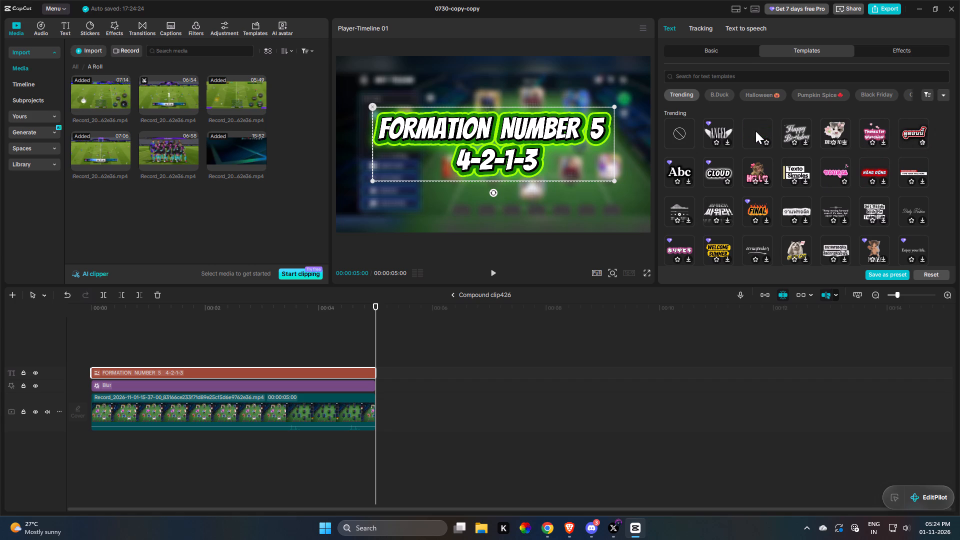
click(830, 168)
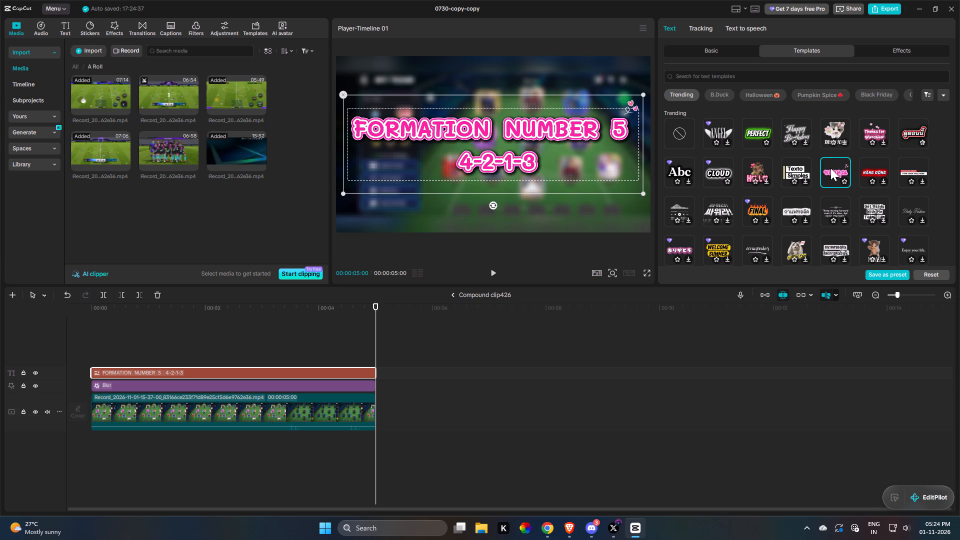
Set the title text's font to Rubik.
double_click(717, 52)
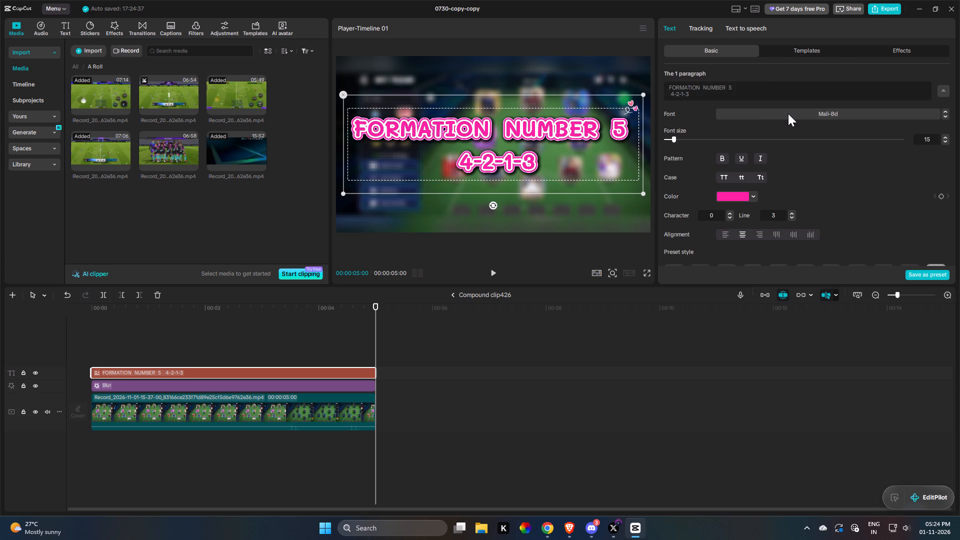
triple_click(788, 113)
click(788, 113)
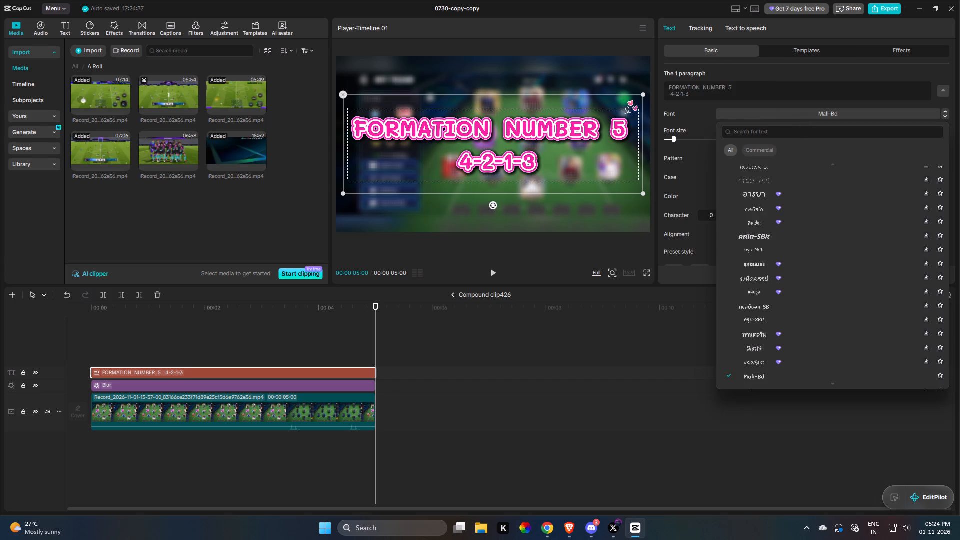
click(946, 155)
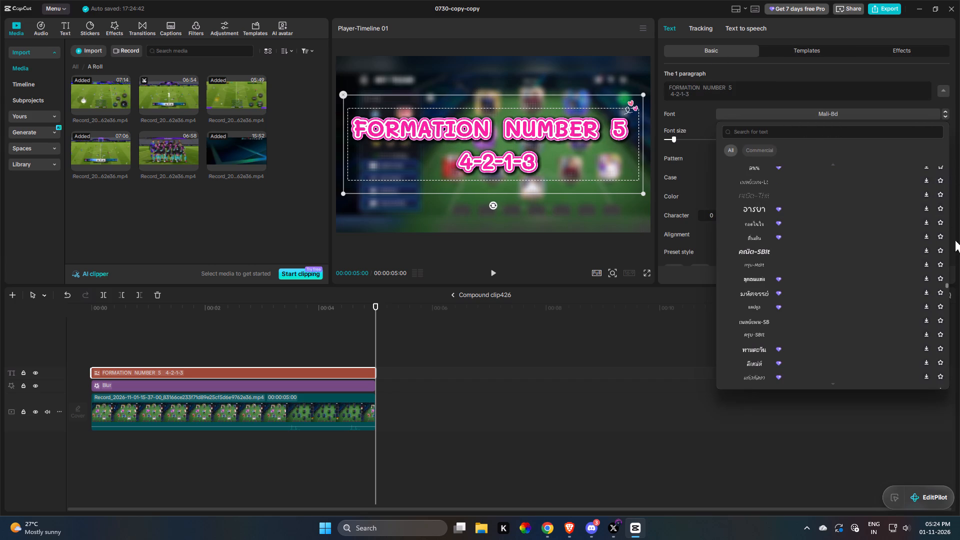
drag(946, 284, 945, 129)
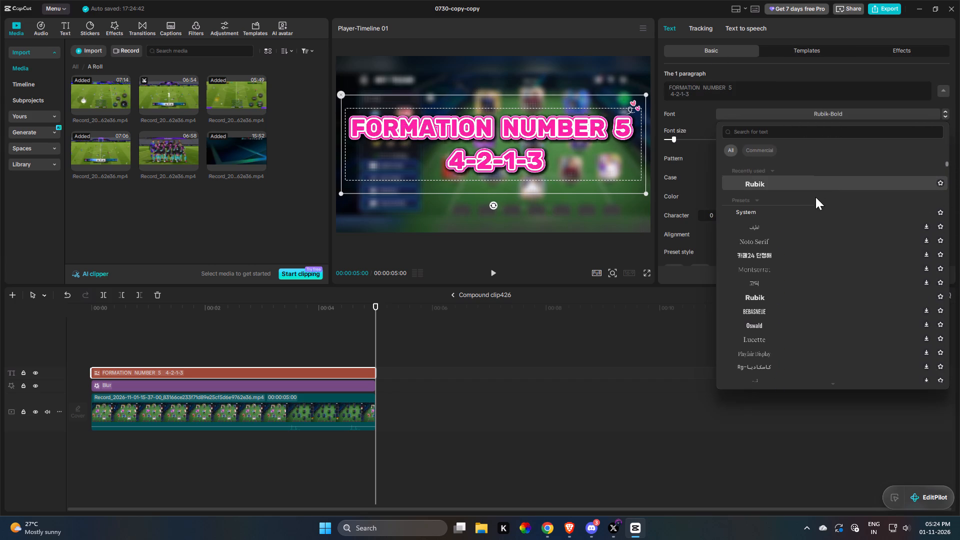
click(803, 185)
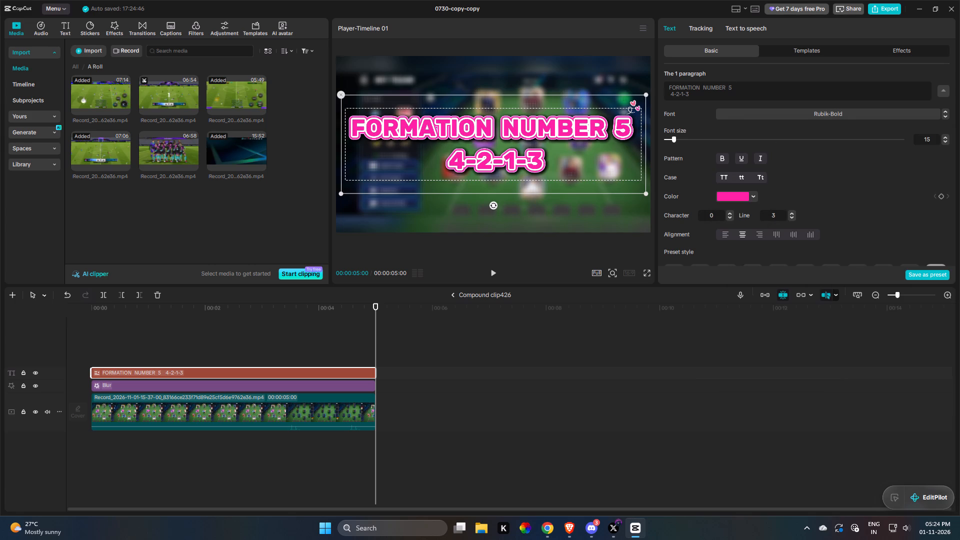
Change the title's first line to FORMATION NUMBER 3.
click(743, 86)
key(BackSpace)
key(BackSpace)
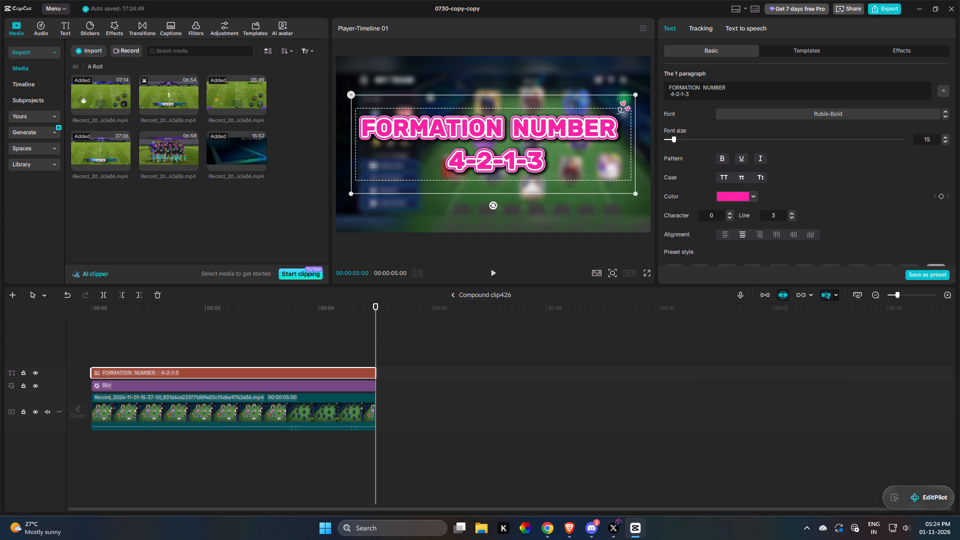
key(3)
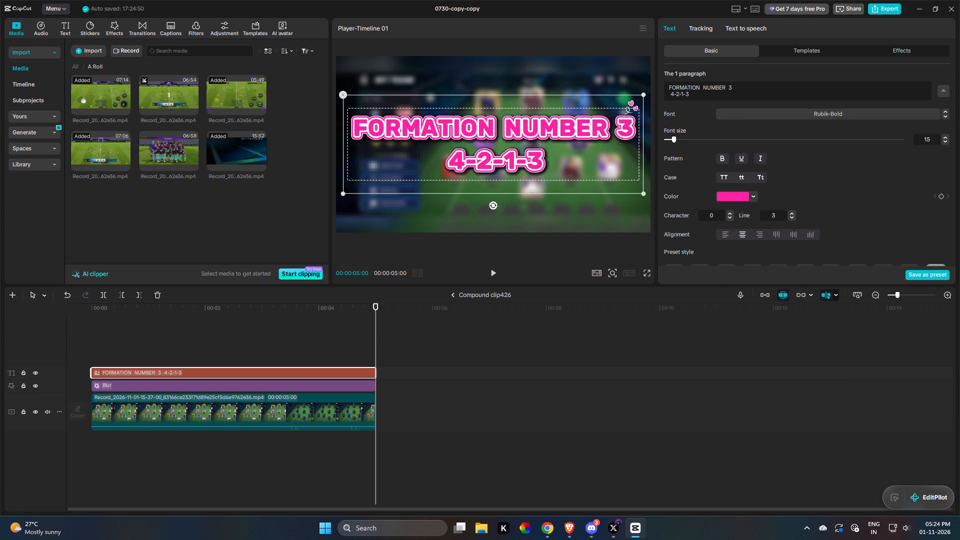
Change the title's second line to 3-5-2 and play the title card from its start.
click(693, 92)
drag(692, 92, 662, 96)
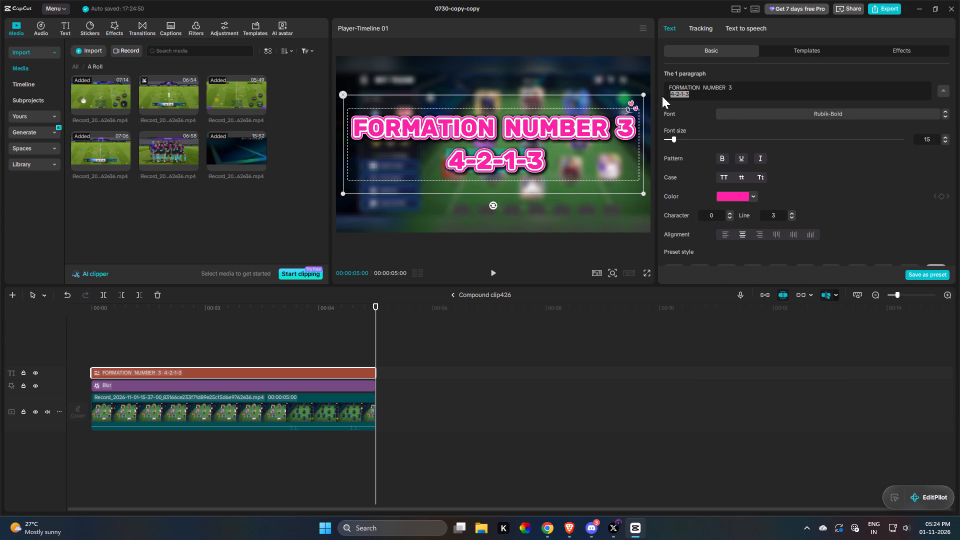
key(3)
text(-5-2)
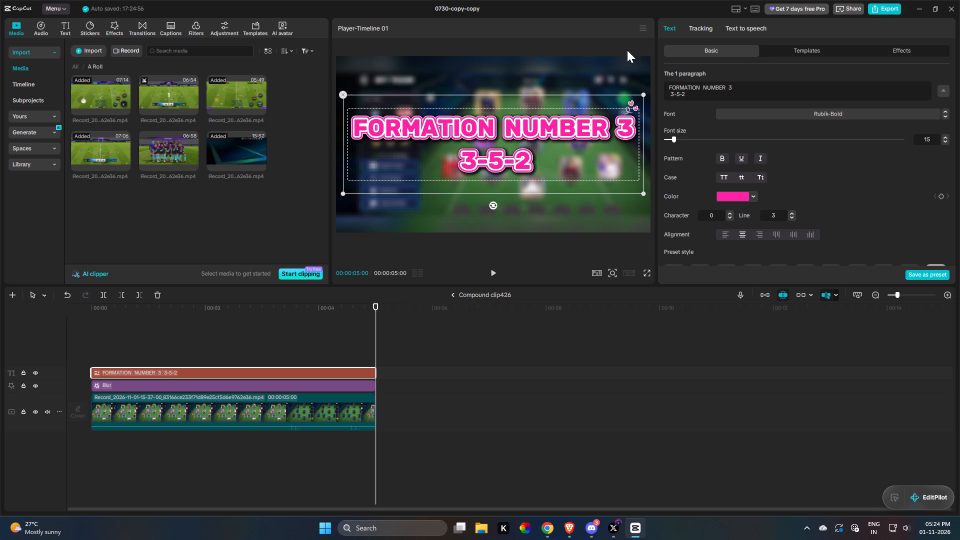
click(91, 353)
key(space)
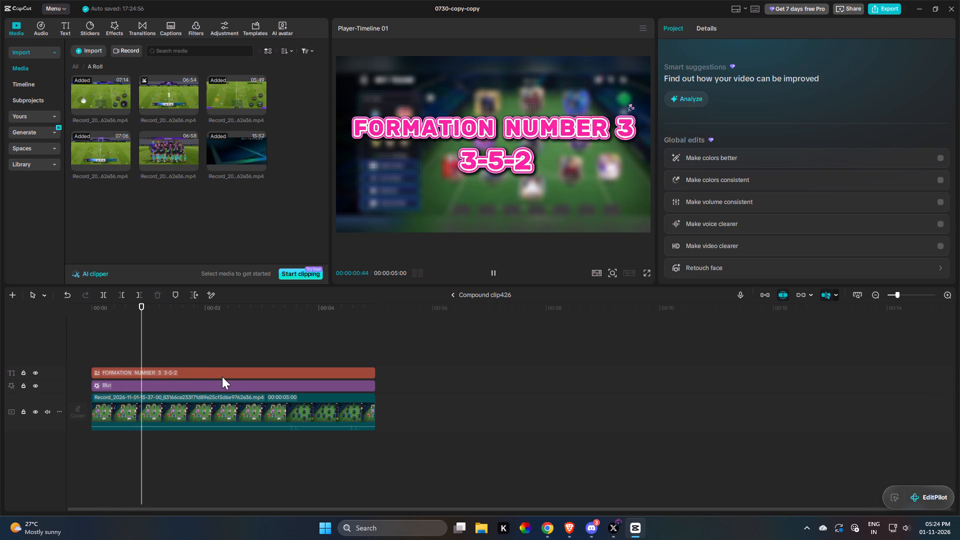
Set the title text's font size to 13 and play the card briefly to check it.
click(222, 376)
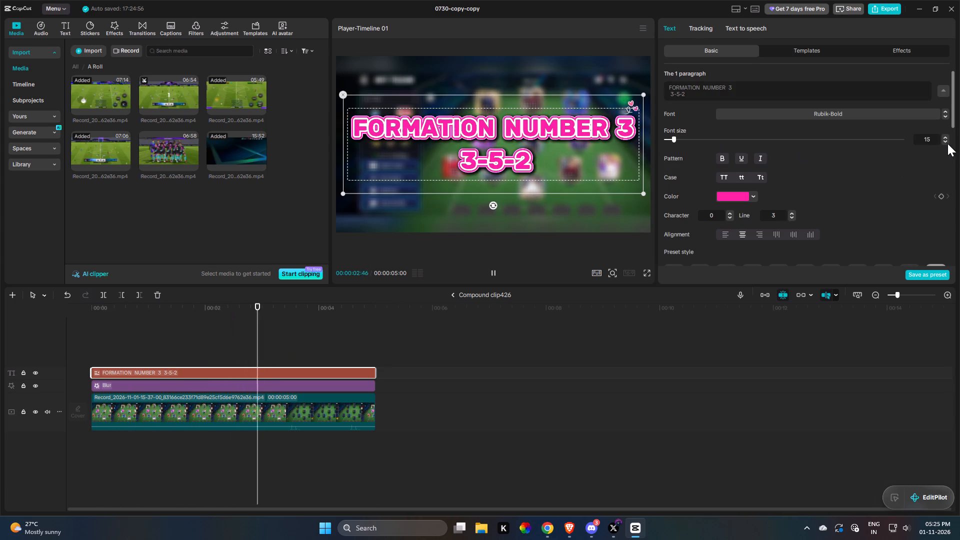
click(946, 142)
click(946, 142)
click(105, 347)
key(space)
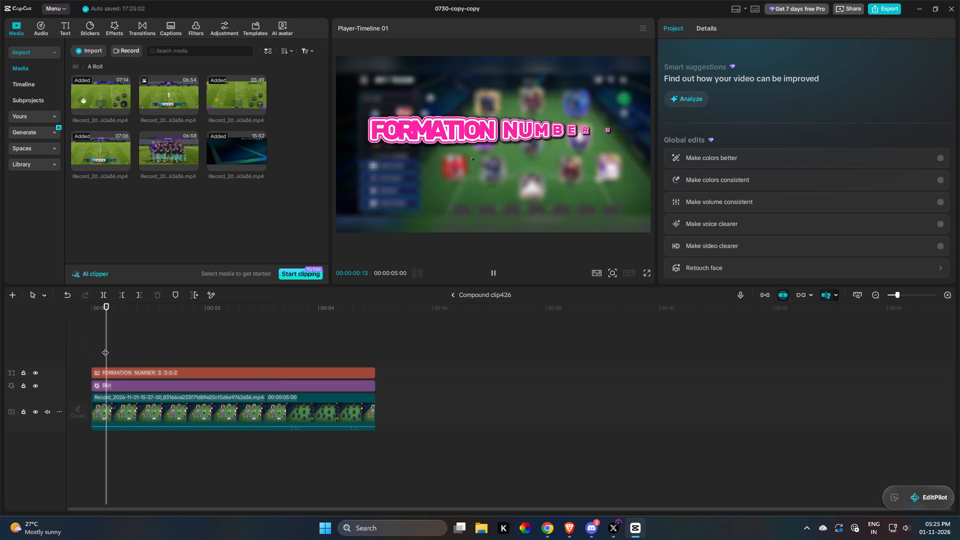
key(space)
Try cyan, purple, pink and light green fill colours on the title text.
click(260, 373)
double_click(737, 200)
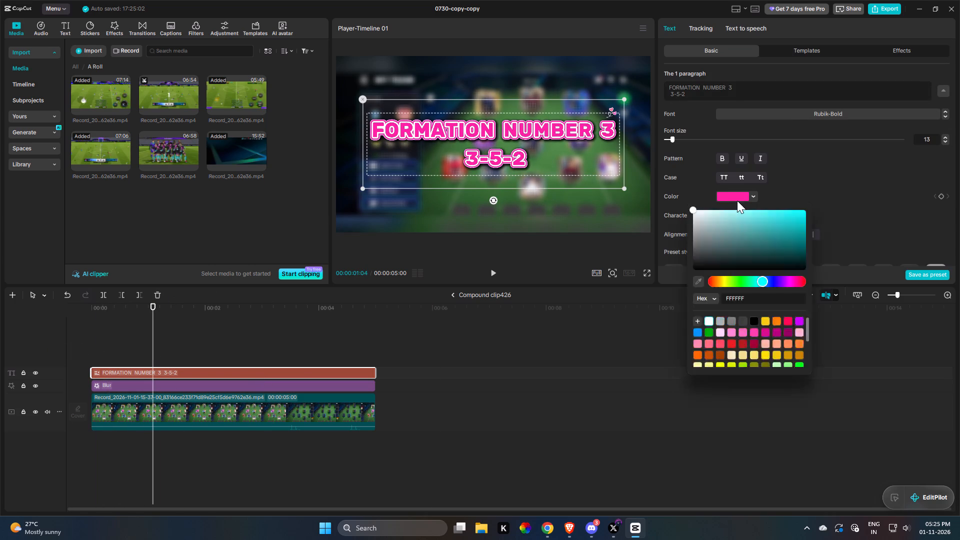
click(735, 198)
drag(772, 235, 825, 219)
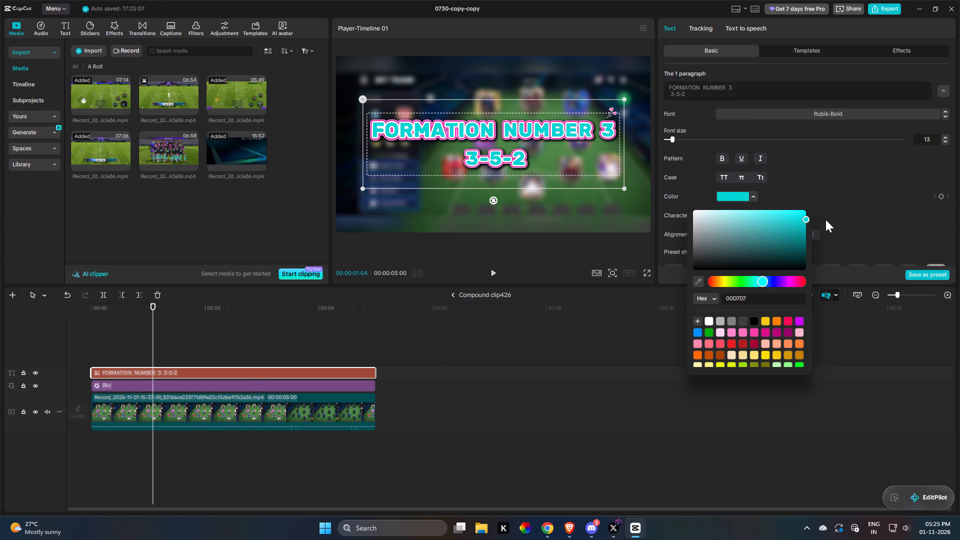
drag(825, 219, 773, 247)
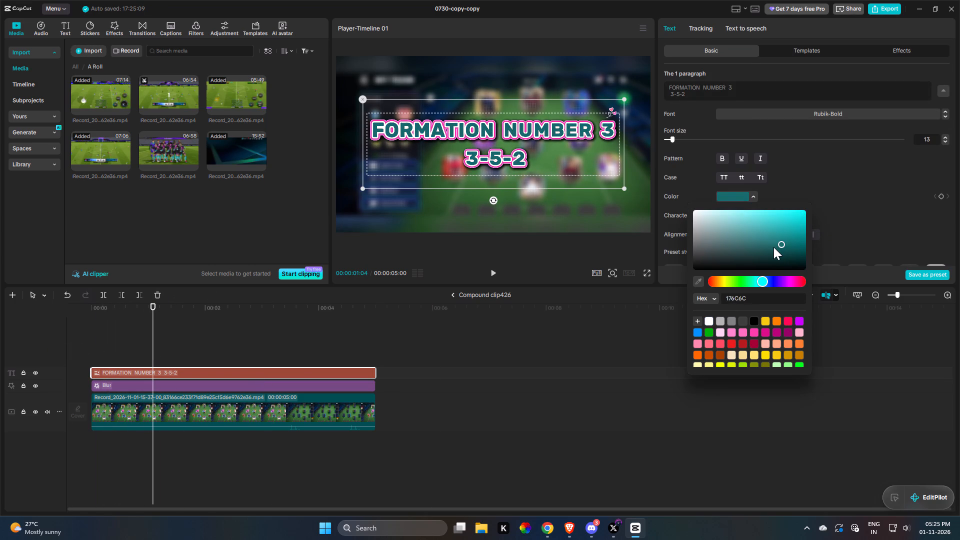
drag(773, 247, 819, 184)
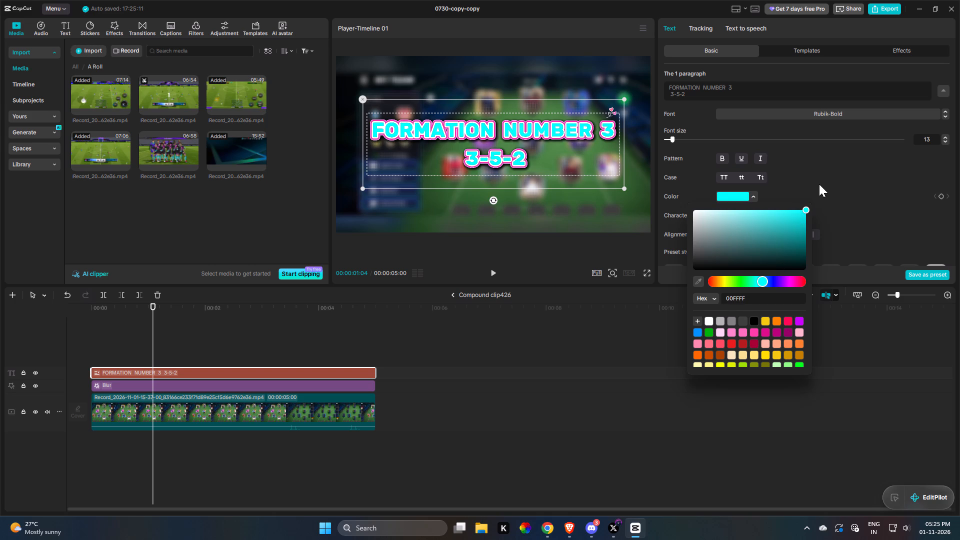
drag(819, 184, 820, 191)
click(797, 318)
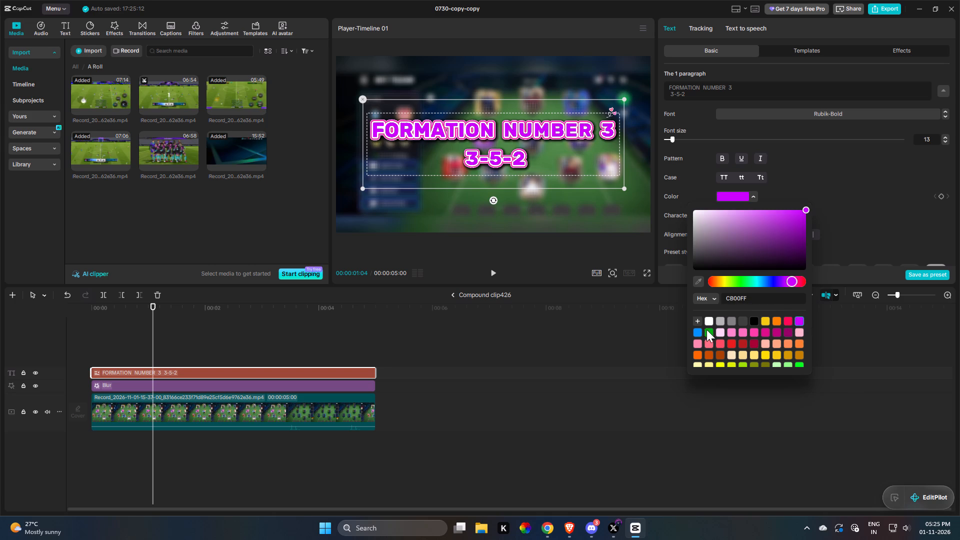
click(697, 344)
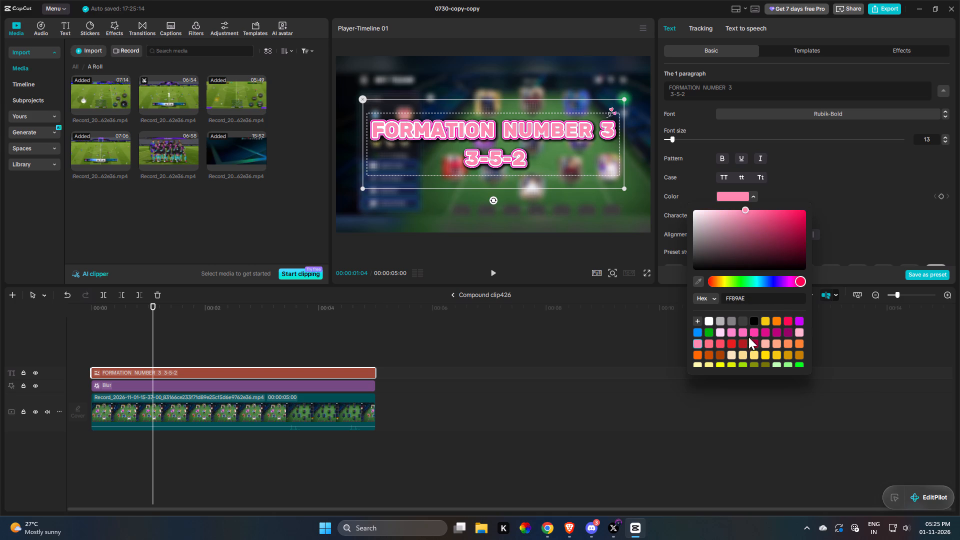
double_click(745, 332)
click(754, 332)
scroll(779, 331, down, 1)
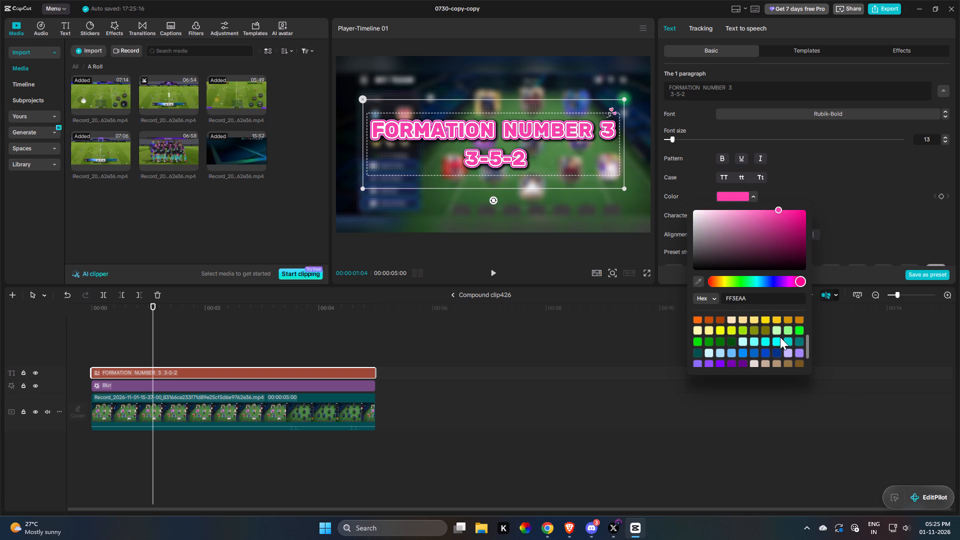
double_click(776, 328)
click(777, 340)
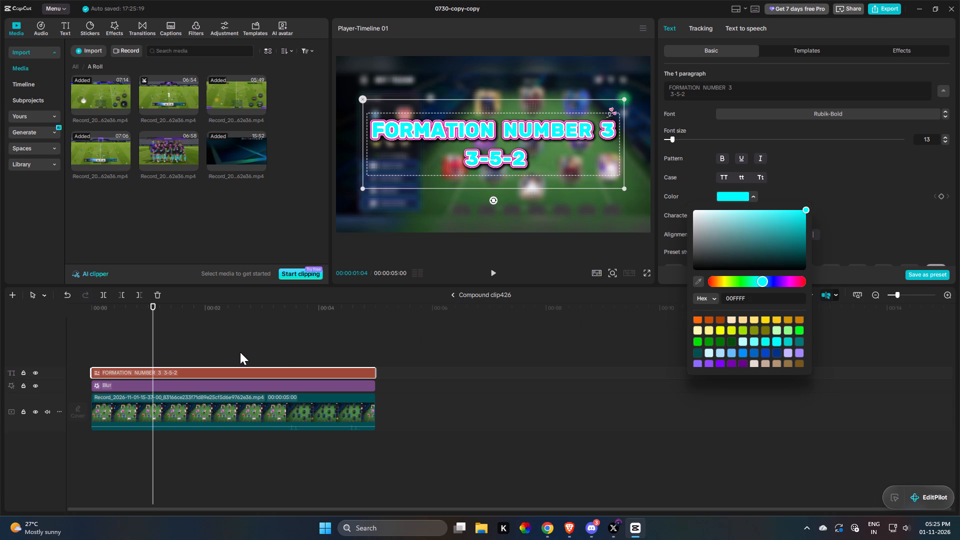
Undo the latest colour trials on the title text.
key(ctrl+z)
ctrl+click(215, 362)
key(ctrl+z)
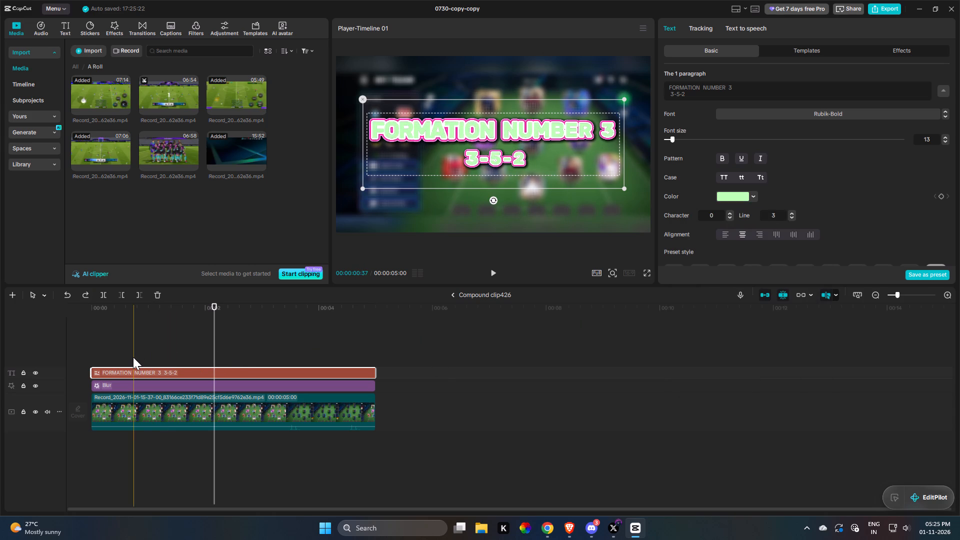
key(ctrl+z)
Set the title text's fill colour to purple CB00FF and play the title card to preview it.
double_click(735, 200)
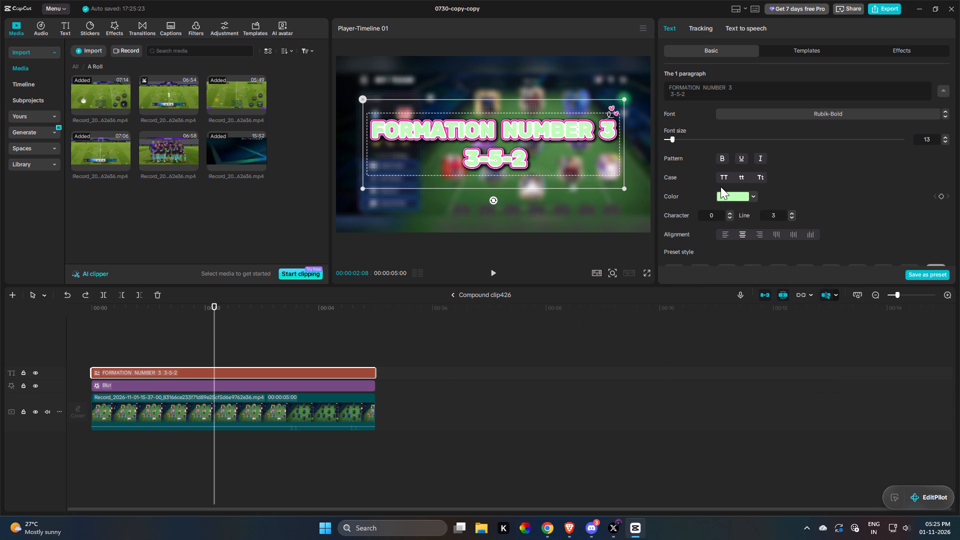
click(726, 194)
double_click(709, 320)
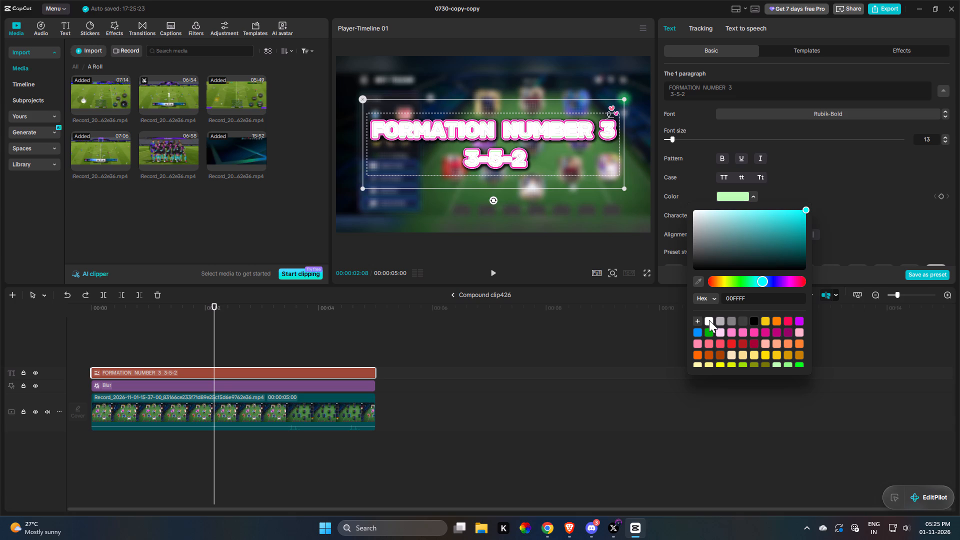
click(797, 320)
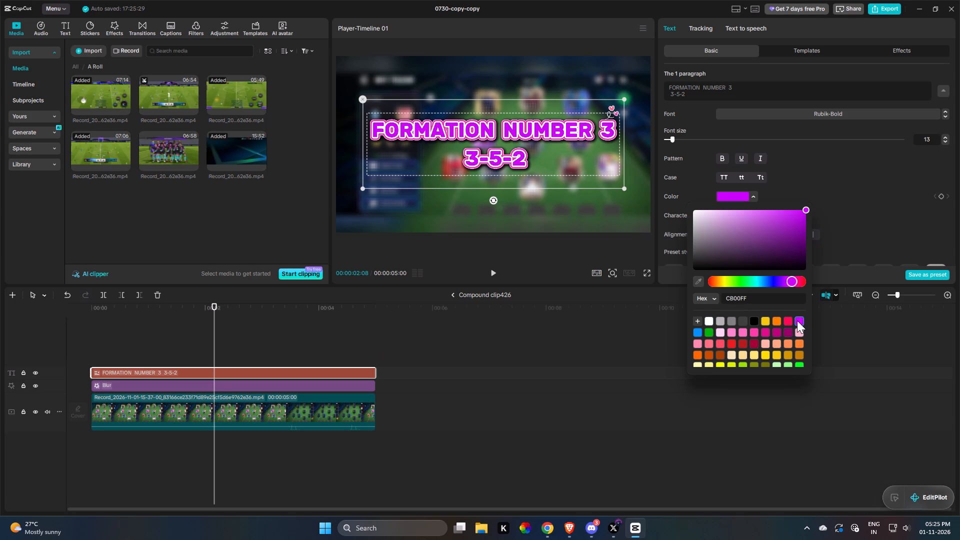
click(804, 210)
drag(804, 210, 788, 210)
drag(788, 210, 812, 200)
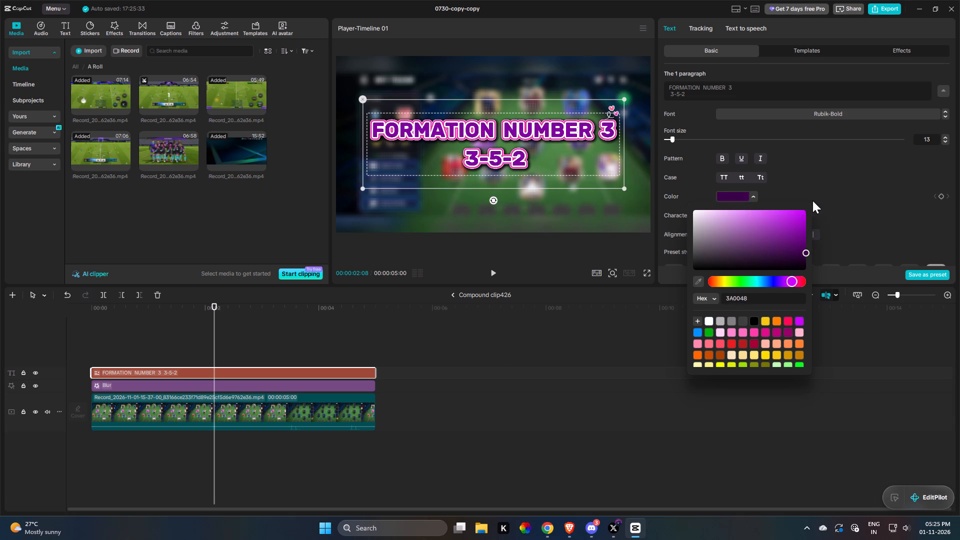
drag(812, 200, 821, 192)
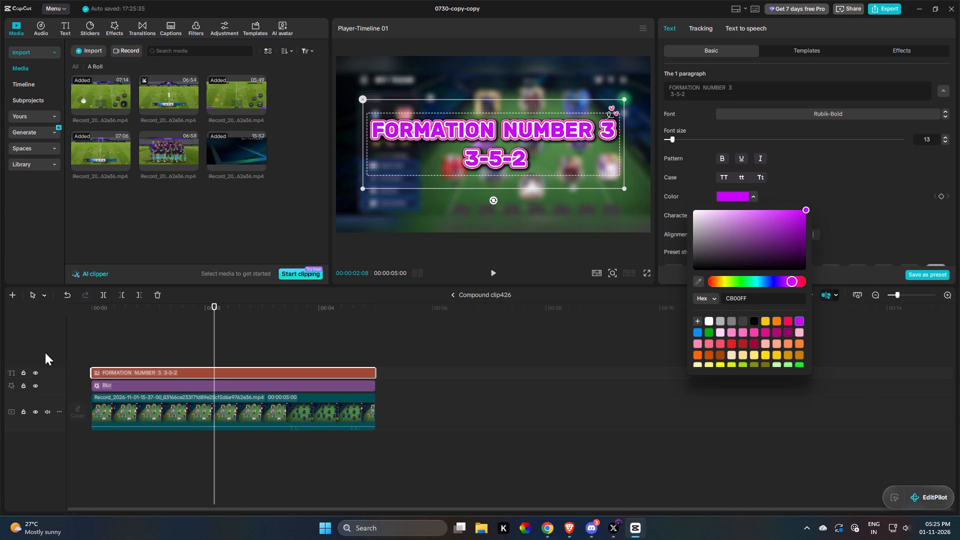
click(52, 344)
double_click(97, 342)
key(space)
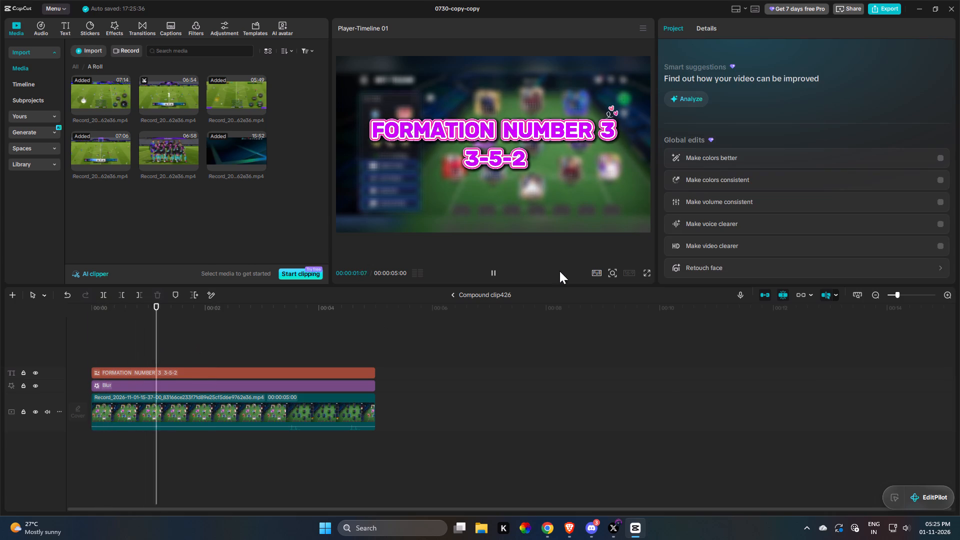
Return to the main timeline and trim the end of the FORMATION NUMBER 3 title clip to a 00:00:04:23 duration.
click(456, 297)
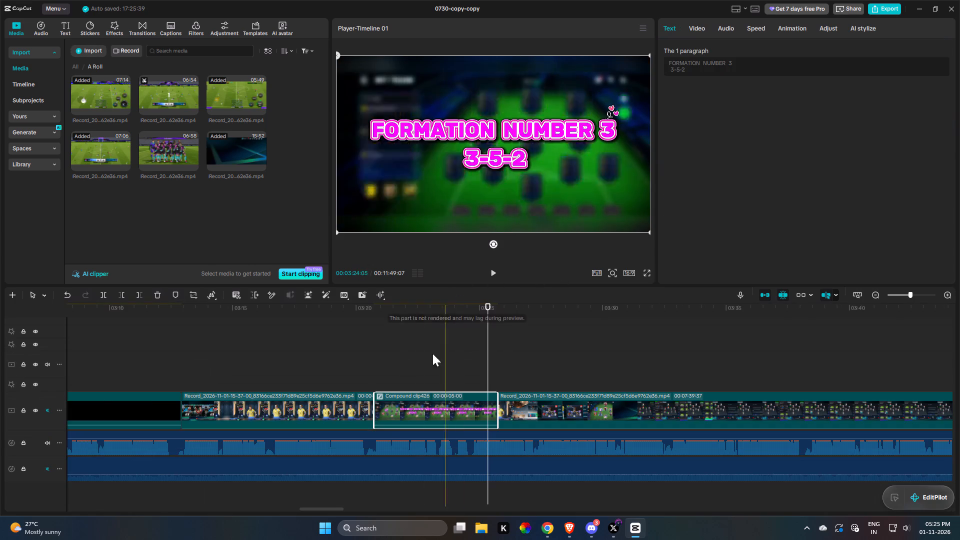
key(space)
drag(433, 384, 511, 375)
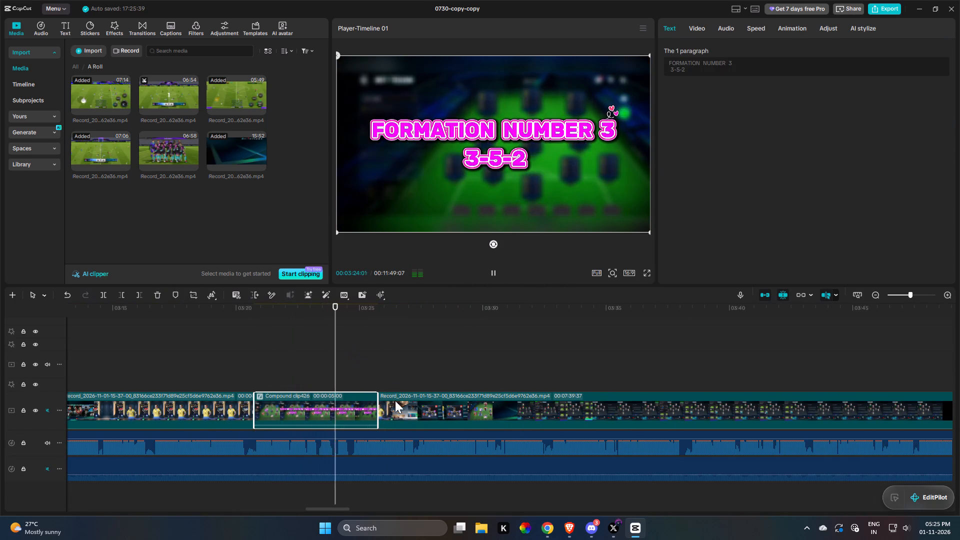
key(space)
key(space)
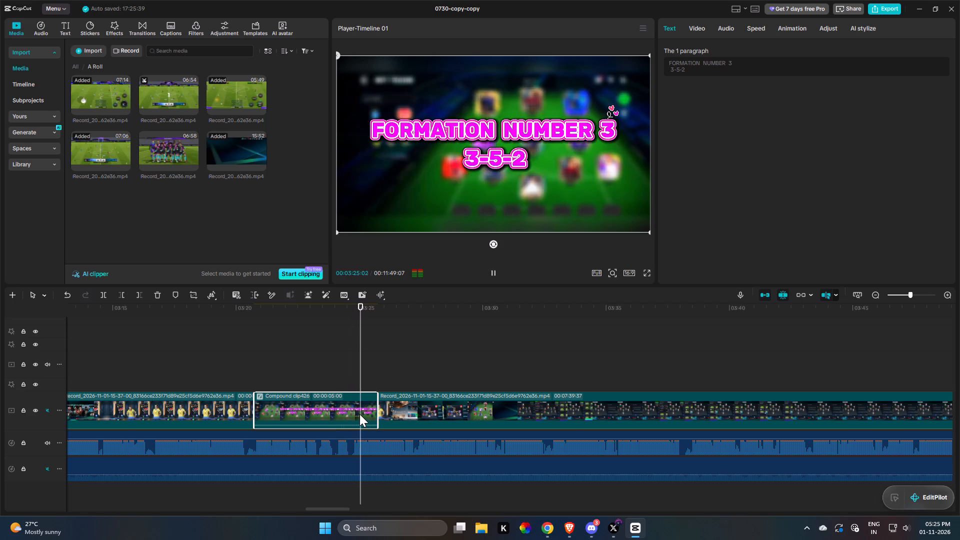
key(space)
text(w)
key(space)
Trim the start of the recording after the title so it begins at the game-plan screen with the 3-5-2 formation selected.
triple_click(385, 410)
key(space)
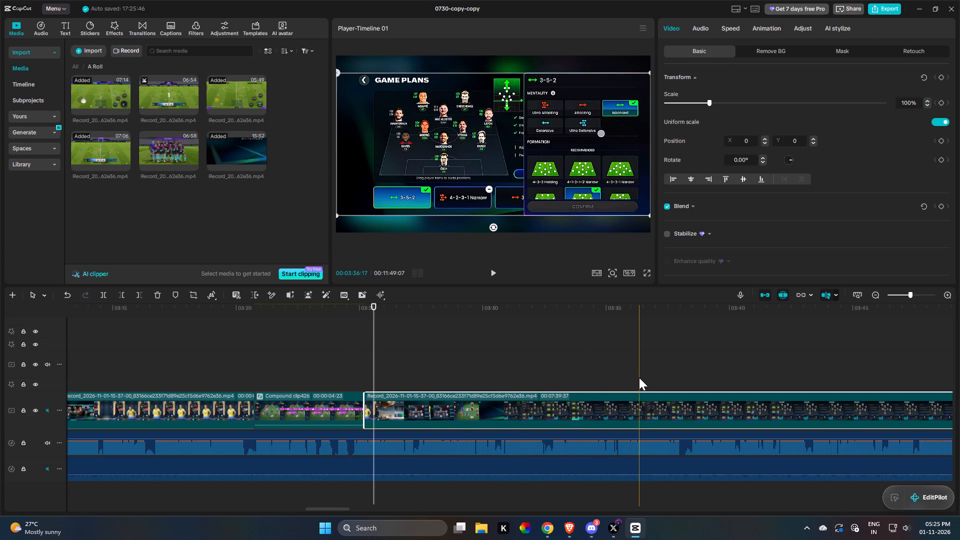
key(q)
key(space)
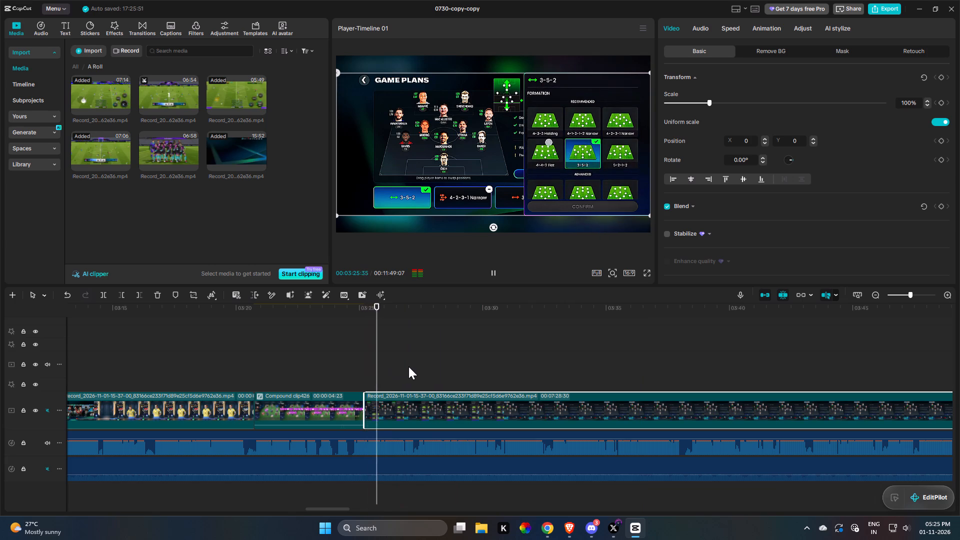
key(space)
Trim the title compound clip's end to 00:00:03:49 so the game-plan footage follows the narration sooner.
key(space)
key(space)
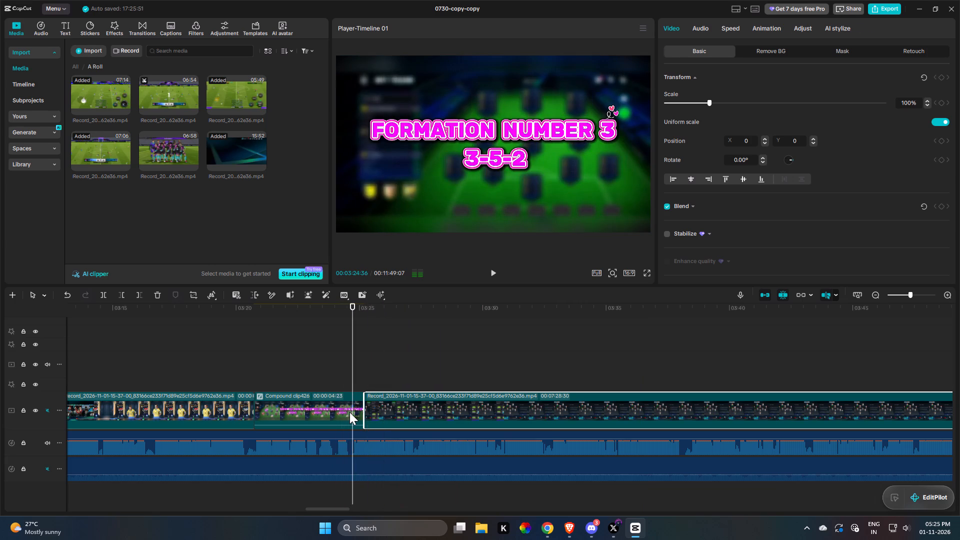
double_click(349, 412)
click(449, 295)
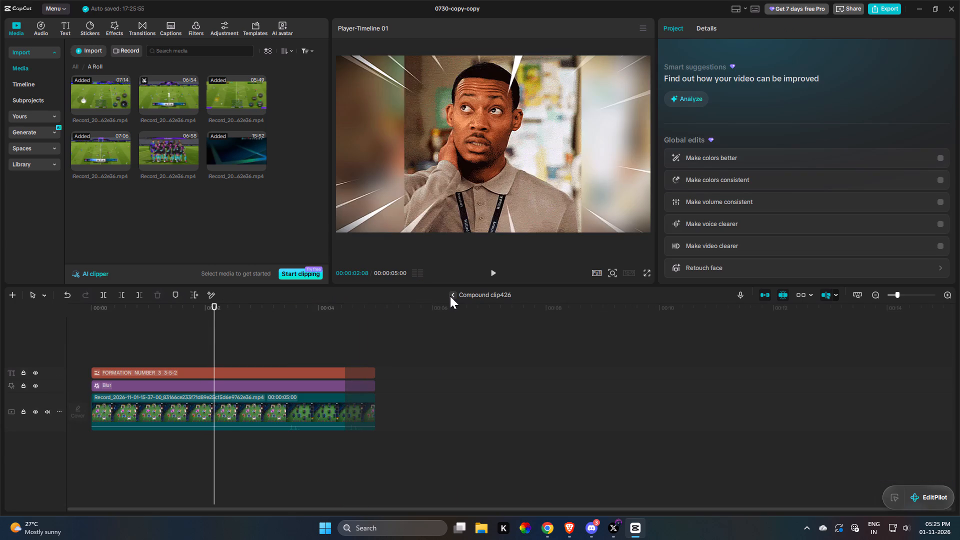
text(w)
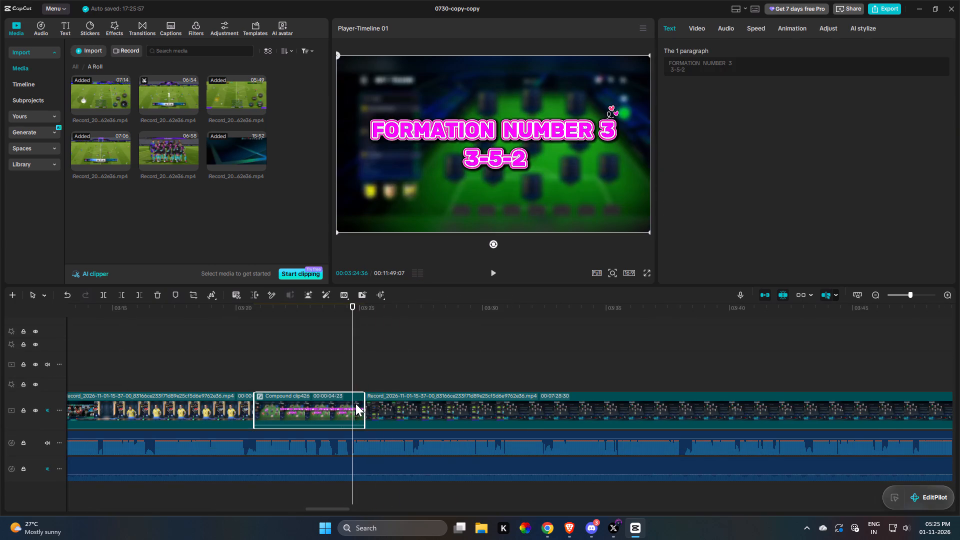
key(space)
key(space)
Add transform keyframes to the game-plan clip at 00:03:25:00 and 00:03:25:21.
click(359, 405)
text(c)
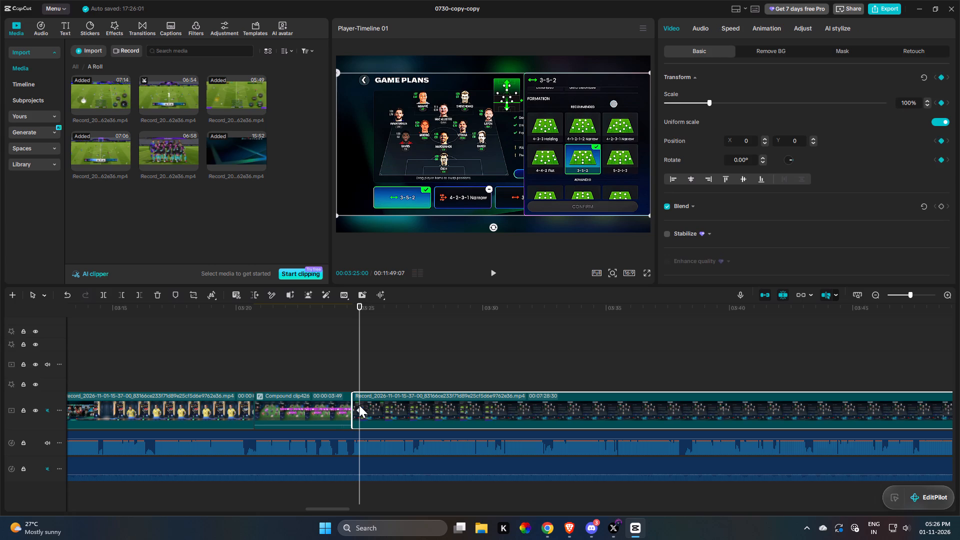
key(space)
key(space)
key(c)
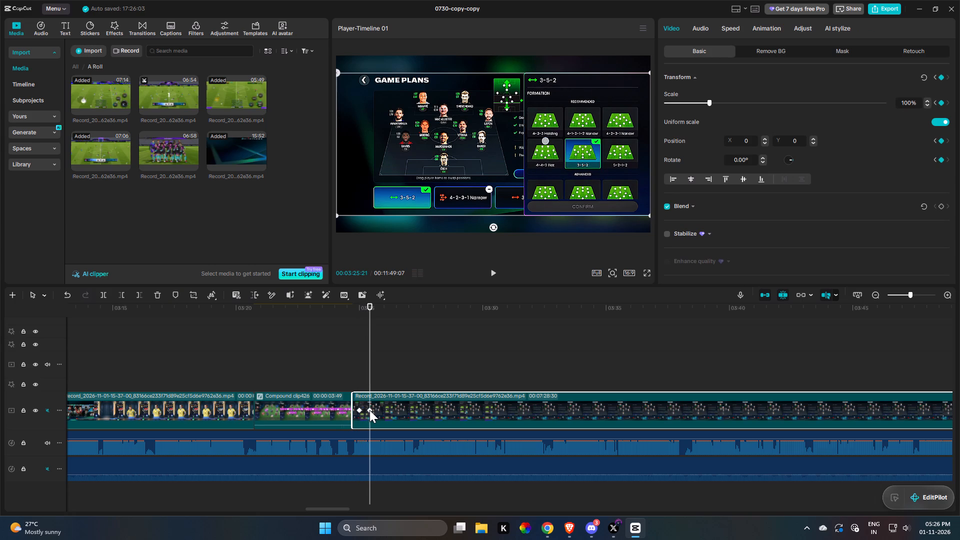
At the second keyframe, scale the game-plan clip to 307% and position it at X -3074, Y 452 over the 3-5-2 formation card.
double_click(369, 410)
click(733, 104)
drag(733, 104, 784, 98)
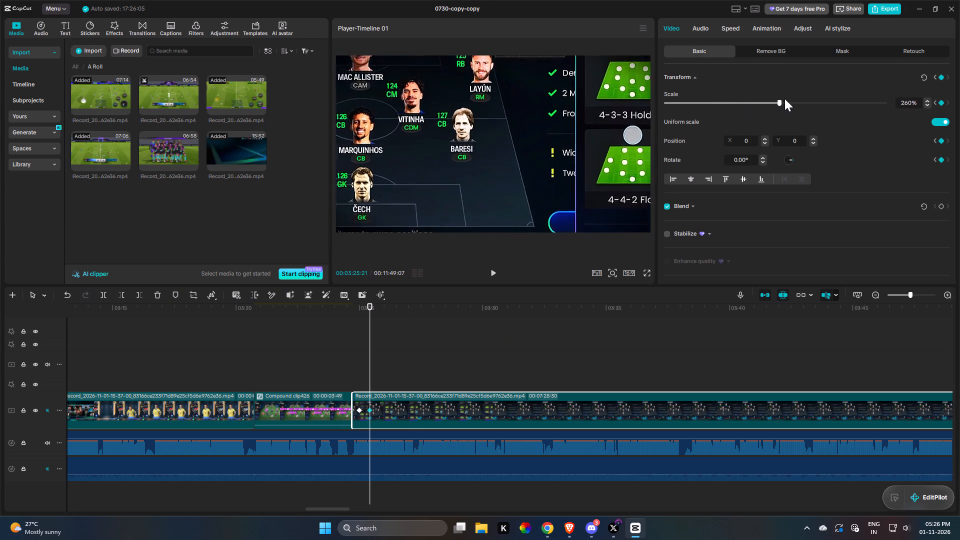
drag(784, 98, 785, 99)
drag(785, 99, 800, 101)
drag(511, 190, 248, 159)
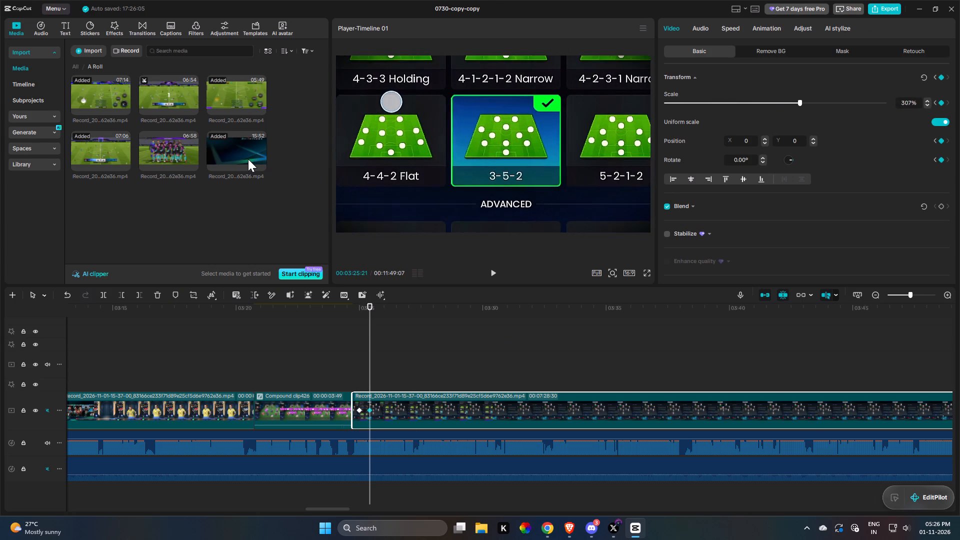
drag(248, 159, 259, 153)
Play the zoomed game-plan clip against the narration to check its timing.
click(360, 363)
key(space)
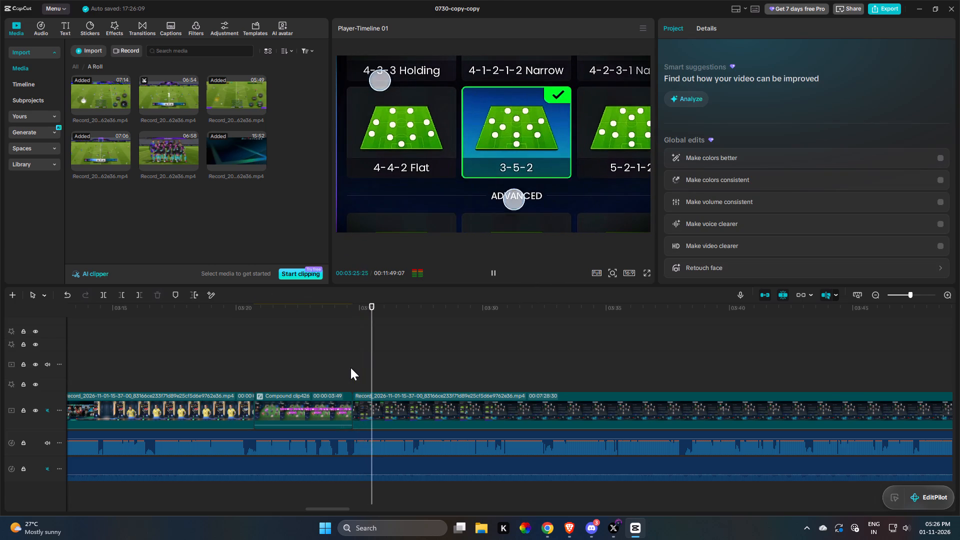
click(471, 405)
key(space)
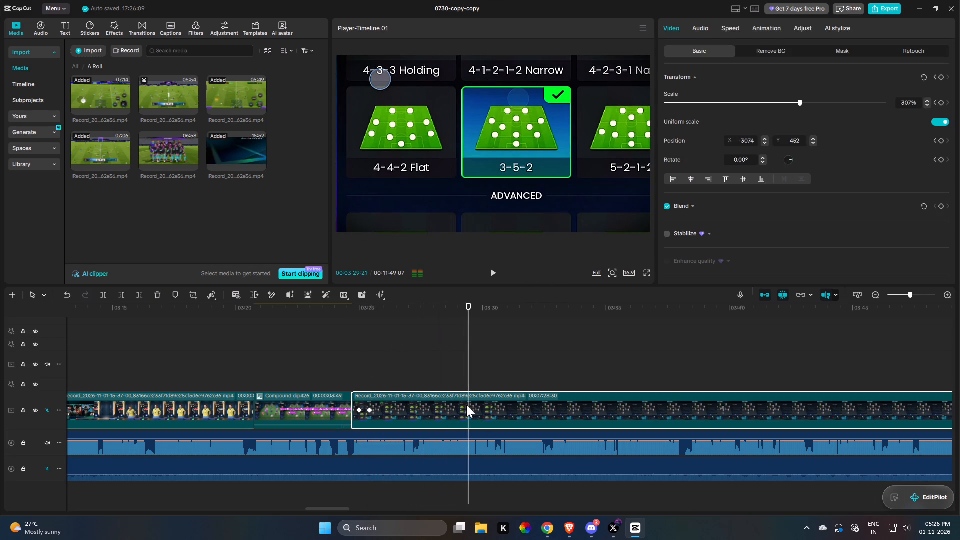
Add a keyframe to the game-plan clip at 00:03:29:21 and paste the 100% starting keyframe shortly after it to create a zoom-out.
text(c)
click(360, 410)
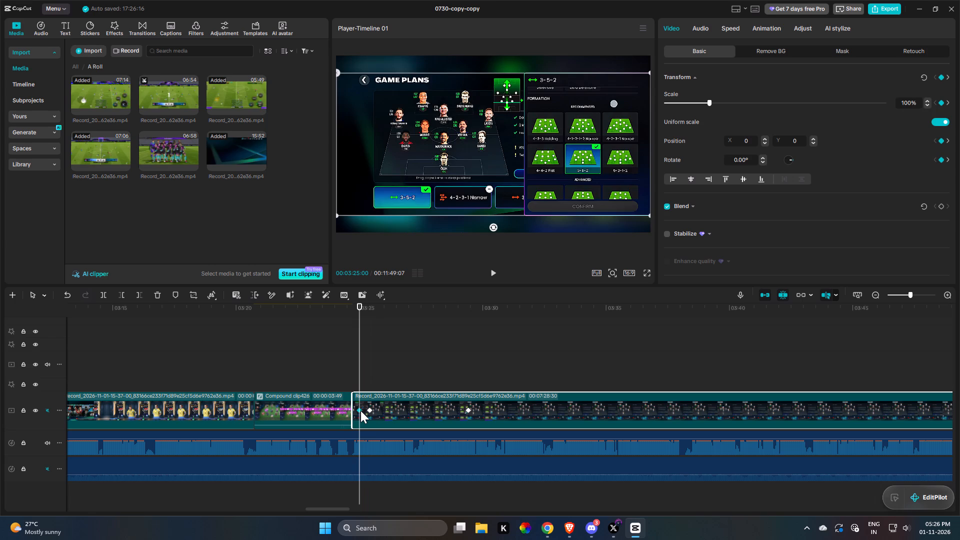
key(ctrl+c)
ctrl+click(480, 373)
ctrl+double_click(479, 400)
key(ctrl+v)
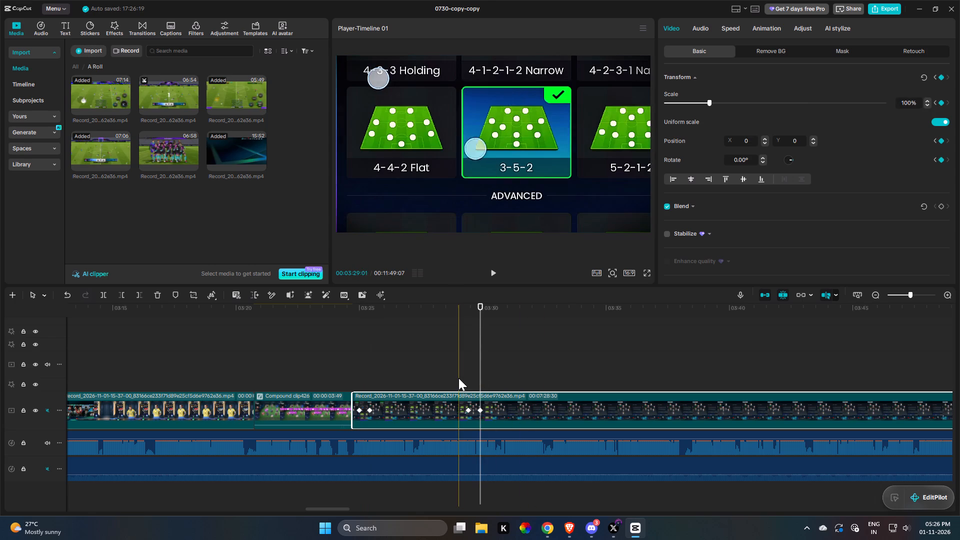
Shift the two zoom-in keyframes slightly later in the game-plan clip and trim its start to leave it 00:07:28:06 long.
click(465, 377)
key(space)
key(space)
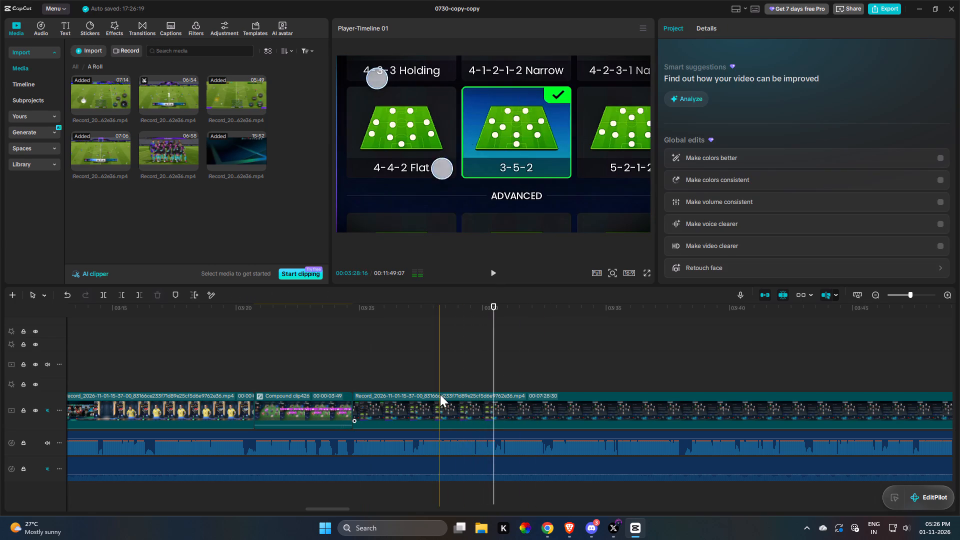
key(space)
double_click(466, 403)
key(space)
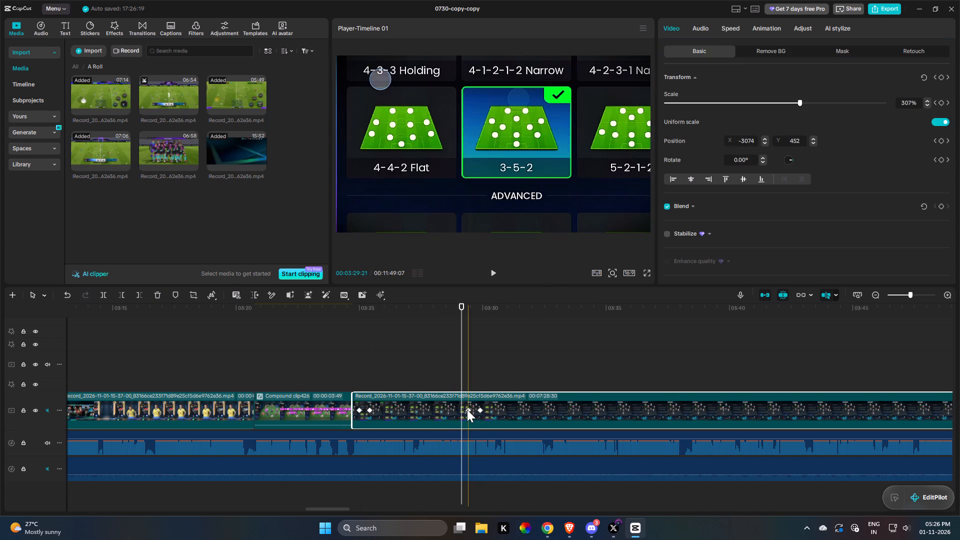
drag(371, 410, 382, 409)
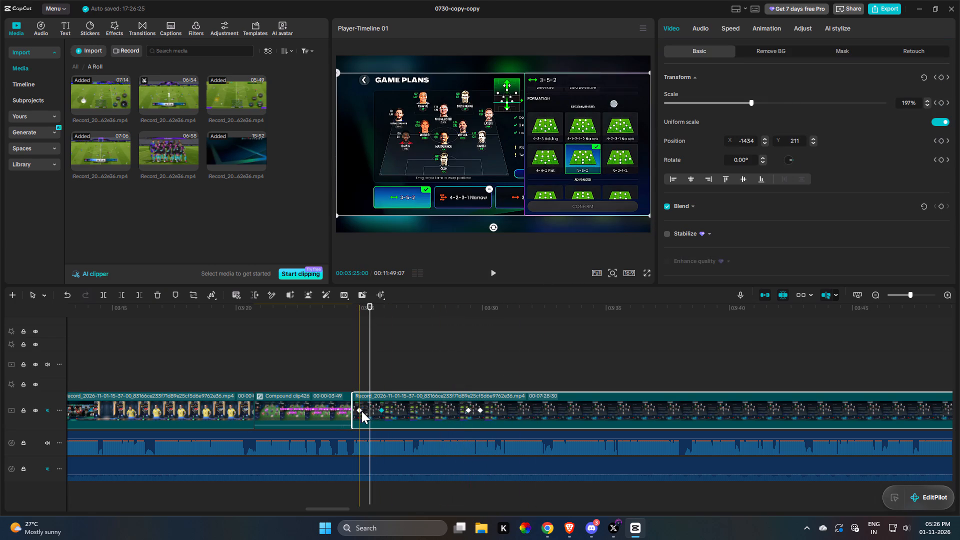
drag(361, 411, 372, 411)
key(q)
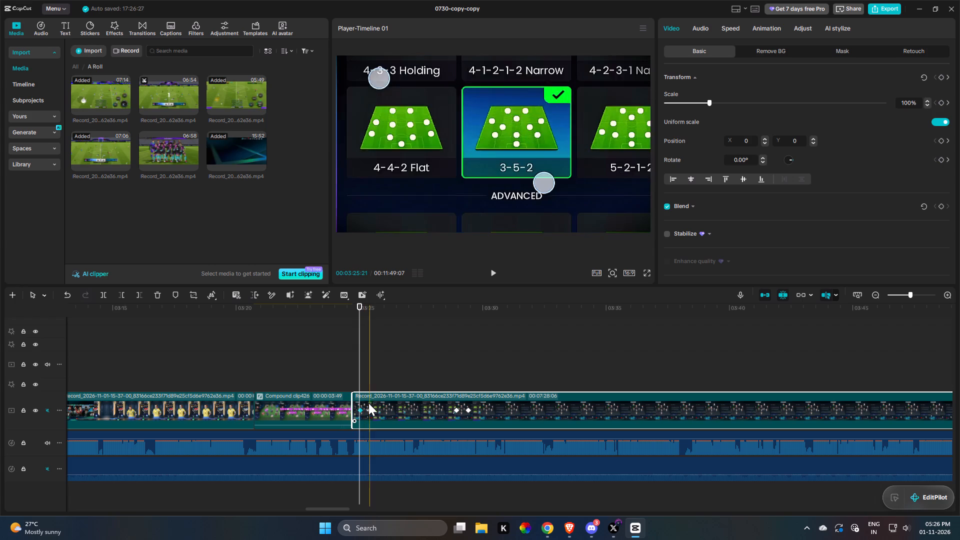
Check the zoom's timing, shift both zoom-in keyframes further along, and trim the game-plan clip's start to a 00:07:27:19 length.
double_click(355, 382)
key(space)
key(space)
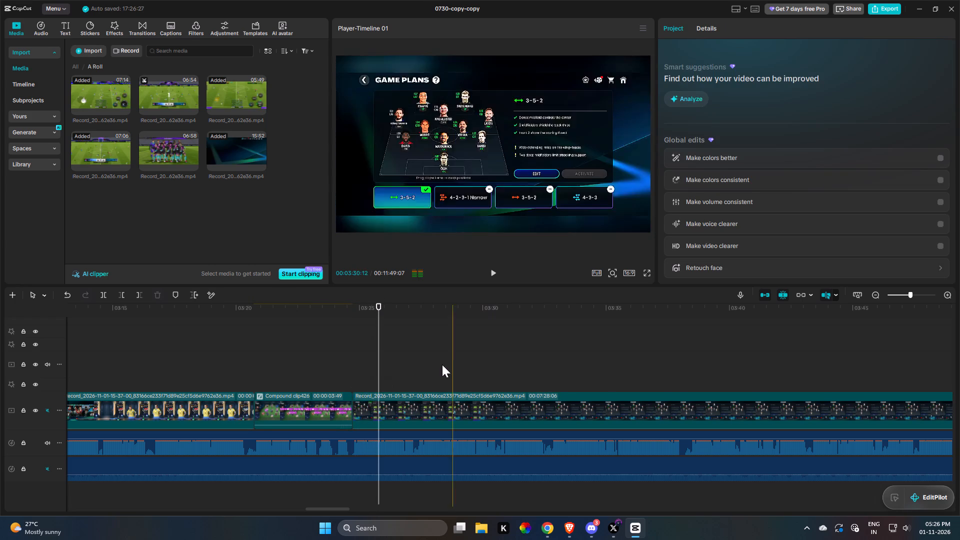
key(space)
click(477, 407)
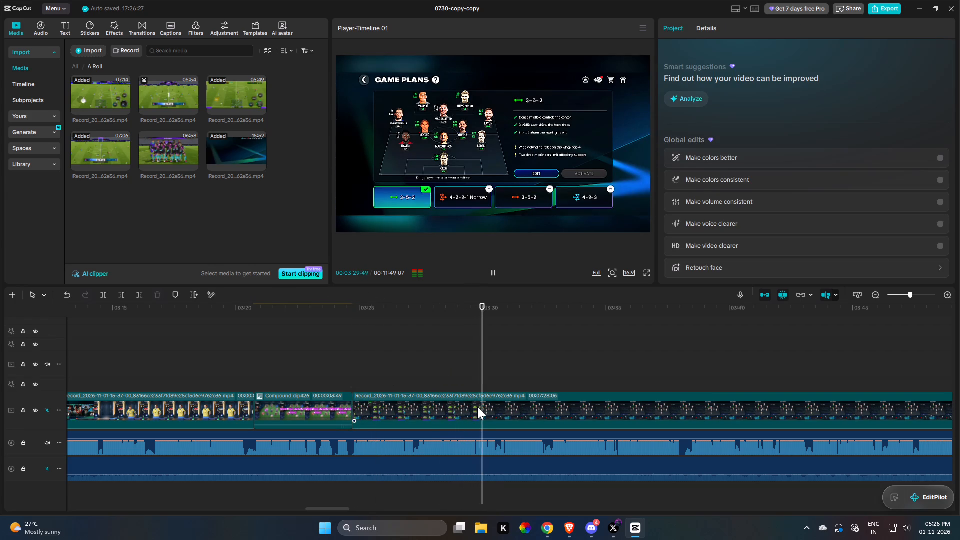
key(space)
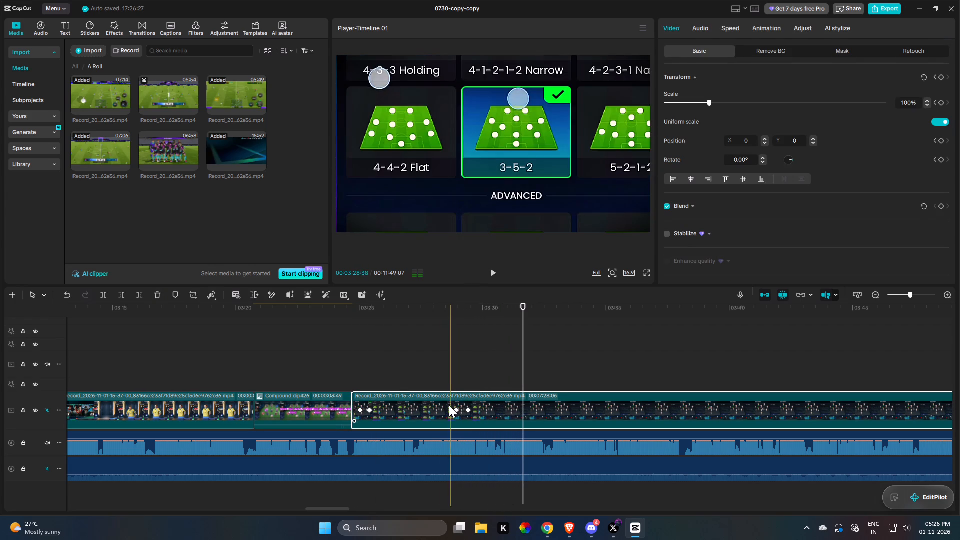
drag(372, 409, 386, 410)
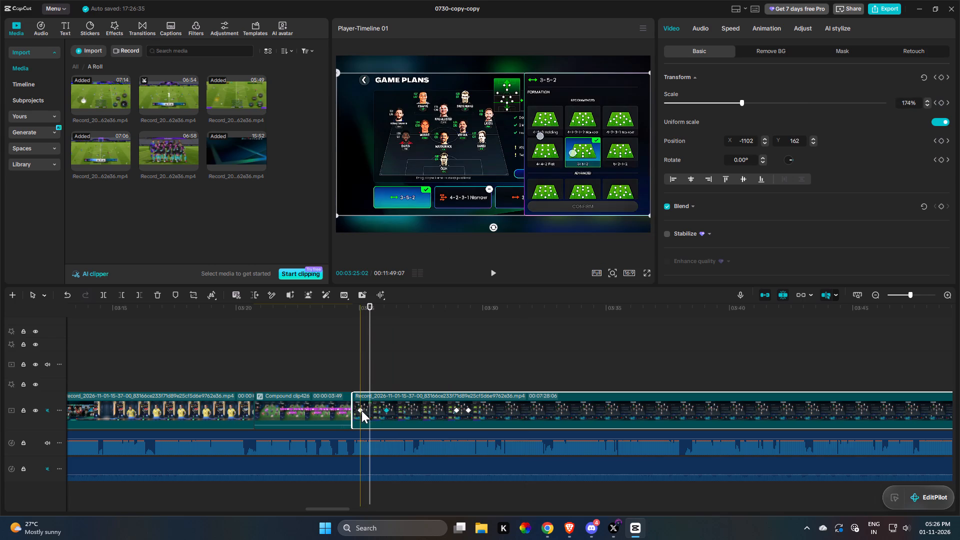
drag(362, 410, 377, 409)
click(377, 409)
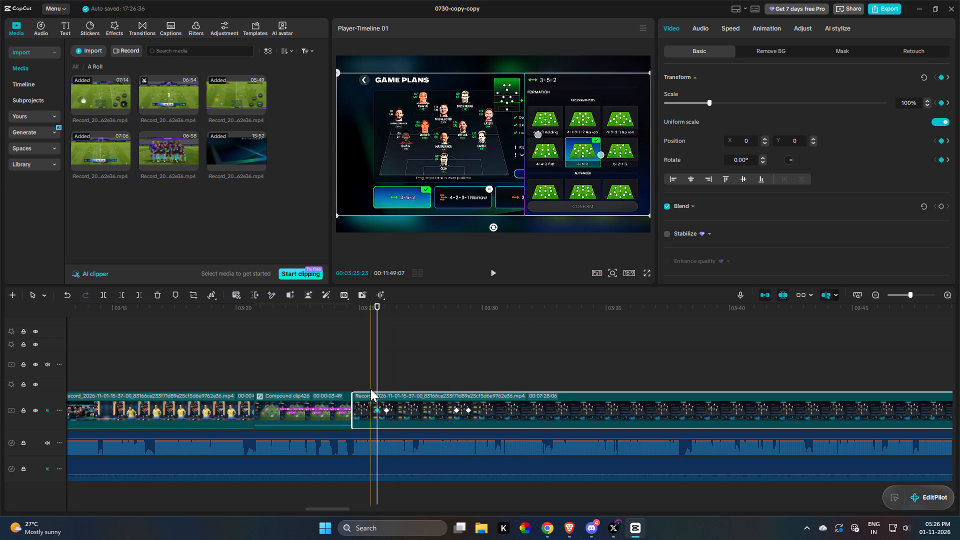
key(q)
Move both zoom-in keyframes later again and trim the game-plan clip's start to bring its length to 00:07:26:29.
key(space)
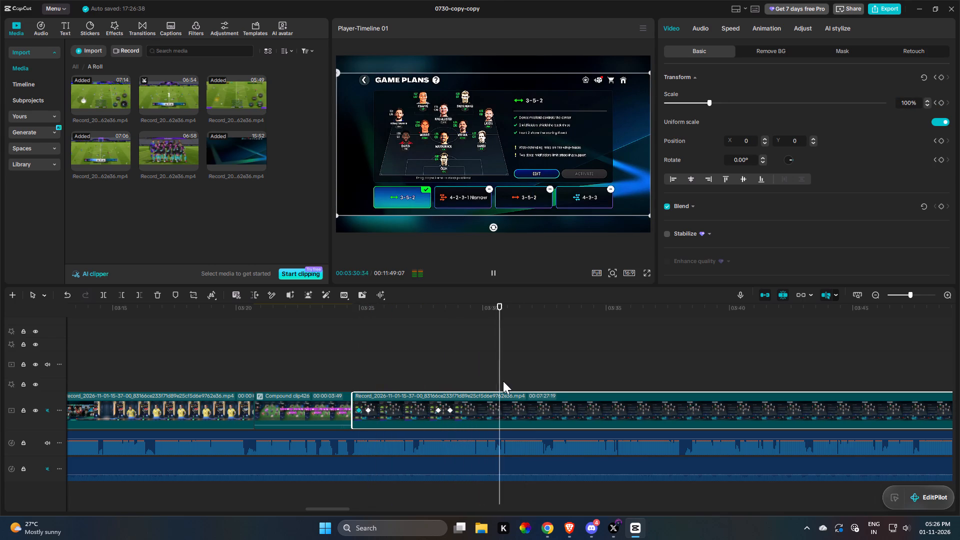
key(space)
drag(368, 411, 402, 410)
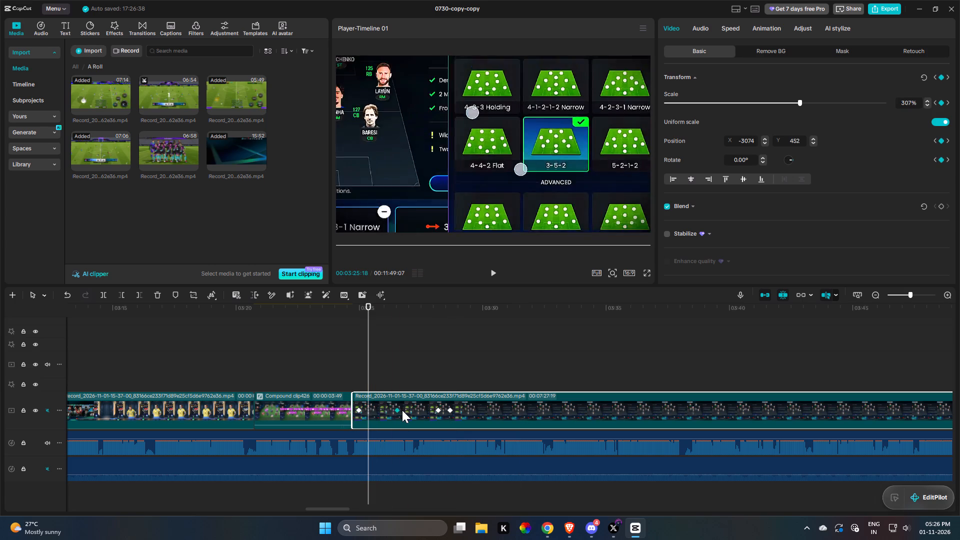
drag(402, 410, 387, 413)
drag(360, 411, 377, 410)
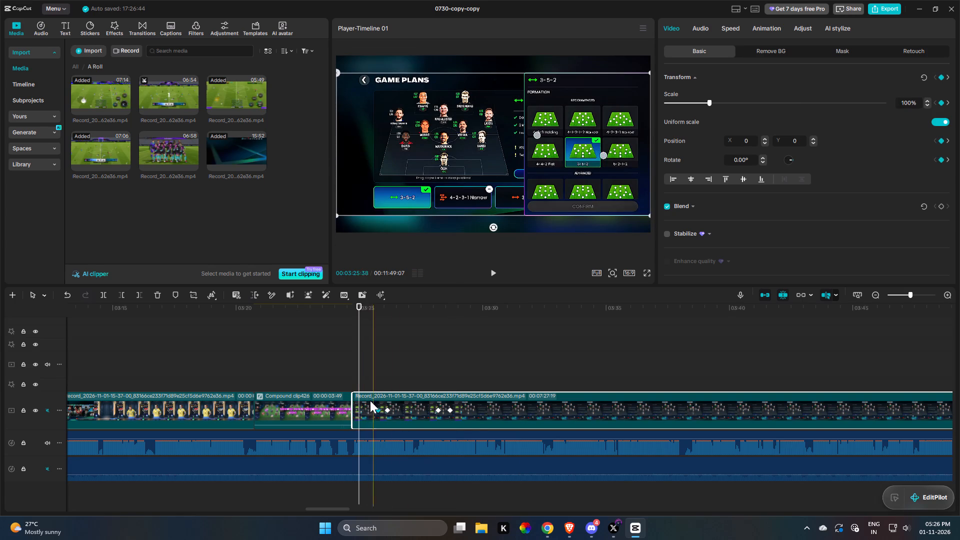
key(q)
key(q)
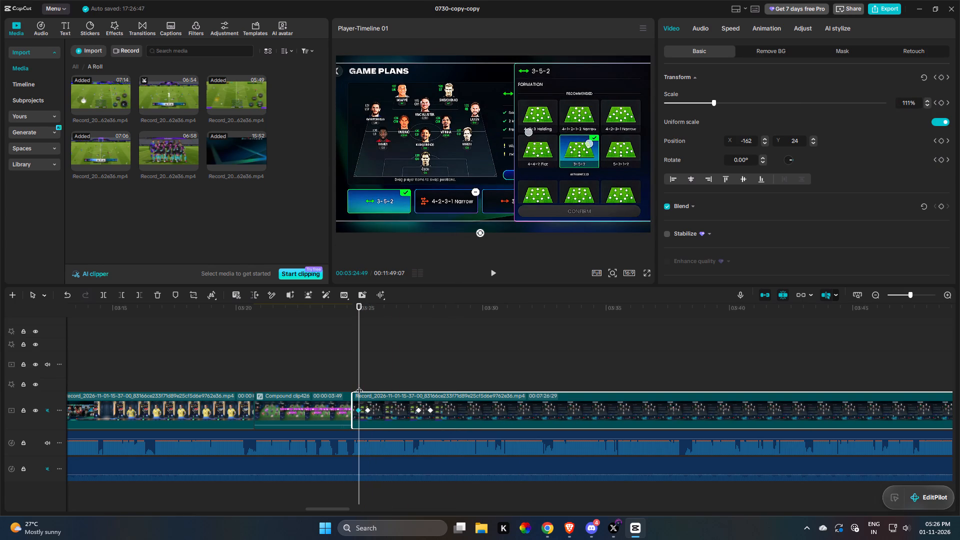
Move the game-plan clip's first zoom keyframe slightly closer to the second one to make the zoom-in quicker.
click(355, 384)
key(space)
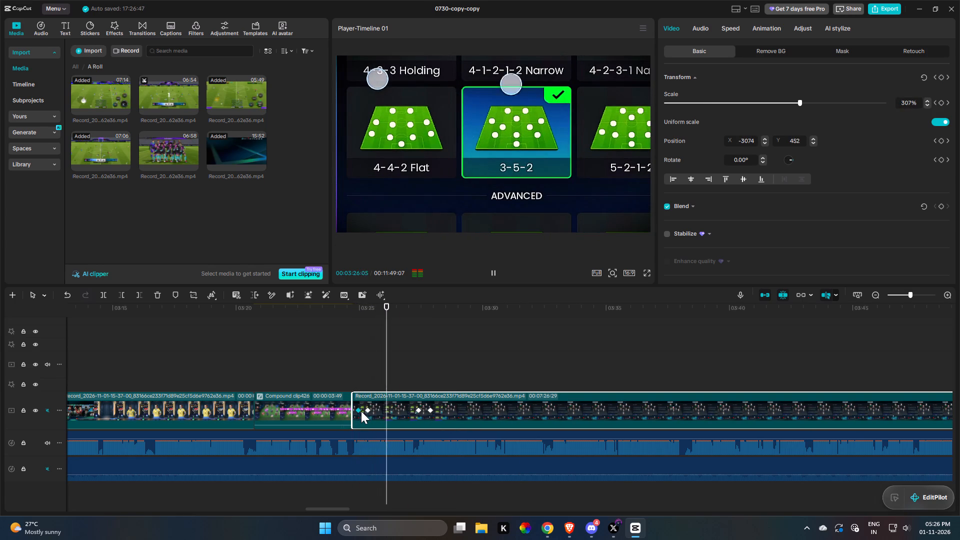
click(361, 410)
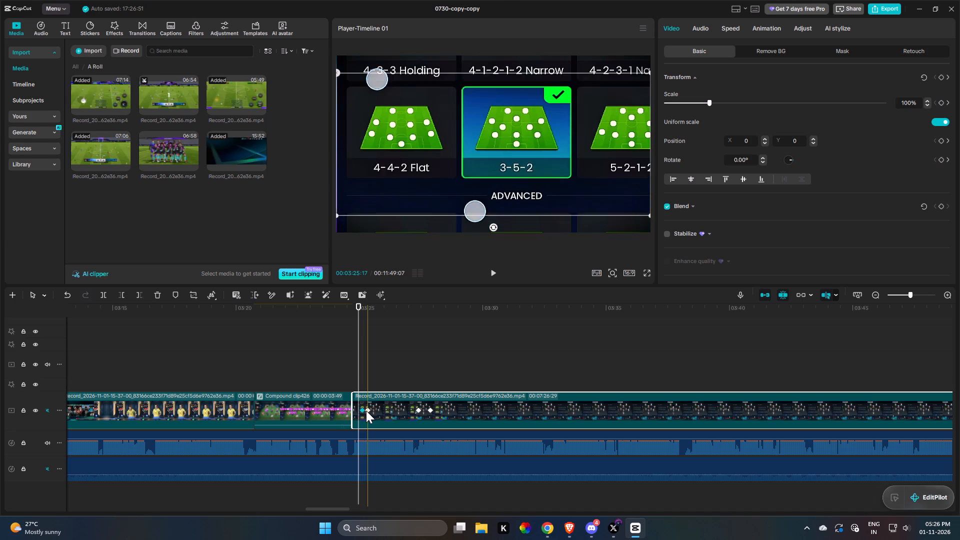
click(366, 410)
Split the game-plan clip just after the zoom-out at about 00:03:28:30 and trim the second part's start to a 00:07:17:04 length.
click(424, 371)
key(space)
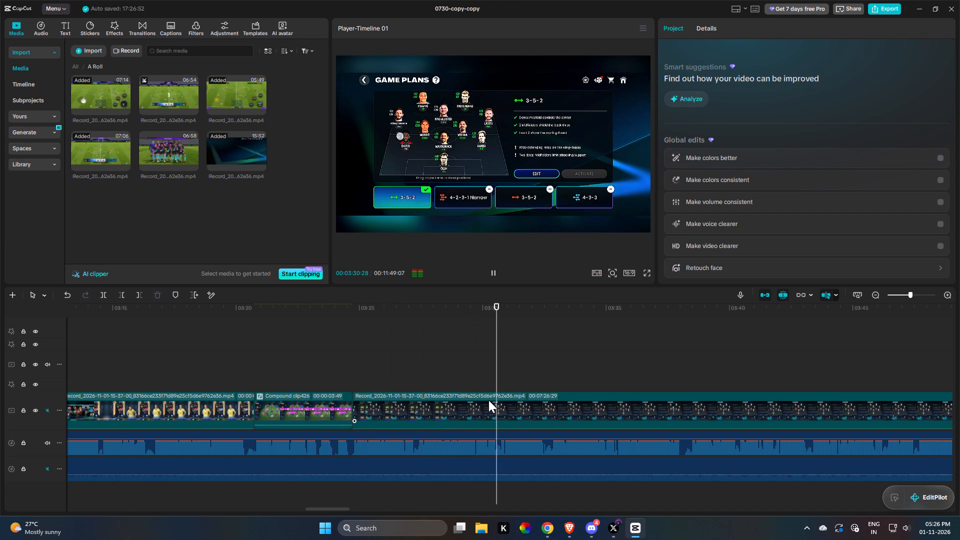
click(517, 415)
key(space)
key(space)
key(space)
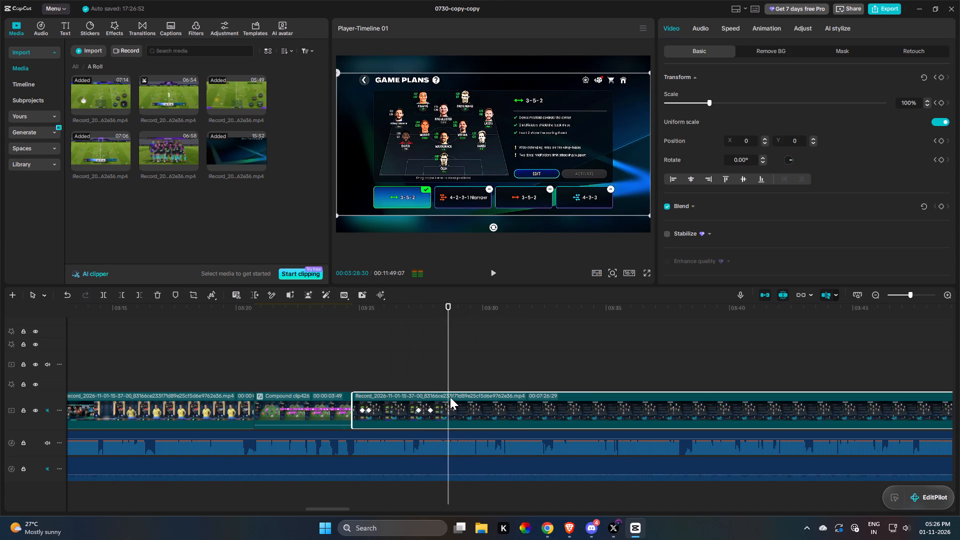
key(space)
key(space)
key(r)
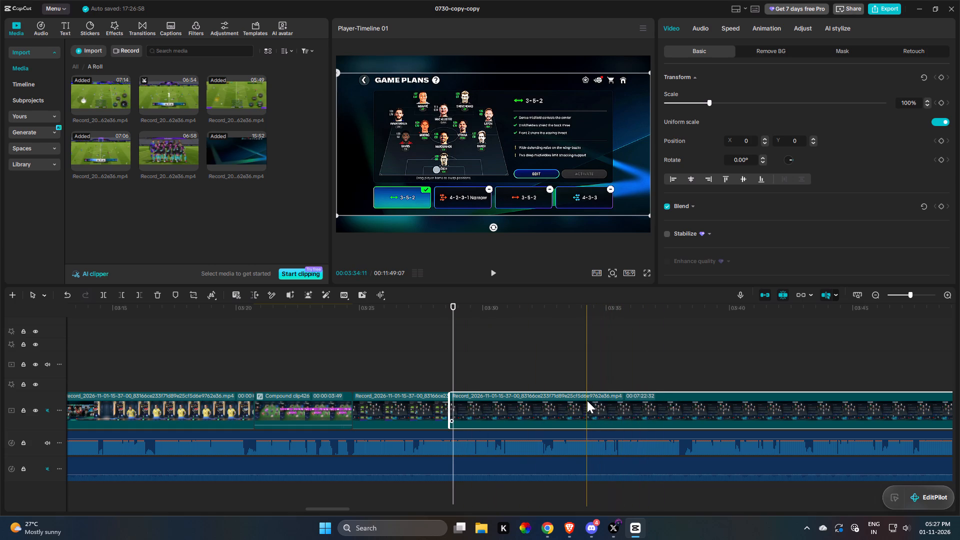
key(q)
Add transform keyframes to the second game-plan clip at 00:03:29:04 and 00:03:29:15.
click(436, 374)
key(space)
drag(530, 404, 533, 431)
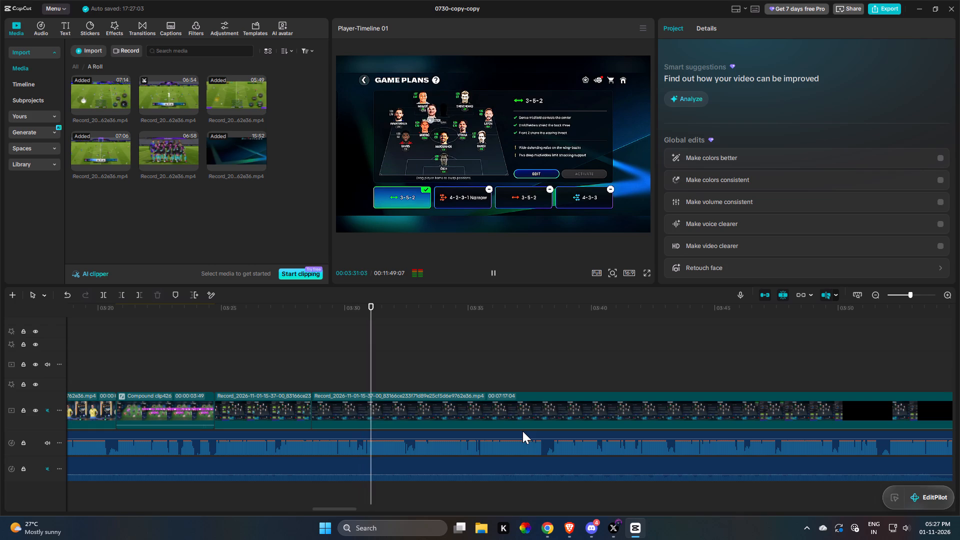
key(space)
key(space)
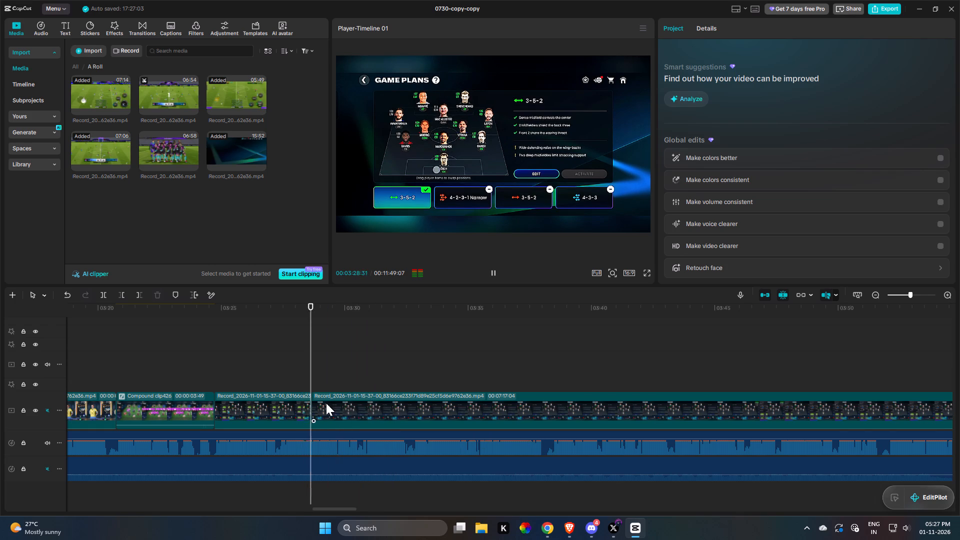
double_click(326, 403)
key(space)
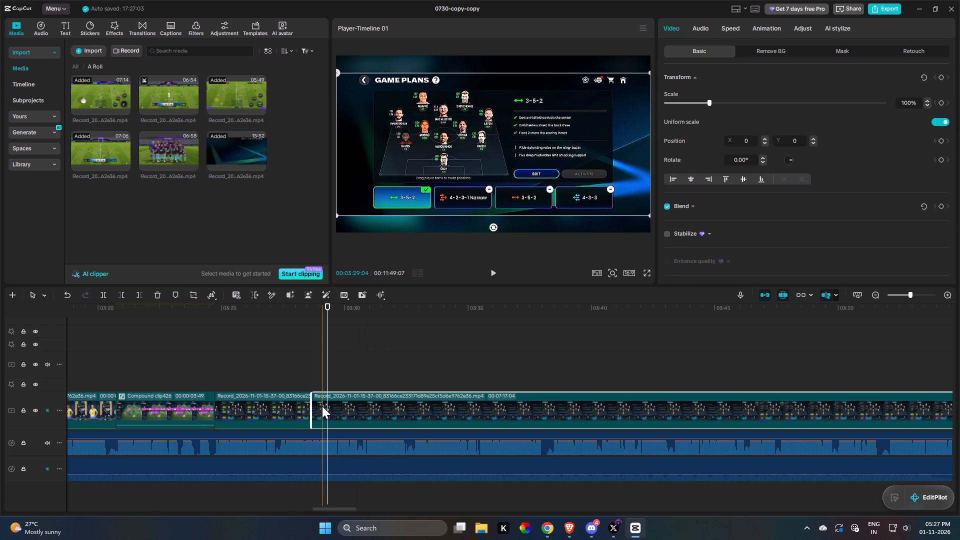
key(c)
key(c)
double_click(326, 409)
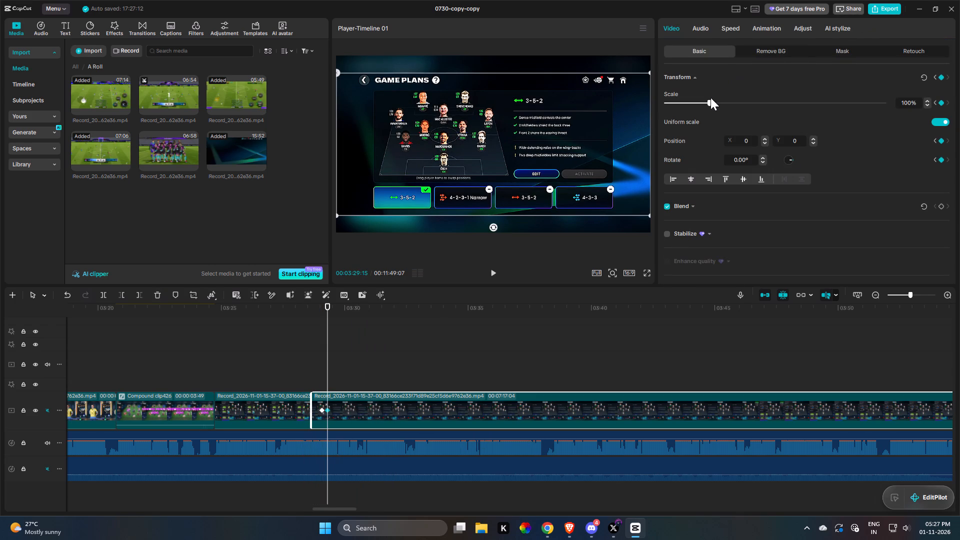
At the second keyframe, scale the clip to 251% and position it at X 1456, Y -784 over the player lineup.
drag(710, 100, 776, 104)
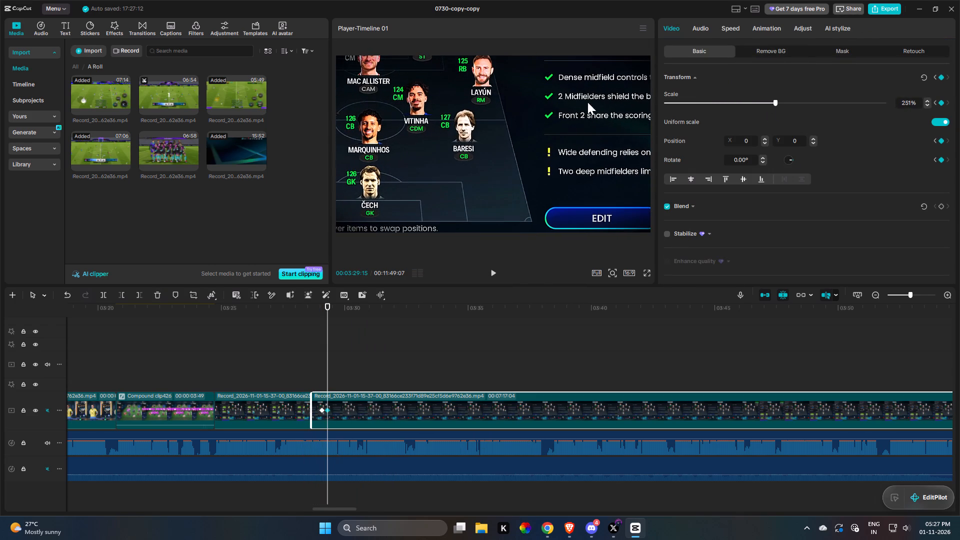
drag(479, 132, 602, 220)
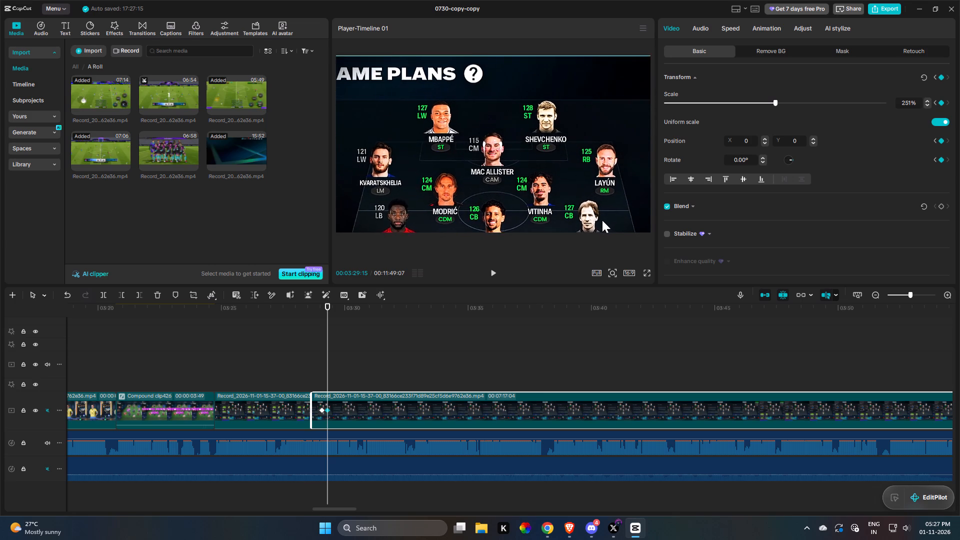
drag(602, 220, 598, 196)
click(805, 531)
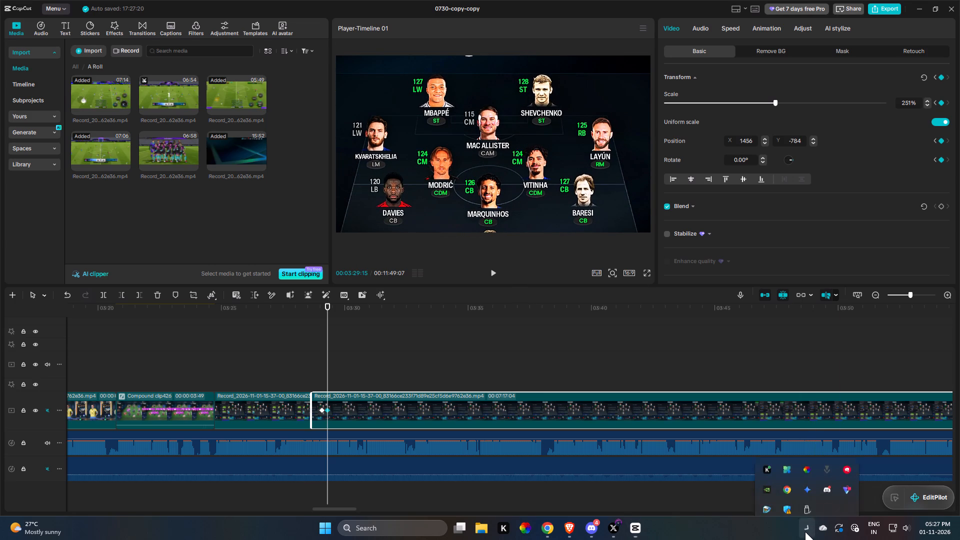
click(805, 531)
Split the zoomed lineup clip as the Mac Allister swap begins, and trim the following part's start to a 00:07:13:35 length.
click(295, 353)
key(space)
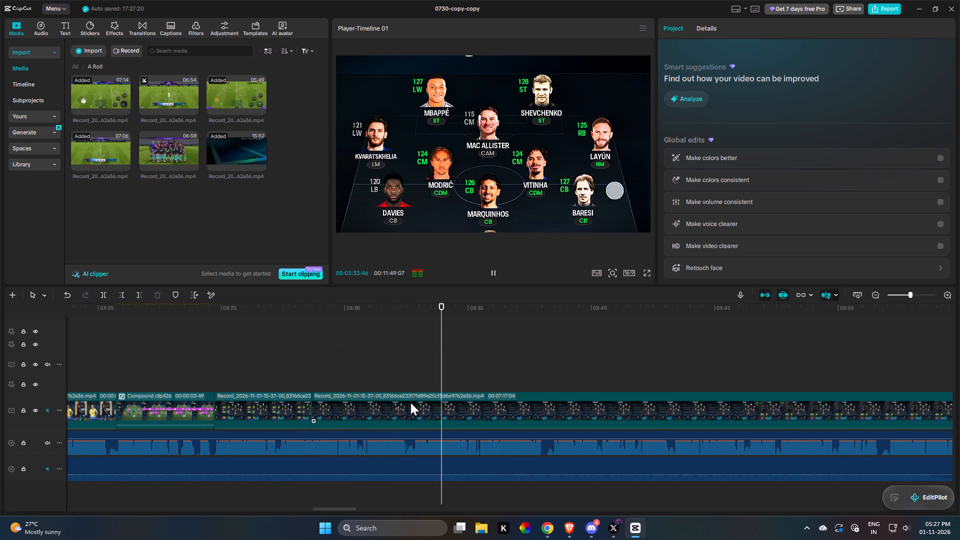
click(448, 410)
key(space)
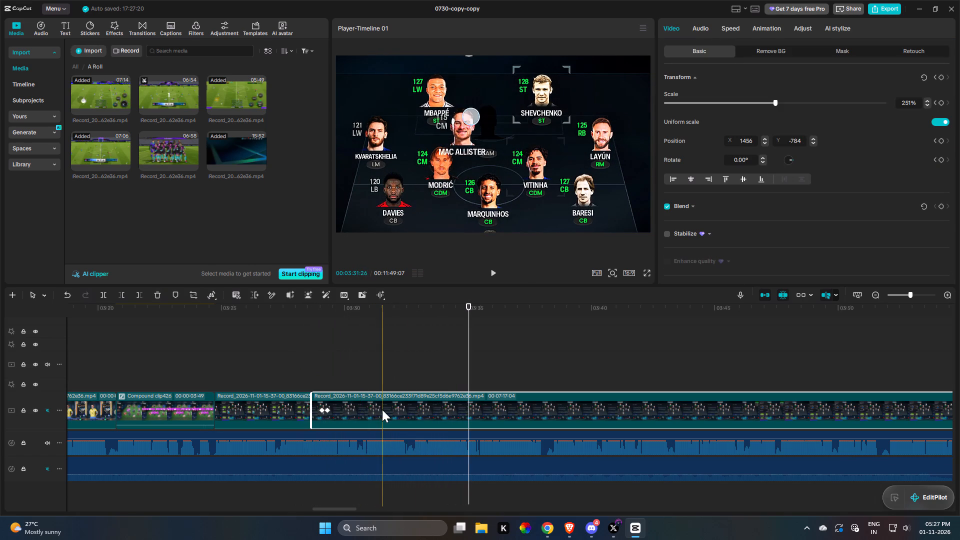
key(space)
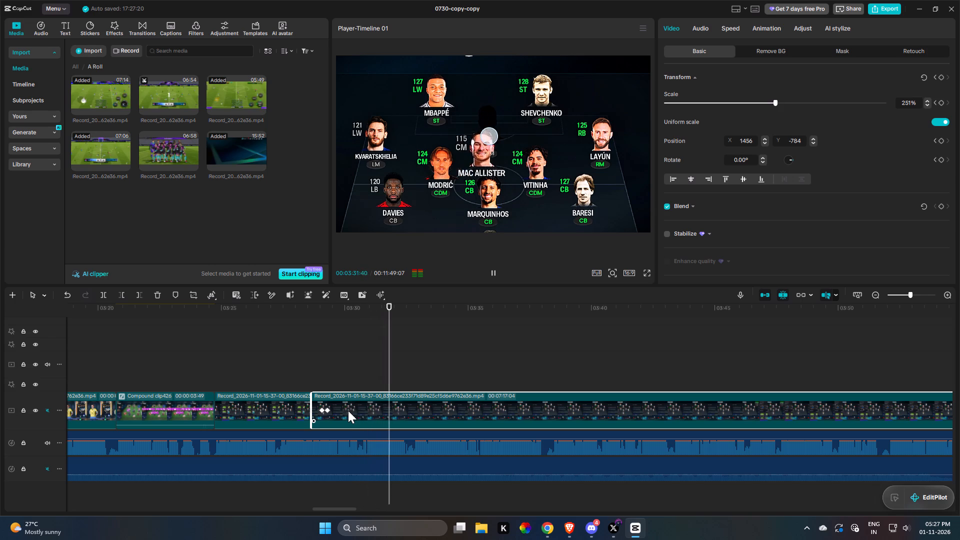
key(space)
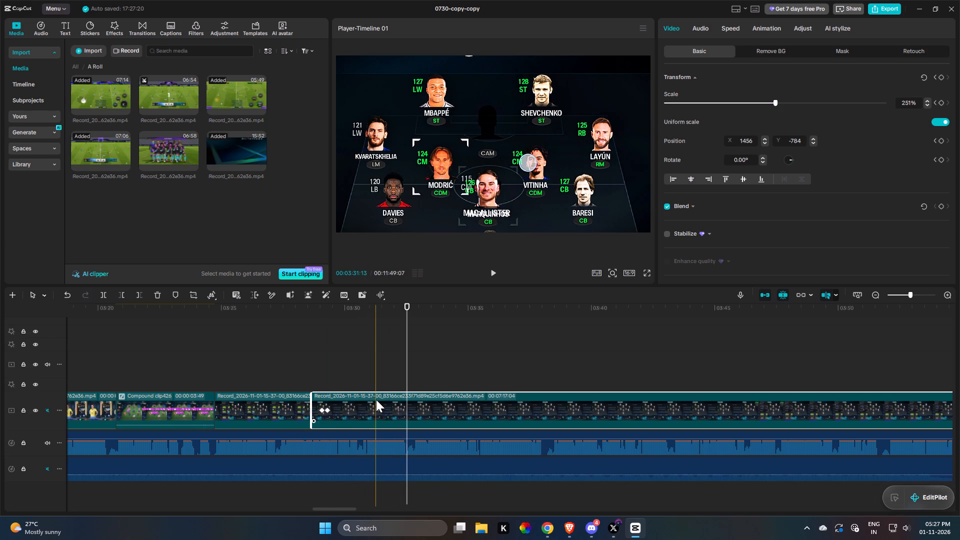
key(r)
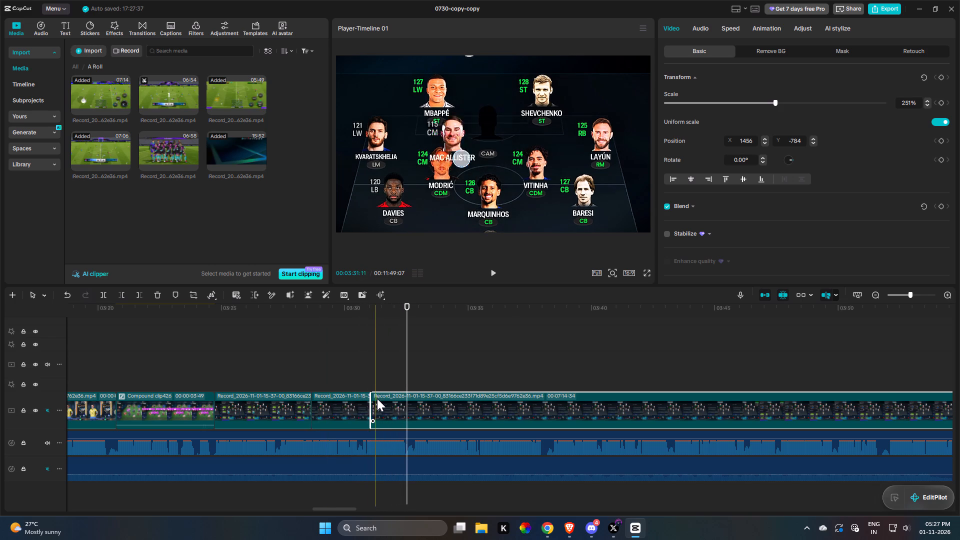
key(q)
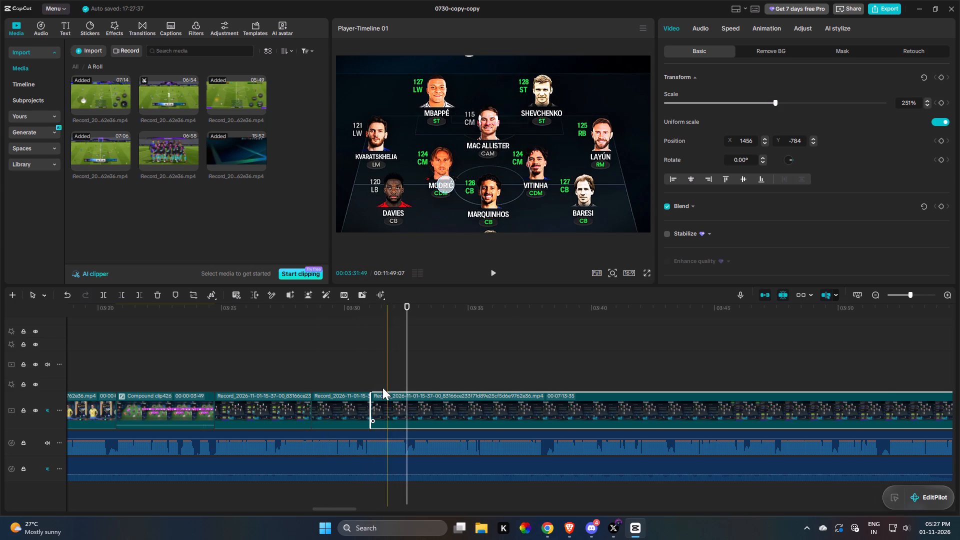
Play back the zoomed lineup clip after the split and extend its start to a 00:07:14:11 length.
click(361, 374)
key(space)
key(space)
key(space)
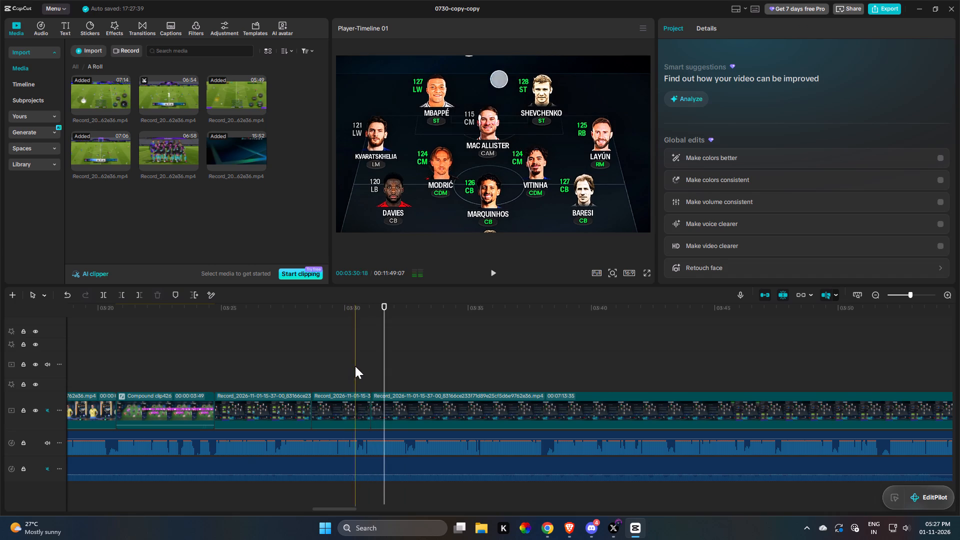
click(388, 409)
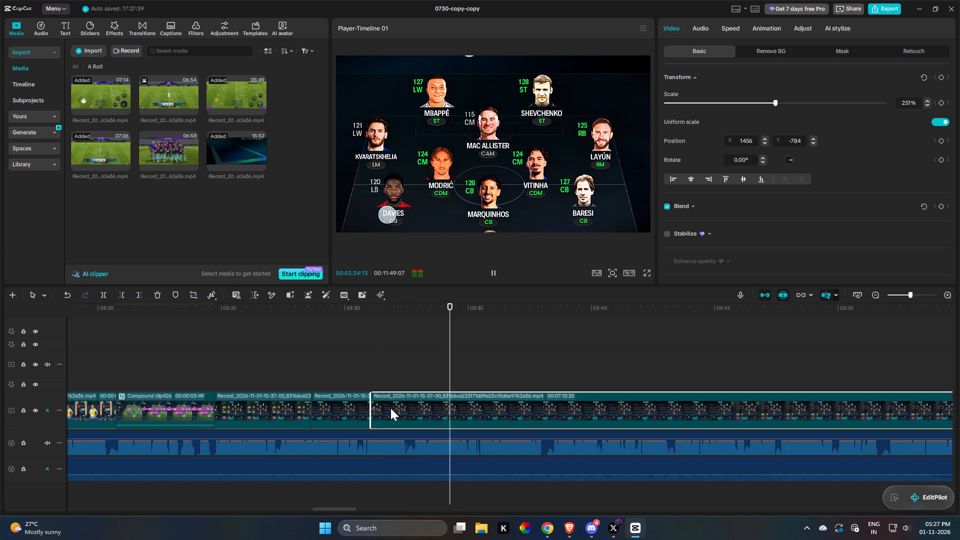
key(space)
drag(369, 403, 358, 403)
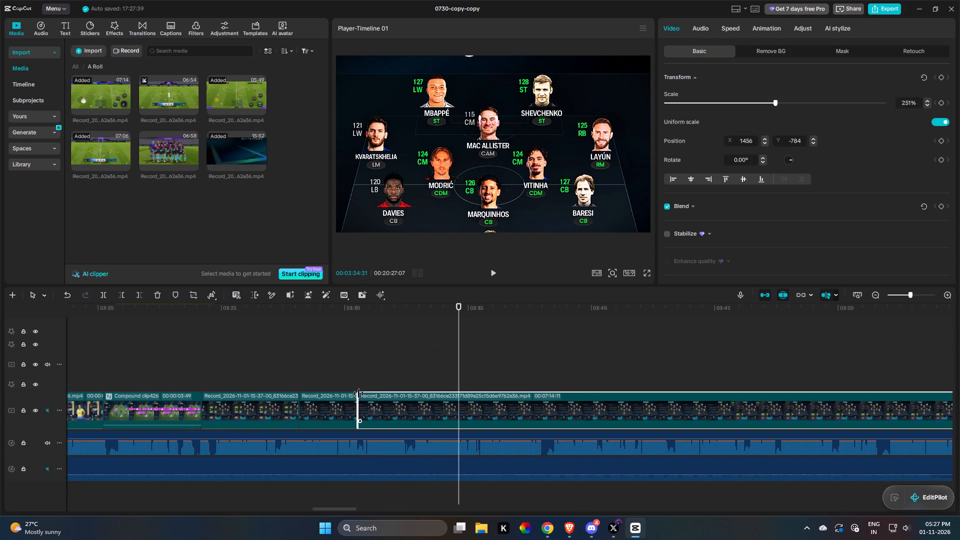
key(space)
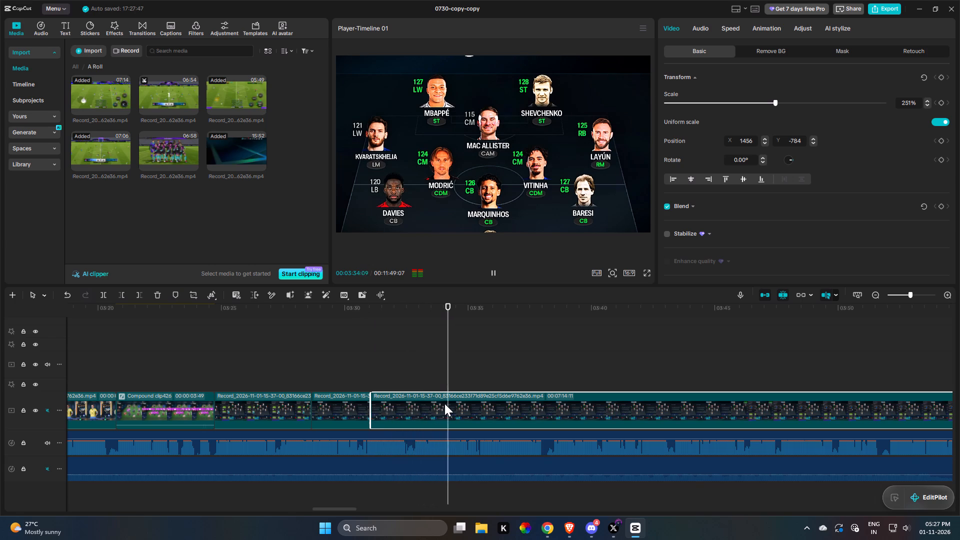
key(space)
Add two close transform keyframes to the lineup clip around 00:03:32:48, repositioning the second to X 1526, Y 159 over the defenders and goalkeeper.
triple_click(348, 406)
click(348, 406)
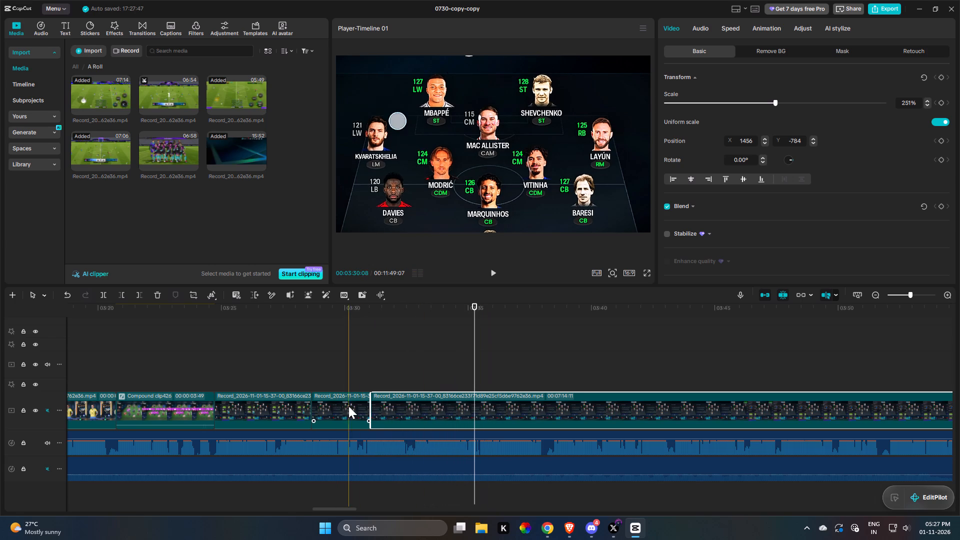
drag(544, 383, 564, 388)
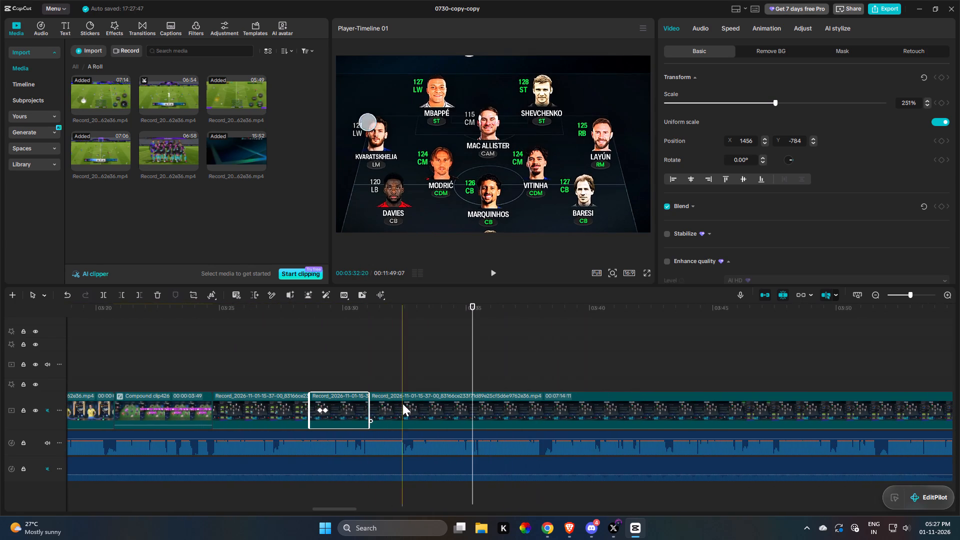
key(space)
key(space)
click(418, 408)
key(c)
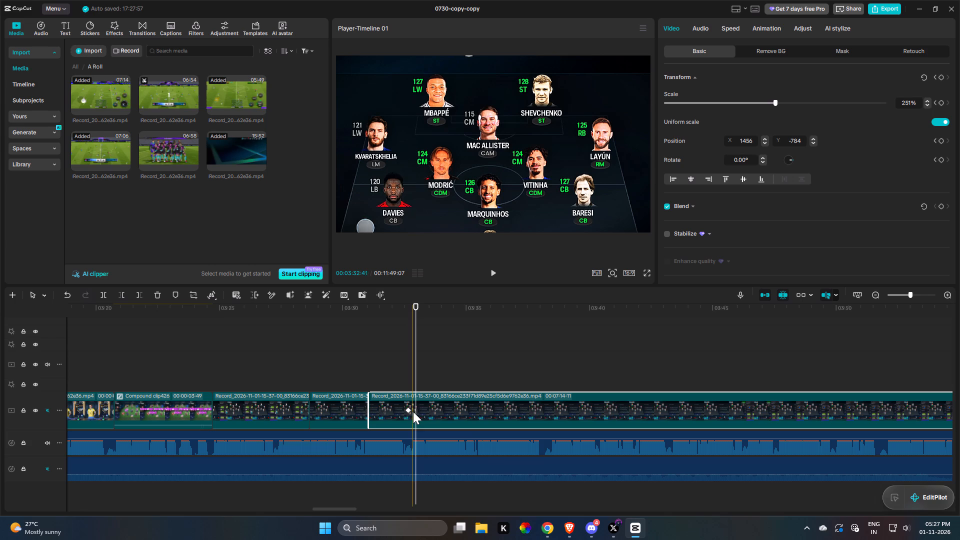
key(c)
double_click(413, 411)
drag(492, 192, 491, 115)
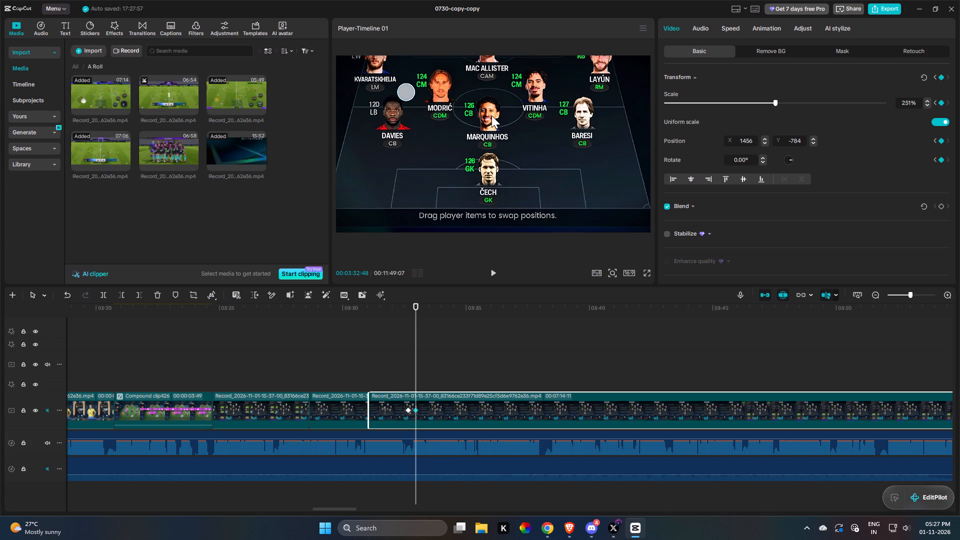
drag(491, 115, 498, 115)
Move both pan keyframes on the lineup clip slightly later to match the narration.
key(space)
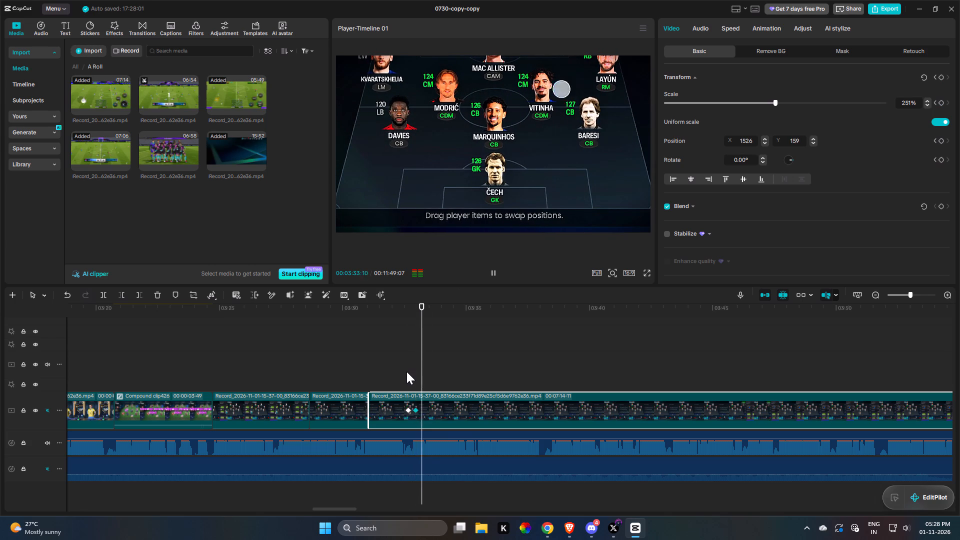
key(space)
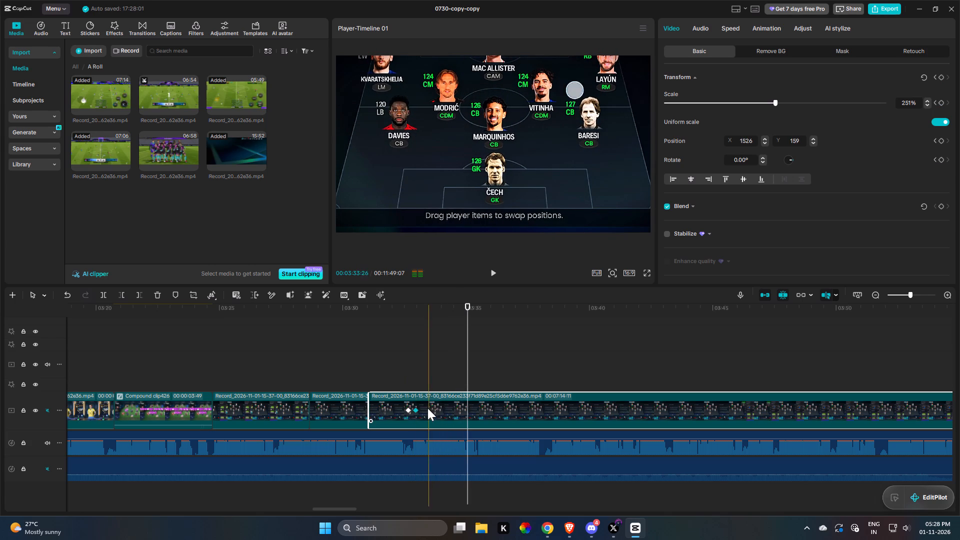
key(space)
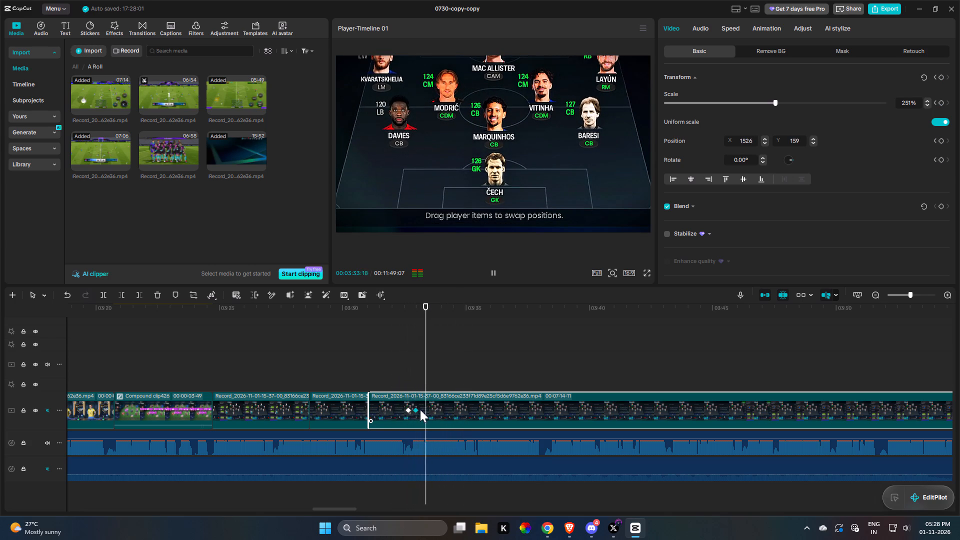
key(space)
drag(415, 407, 425, 409)
drag(411, 409, 417, 409)
click(417, 409)
triple_click(404, 377)
Trim the start of the lineup clip to a 00:07:13:44 length so it begins after the Mac Allister swap.
key(space)
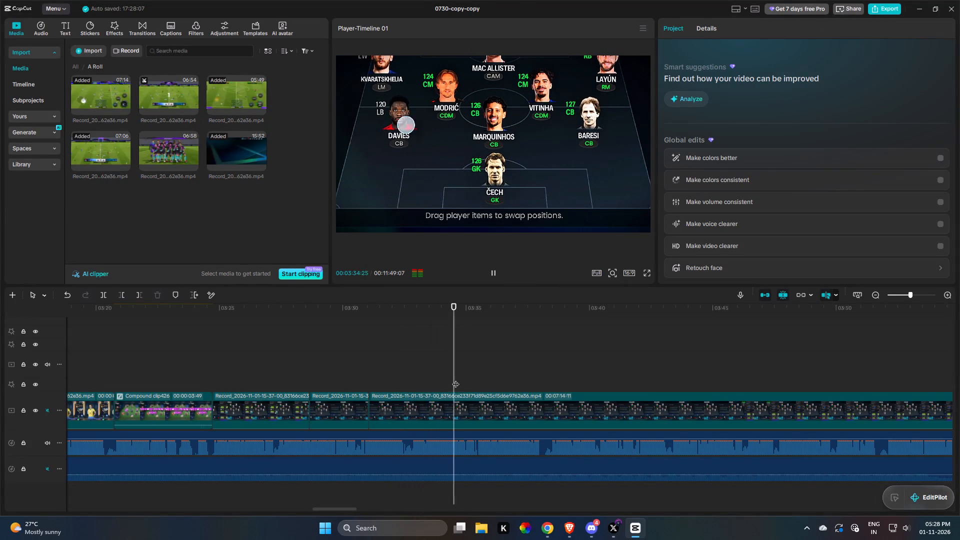
click(469, 400)
key(space)
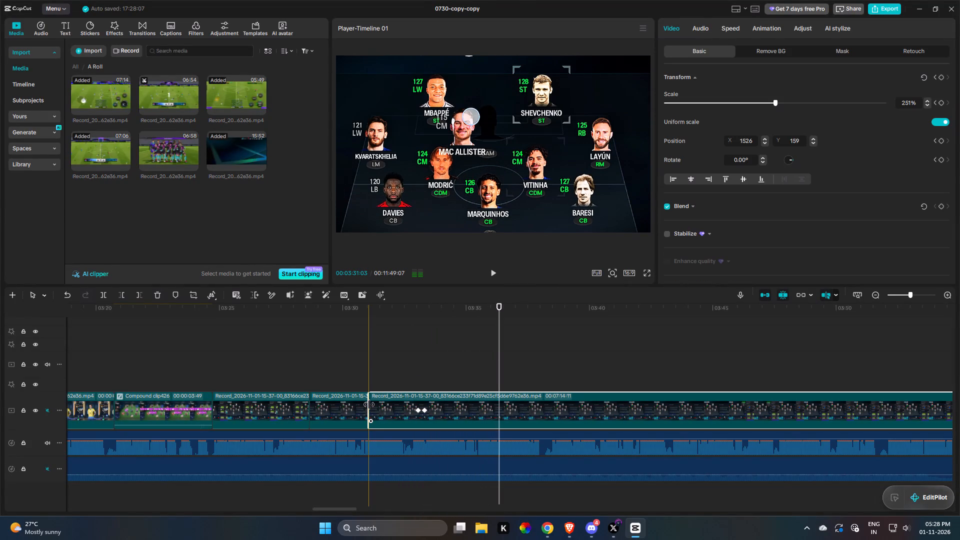
drag(369, 404, 377, 404)
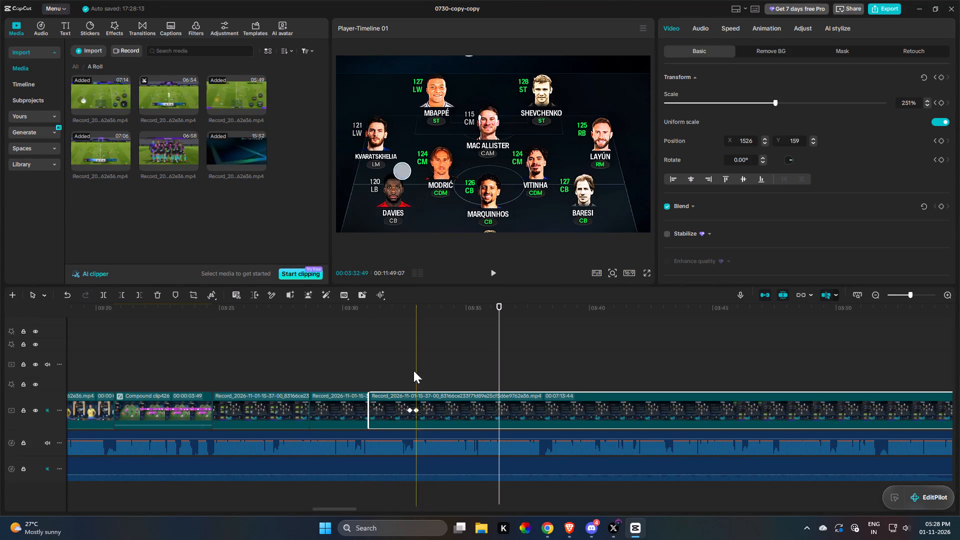
Shift the lineup clip's two pan keyframes later again, with the second at about 00:03:33:17.
key(space)
key(space)
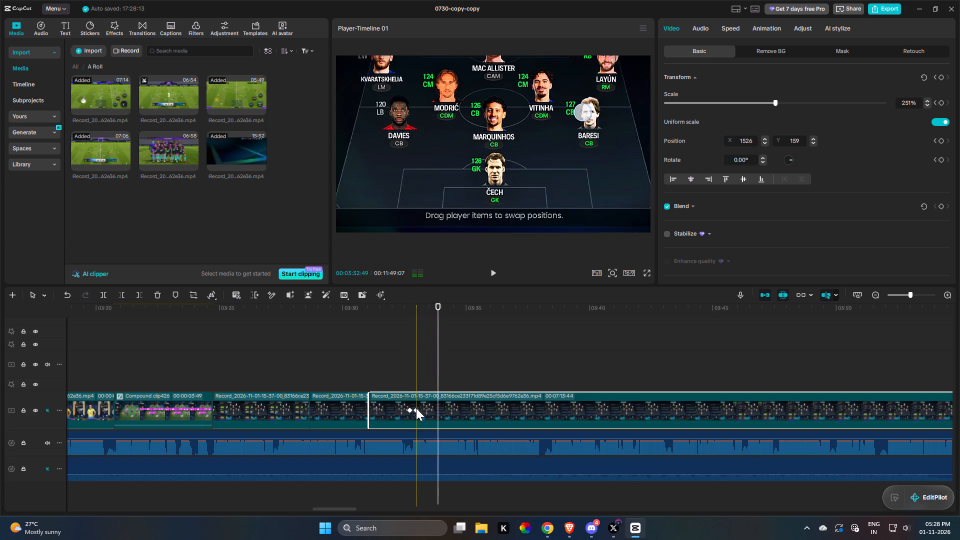
drag(418, 409, 425, 410)
drag(413, 410, 420, 410)
click(406, 375)
key(space)
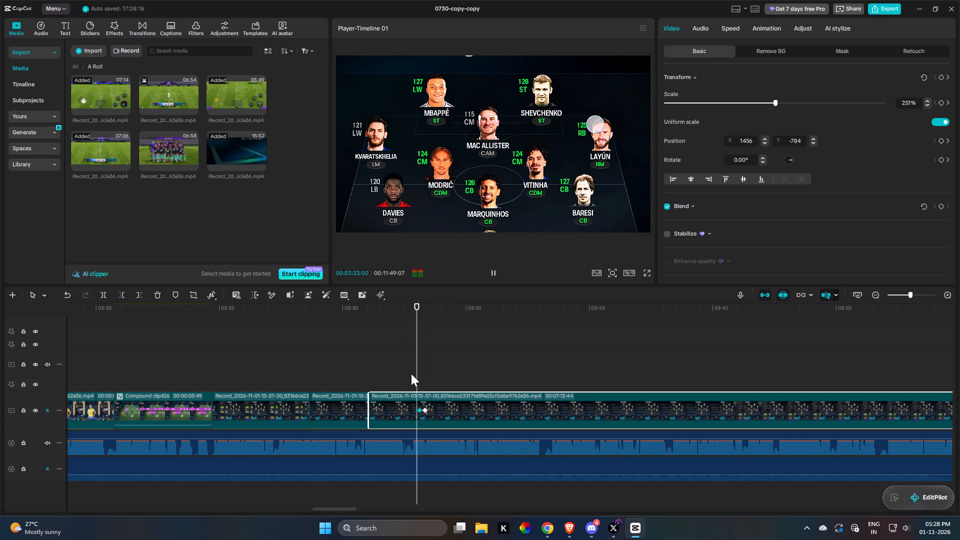
Add a transform keyframe at about 00:03:38:18 on the lineup clip and paste a copy of its first keyframe at 00:03:38:29.
drag(497, 391, 497, 419)
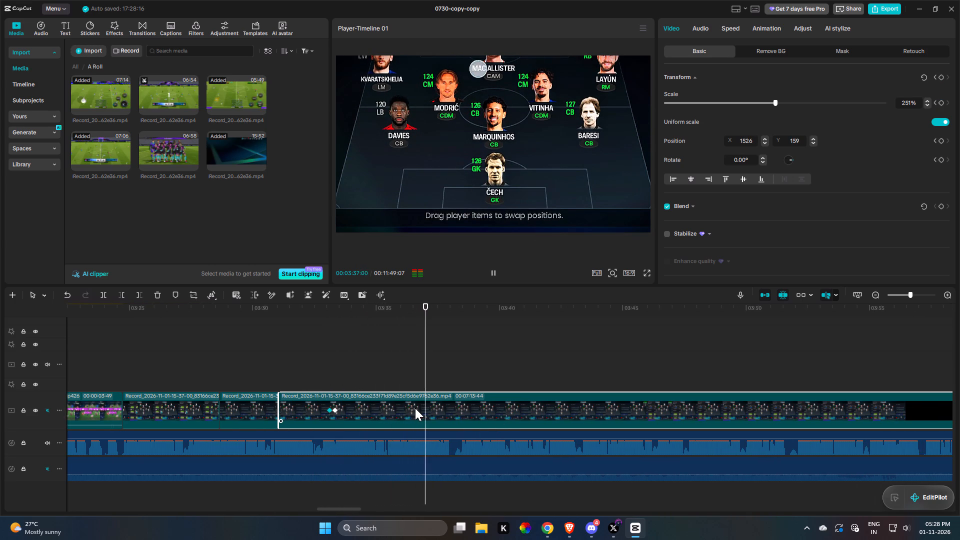
key(space)
key(space)
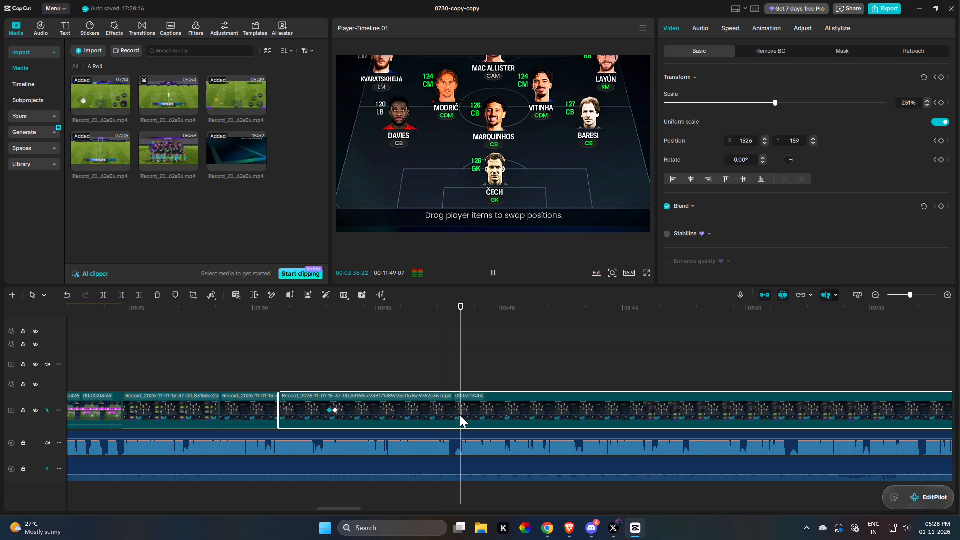
drag(472, 409, 434, 441)
key(space)
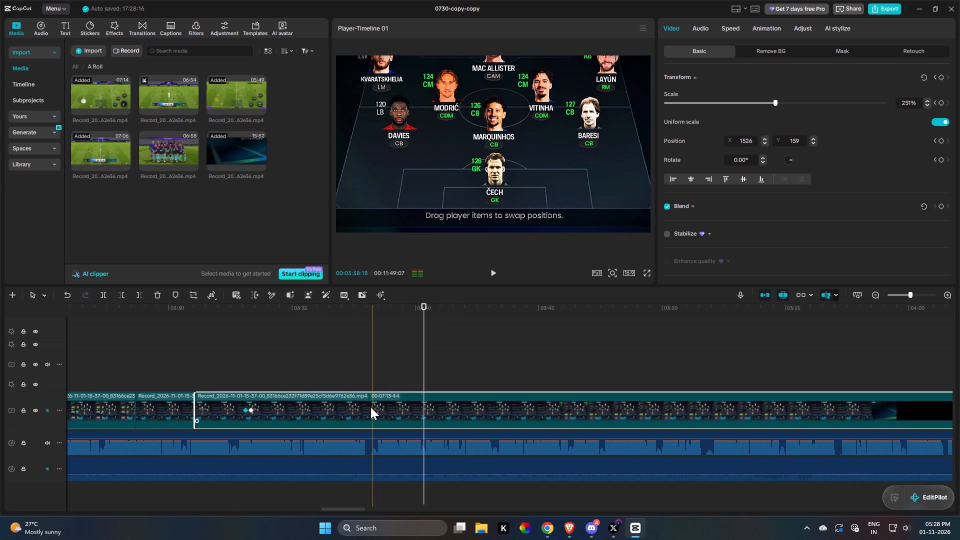
key(space)
key(space)
key(c)
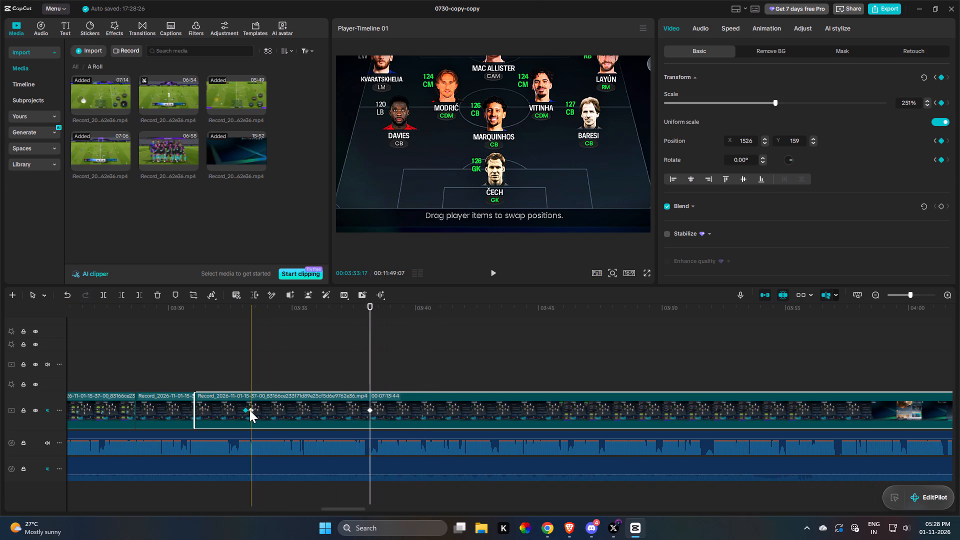
key(ctrl+c)
double_click(380, 383)
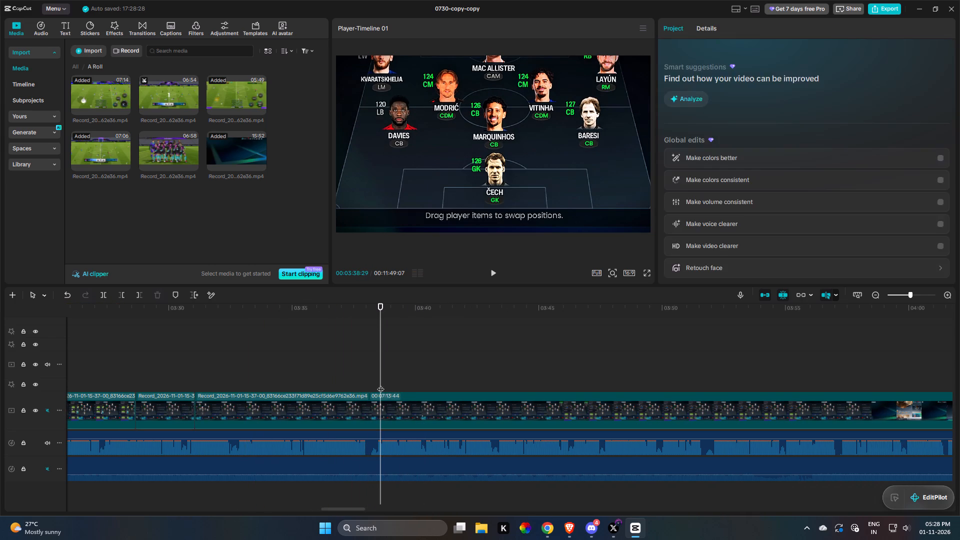
click(381, 401)
key(ctrl+v)
triple_click(368, 368)
click(368, 368)
key(space)
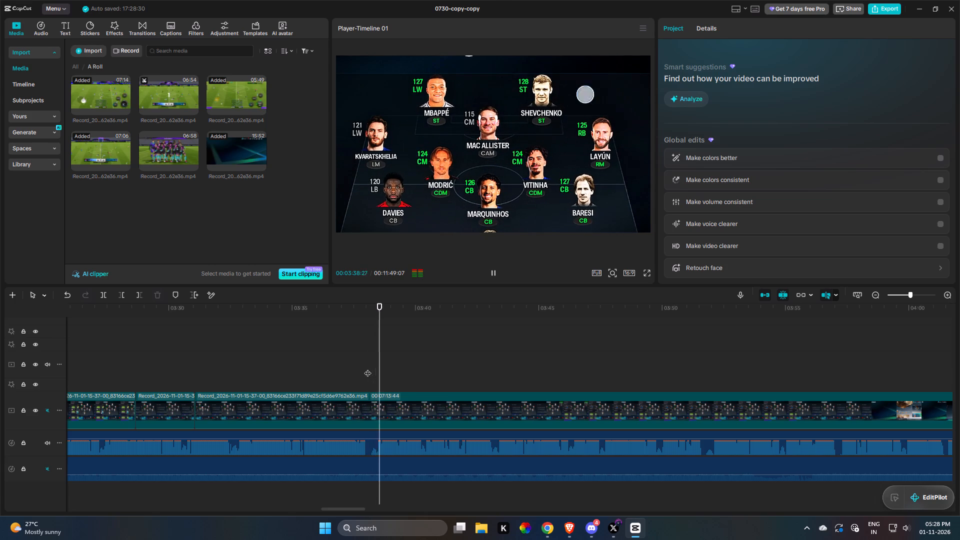
key(space)
At the 00:03:38:29 keyframe, zoom the clip out to 100% scale and centre it at X 0, Y 0.
click(375, 407)
double_click(378, 408)
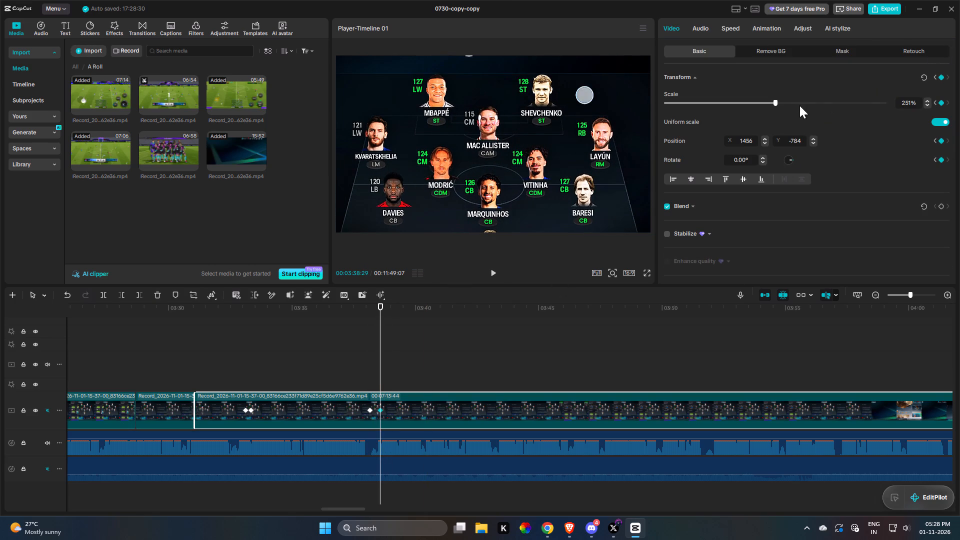
drag(776, 102, 720, 100)
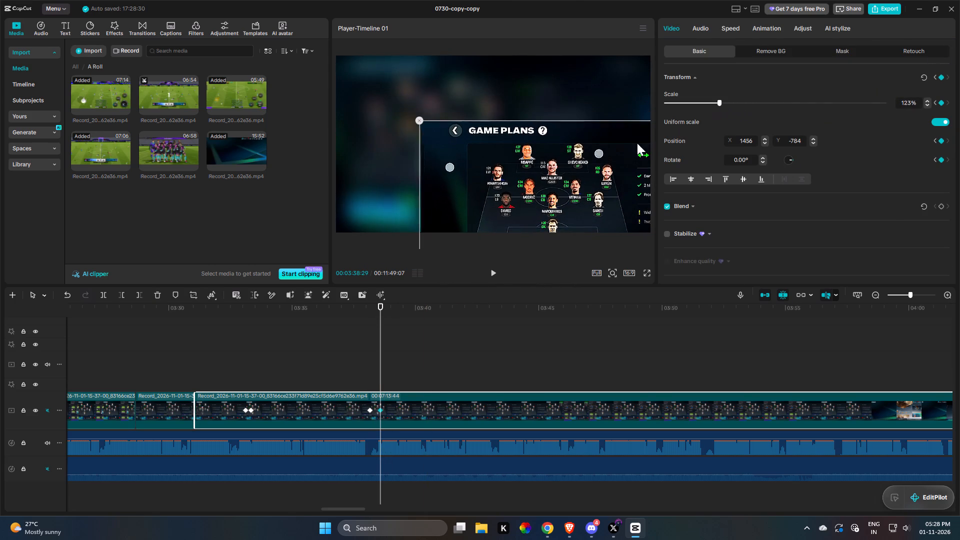
click(567, 184)
drag(567, 184, 468, 126)
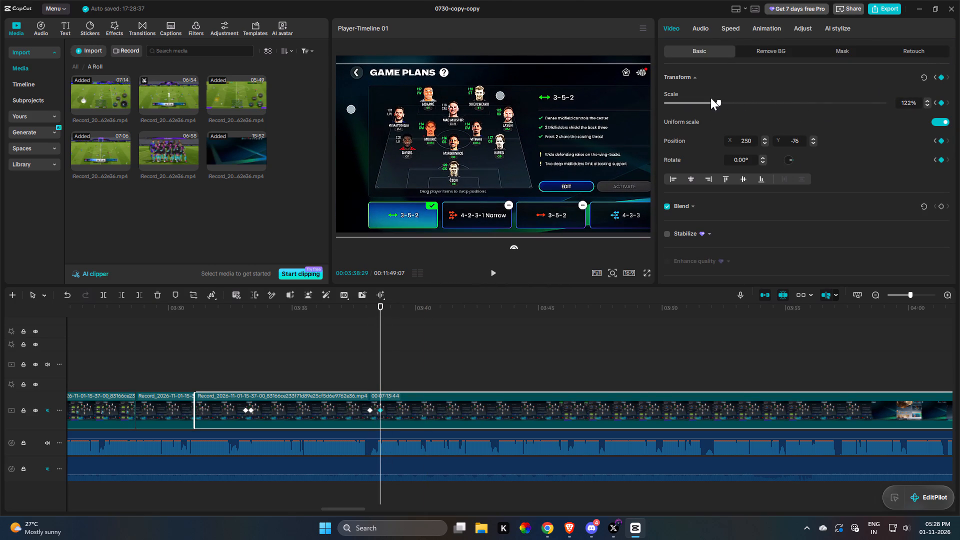
click(704, 101)
drag(550, 151, 507, 147)
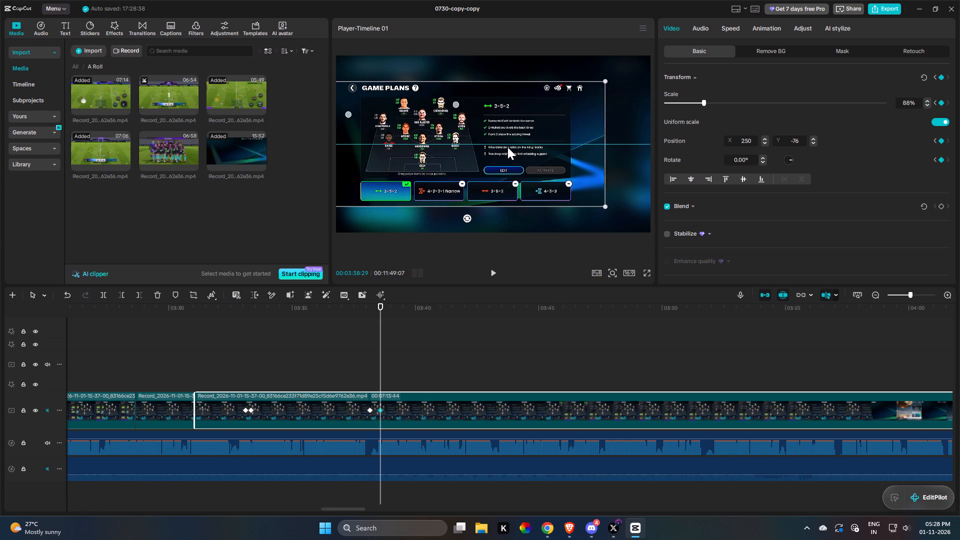
drag(507, 147, 529, 146)
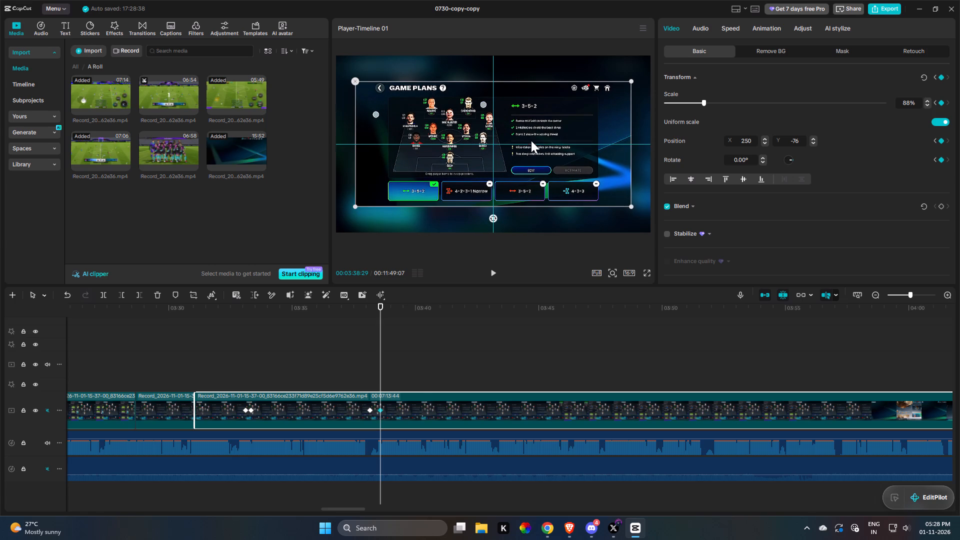
drag(704, 102, 709, 102)
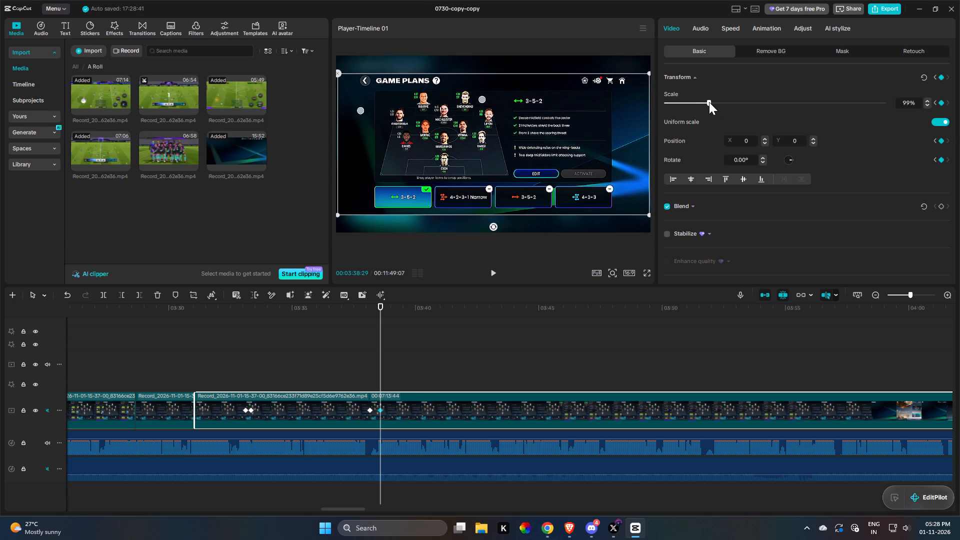
drag(709, 102, 709, 101)
drag(709, 101, 709, 101)
Split the game-plan clip after the zoom-out so that its first part lasts 00:00:12:16.
double_click(354, 367)
key(space)
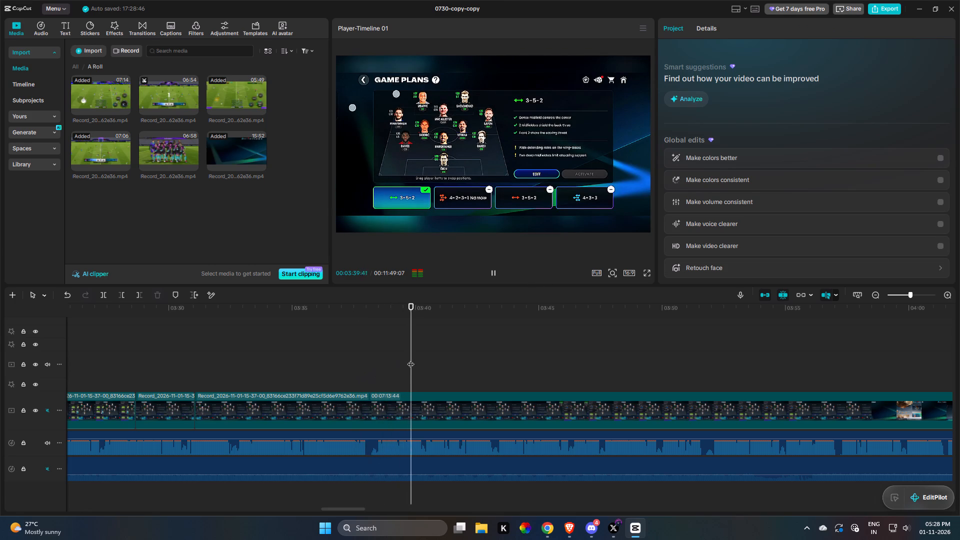
click(410, 359)
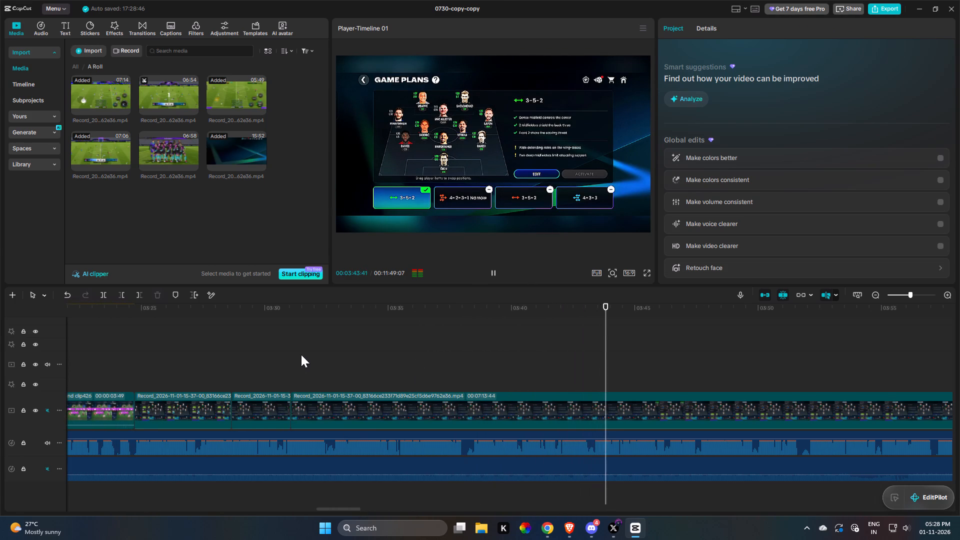
double_click(602, 410)
key(space)
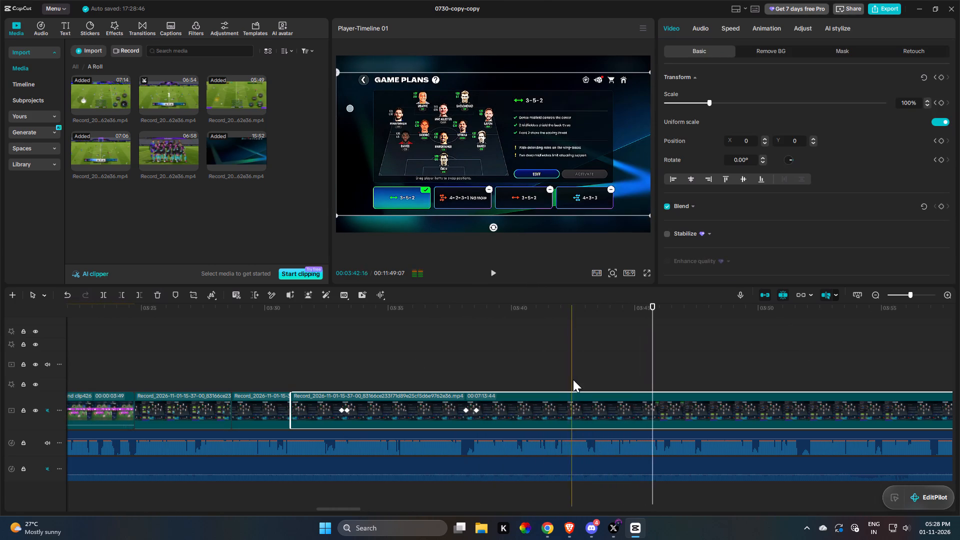
key(space)
key(space)
key(r)
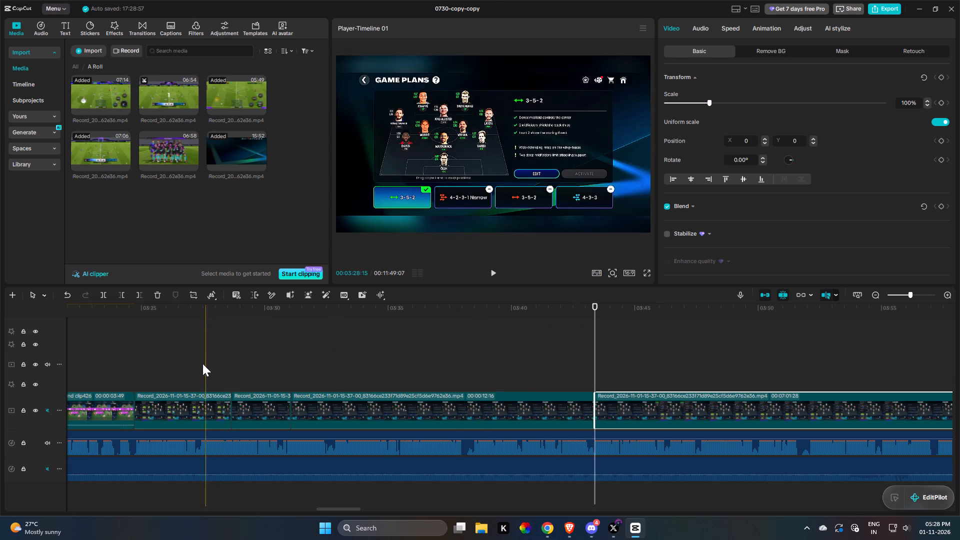
Combine the three keyframed game-plan clips before the split into one compound clip.
drag(215, 362, 512, 408)
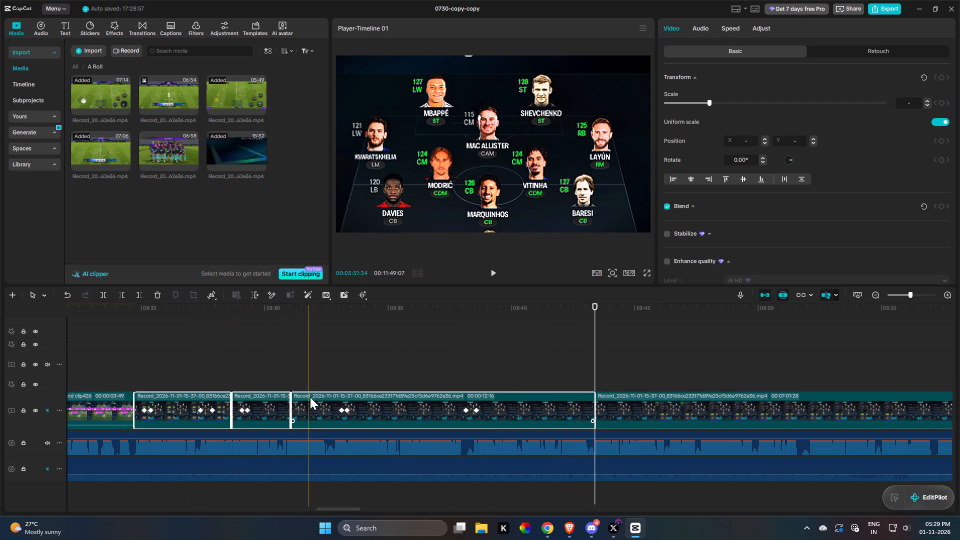
key(g)
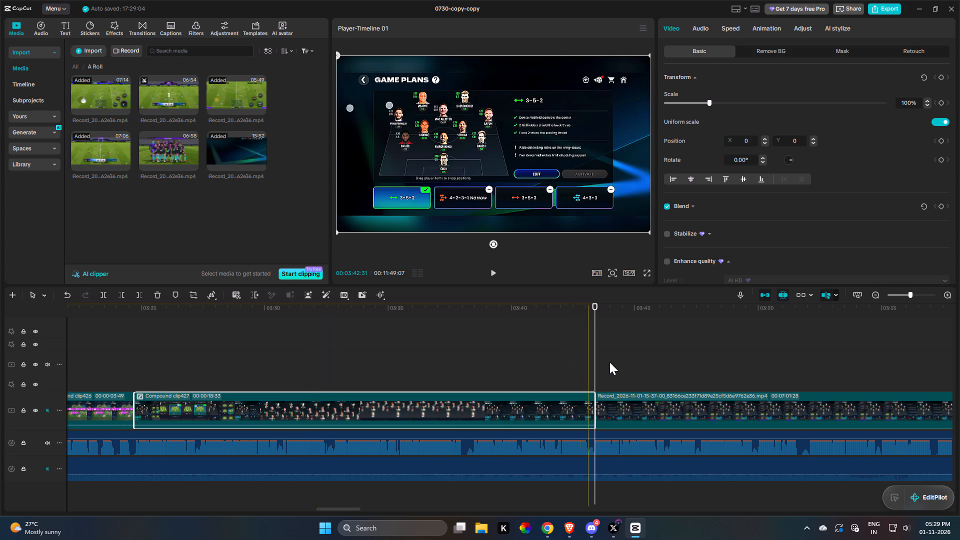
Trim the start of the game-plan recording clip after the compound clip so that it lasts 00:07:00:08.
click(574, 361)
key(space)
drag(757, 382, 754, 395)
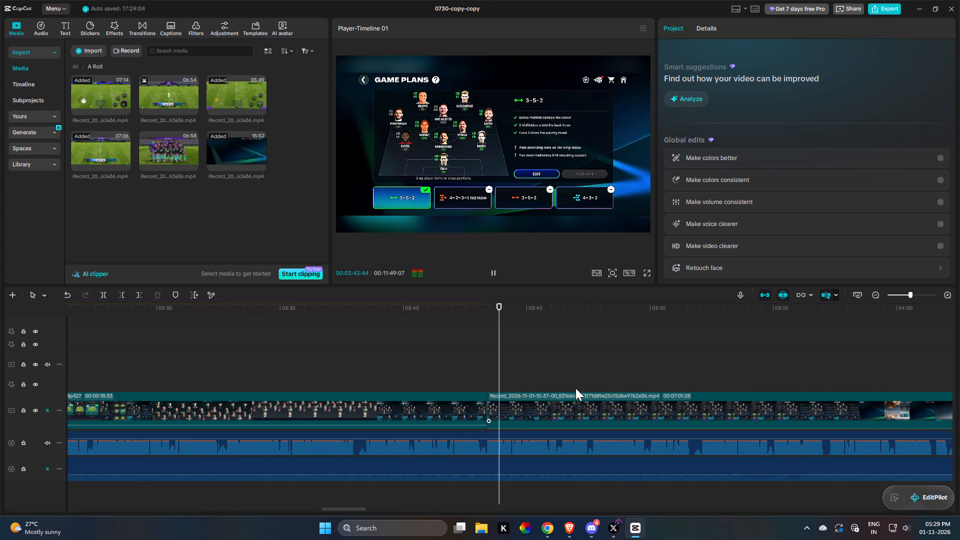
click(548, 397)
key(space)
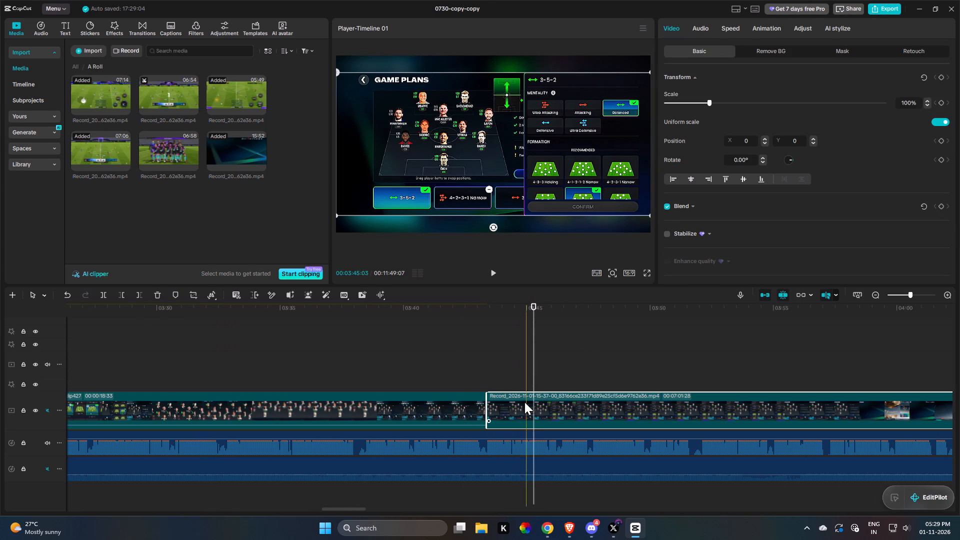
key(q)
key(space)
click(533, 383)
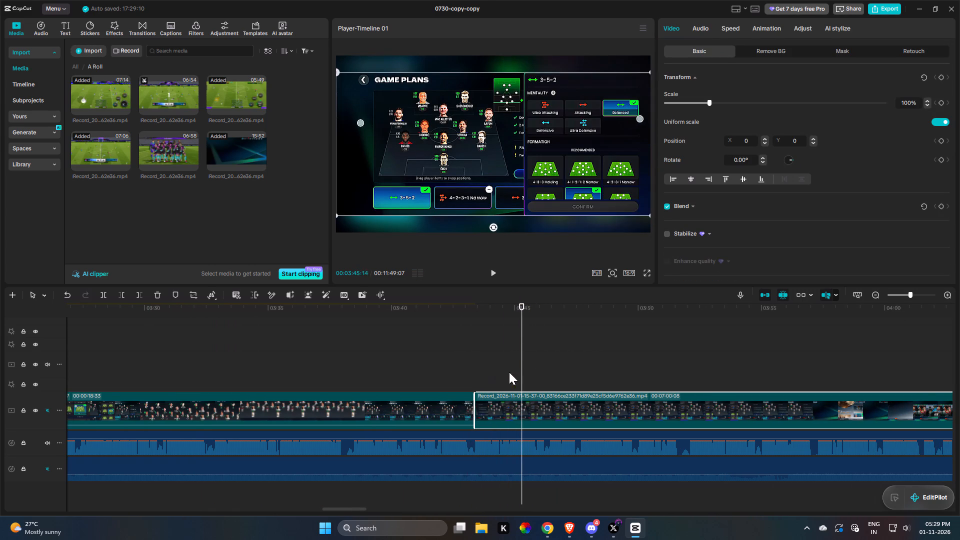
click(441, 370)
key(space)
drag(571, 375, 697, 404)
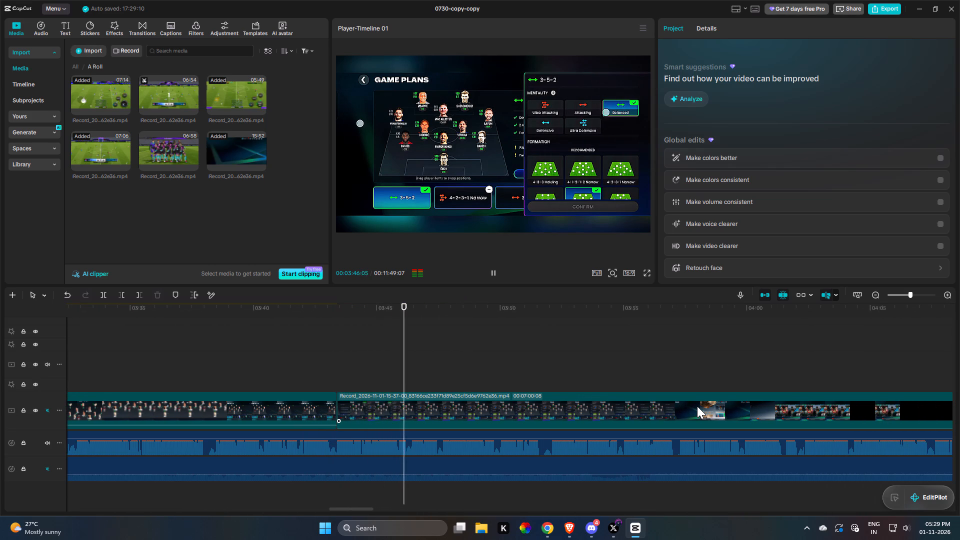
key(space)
Adjust the start edge of the game-plan recording clip so that it lasts 00:07:01:18.
click(361, 410)
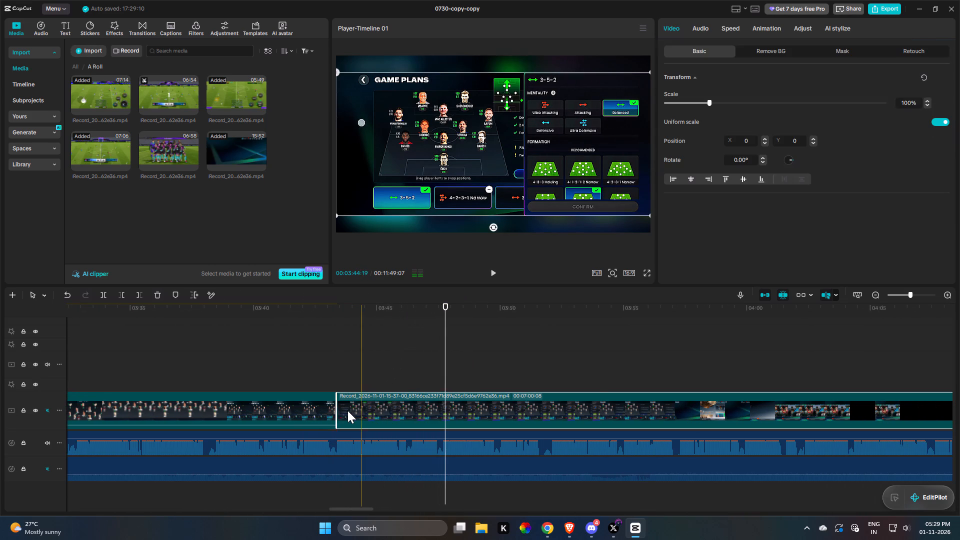
drag(336, 409, 324, 409)
key(space)
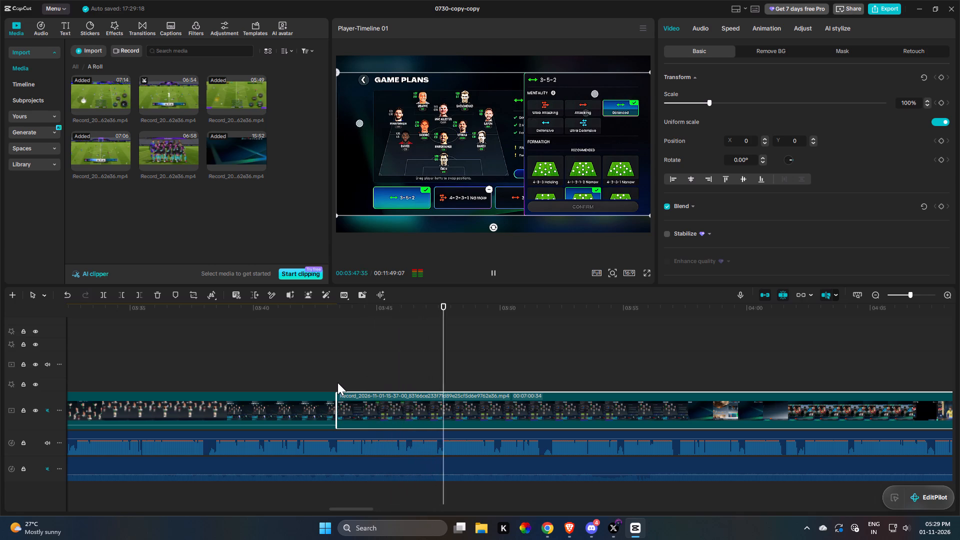
key(space)
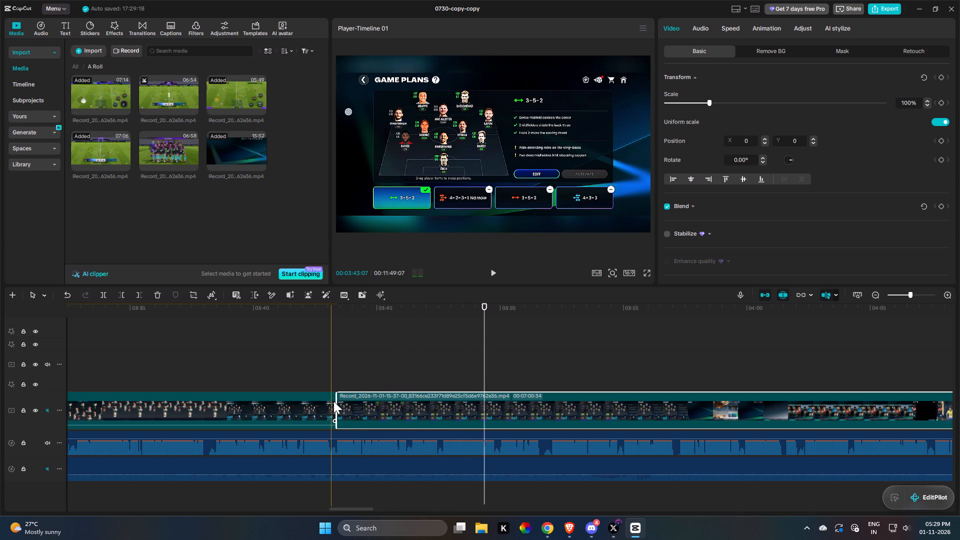
drag(336, 401, 321, 399)
key(space)
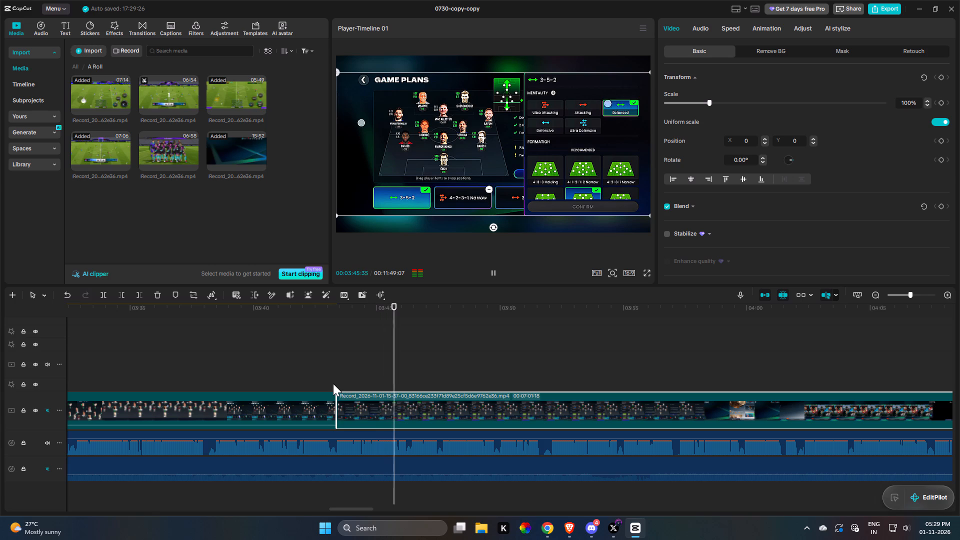
key(space)
Add two transform keyframes to the game-plan recording clip, at about 00:03:45:00 and 00:03:45:31.
key(c)
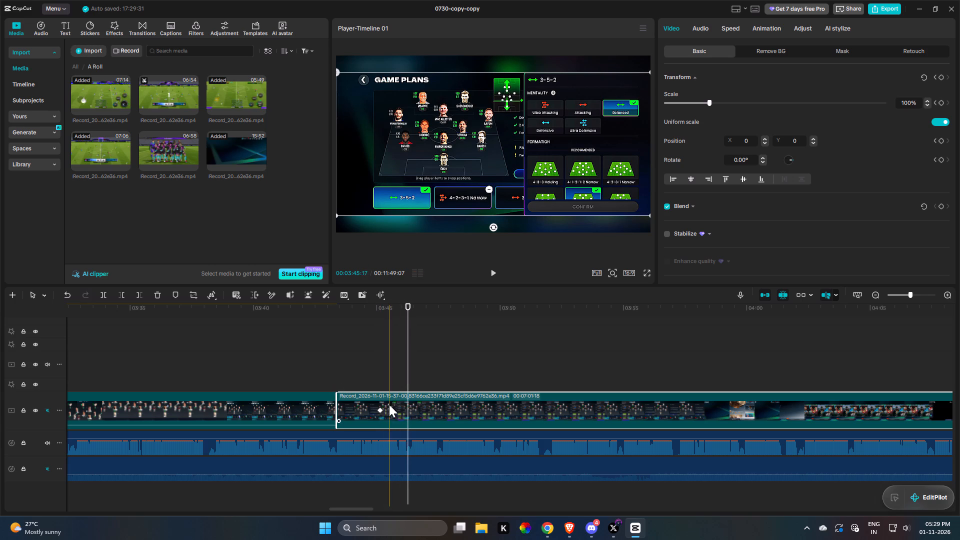
key(c)
triple_click(392, 408)
Slow the keyframed game-plan recording clip to 0.90x speed.
double_click(729, 31)
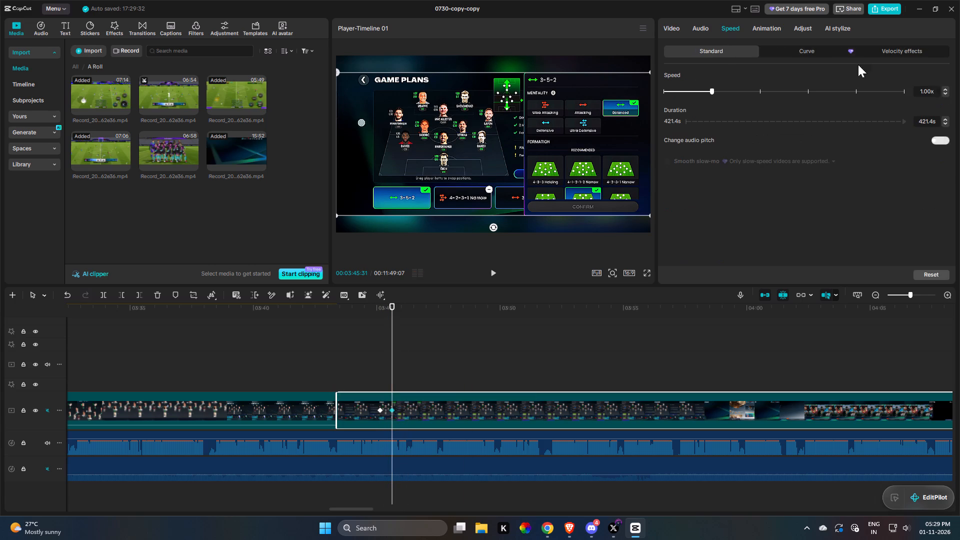
click(945, 94)
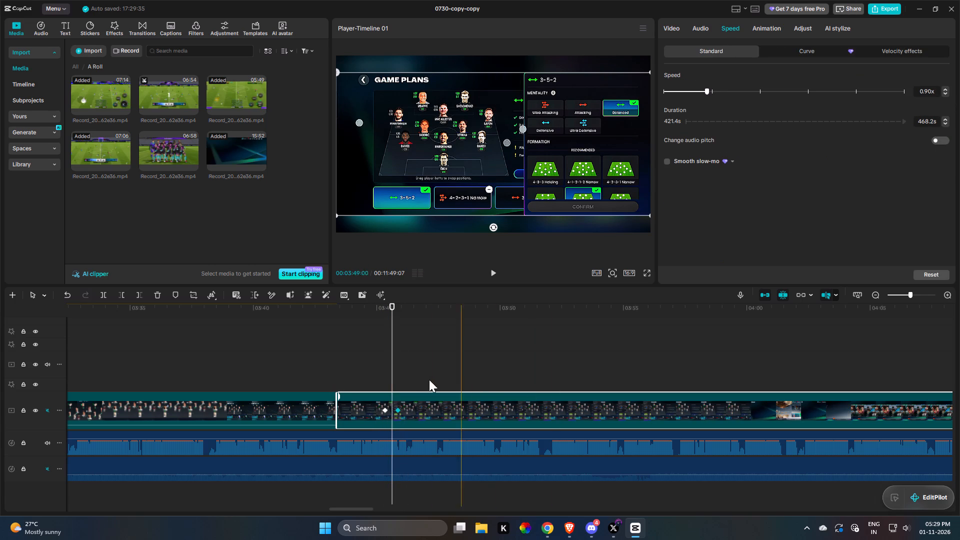
key(space)
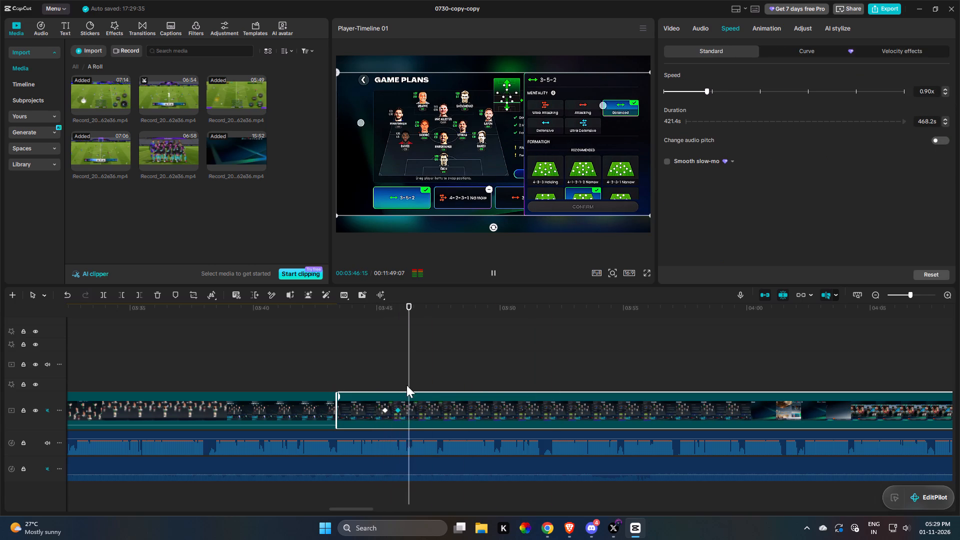
double_click(440, 381)
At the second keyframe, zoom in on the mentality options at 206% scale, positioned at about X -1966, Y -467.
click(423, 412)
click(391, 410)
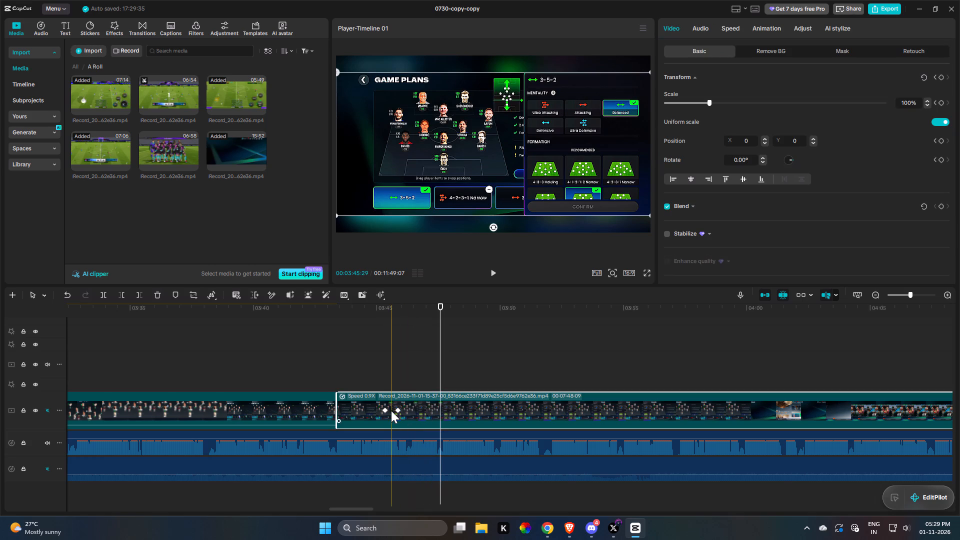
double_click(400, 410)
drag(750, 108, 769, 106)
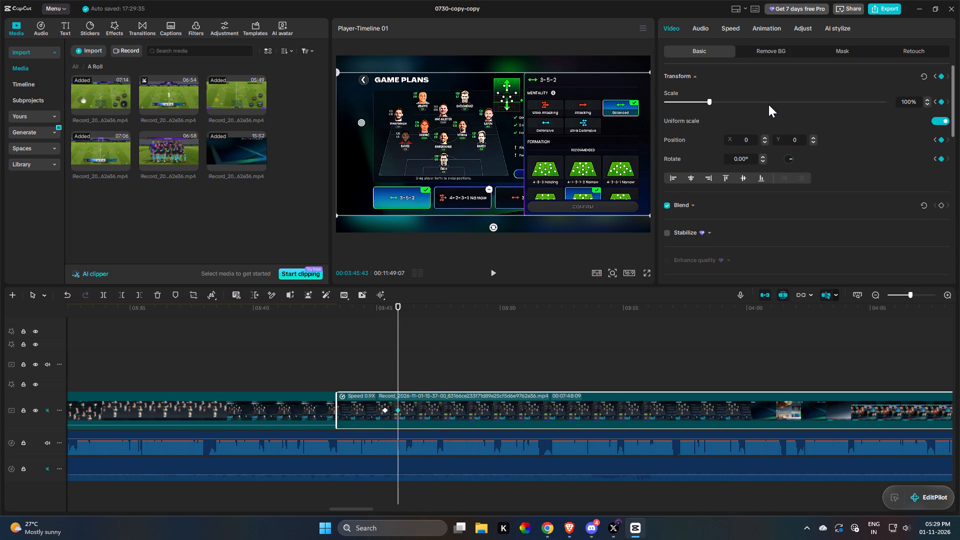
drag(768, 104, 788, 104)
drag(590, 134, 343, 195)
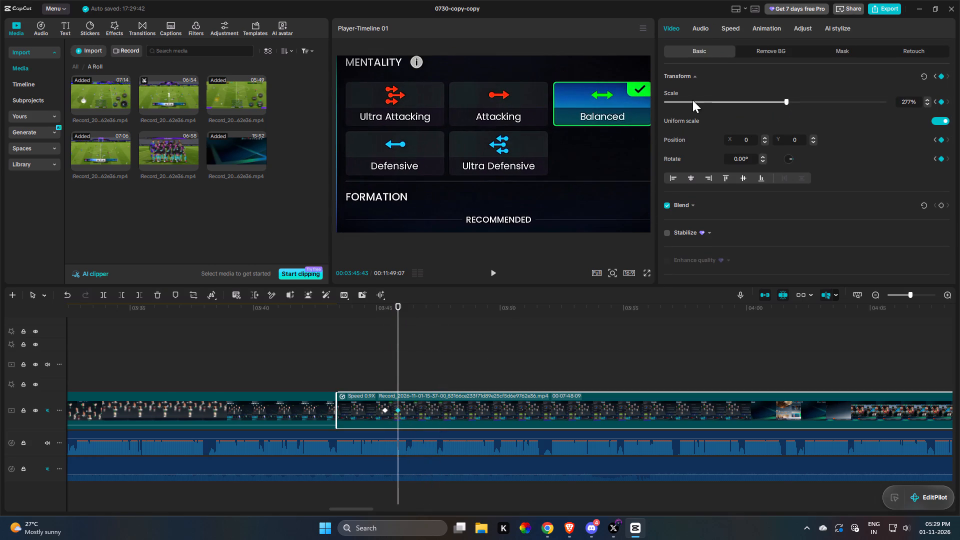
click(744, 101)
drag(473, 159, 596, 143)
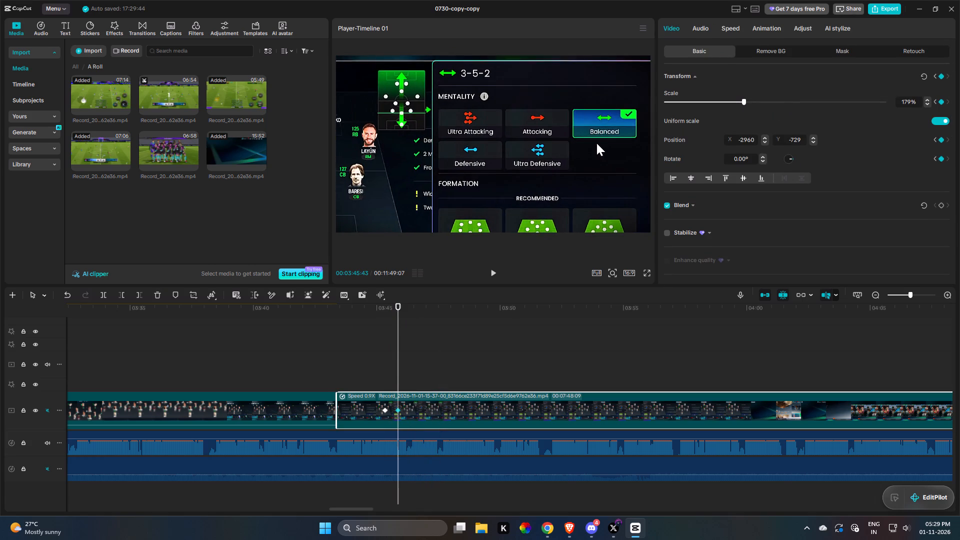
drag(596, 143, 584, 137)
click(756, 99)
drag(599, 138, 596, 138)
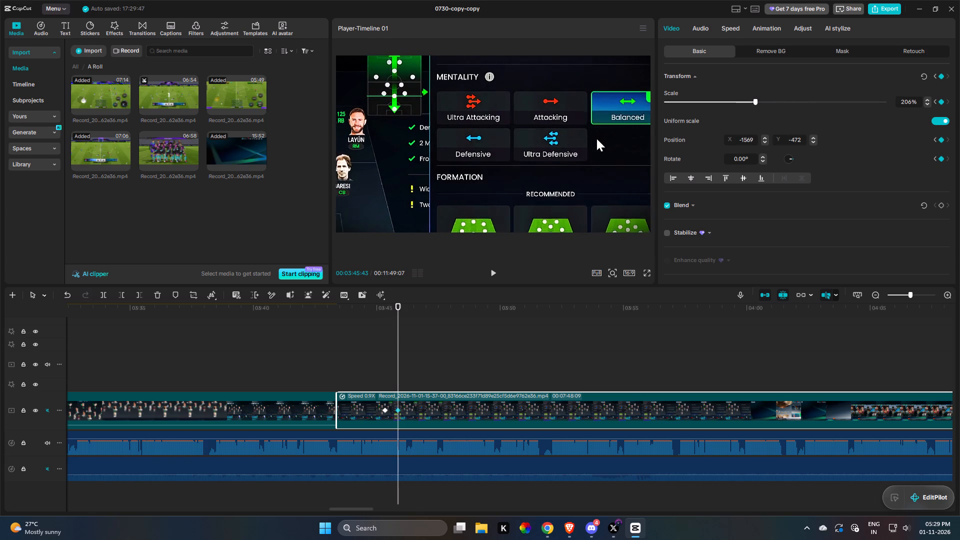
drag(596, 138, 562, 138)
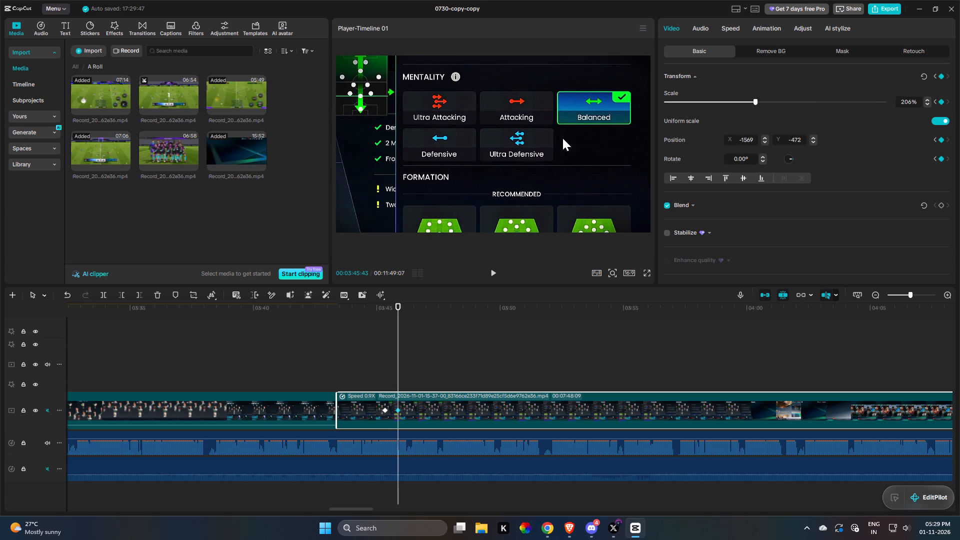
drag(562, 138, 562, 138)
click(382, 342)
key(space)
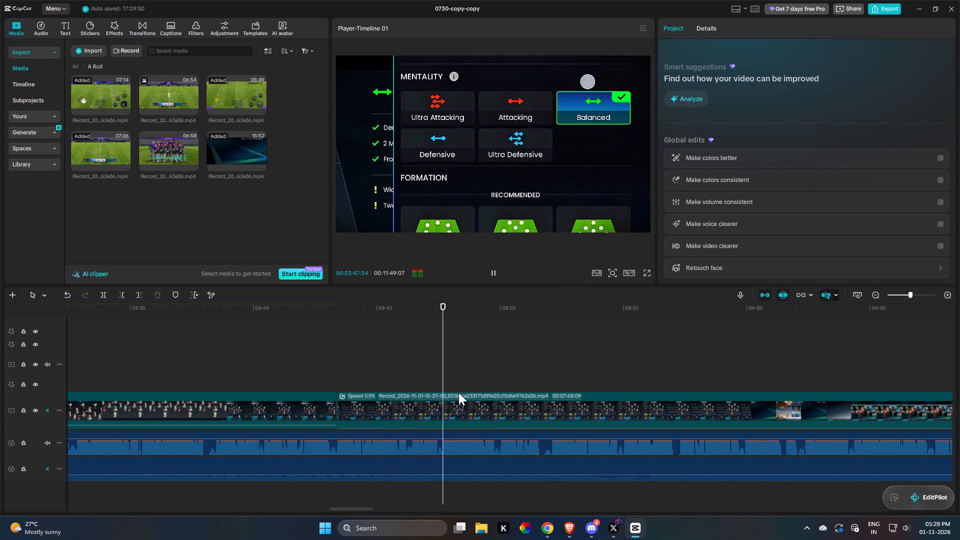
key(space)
At the second keyframe, set the zoom to about 176% and reframe the mentality options at about X -1427, Y -443.
click(391, 407)
click(390, 409)
click(398, 409)
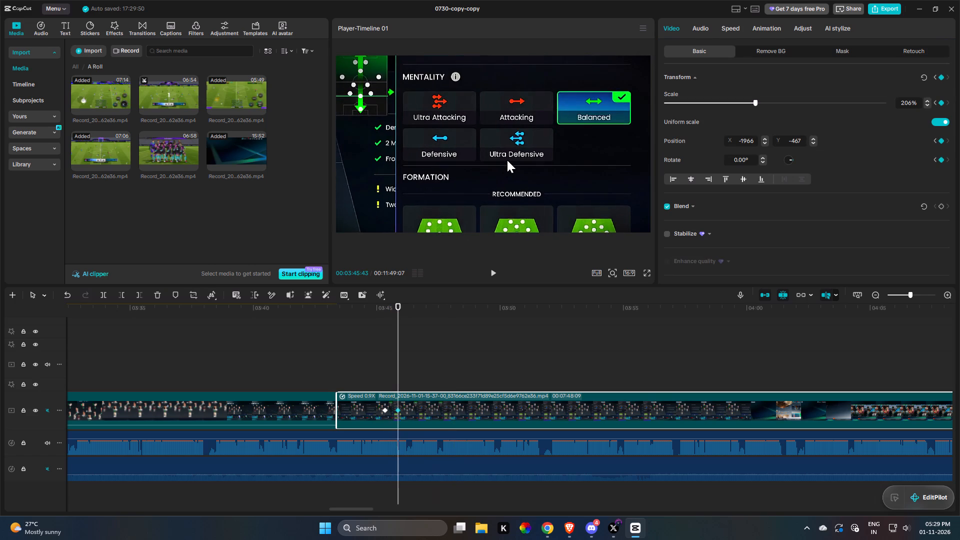
drag(507, 160, 521, 186)
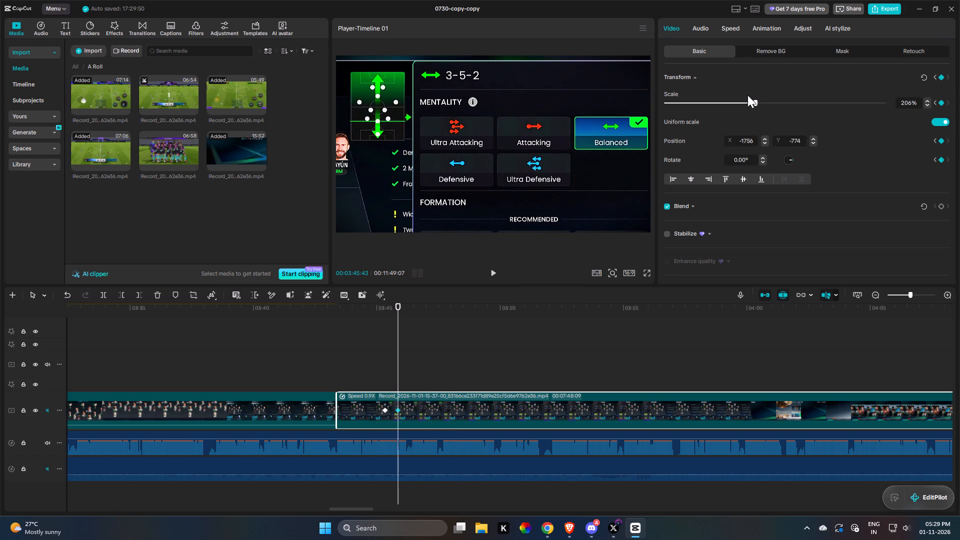
drag(750, 100, 743, 100)
drag(508, 130, 527, 109)
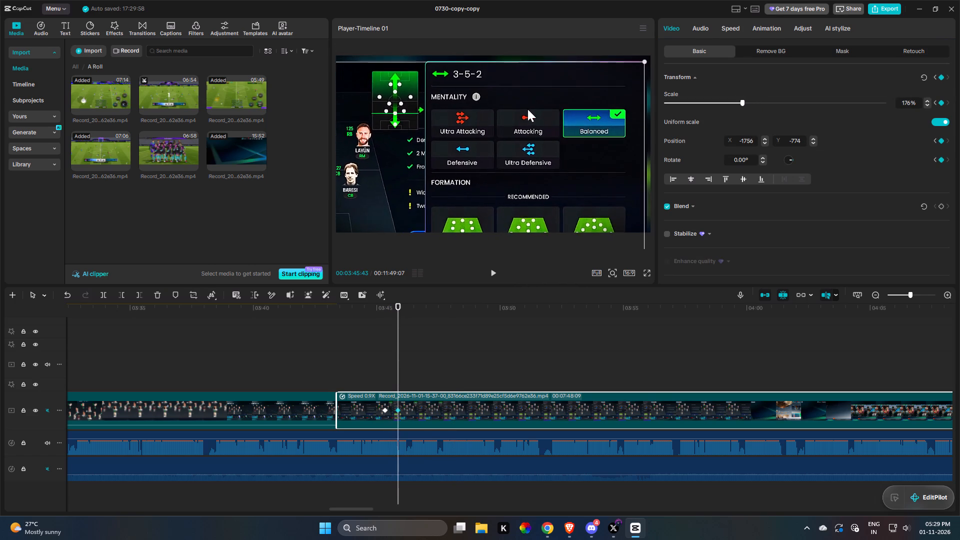
drag(527, 109, 535, 101)
Add a transform keyframe at 00:03:51:47 and paste a copy of the clip's first keyframe at about 00:03:52:34.
click(382, 368)
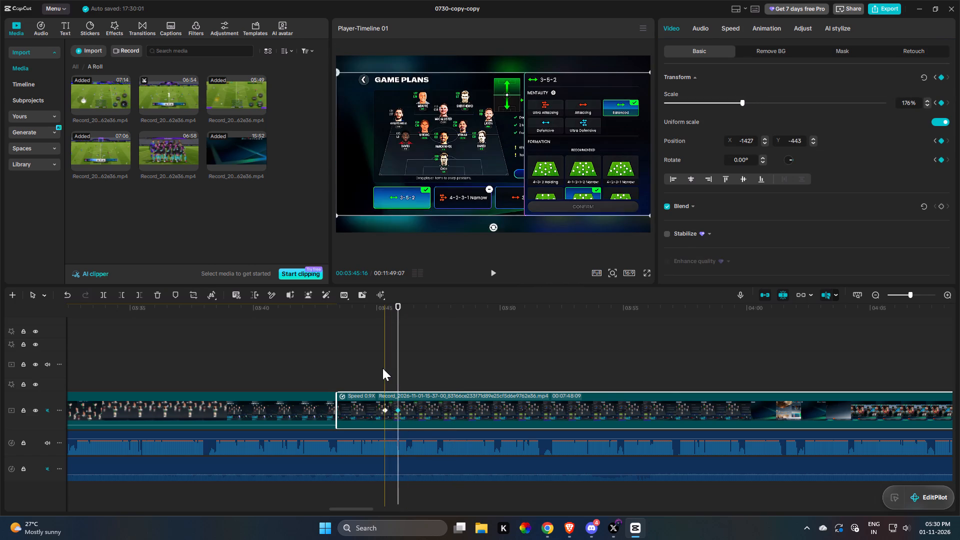
key(space)
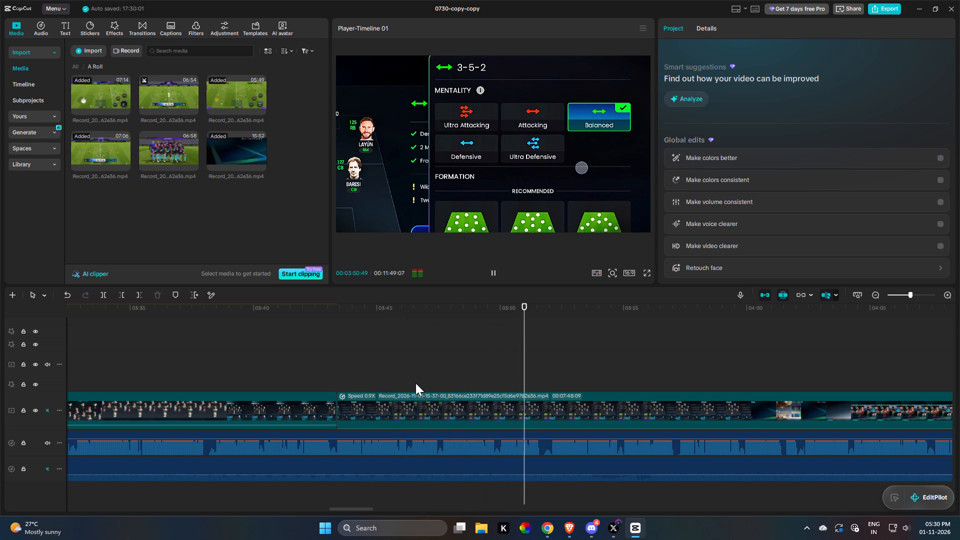
drag(615, 403, 503, 401)
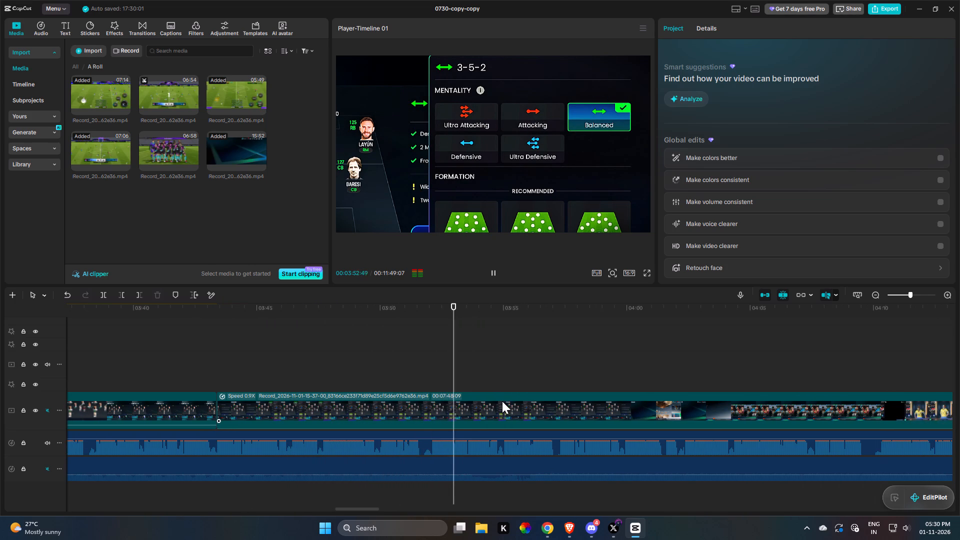
key(space)
key(space)
key(space)
click(427, 408)
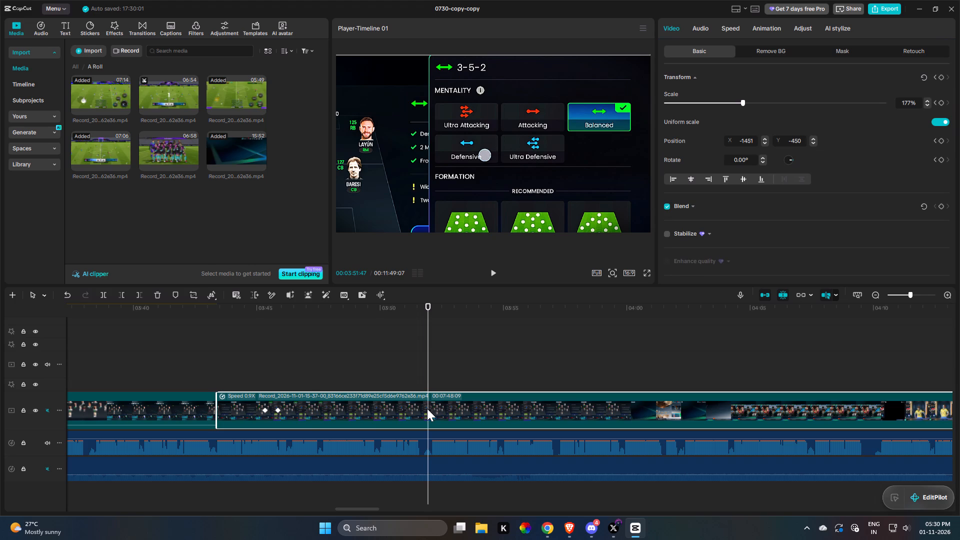
key(c)
click(265, 406)
key(ctrl+c)
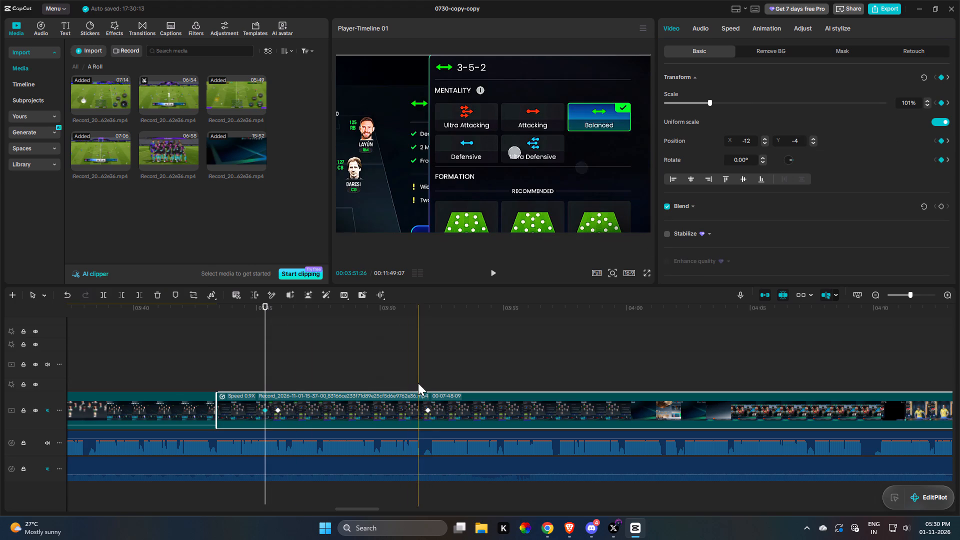
ctrl+click(447, 389)
ctrl+double_click(448, 409)
key(ctrl+v)
Split the 0.90x game-plan clip after the zoom-out so that its first part lasts 00:00:14:27.
ctrl+click(428, 374)
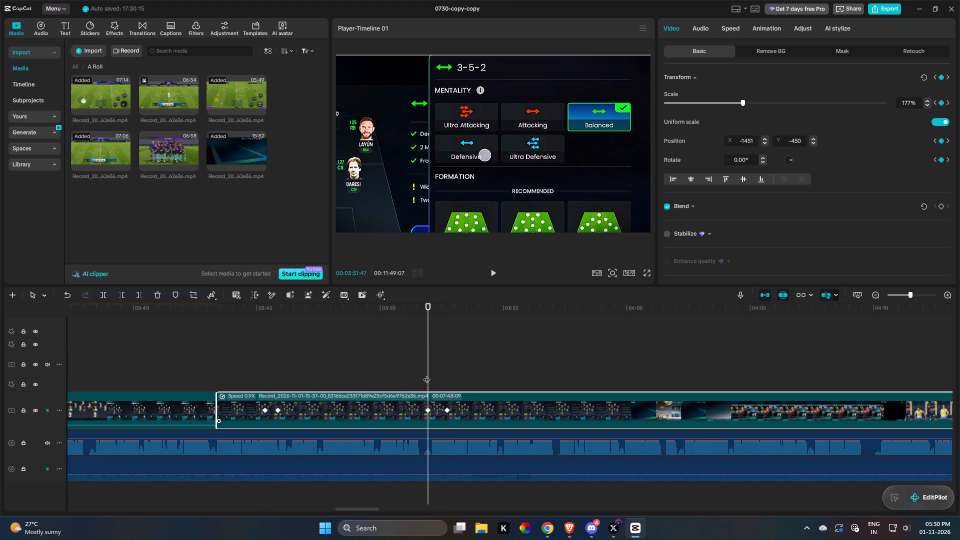
key(space)
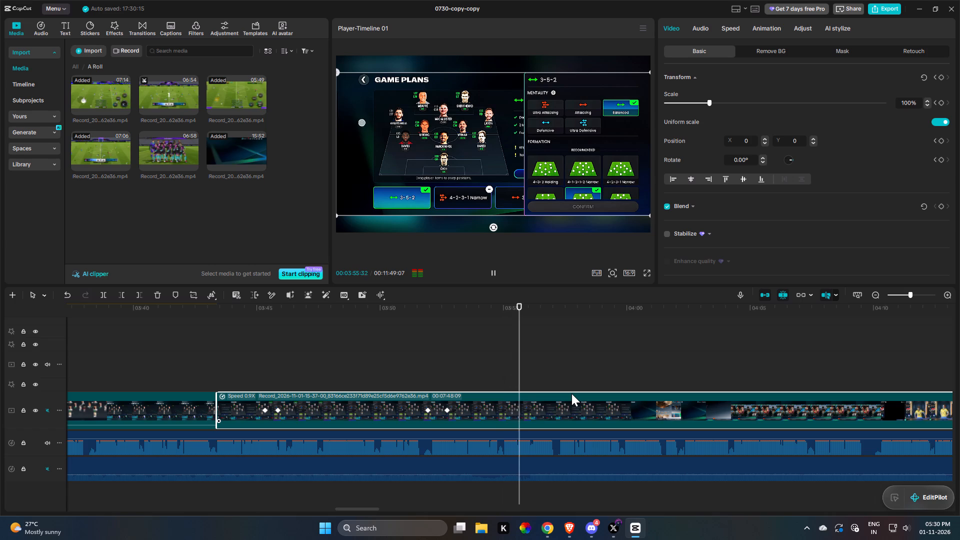
drag(579, 399, 585, 411)
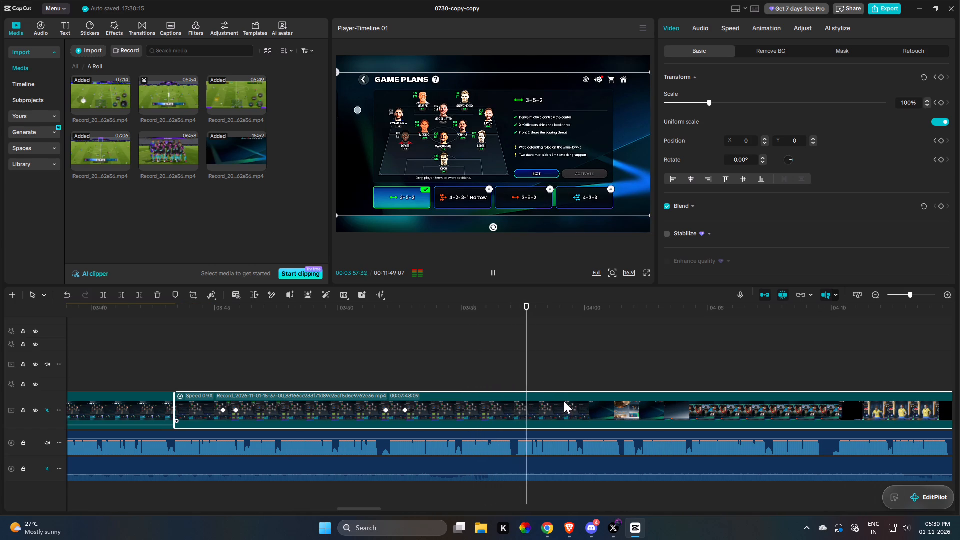
key(space)
key(r)
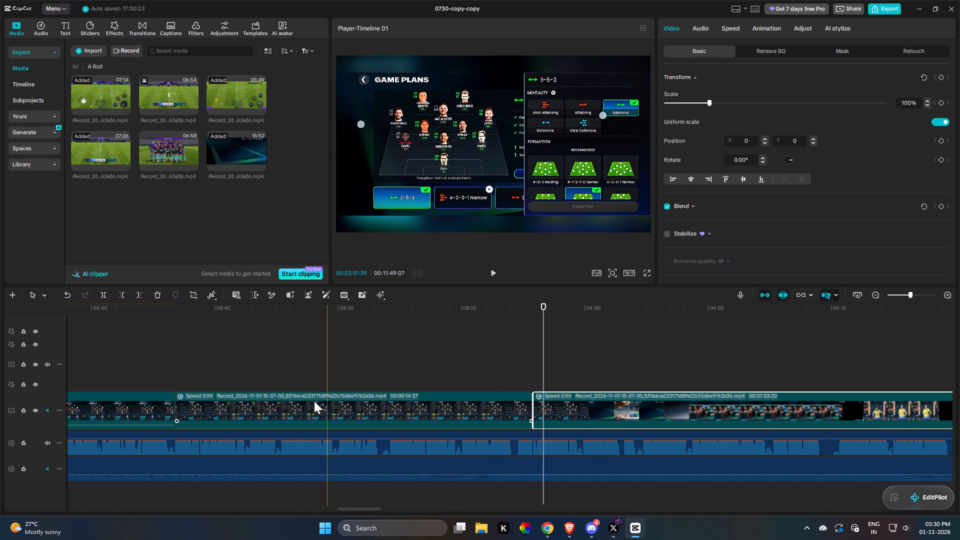
click(306, 401)
drag(291, 388, 239, 347)
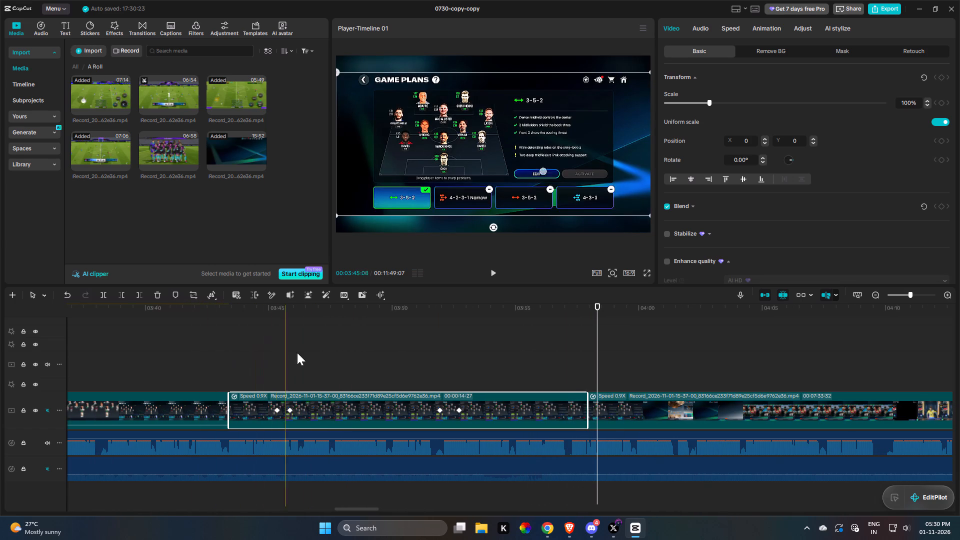
Trim the start of the clip after the split to the PLAY menu footage so that it lasts 00:07:27:27.
click(589, 372)
key(space)
drag(628, 369, 634, 393)
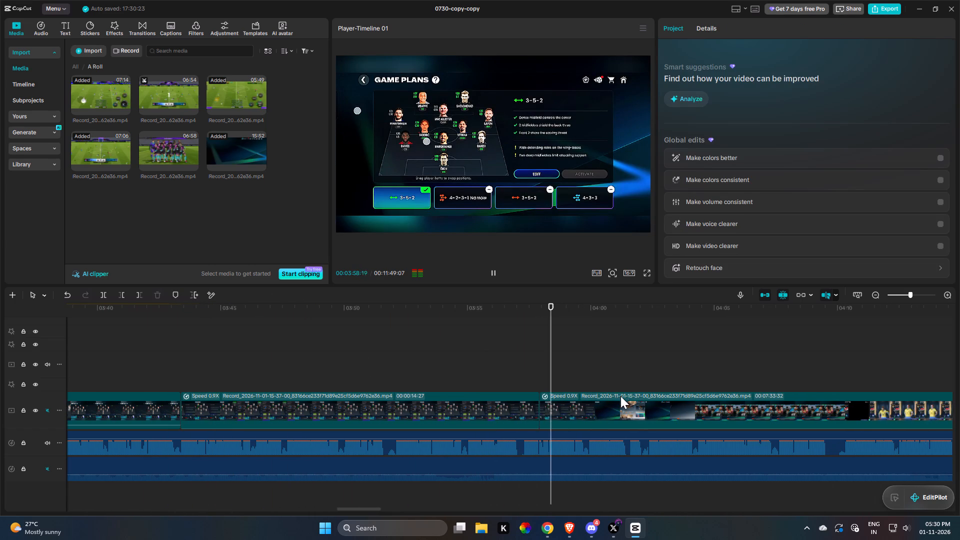
key(space)
double_click(607, 409)
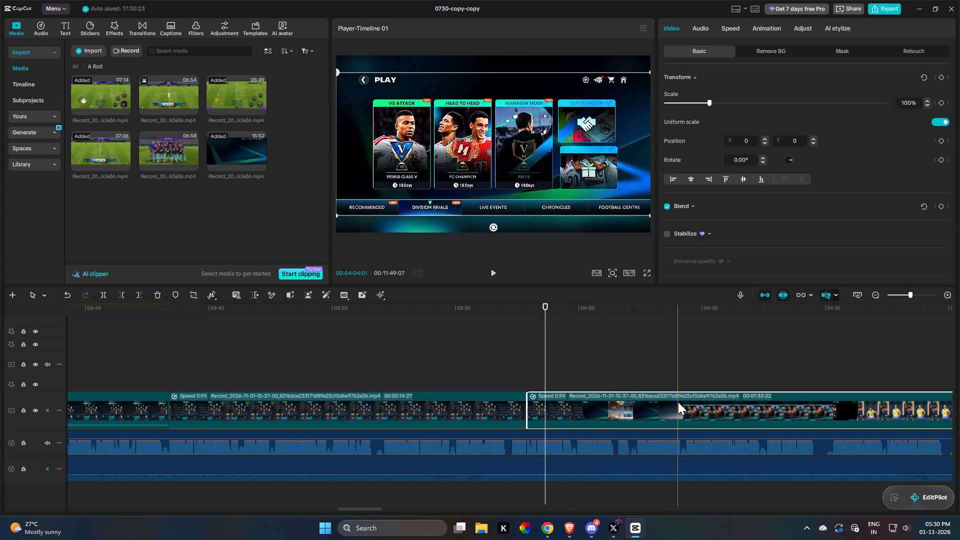
key(q)
key(space)
drag(548, 377, 644, 390)
scroll(613, 360, up, 1)
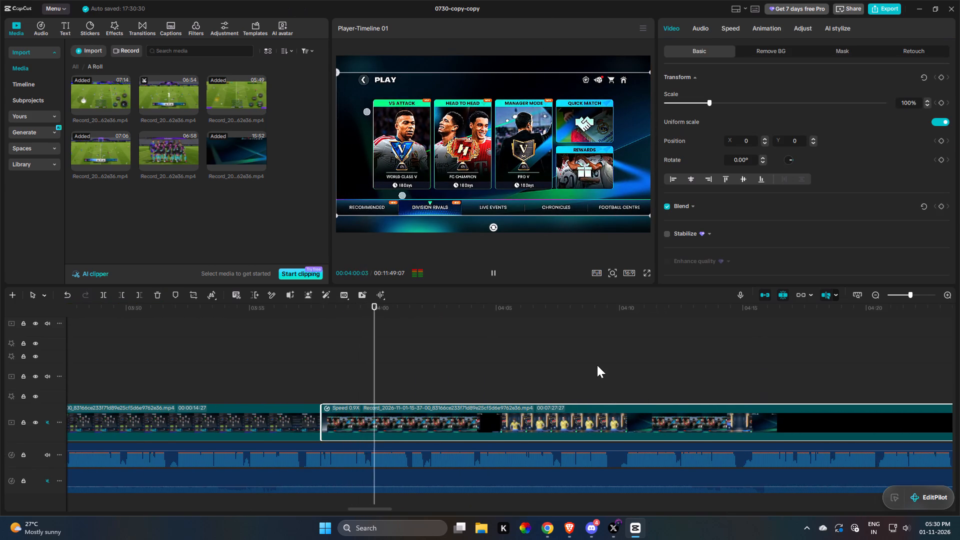
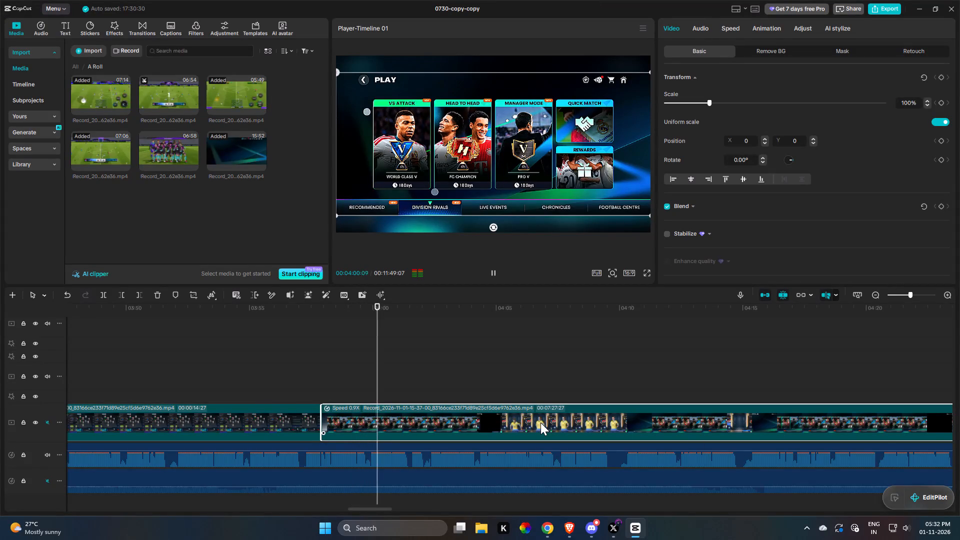
Add transform keyframes to the PLAY menu clip at 00:03:59:39 and about 00:04:00:12.
click(558, 414)
drag(552, 430, 565, 426)
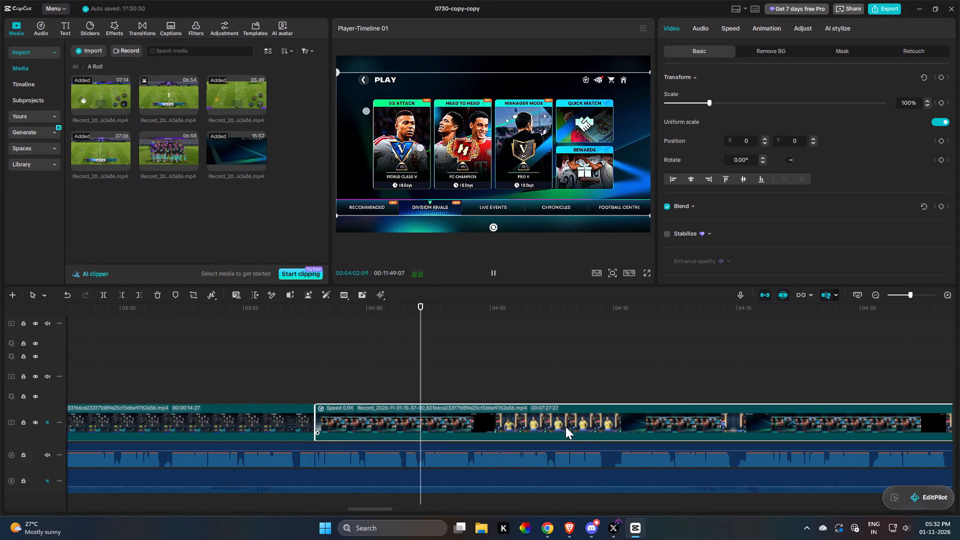
drag(565, 426, 583, 426)
drag(586, 425, 572, 438)
key(space)
key(space)
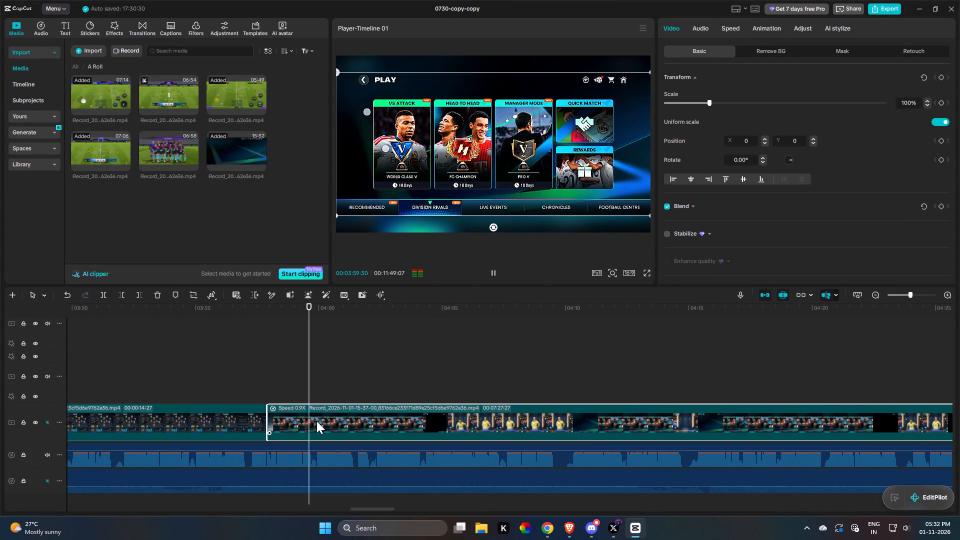
key(space)
key(c)
key(c)
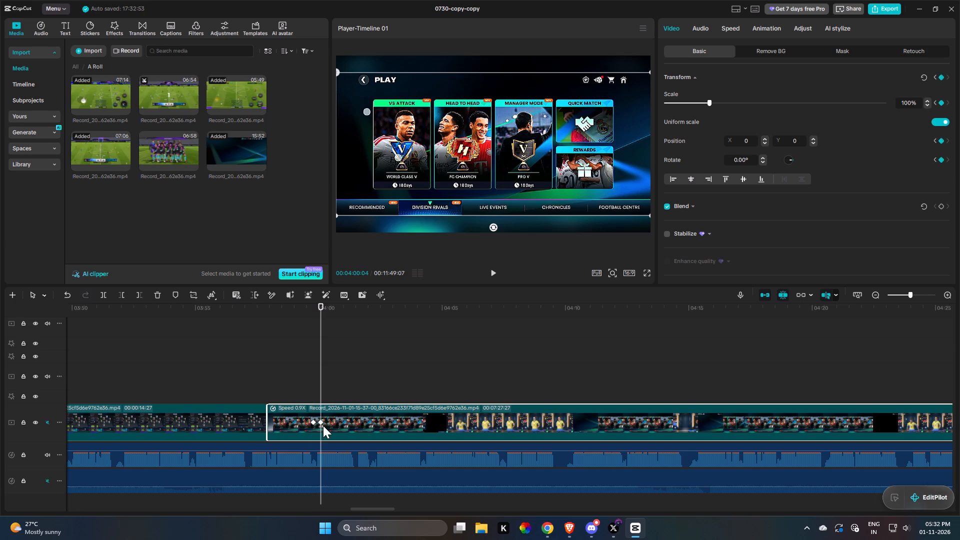
key(space)
key(space)
key(space)
click(323, 423)
click(323, 422)
click(324, 422)
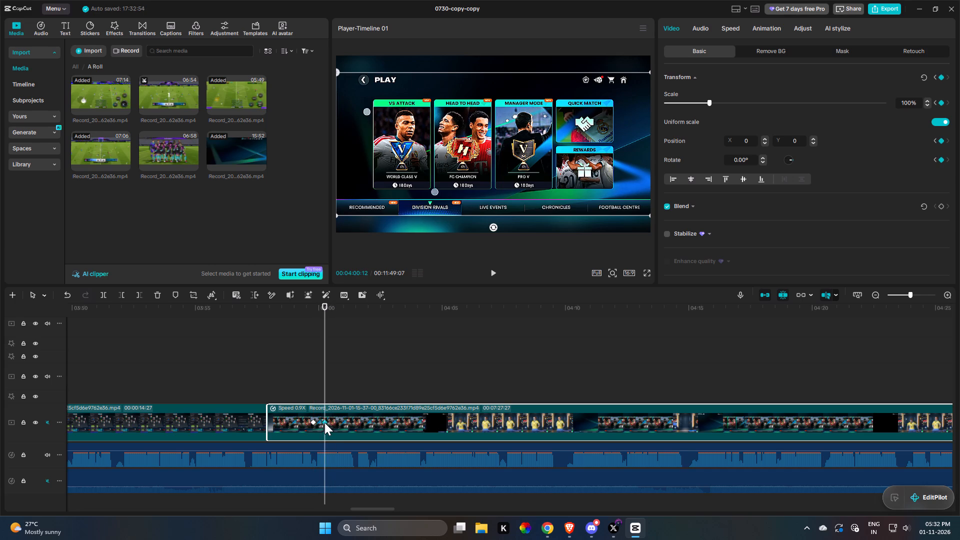
At the second keyframe, set the zoom to about 177% and reframe the VS Attack and Head to Head cards at X 1476, Y 0.
drag(715, 102, 742, 103)
drag(465, 133, 498, 131)
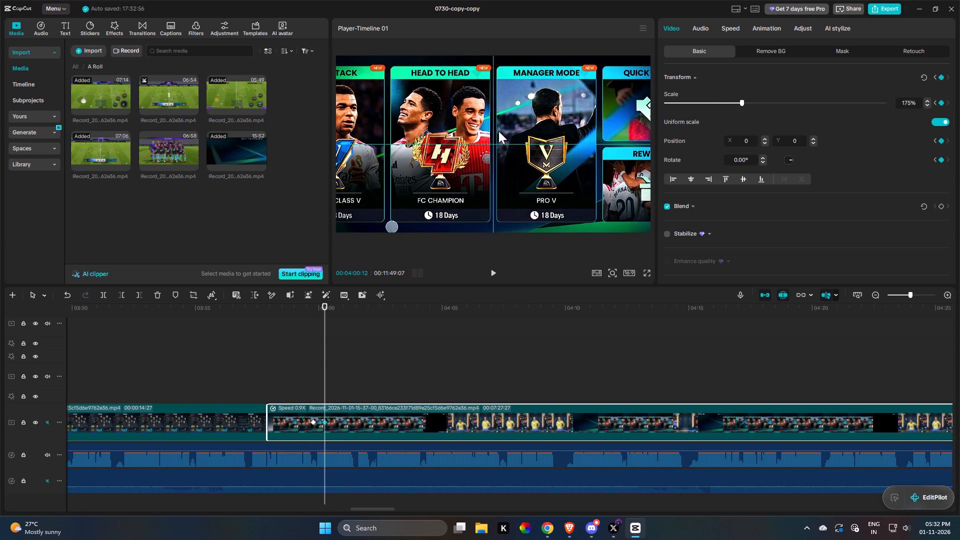
drag(498, 131, 581, 128)
drag(746, 100, 758, 100)
drag(501, 113, 534, 119)
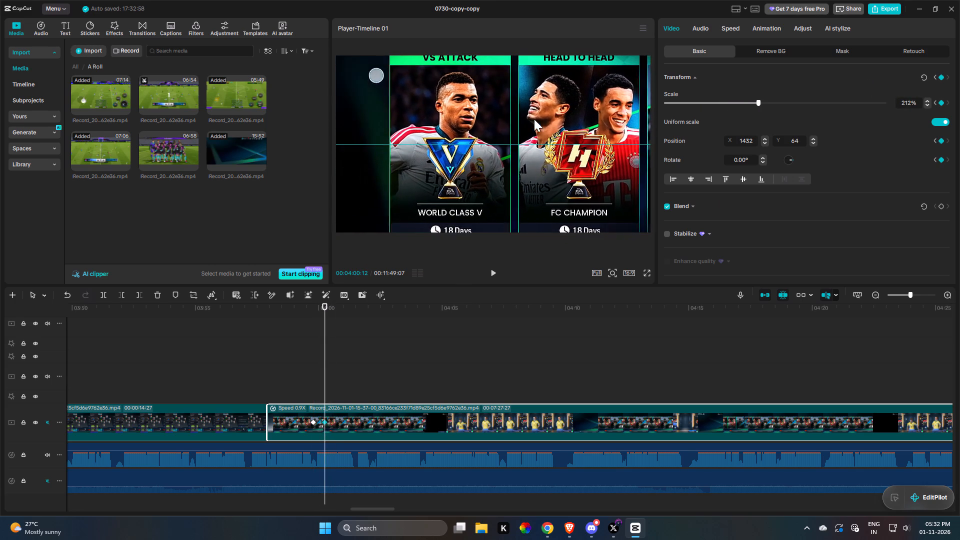
drag(534, 119, 561, 120)
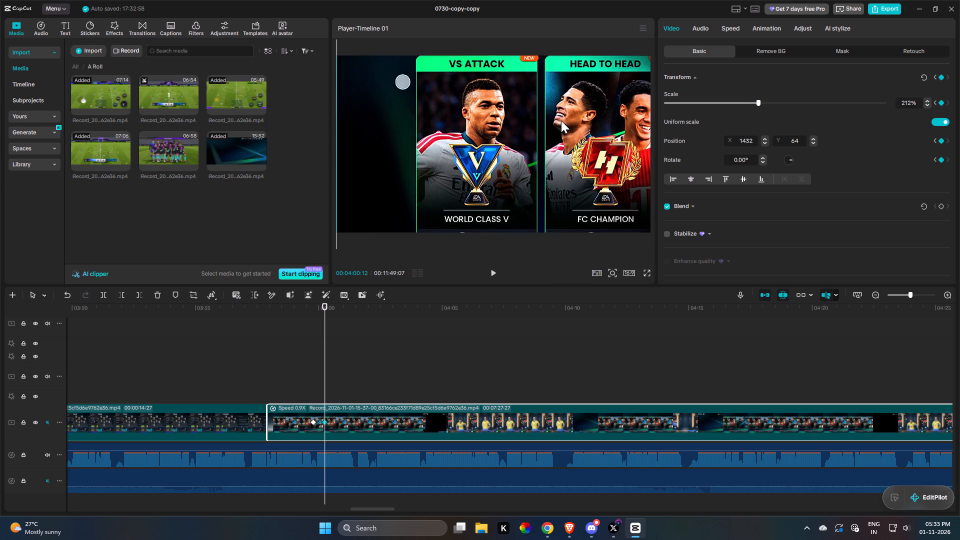
drag(561, 120, 558, 103)
drag(747, 102, 743, 105)
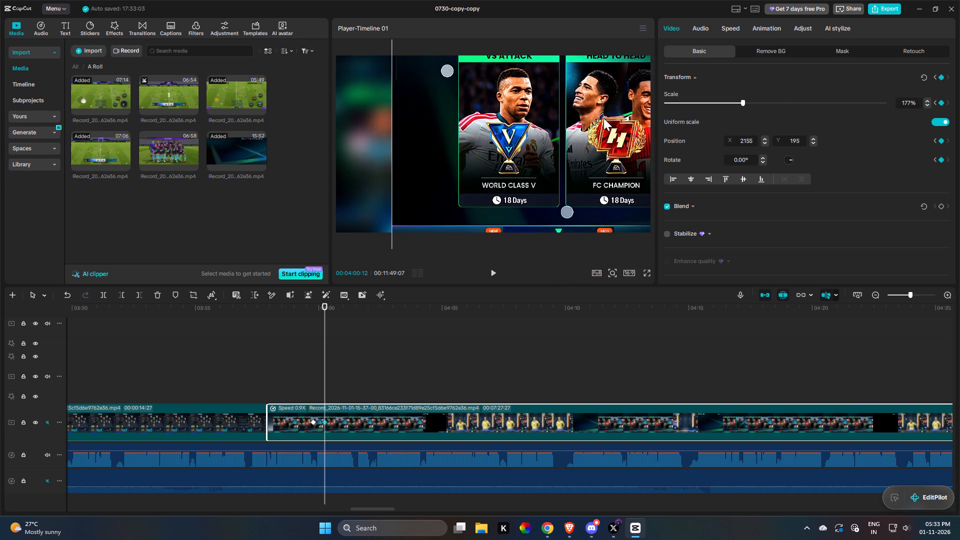
drag(603, 118, 549, 136)
click(296, 387)
Add a transform keyframe just before the VS Attack screen appears and paste a copy of the clip's first keyframe at about 00:04:04:06.
key(space)
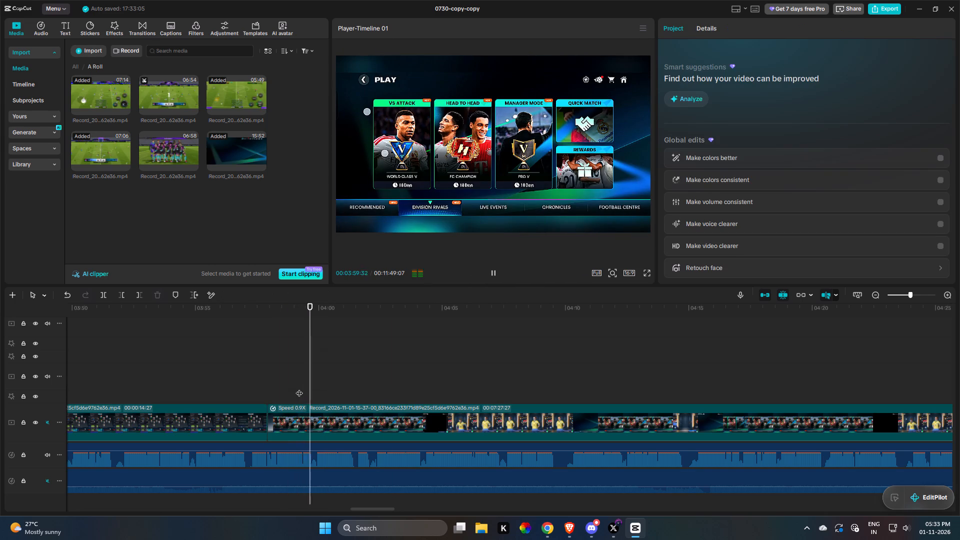
click(380, 418)
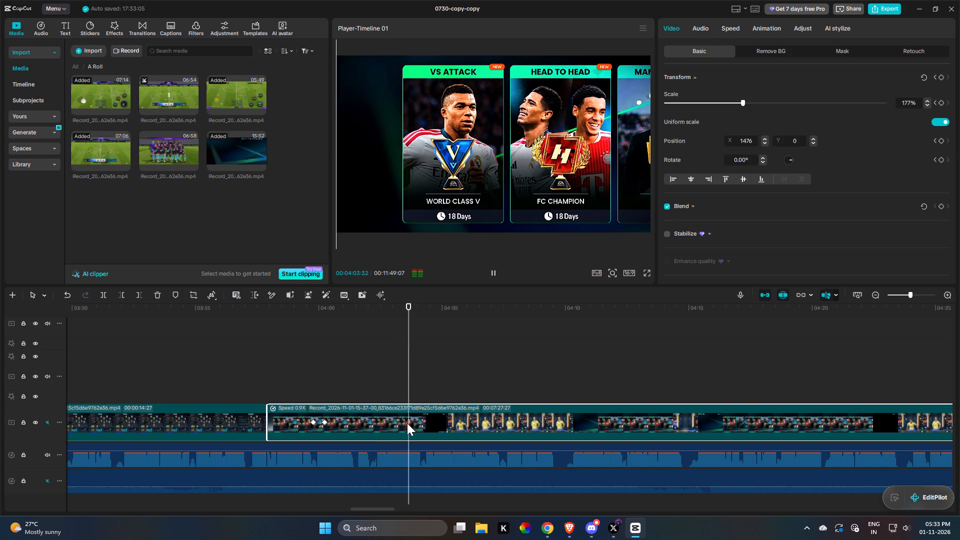
key(space)
key(c)
click(313, 419)
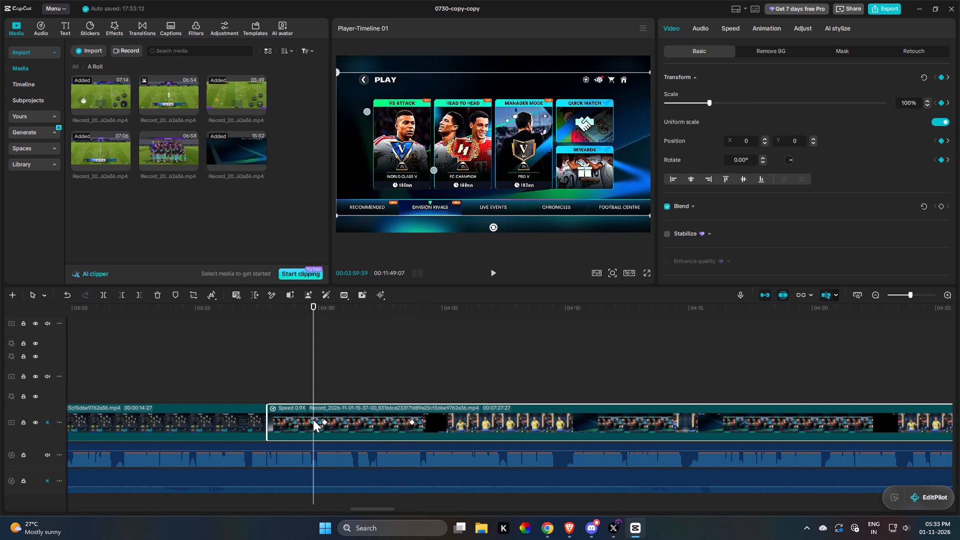
key(ctrl+c)
double_click(420, 386)
ctrl+double_click(421, 422)
key(ctrl+v)
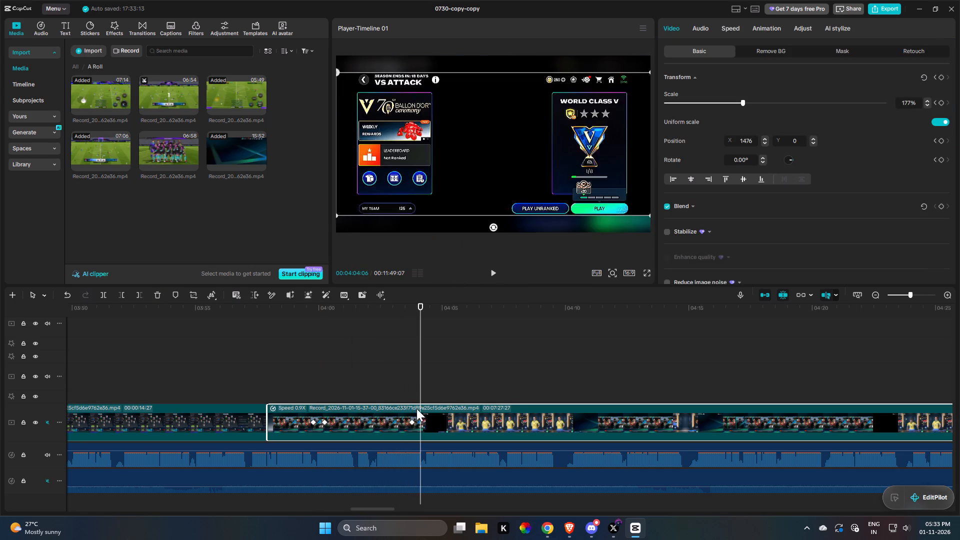
Split the PLAY menu clip after the zoom-out at 00:04:04:49, so that its second part lasts 00:07:20:24.
ctrl+click(405, 386)
key(space)
drag(471, 375, 502, 393)
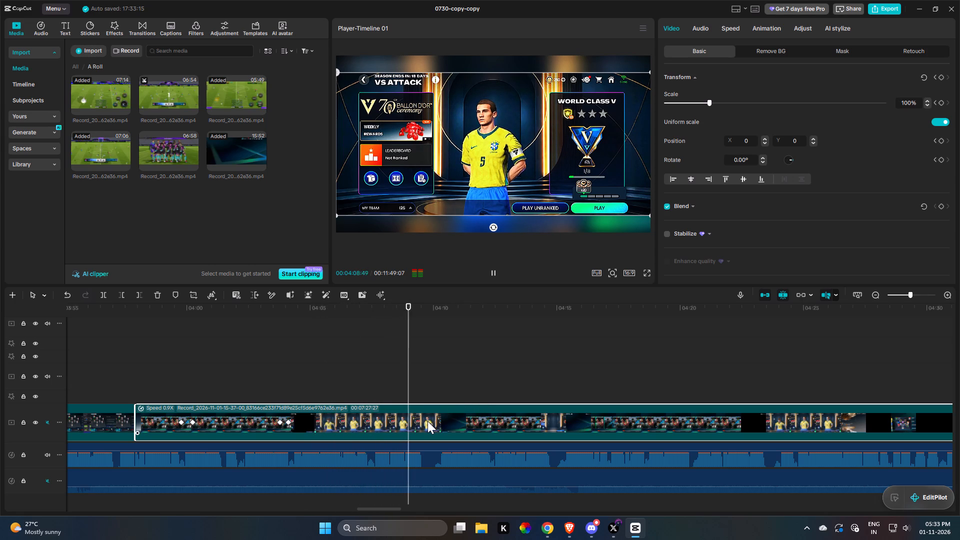
key(space)
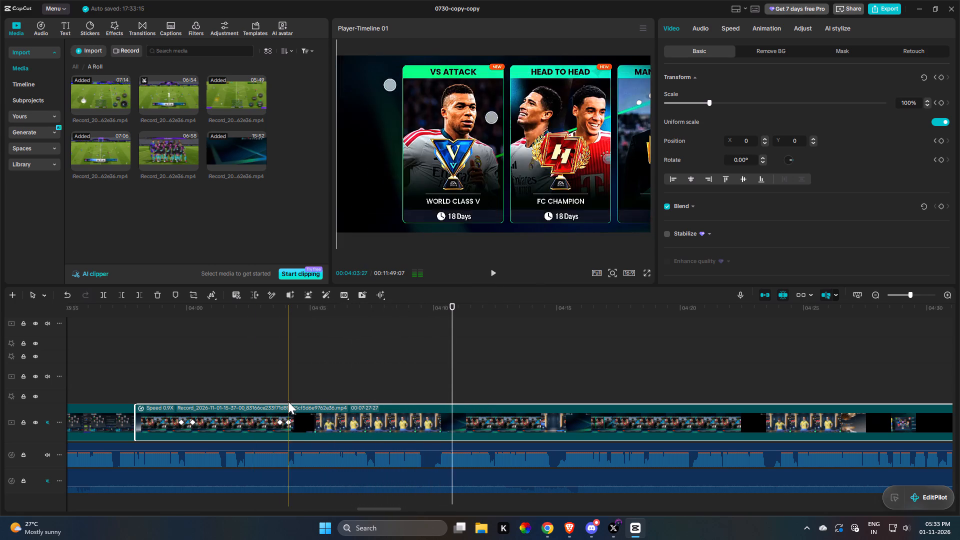
key(space)
key(space)
key(r)
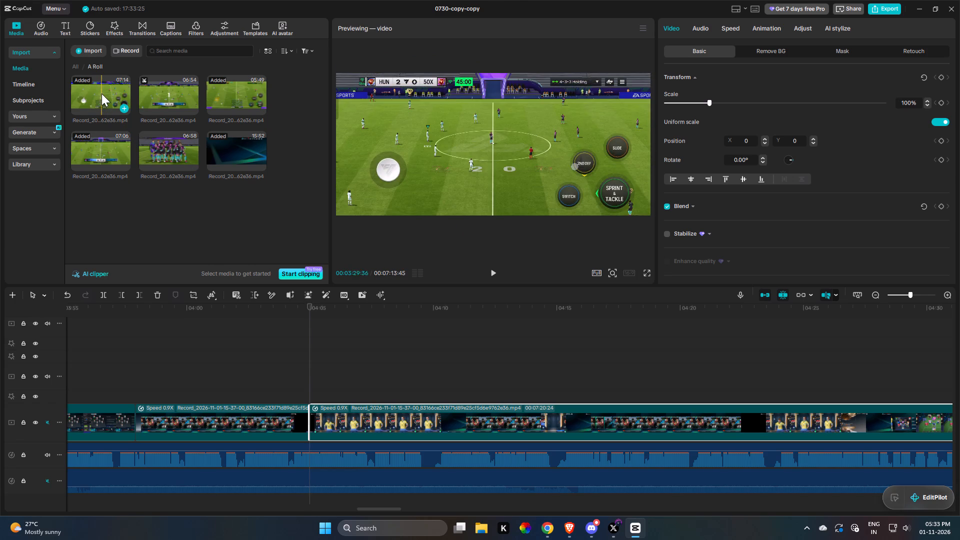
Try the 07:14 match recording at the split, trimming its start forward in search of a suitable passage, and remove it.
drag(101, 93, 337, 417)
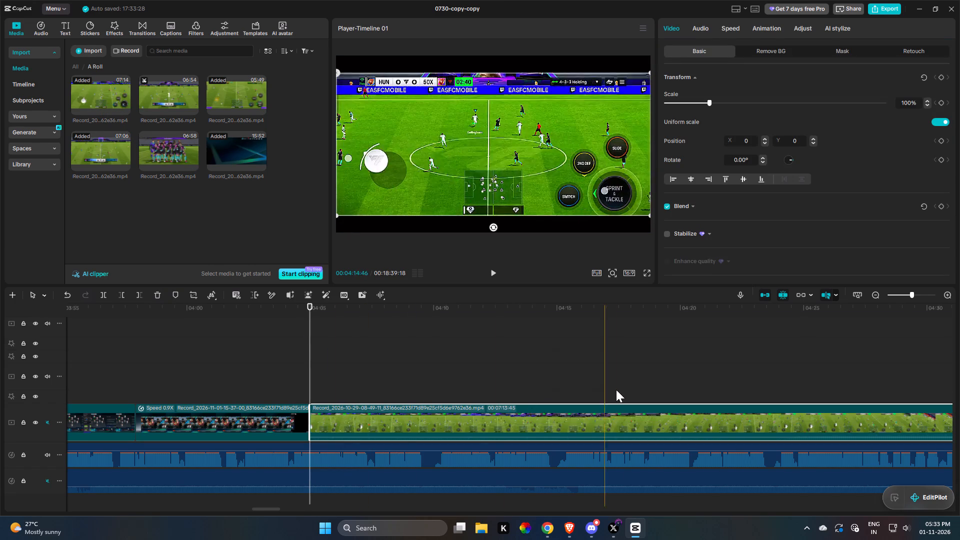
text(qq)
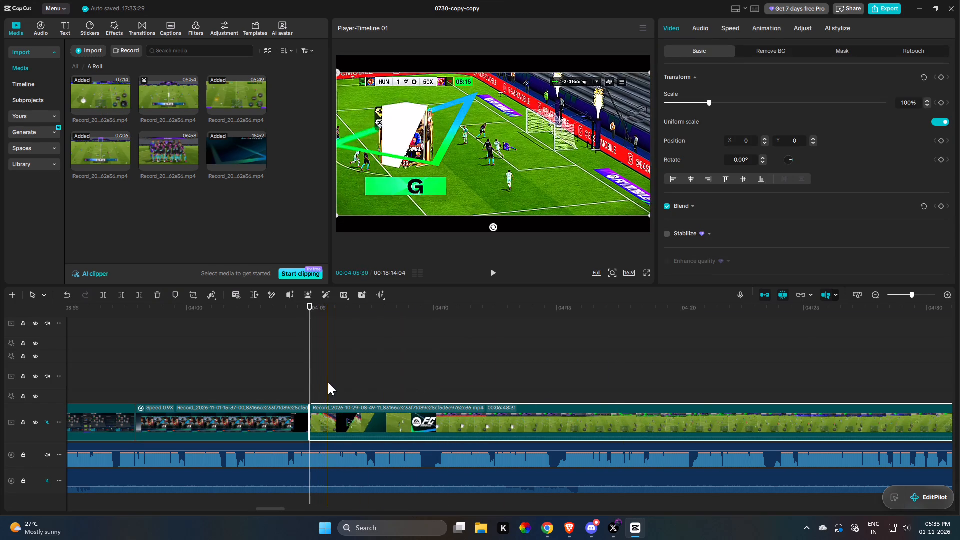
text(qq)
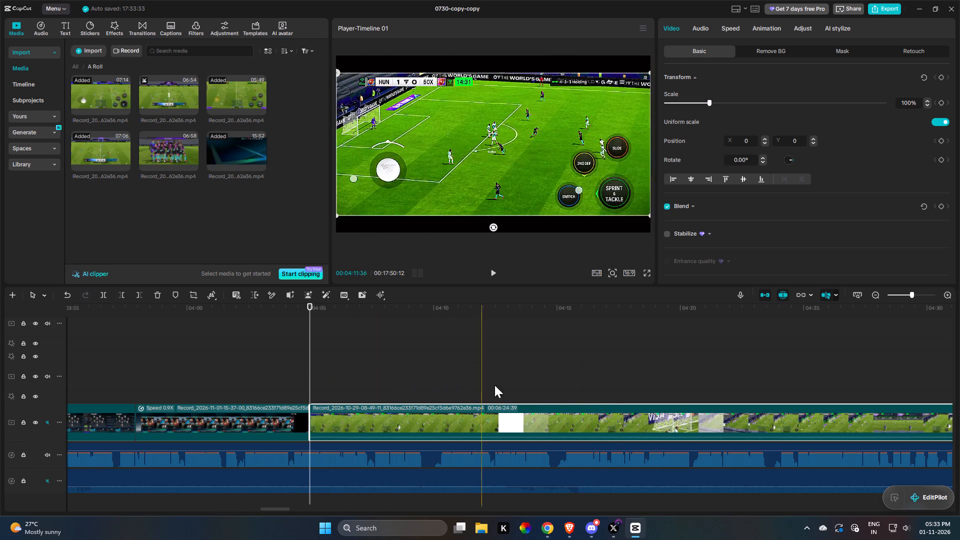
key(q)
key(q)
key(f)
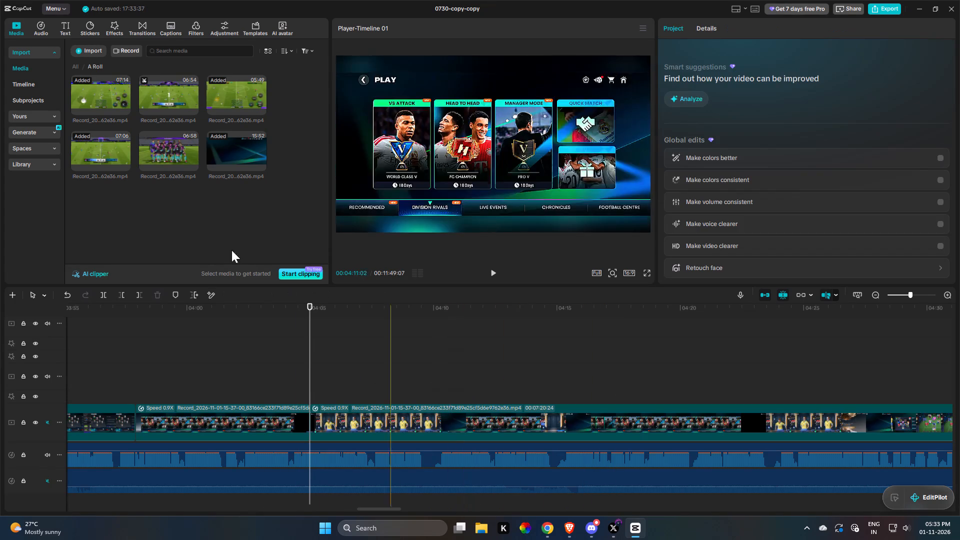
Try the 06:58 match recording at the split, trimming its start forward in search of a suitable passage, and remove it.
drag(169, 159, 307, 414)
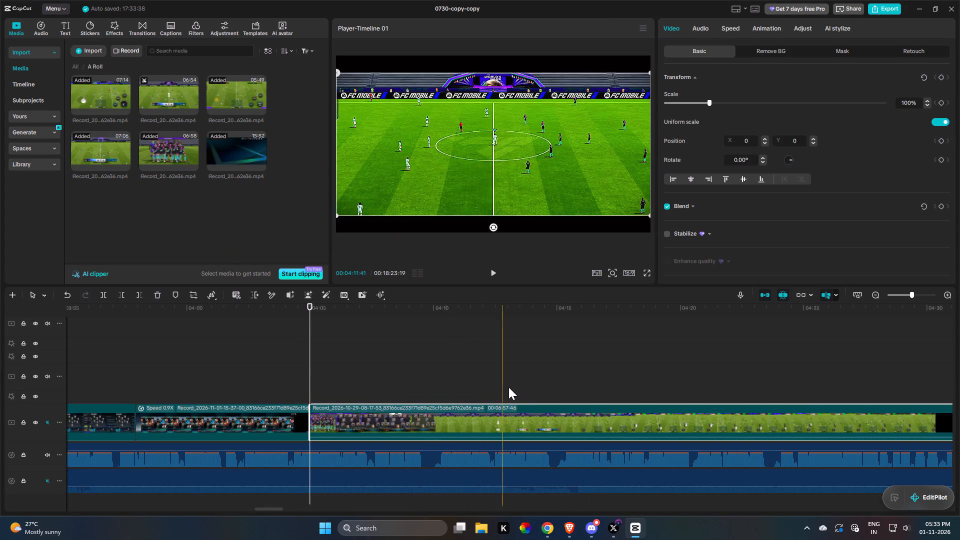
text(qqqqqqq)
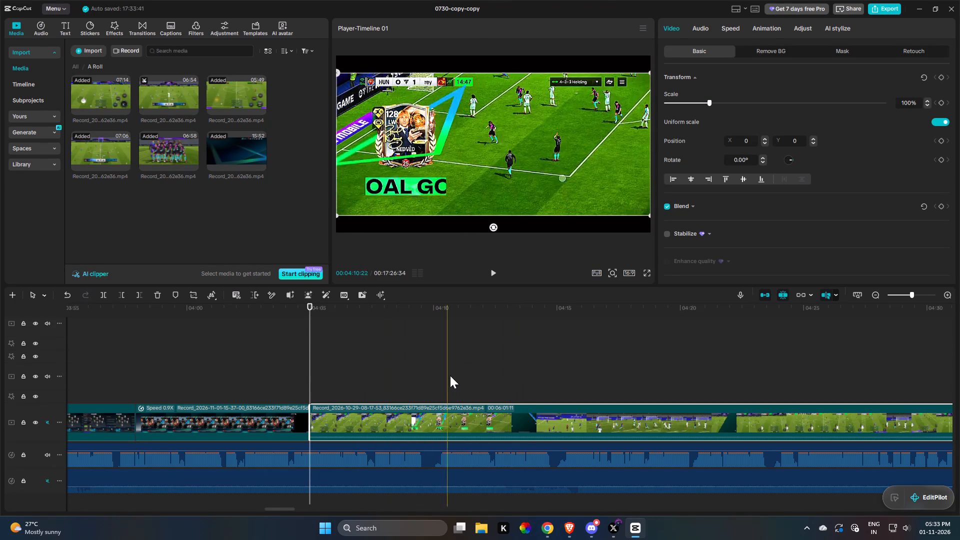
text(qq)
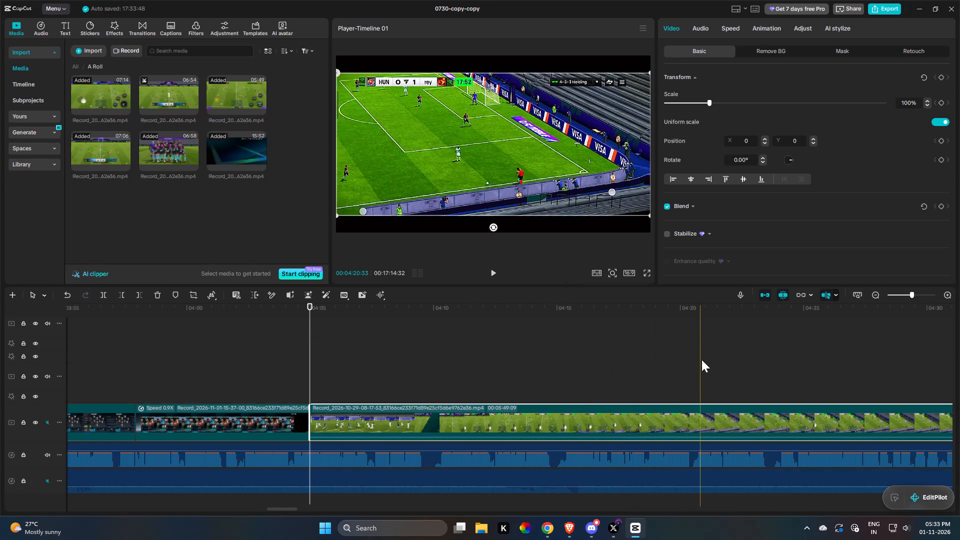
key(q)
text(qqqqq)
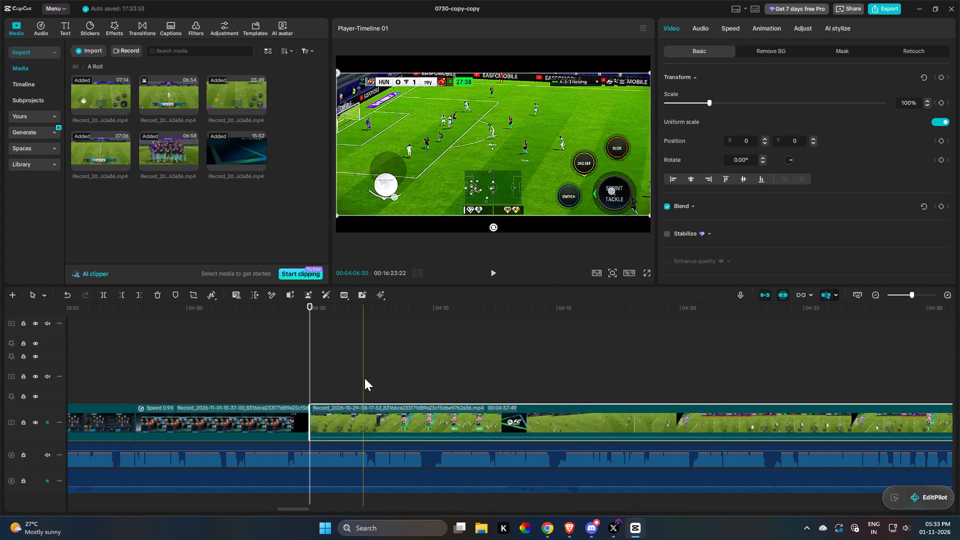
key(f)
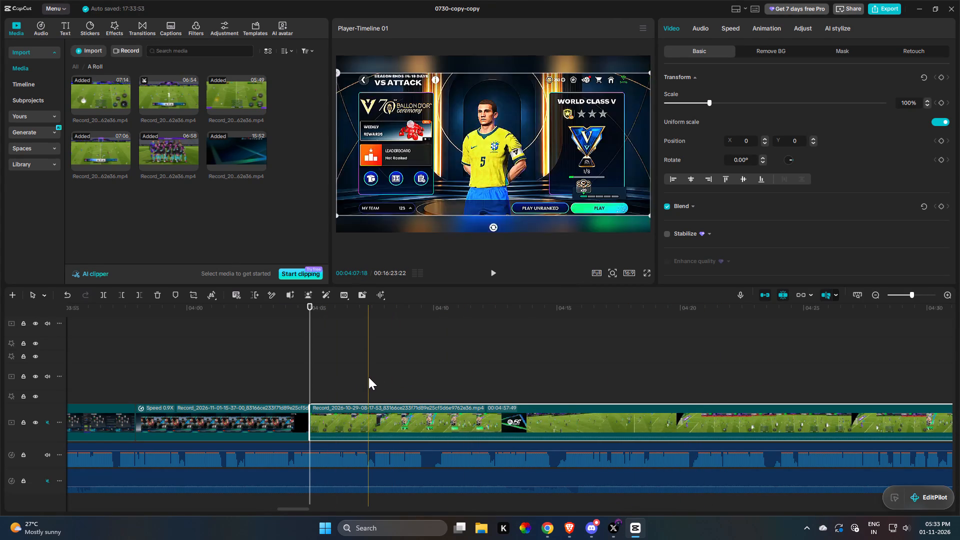
Insert the 07:06 match recording at 00:04:04:49 and trim its start to the attack before the 55:35 goal, so that it lasts 00:03:19:48.
drag(109, 143, 365, 440)
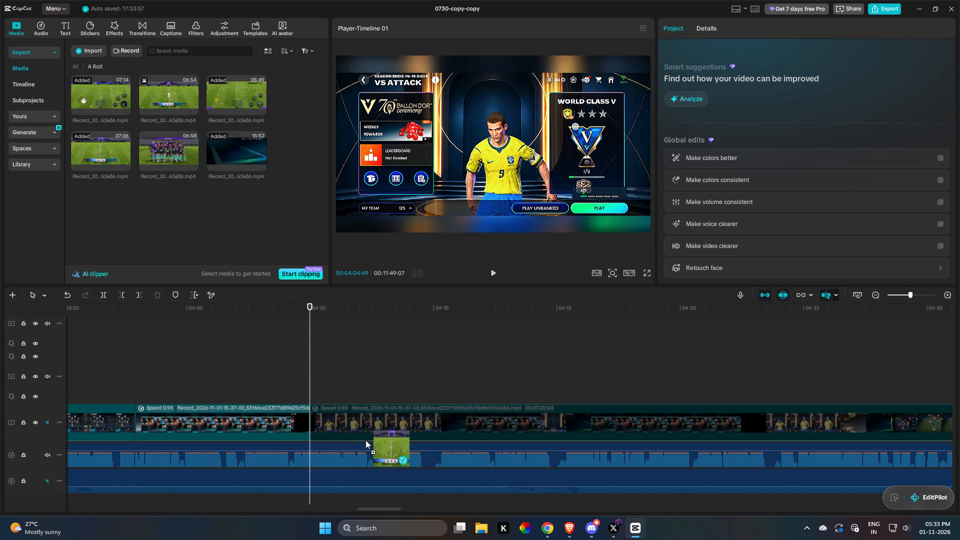
drag(365, 440, 336, 432)
key(q)
key(q)
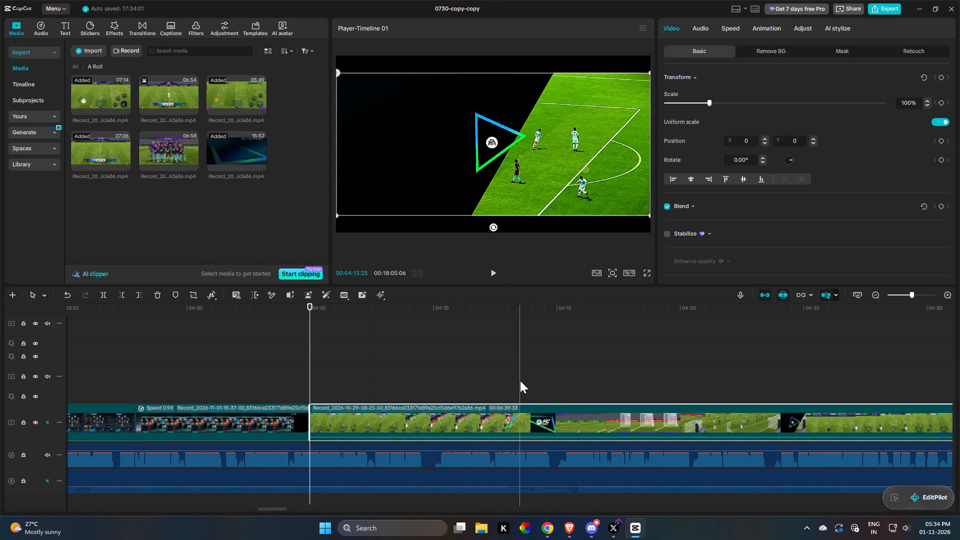
key(q)
text(qqq)
text(qqqqqqqqqqq)
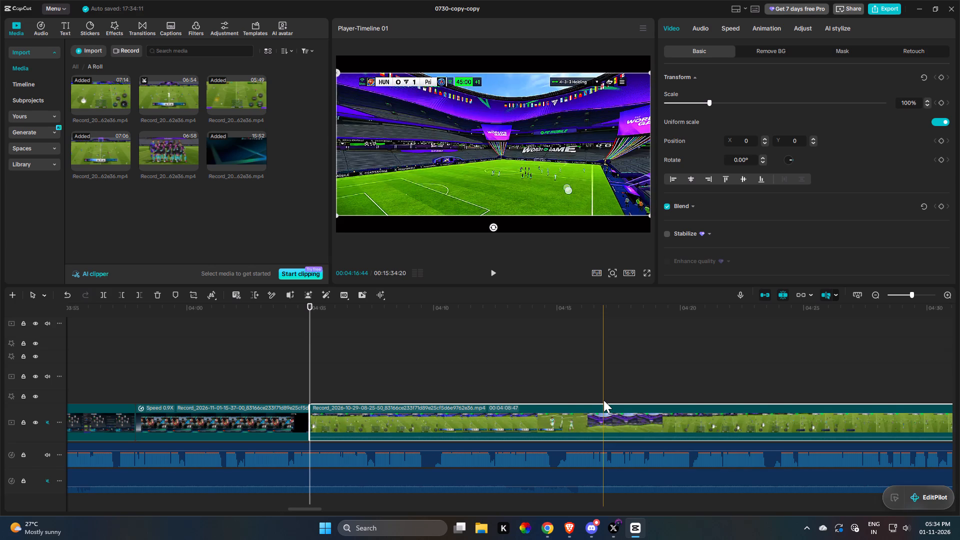
key(q)
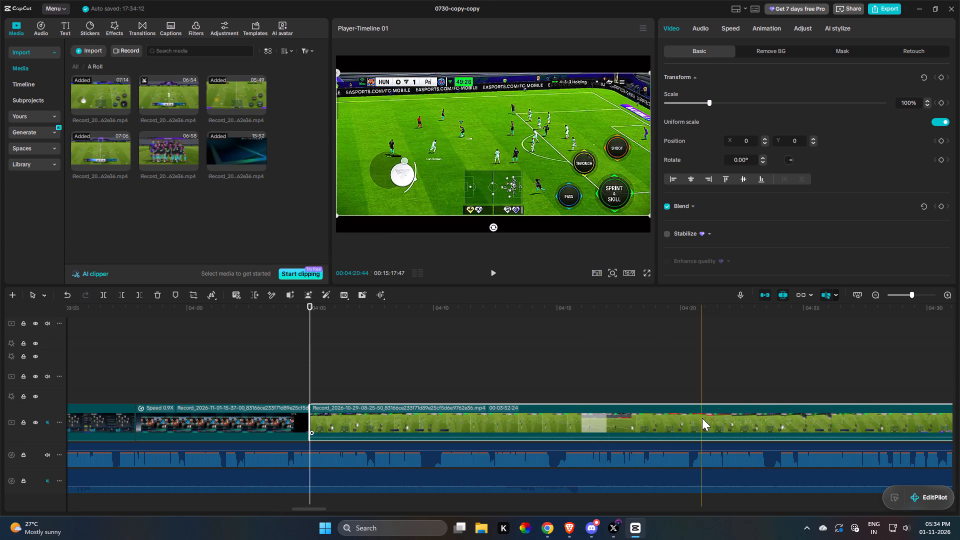
key(q)
key(q)
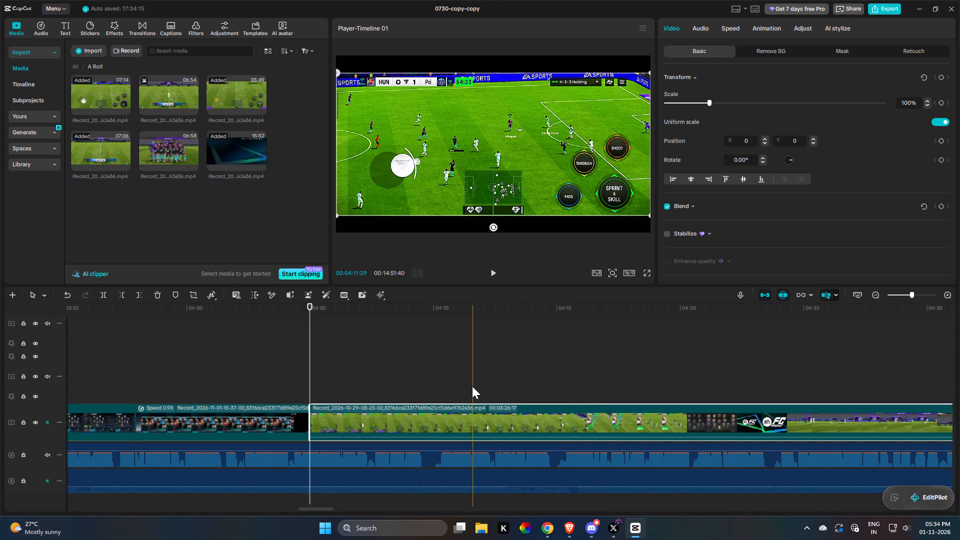
key(q)
Split the match clip at the goal, at 00:04:10:01, so that its second part lasts 00:03:14:46.
key(space)
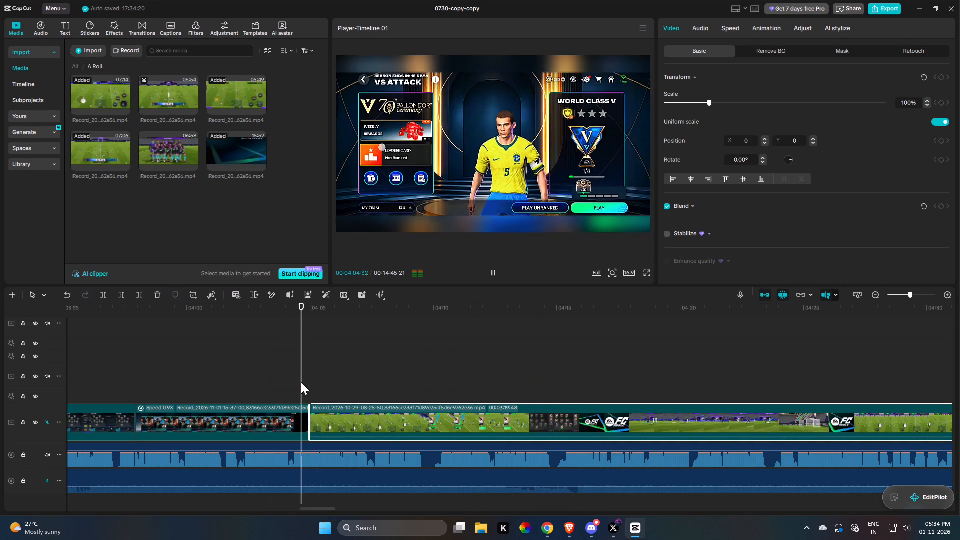
click(357, 376)
drag(366, 379, 378, 382)
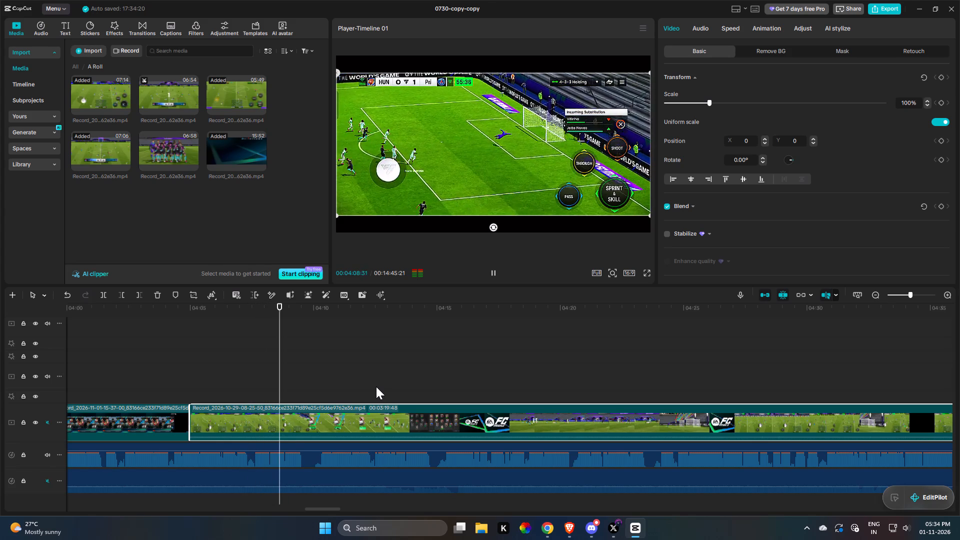
key(space)
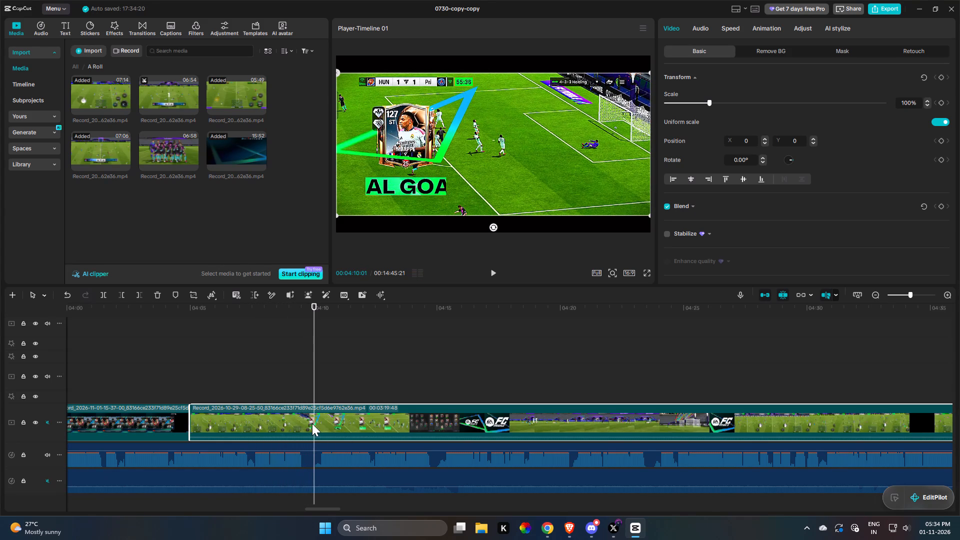
key(r)
Trim the start of the match clip's second part forward to the attack before the 70:13 goal, so that it lasts 00:01:59:49.
drag(556, 414, 507, 407)
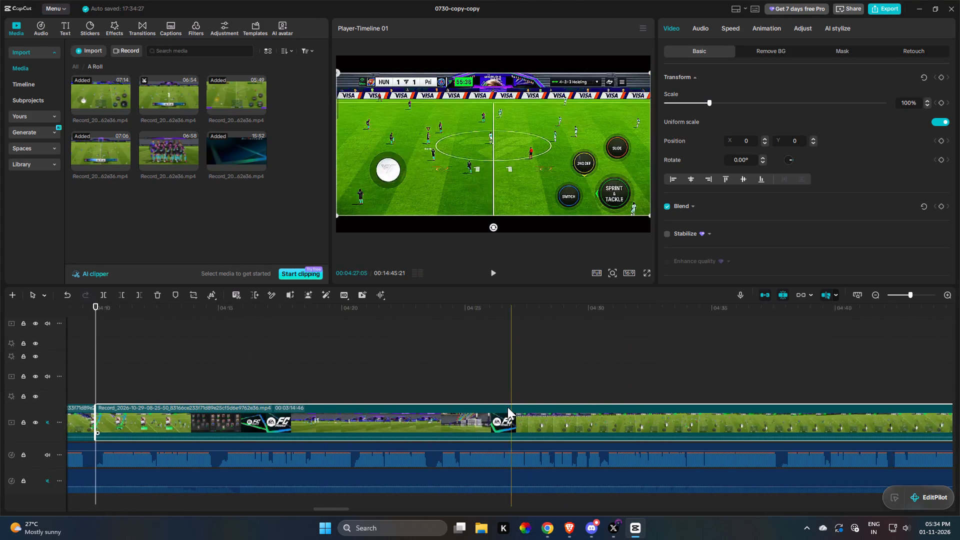
drag(507, 407, 507, 407)
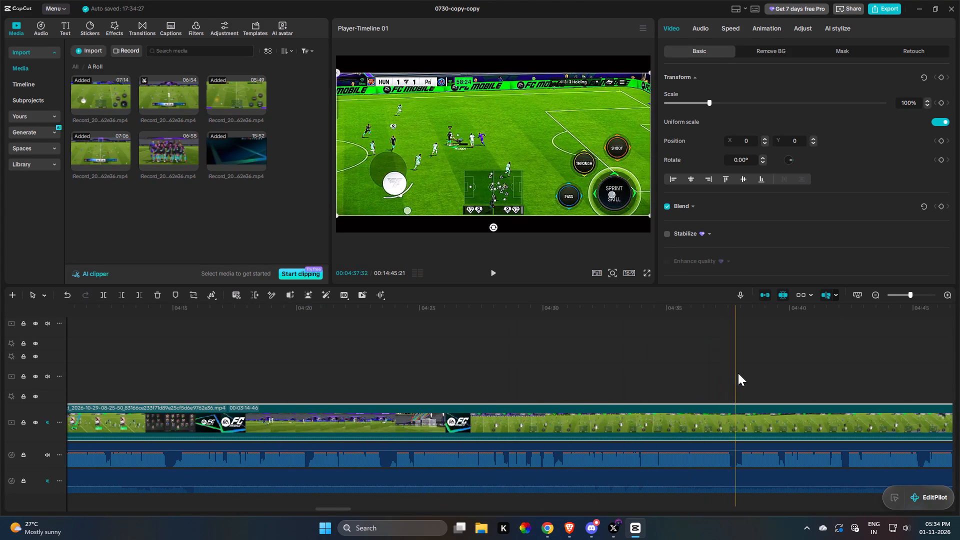
key(q)
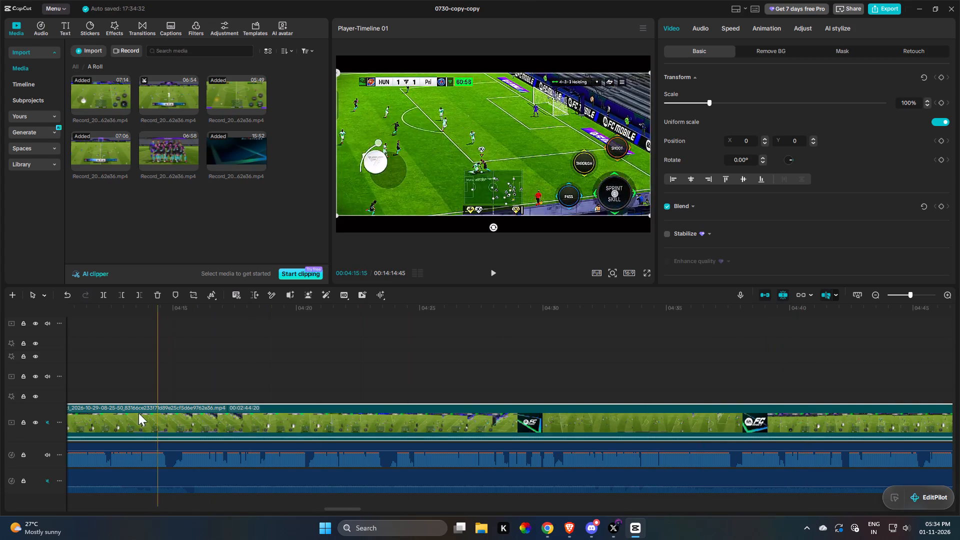
drag(132, 411, 149, 396)
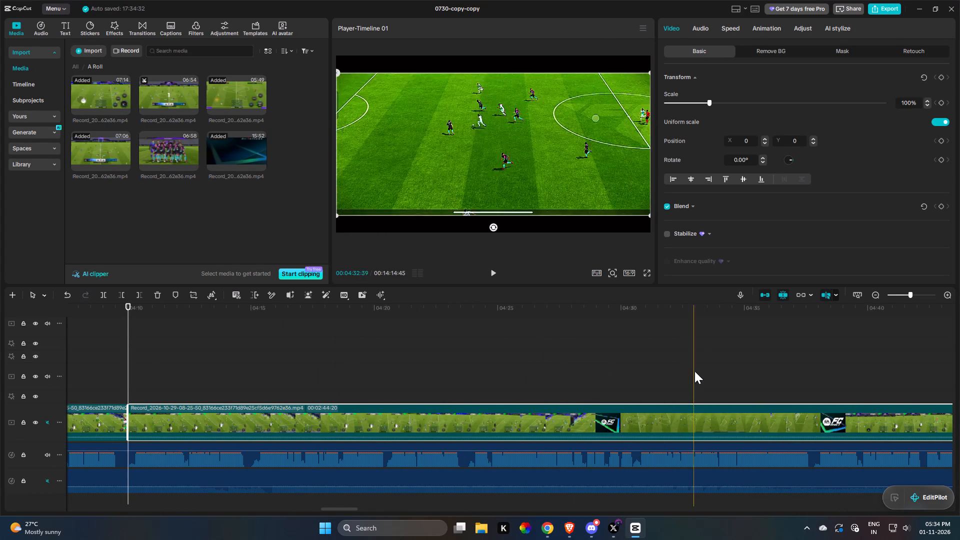
key(q)
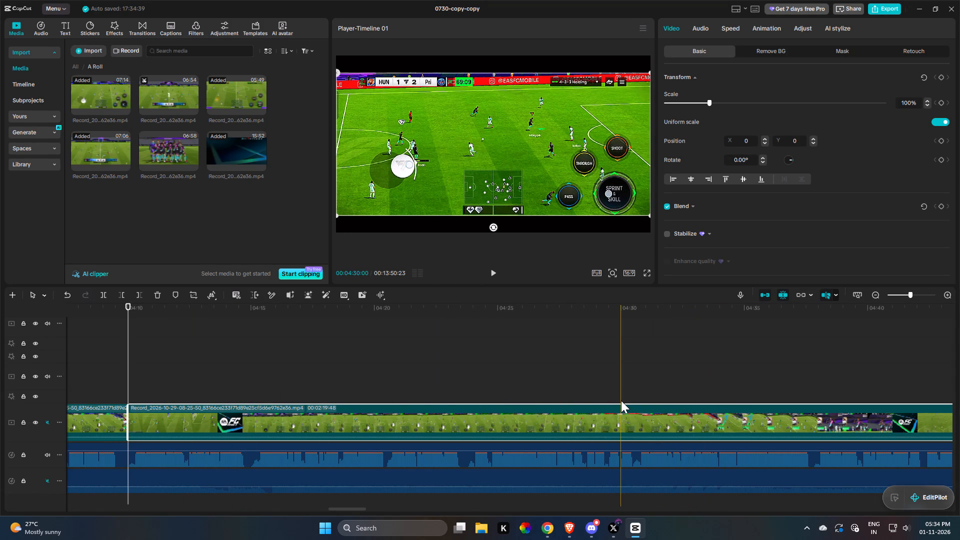
key(q)
Preview the short match passage with the 55:35 goal and delete it from the main track.
drag(567, 406, 181, 384)
key(space)
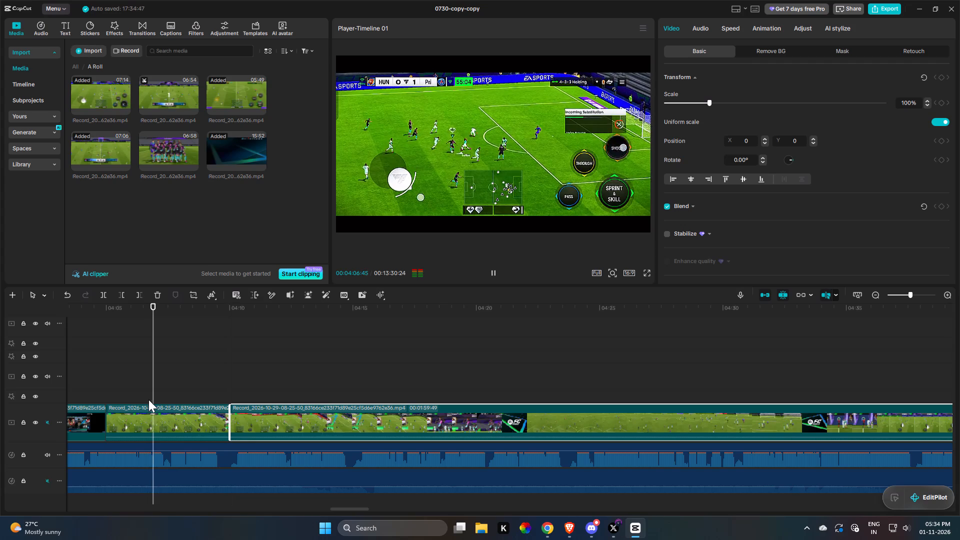
click(204, 425)
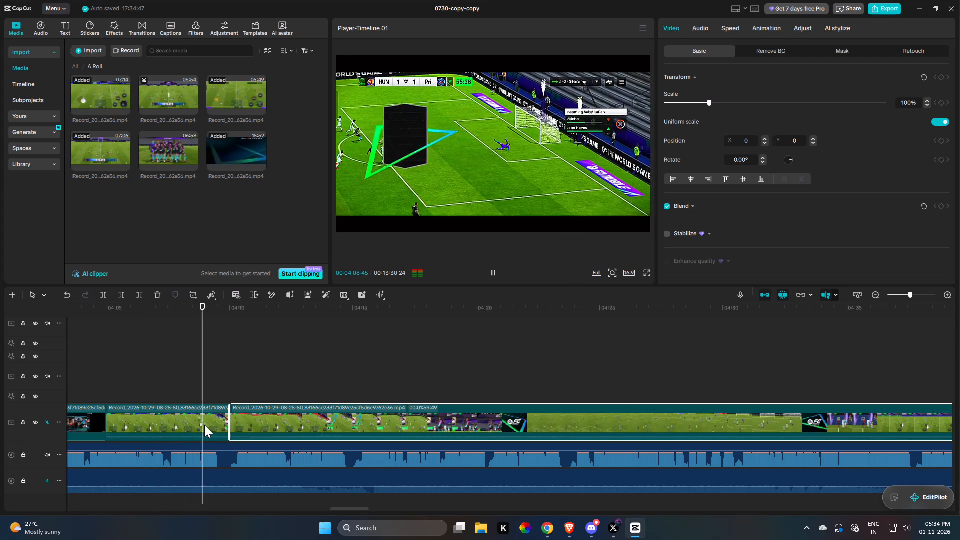
key(space)
text(f)
Split the remaining match clip at the 70:13 goal, at 00:04:10:14, so that its second part lasts 00:01:54:34.
key(space)
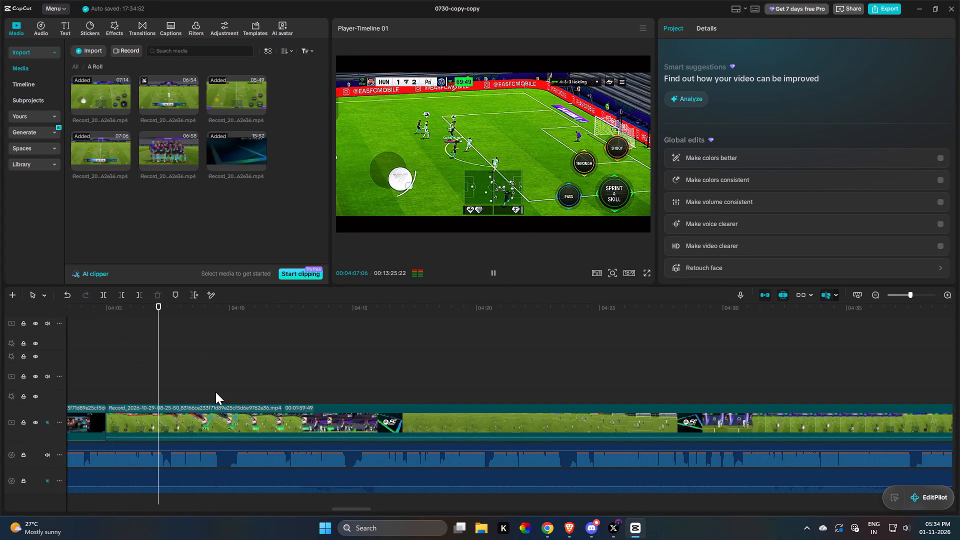
key(space)
click(234, 420)
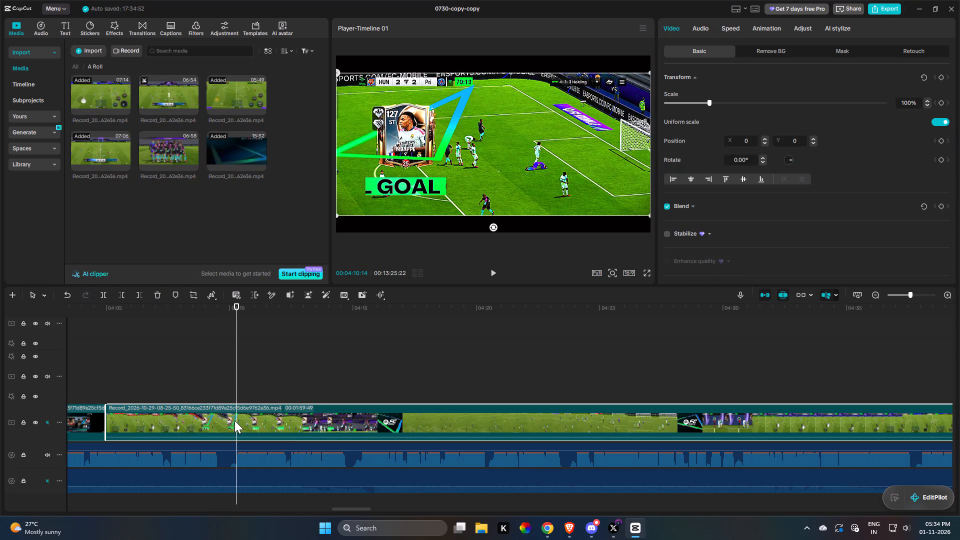
key(r)
Scale the short match clip before the split to 157% and preview it.
key(space)
click(146, 413)
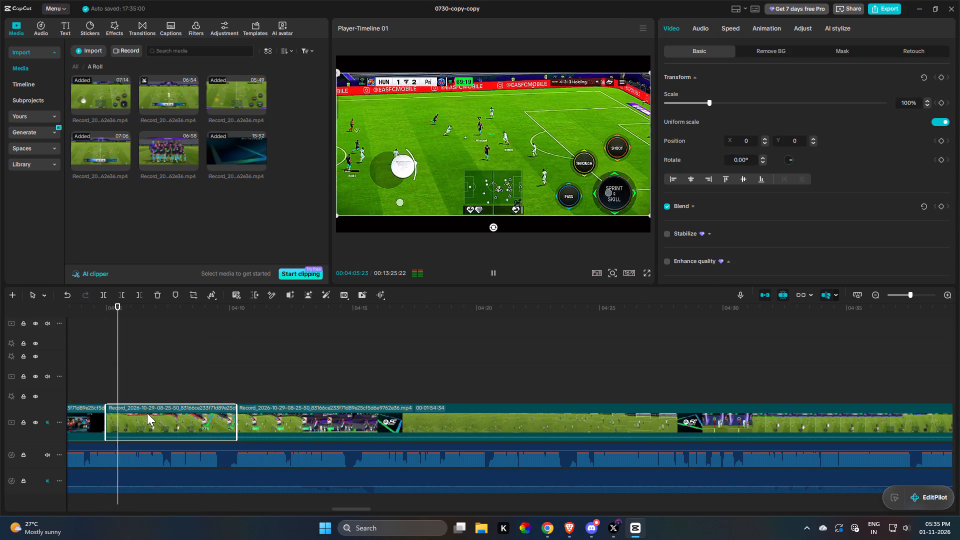
key(space)
drag(710, 103, 735, 103)
double_click(735, 103)
key(space)
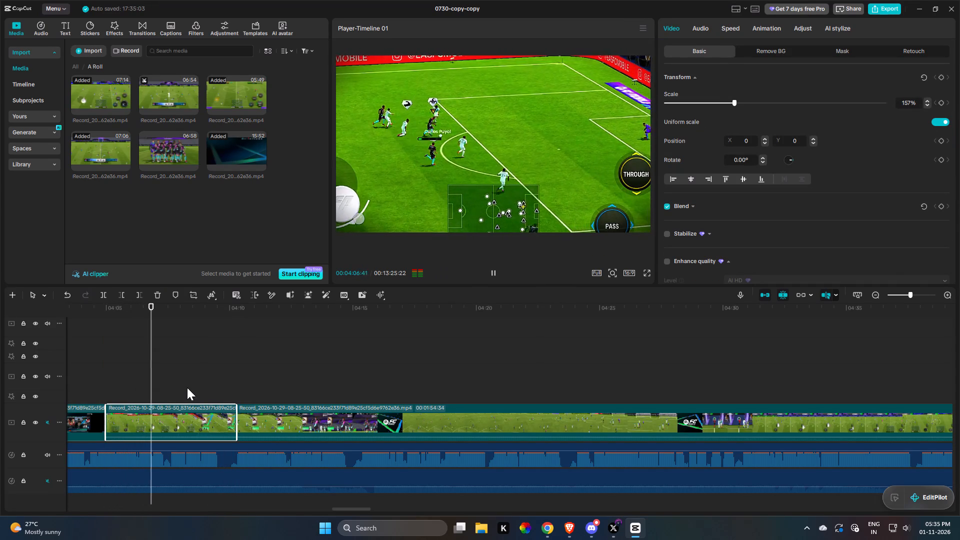
key(space)
Scale the match clip that starts at about 00:02:55 to 154% and check its framing.
drag(223, 387, 564, 444)
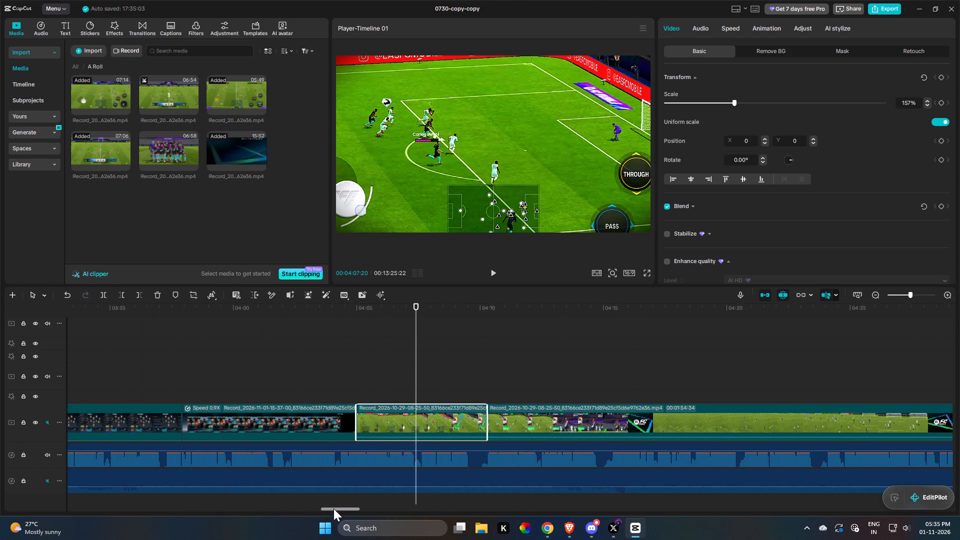
drag(338, 510, 268, 495)
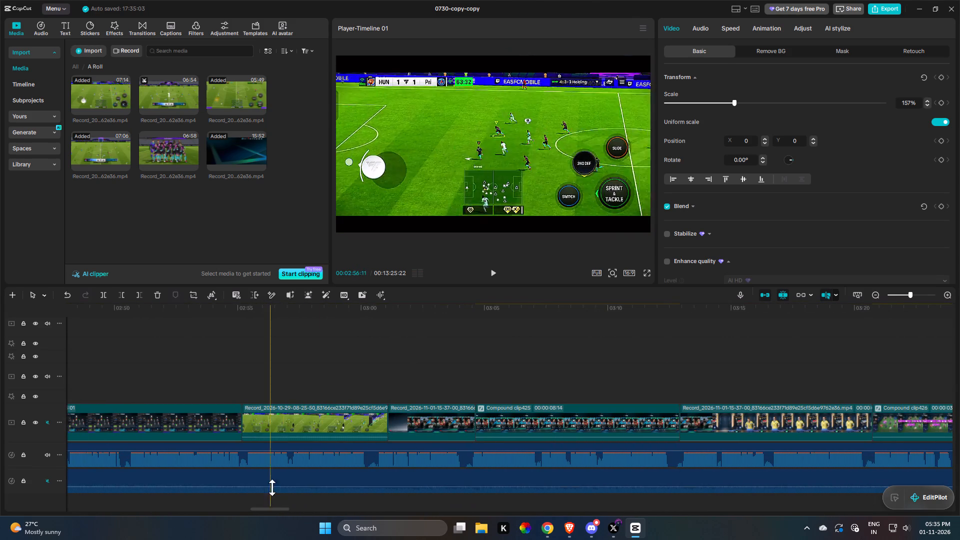
click(308, 414)
click(238, 371)
click(292, 412)
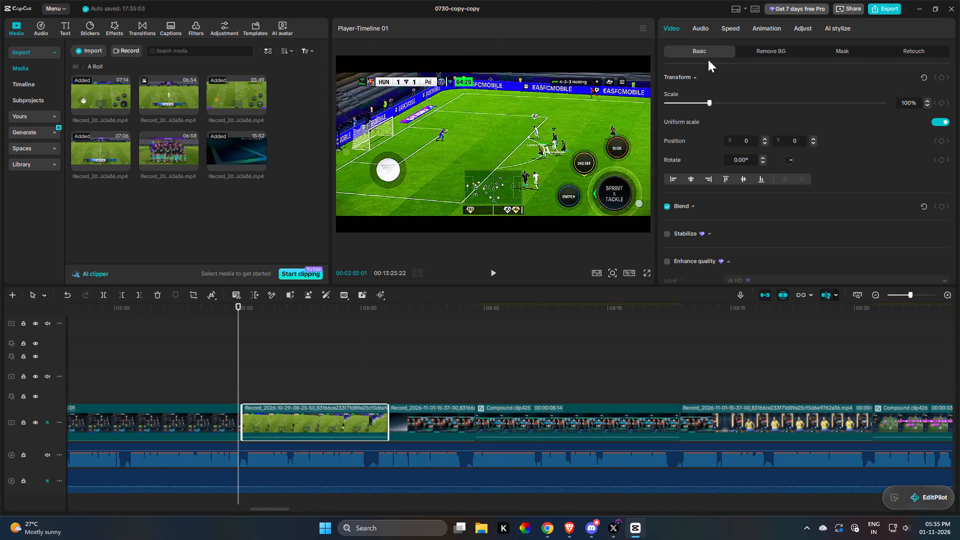
drag(707, 102, 721, 102)
key(space)
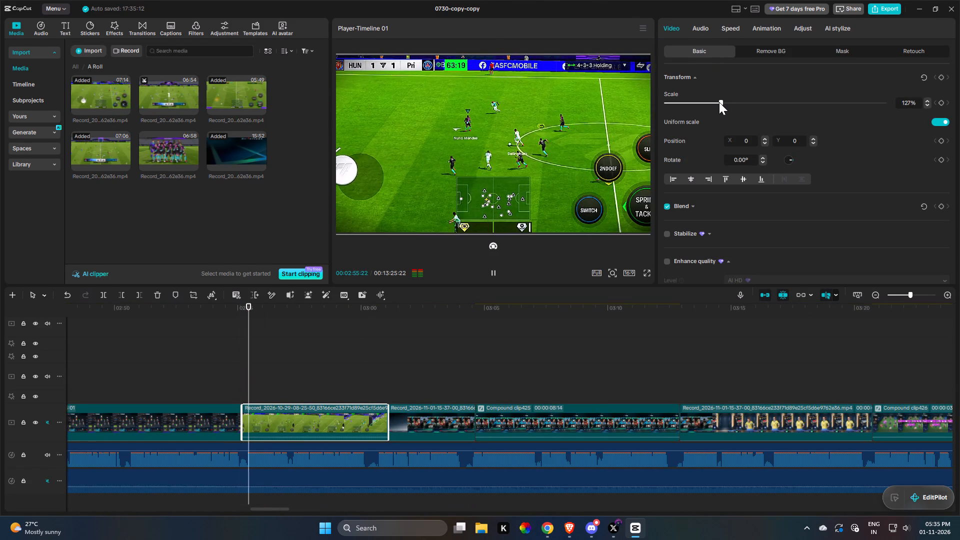
key(space)
drag(719, 102, 731, 102)
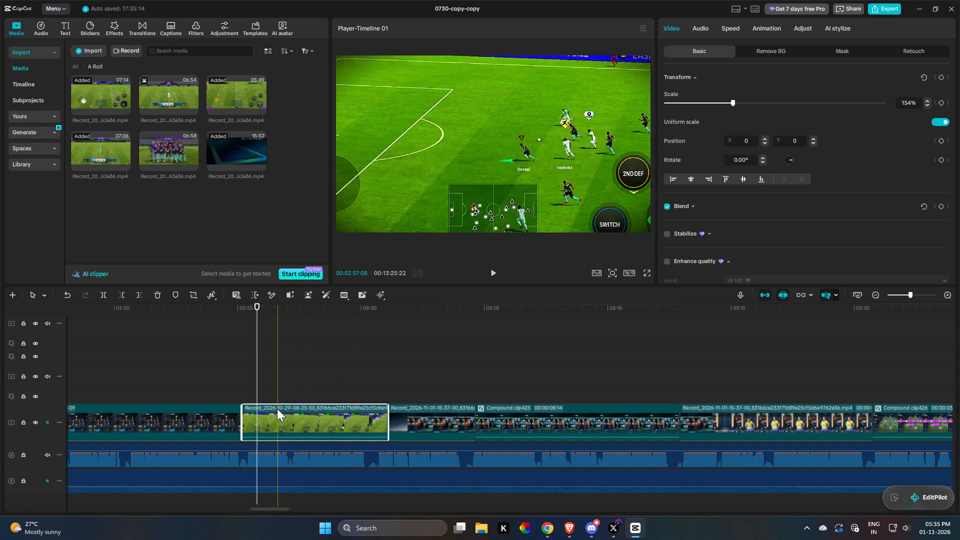
click(330, 409)
drag(331, 409, 406, 403)
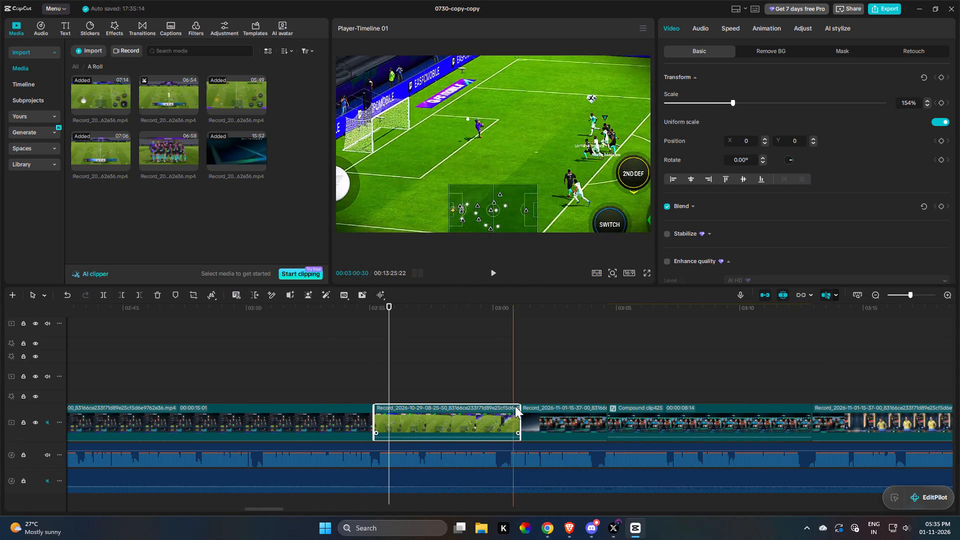
Scale the match clip between about 00:01:35 and 00:01:40 to 153% and check its framing.
drag(451, 408, 309, 488)
drag(265, 508, 181, 495)
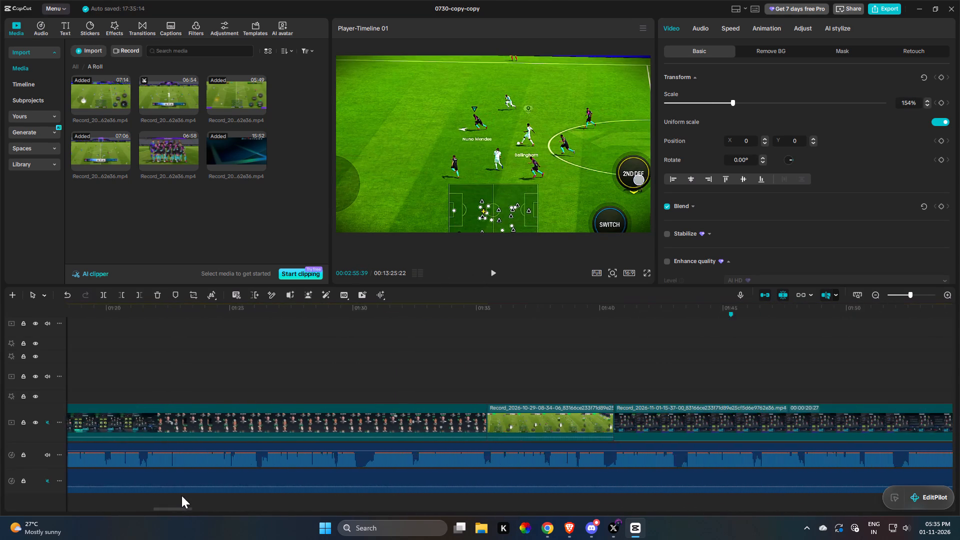
drag(181, 495, 183, 495)
double_click(471, 397)
double_click(478, 417)
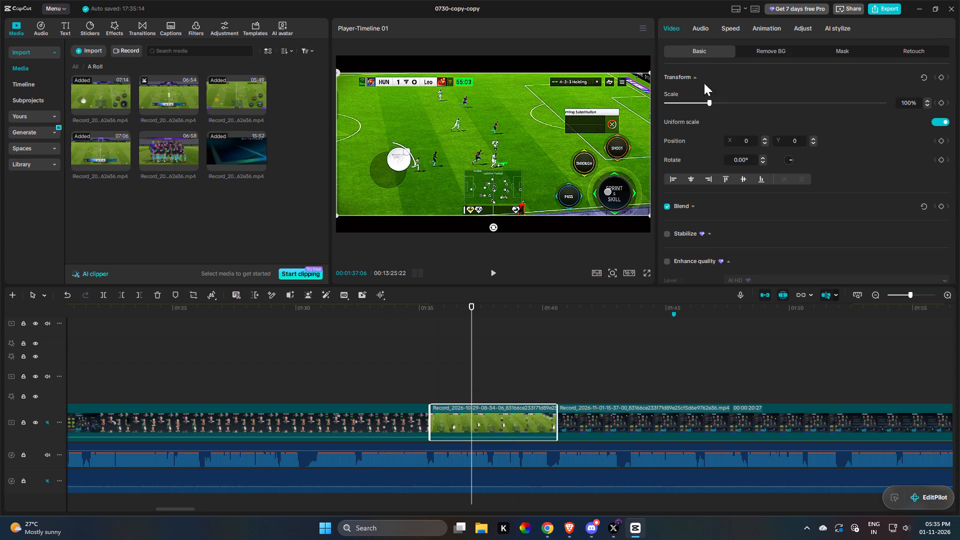
drag(709, 102, 732, 105)
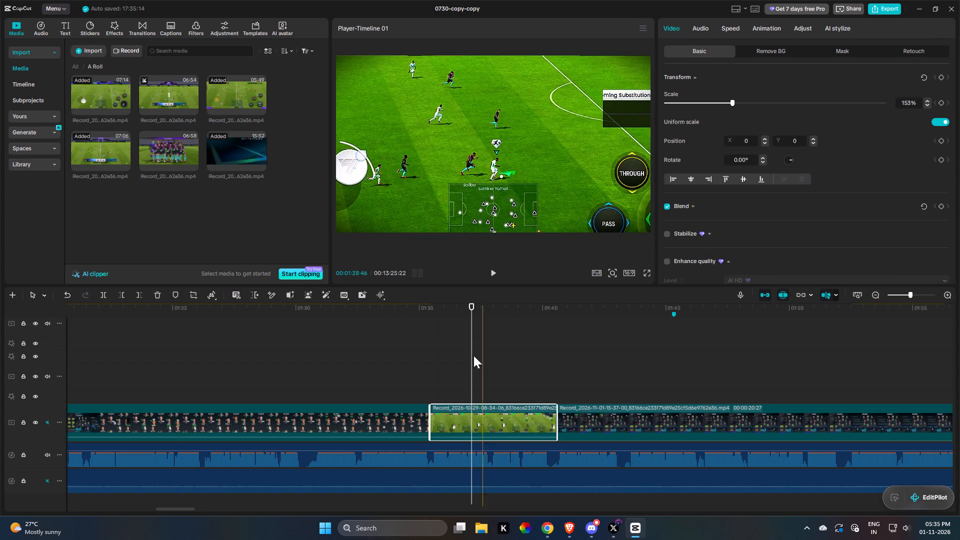
click(536, 368)
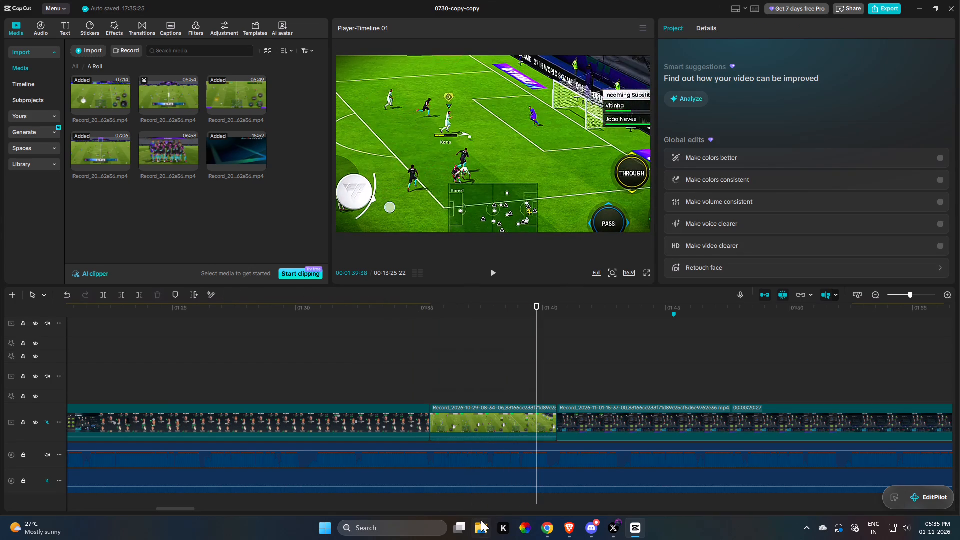
Scale the match clip between about 00:01:00 and 00:01:08 to 161%.
drag(176, 511, 164, 510)
drag(170, 509, 164, 510)
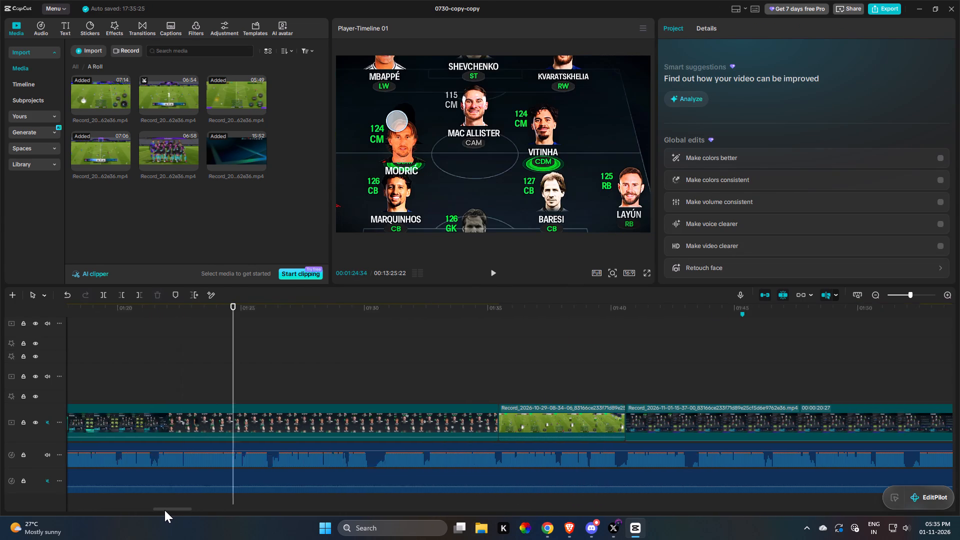
drag(164, 510, 137, 508)
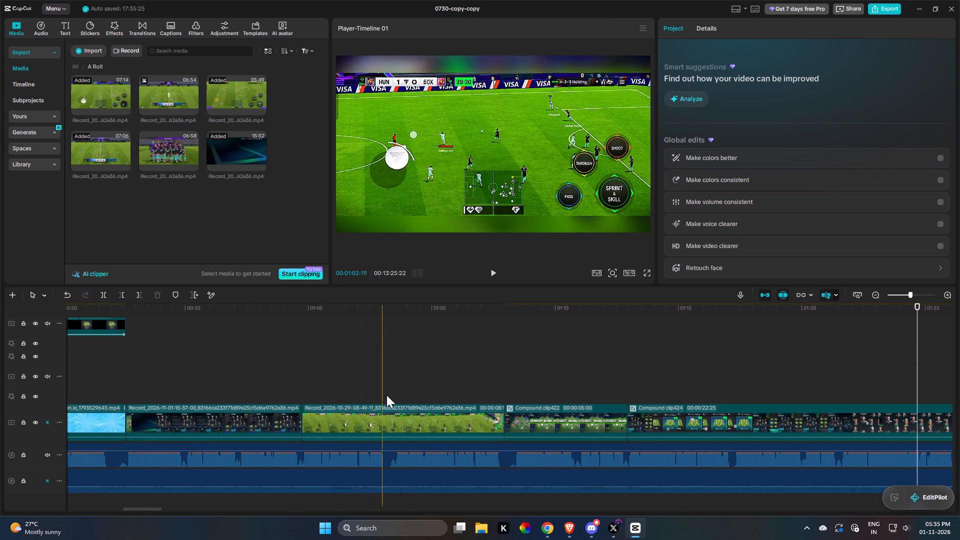
triple_click(407, 394)
click(415, 414)
drag(706, 101, 708, 102)
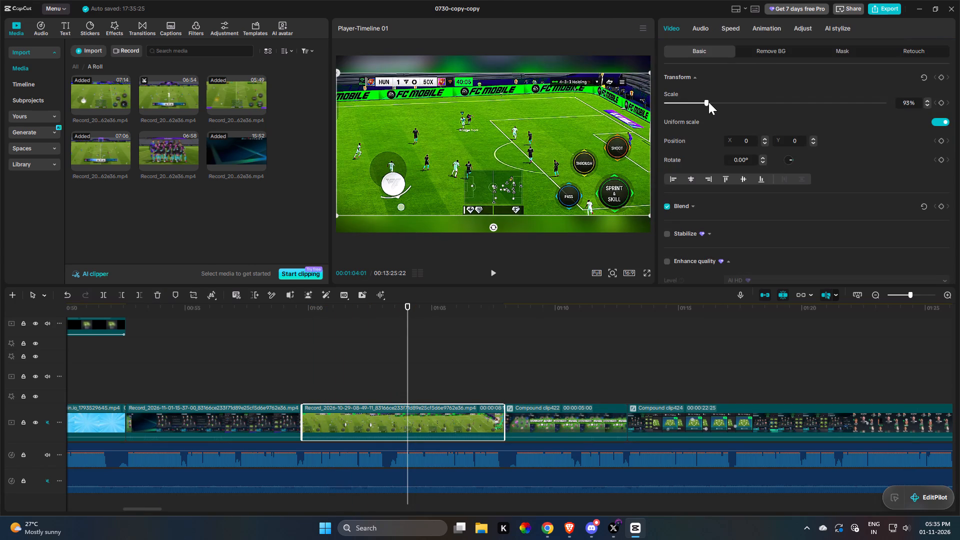
drag(708, 102, 736, 99)
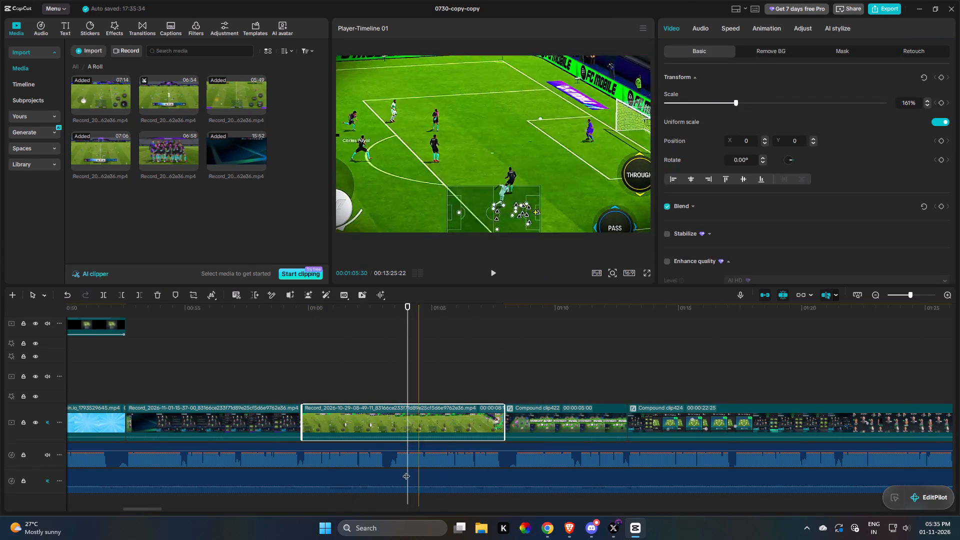
Examine the rest of the timeline, including the end of the narration and the last match clip's full-time moment before the menu recording.
drag(147, 508, 490, 519)
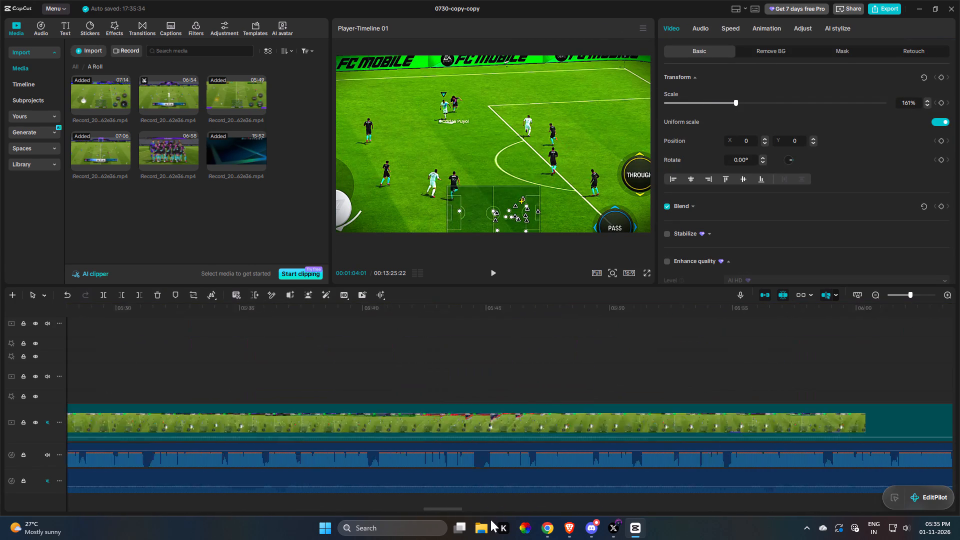
drag(490, 519, 560, 516)
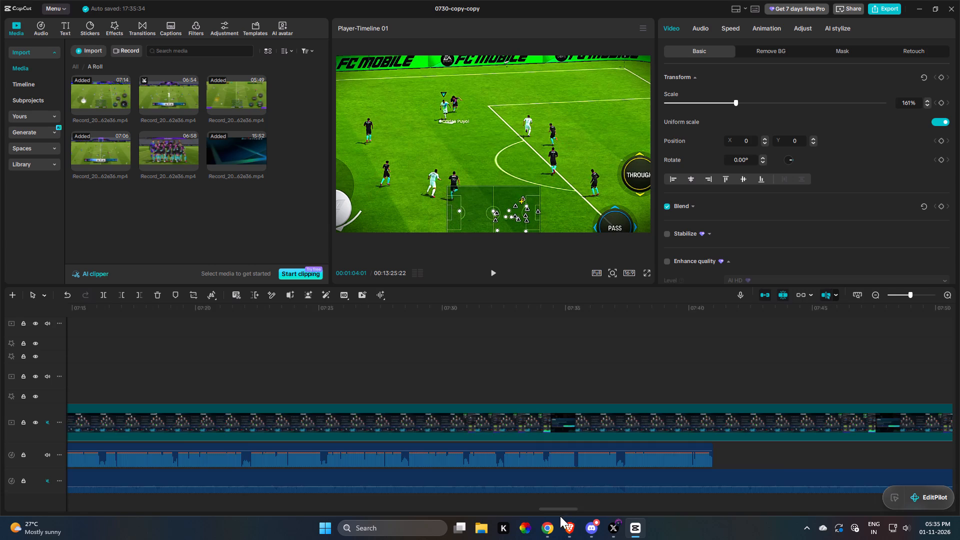
drag(560, 516, 490, 513)
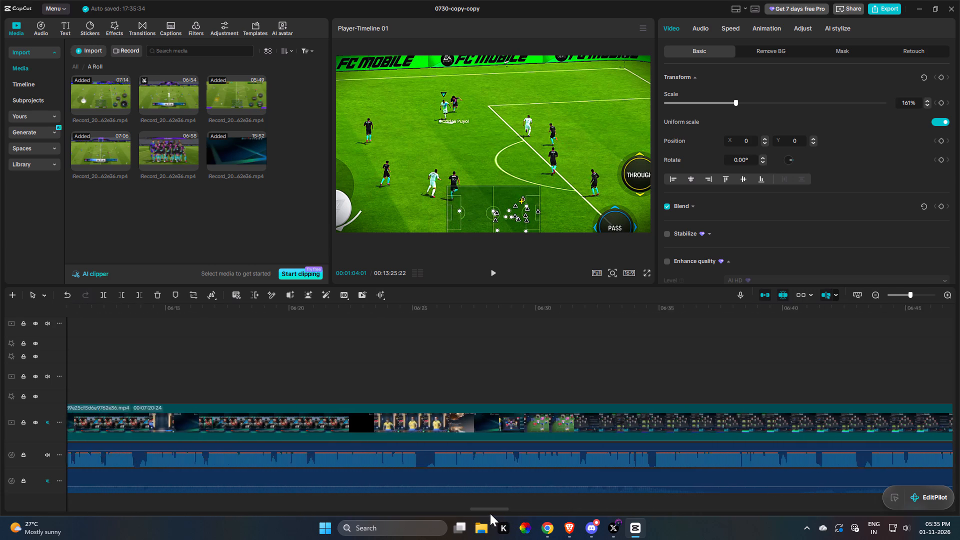
drag(490, 513, 481, 513)
double_click(344, 365)
key(space)
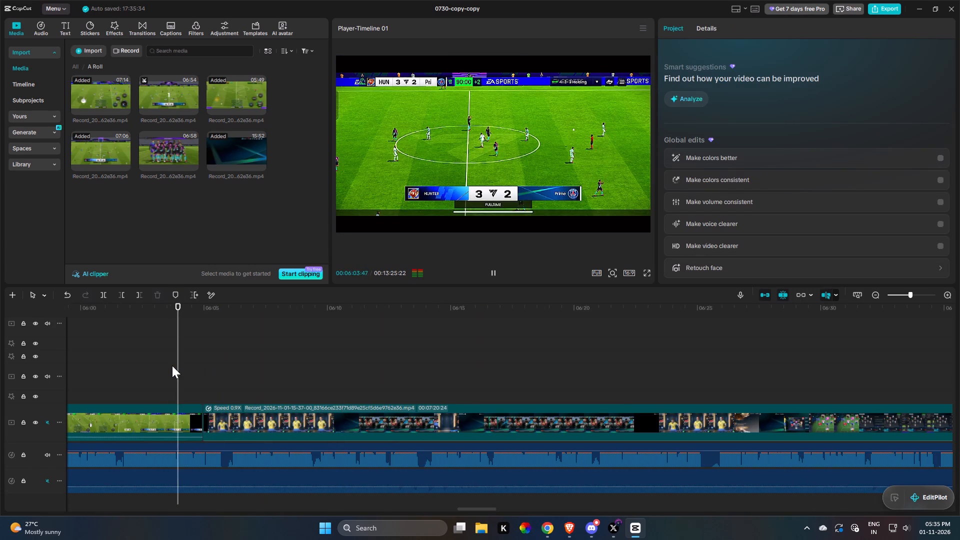
drag(278, 473, 139, 415)
key(space)
drag(135, 412, 122, 367)
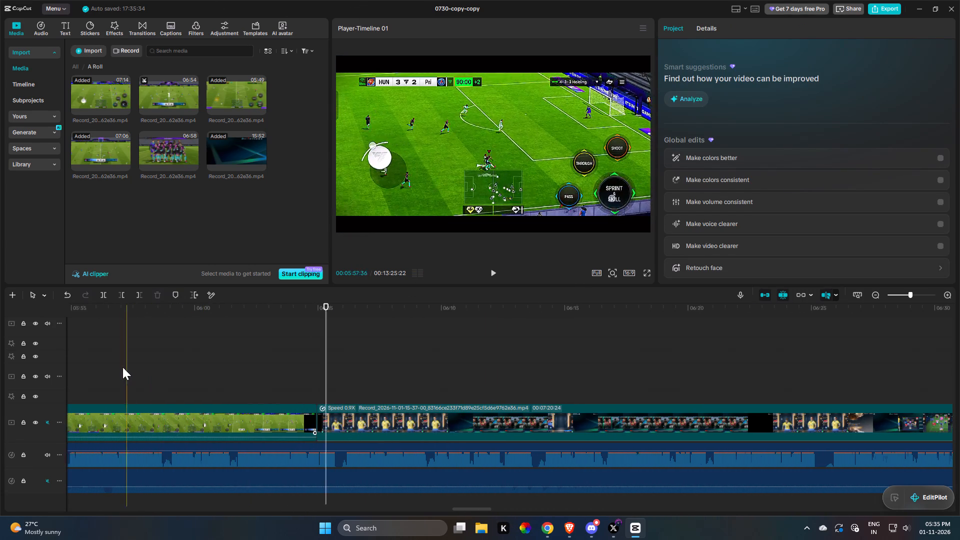
drag(122, 367, 115, 361)
Delete the leftover match part after the 70:13 goal, closing the gap up to the 0.9X menu recording.
drag(470, 508, 354, 484)
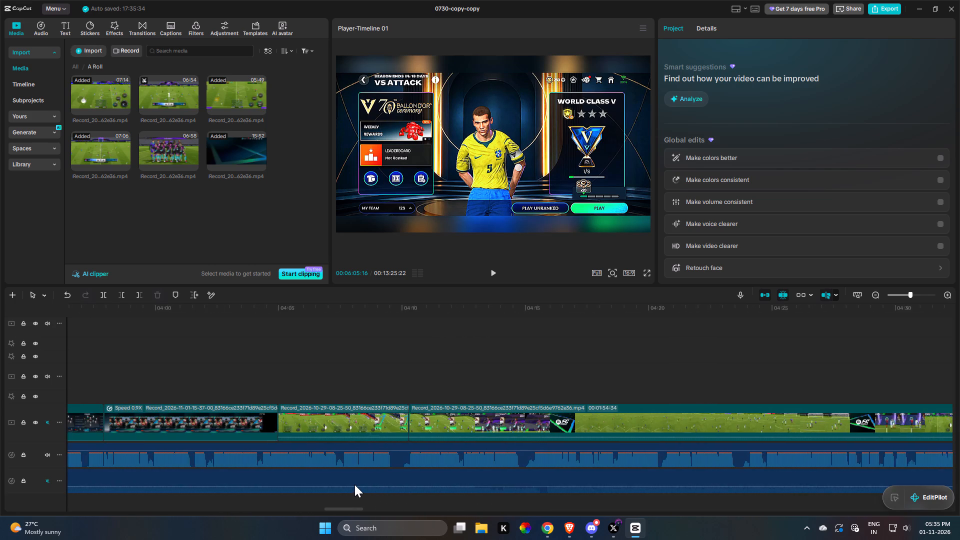
drag(354, 484, 354, 484)
key(space)
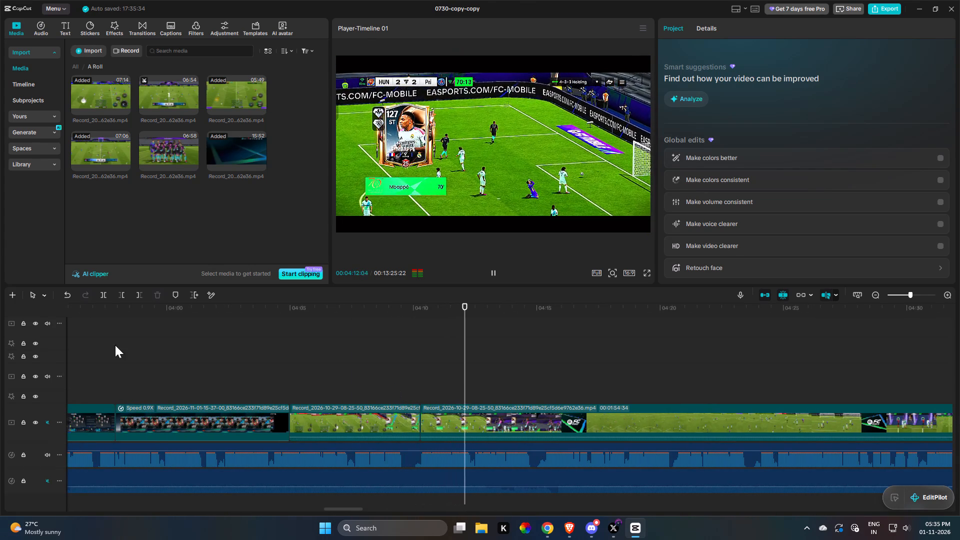
key(space)
click(511, 408)
key(f)
Trim the start of the 0.9X menu recording after the goal so that it lasts 00:07:14:44, and preview it.
click(454, 421)
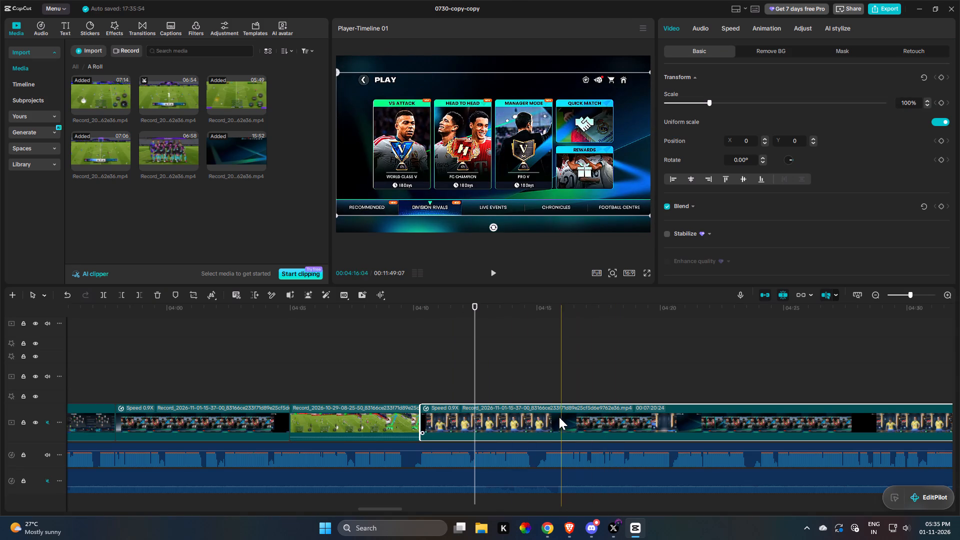
key(q)
key(space)
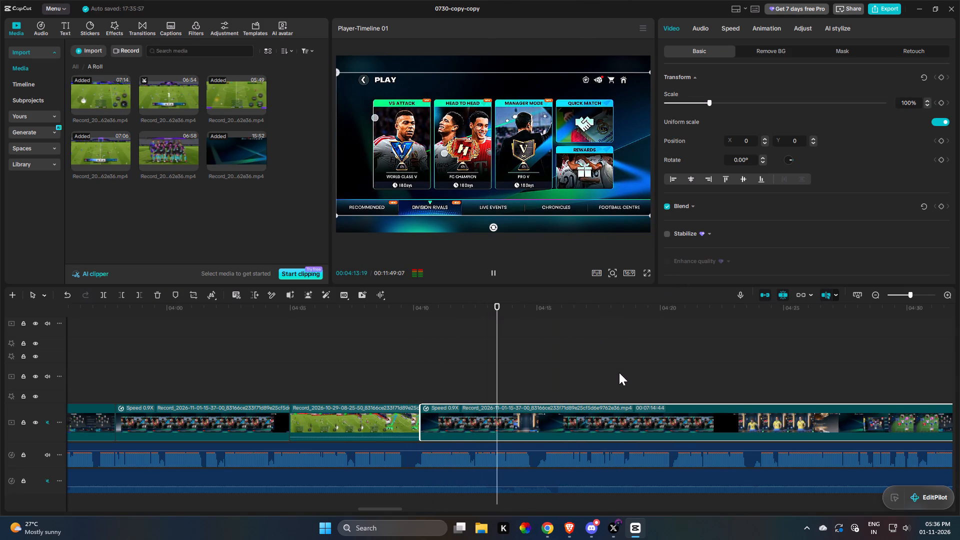
key(space)
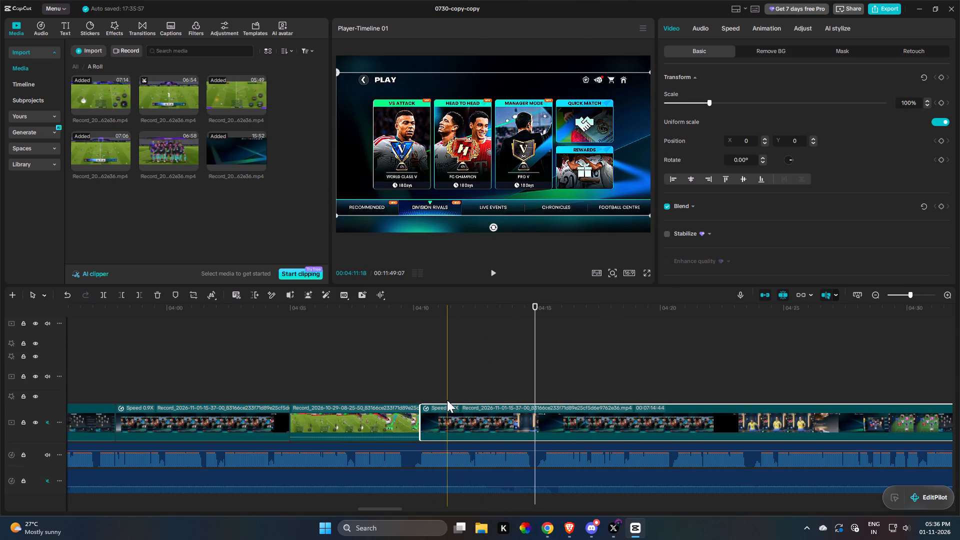
Trim the start of the 0.9X menu recording after the goal so that it lasts 00:07:12:46, and preview it.
key(q)
key(space)
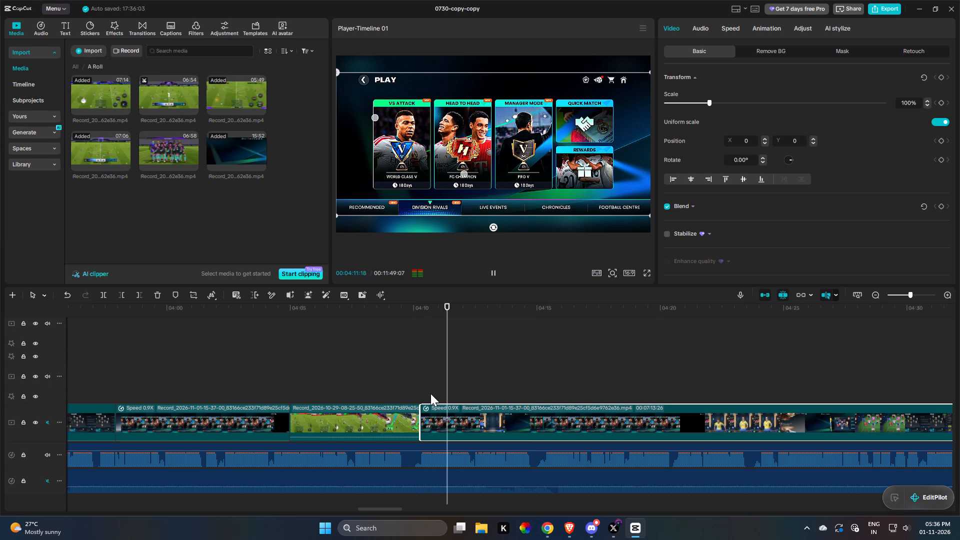
key(space)
key(q)
key(space)
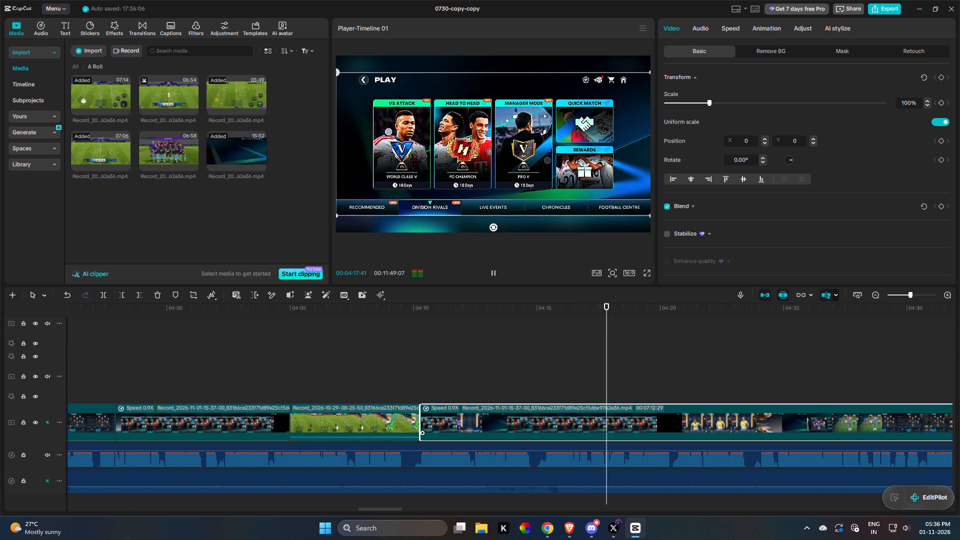
drag(684, 453, 682, 460)
click(679, 457)
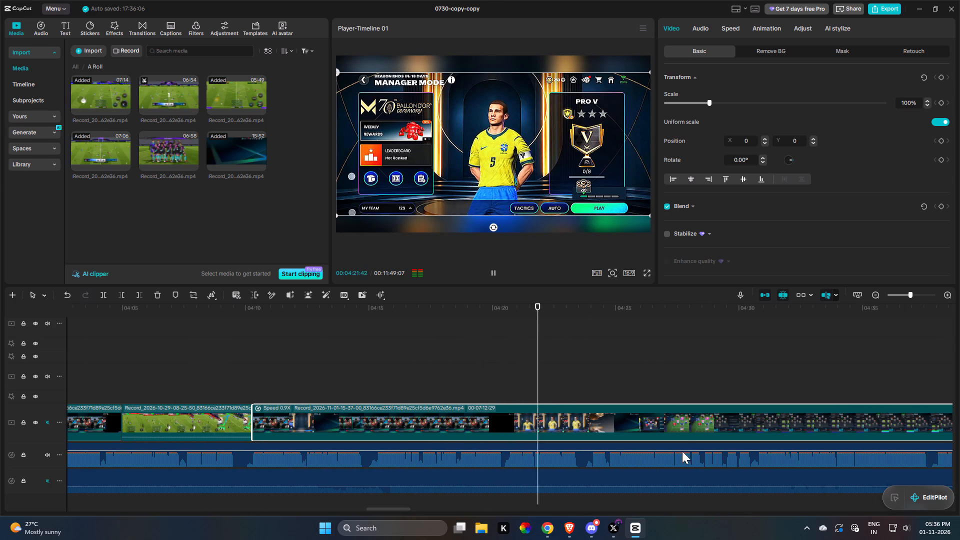
key(space)
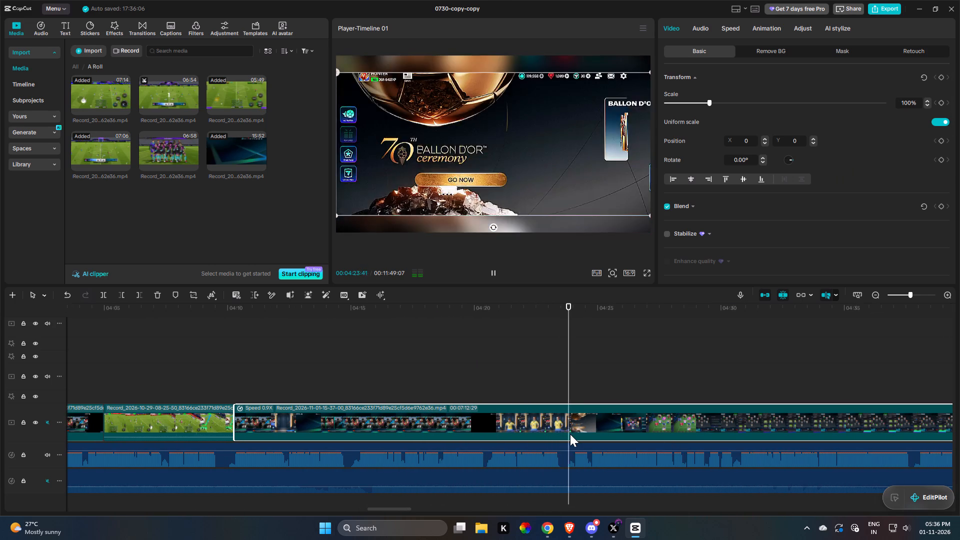
key(space)
key(space)
drag(235, 420, 228, 421)
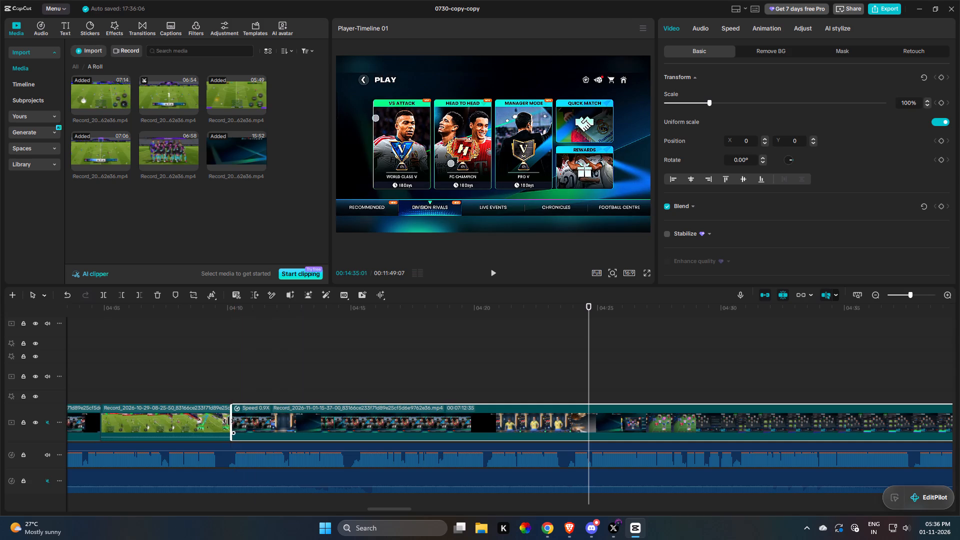
drag(228, 421, 226, 421)
key(space)
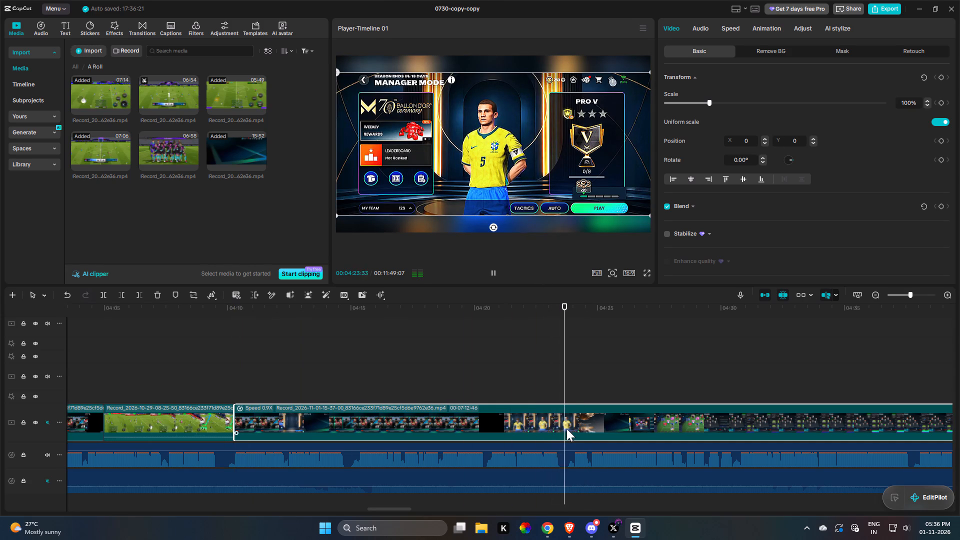
Split the 0.9X menu recording at 00:04:23:45, on the Manager Mode screen.
key(space)
key(r)
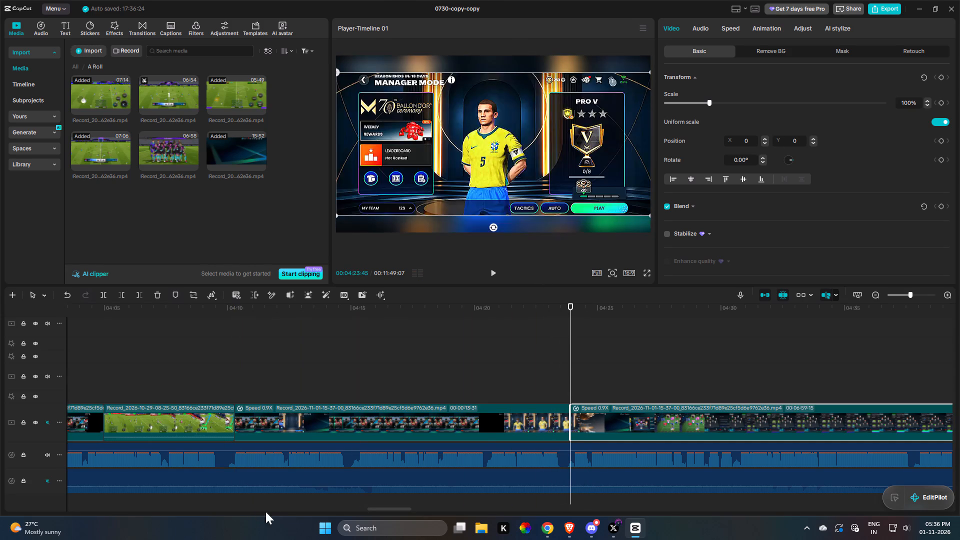
Copy the "FORMATION NUMBER 3 3-5-2" title card from about 00:03:22 and insert it on the main track at the 00:04:23:45 split.
key(ctrl+v)
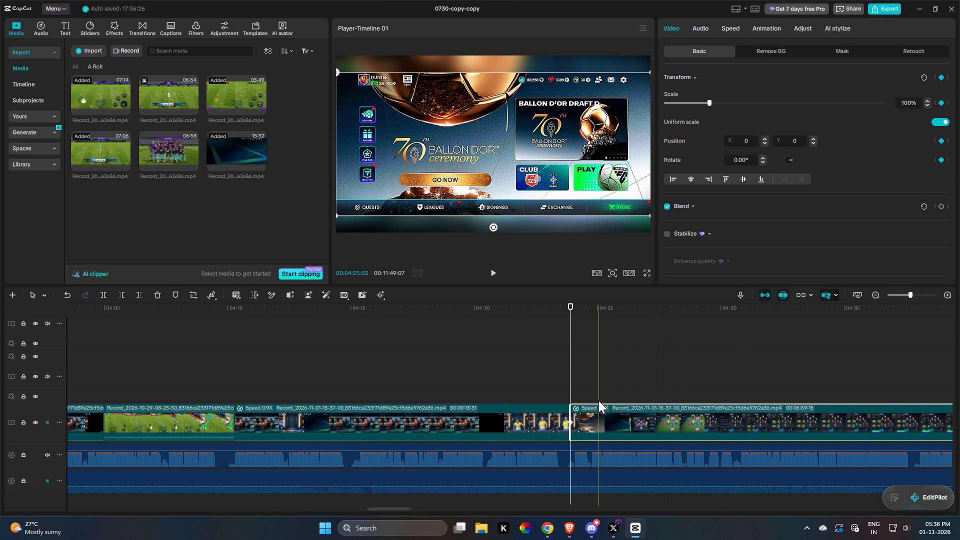
key(ctrl+v)
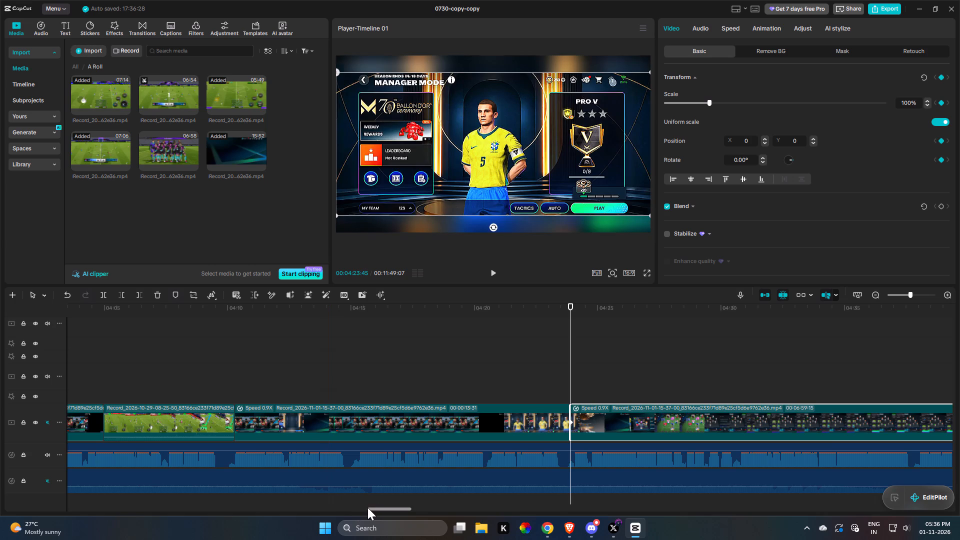
drag(372, 508, 292, 512)
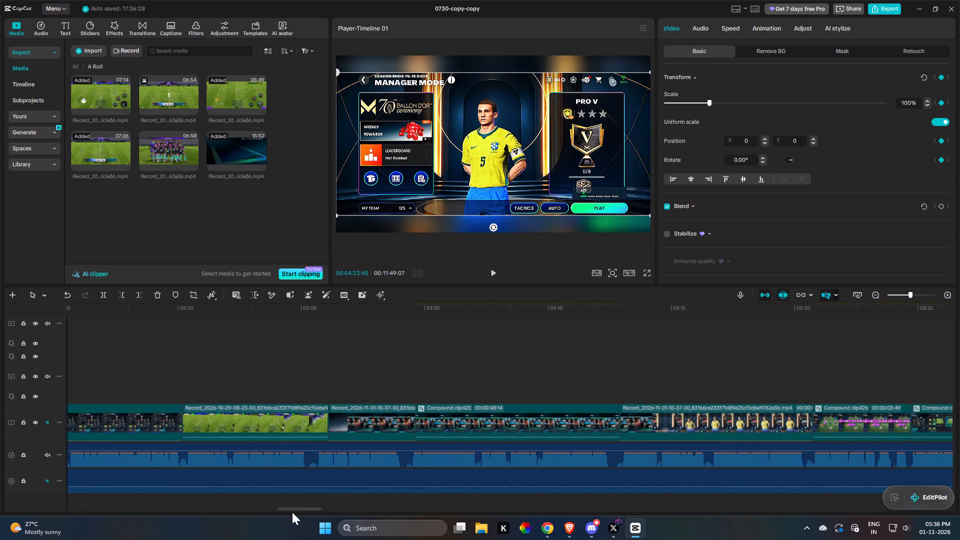
drag(292, 512, 301, 512)
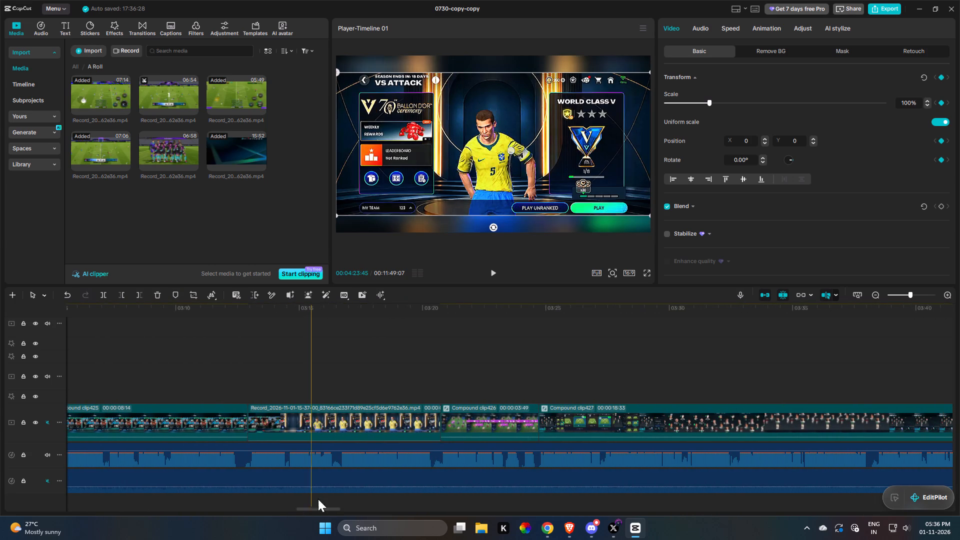
click(492, 425)
key(ctrl+c)
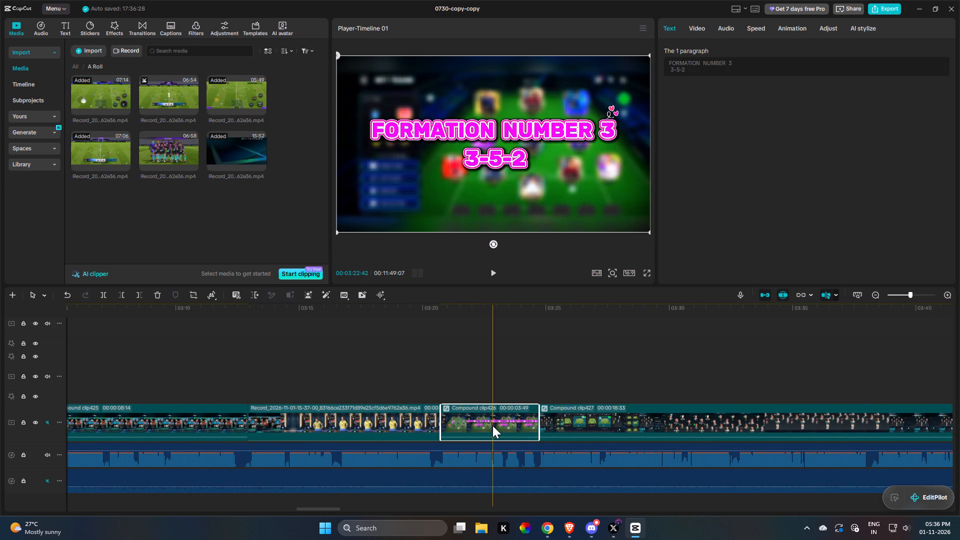
double_click(493, 267)
double_click(493, 267)
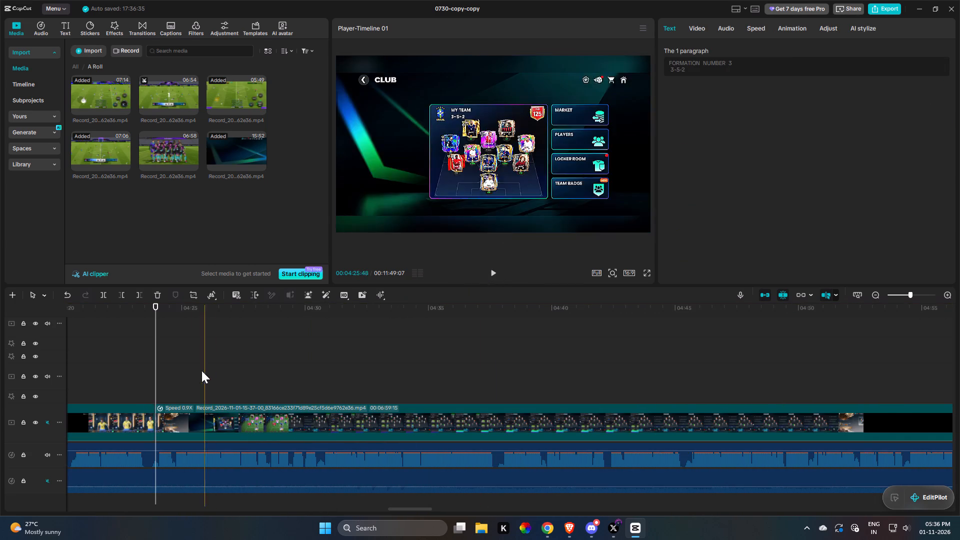
key(space)
key(ctrl+v)
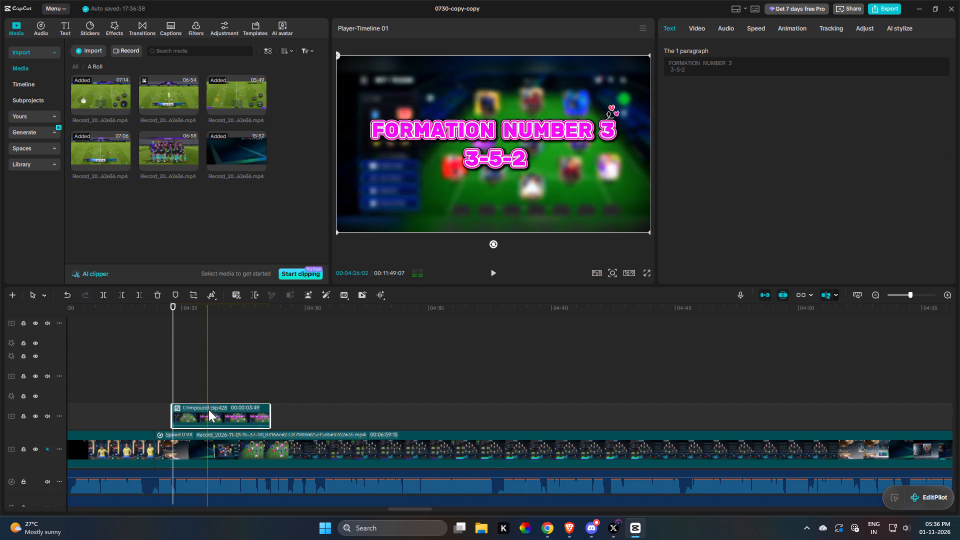
drag(208, 410, 192, 441)
click(192, 441)
key(space)
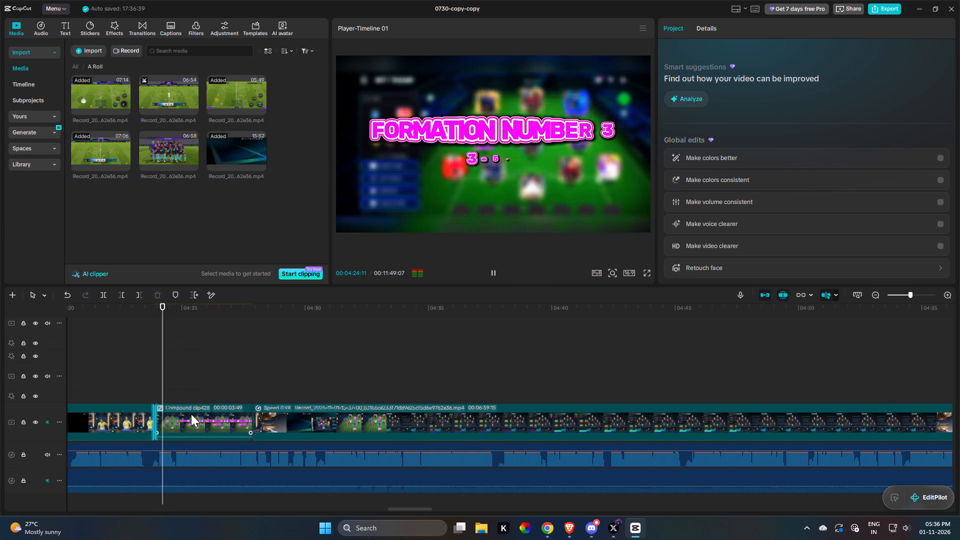
Move the copied title card off the main track to an upper track at about 00:04:43, closing the gap.
double_click(197, 415)
click(452, 295)
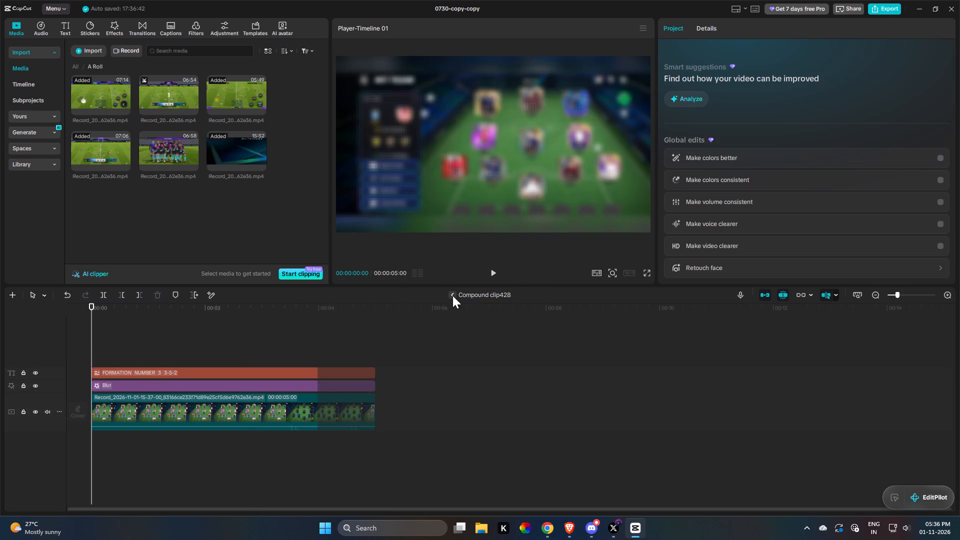
drag(205, 417, 522, 406)
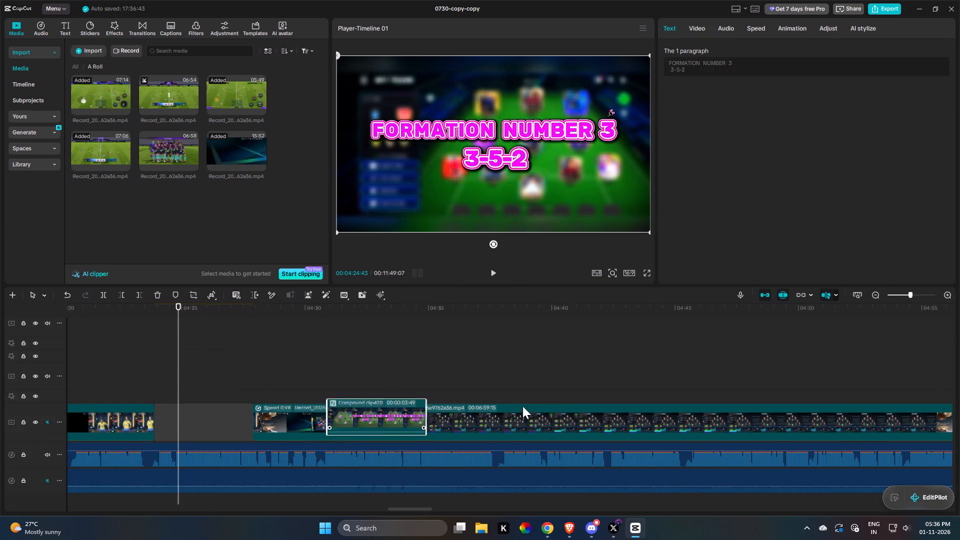
drag(522, 406, 692, 374)
key(space)
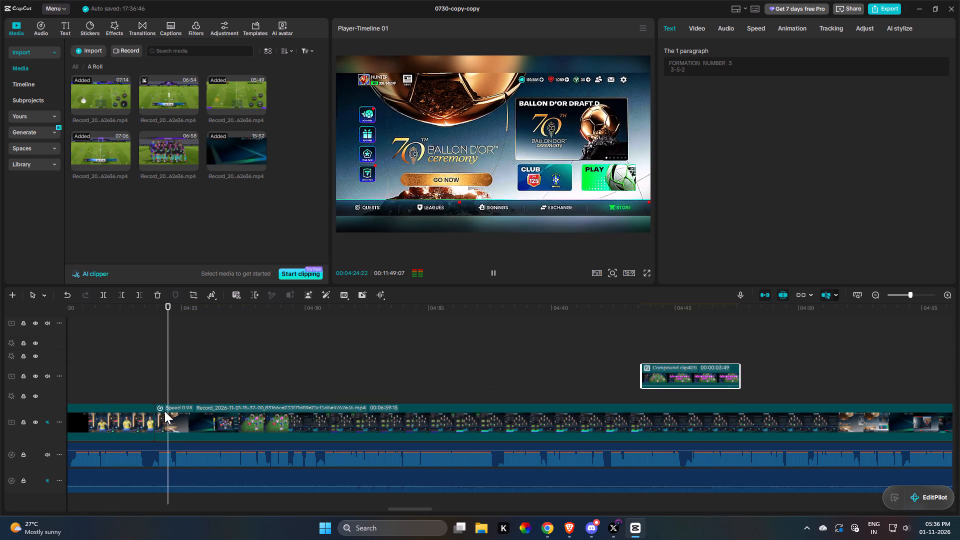
drag(166, 410, 239, 370)
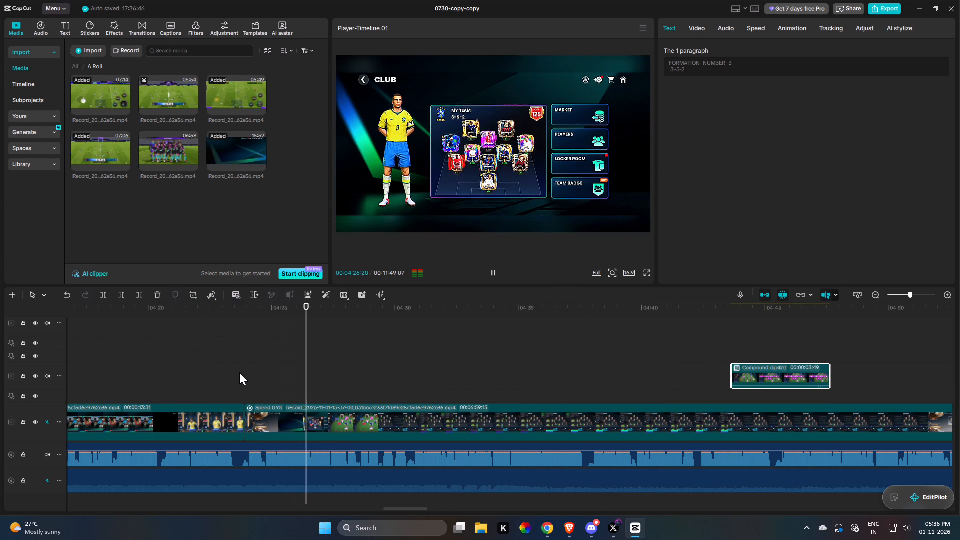
key(space)
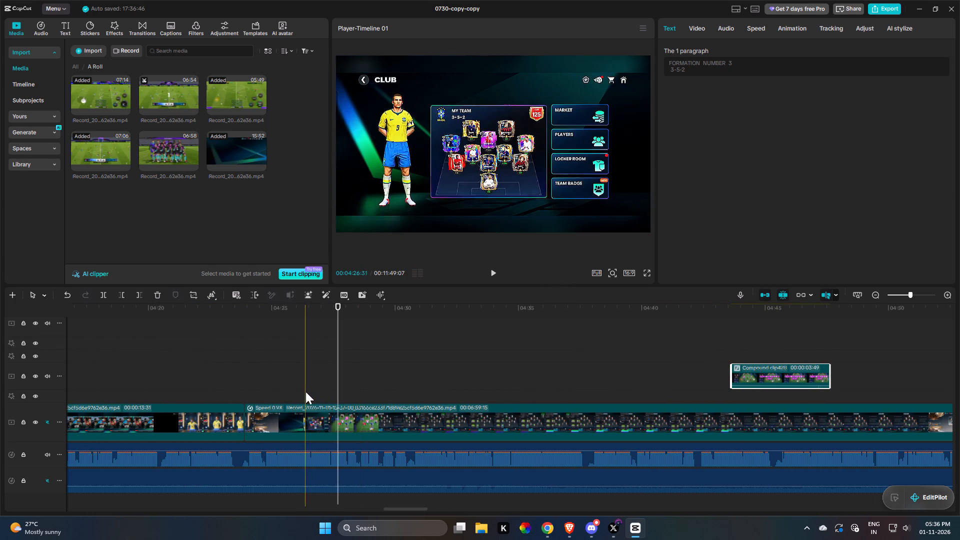
Copy the 0.9X game-plans clip from around 00:03:55 and insert the copy on the main track at the 00:04:23:45 split.
drag(193, 406, 130, 421)
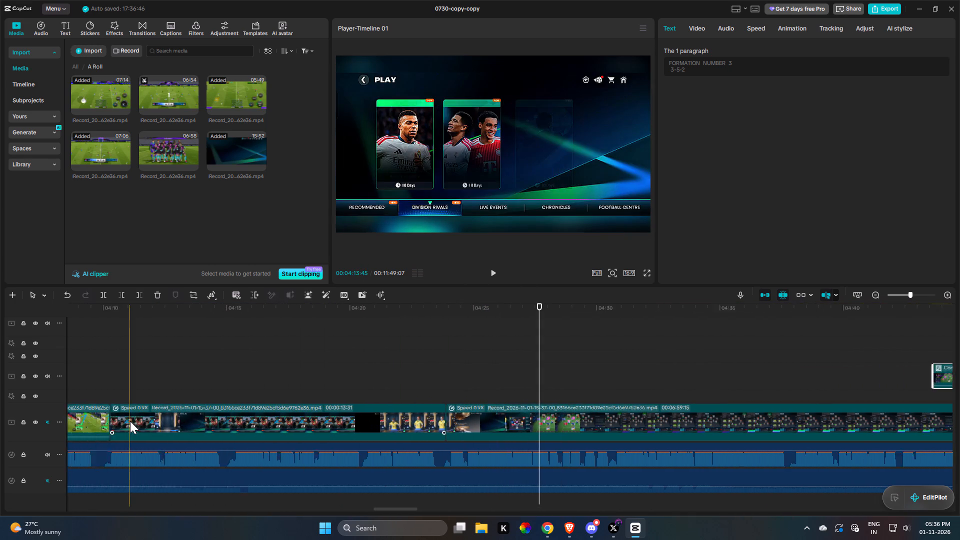
drag(130, 421, 152, 413)
click(127, 420)
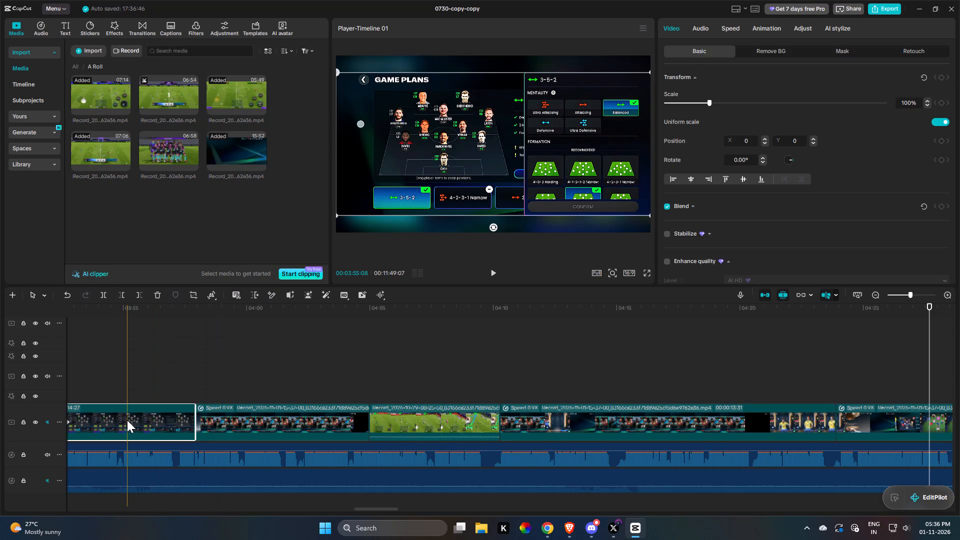
key(ctrl+c)
key(ctrl+v)
ctrl+drag(835, 414, 805, 411)
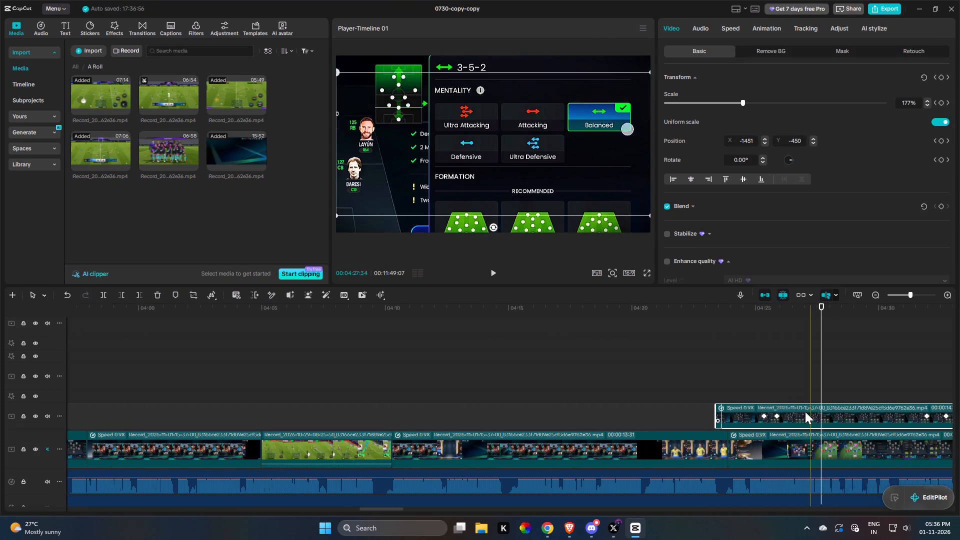
ctrl+drag(805, 411, 508, 409)
drag(483, 415, 488, 423)
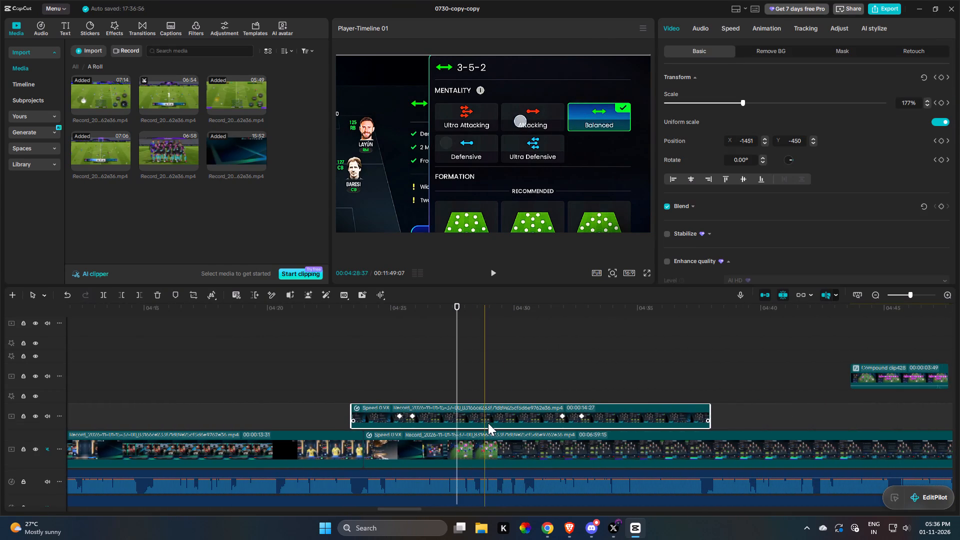
drag(488, 423, 494, 446)
key(space)
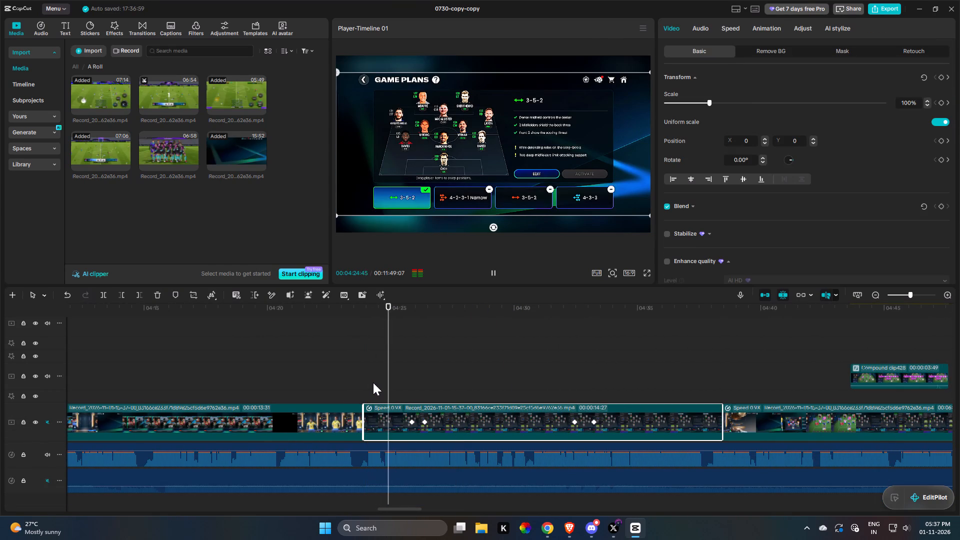
key(space)
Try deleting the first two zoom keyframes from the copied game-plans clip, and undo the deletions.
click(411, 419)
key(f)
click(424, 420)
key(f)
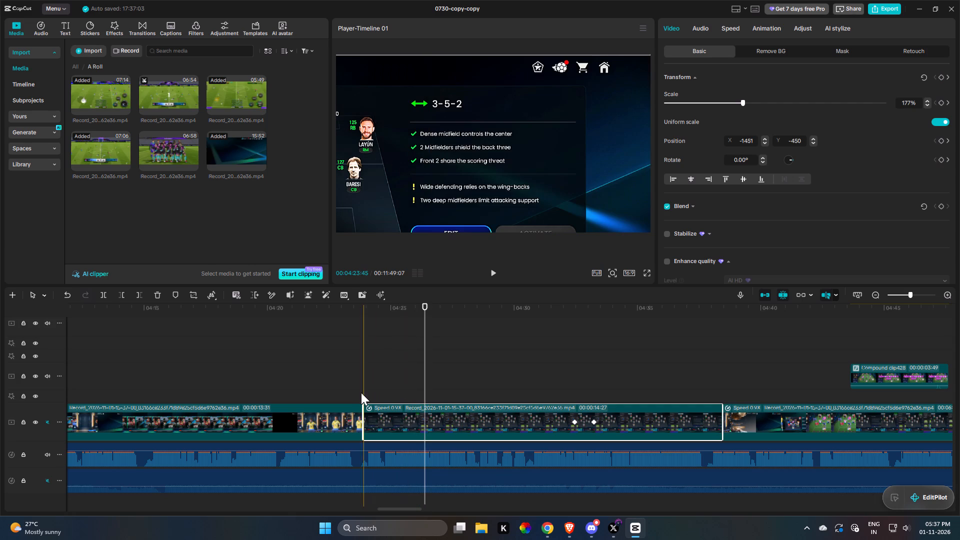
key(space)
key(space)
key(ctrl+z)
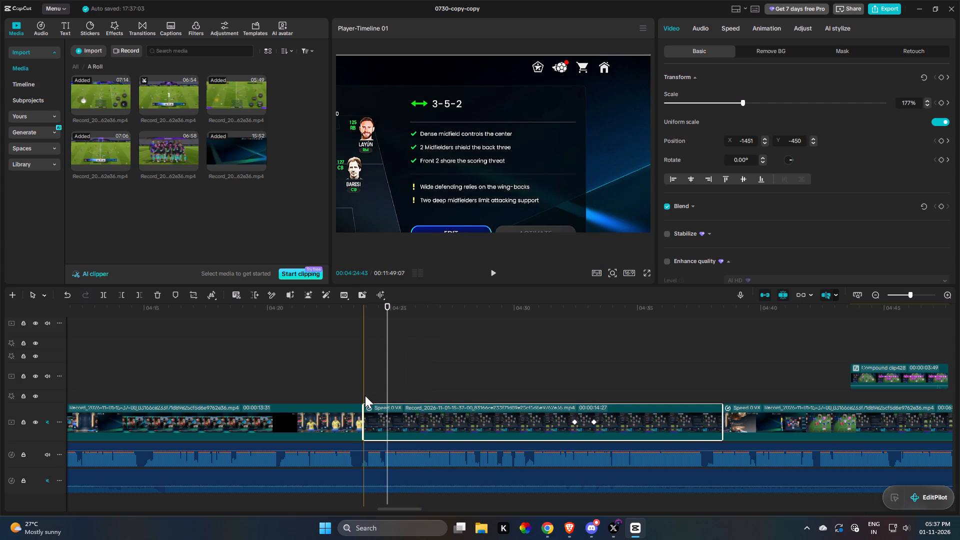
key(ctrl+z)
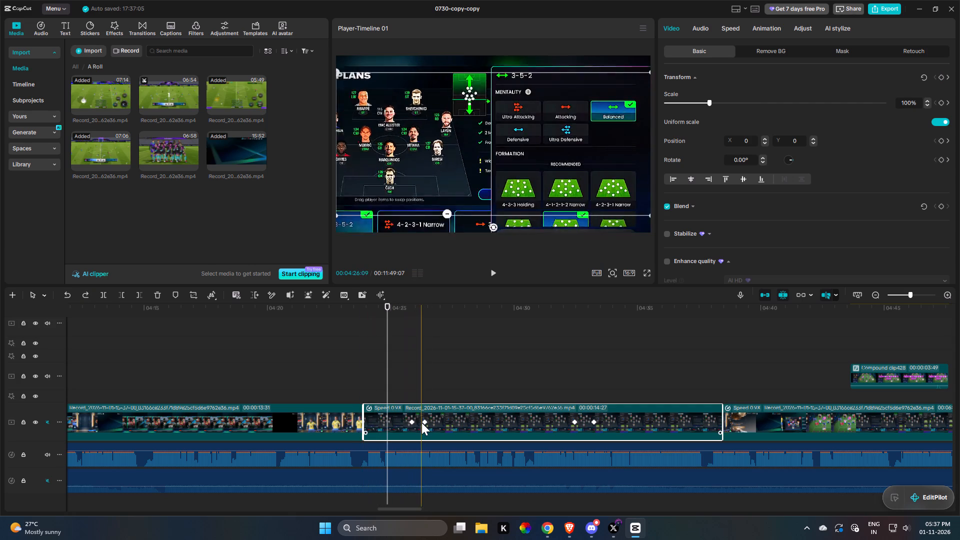
Delete all four zoom keyframes from the copied game-plans clip and preview it.
click(423, 423)
key(f)
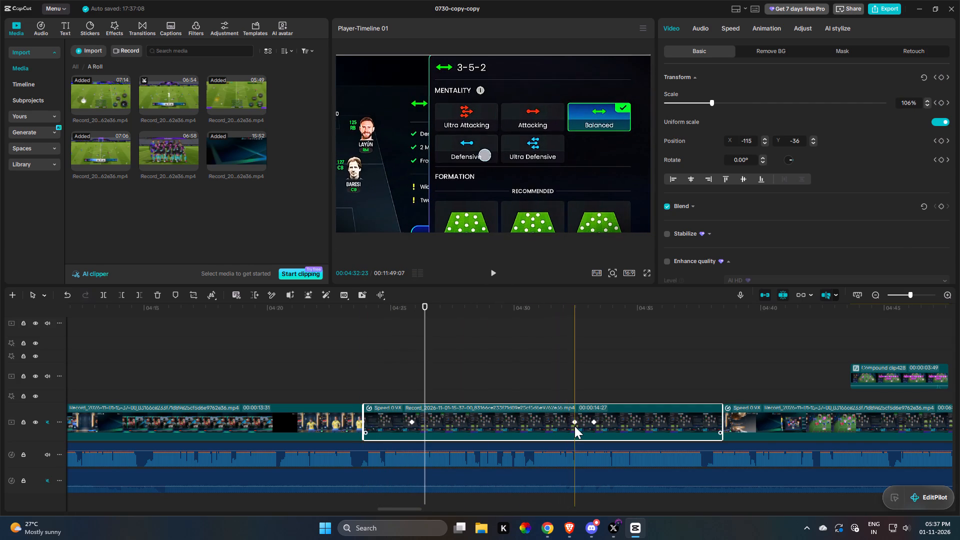
click(574, 426)
key(f)
click(591, 422)
key(f)
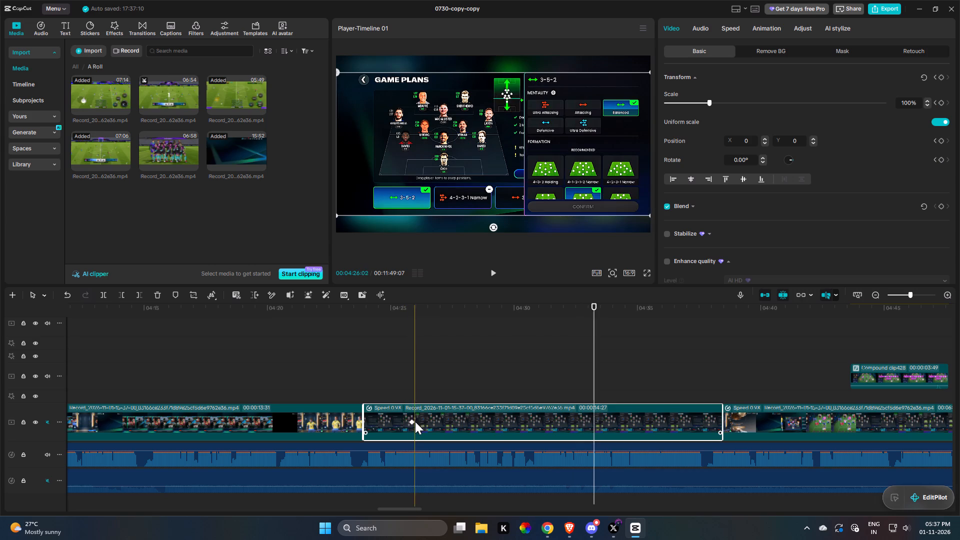
click(413, 421)
key(f)
key(space)
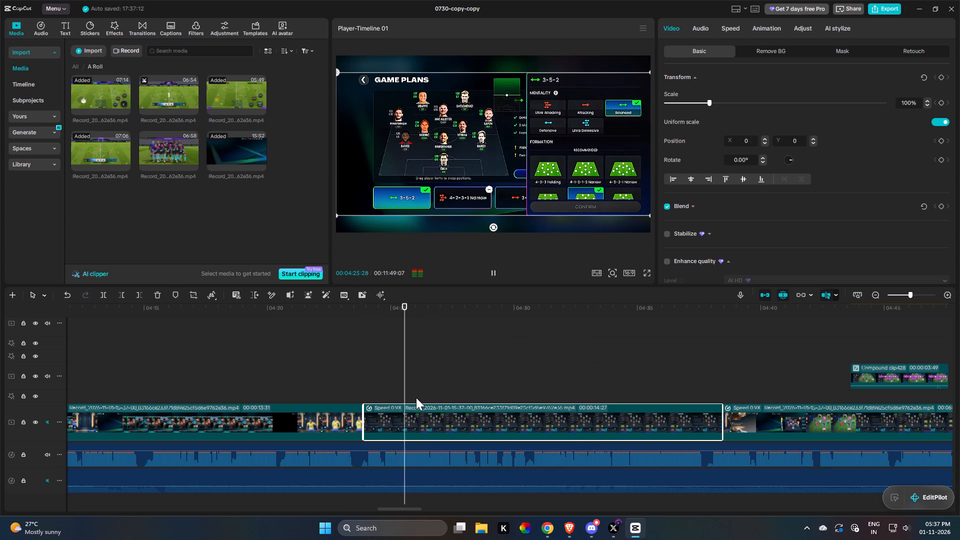
key(space)
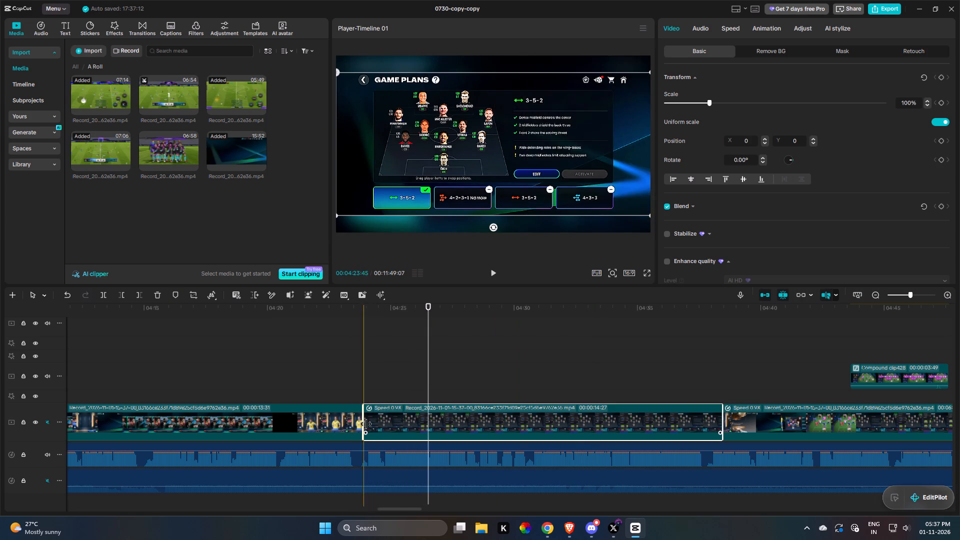
Extend the start of the copied game-plans clip to a 00:00:19:25 length, and cut off its end at about 00:04:26.
drag(365, 424, 243, 417)
key(space)
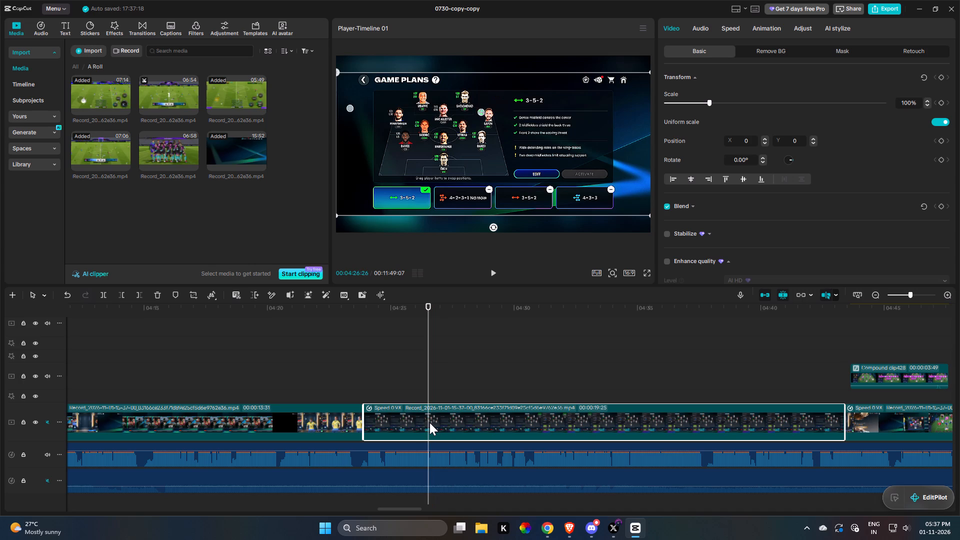
key(space)
key(space)
key(space)
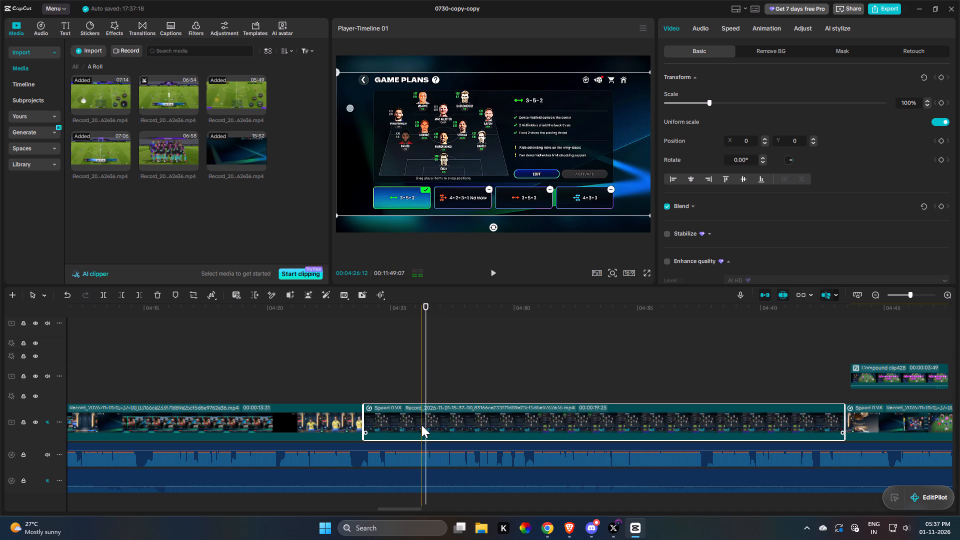
key(w)
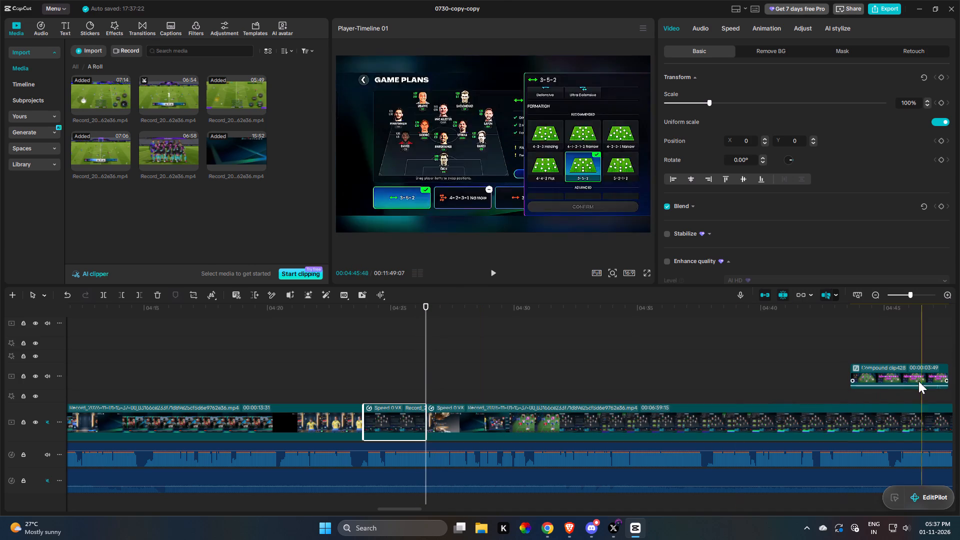
Move the FORMATION NUMBER 3 3-5-2 title compound clip onto the main track, directly after the trimmed game-plans clip.
drag(909, 378, 578, 424)
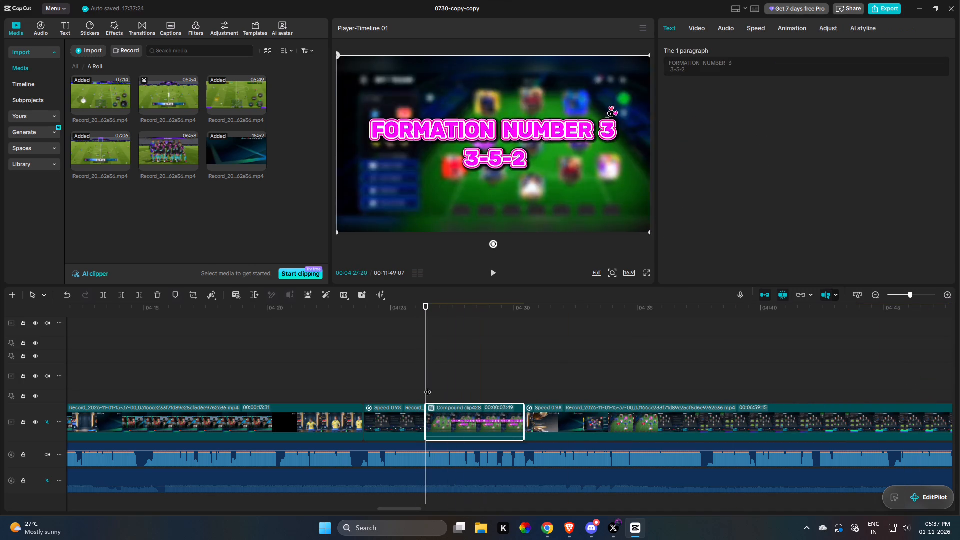
Extend the title compound clip's end to a 00:00:05:00 length, trim it back to 00:00:04:14 against the narration, and preview it.
key(space)
drag(510, 396, 474, 417)
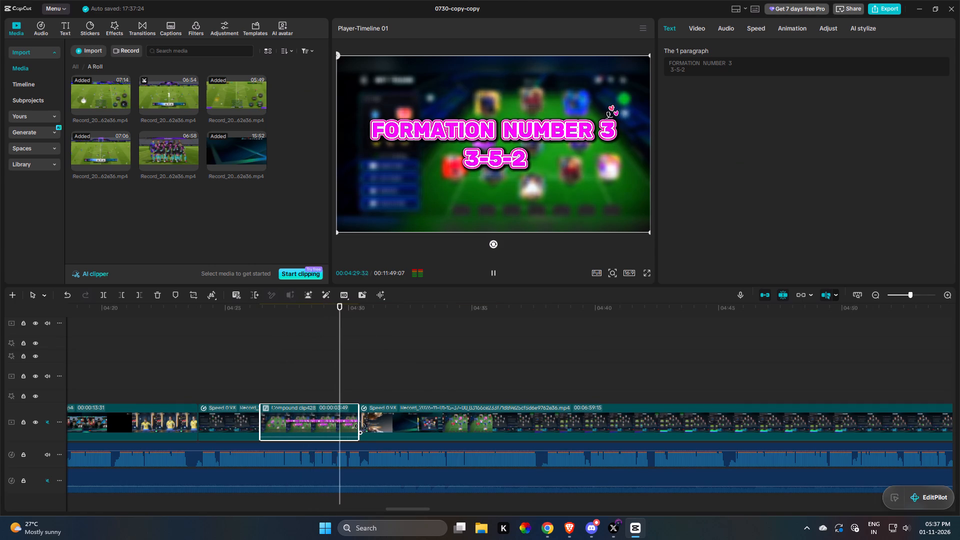
drag(360, 426, 434, 435)
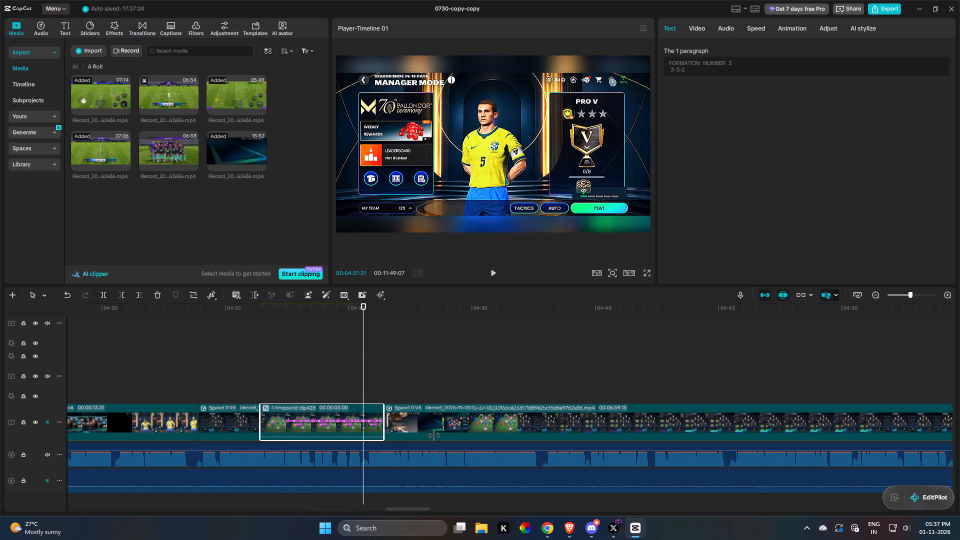
drag(434, 435, 440, 435)
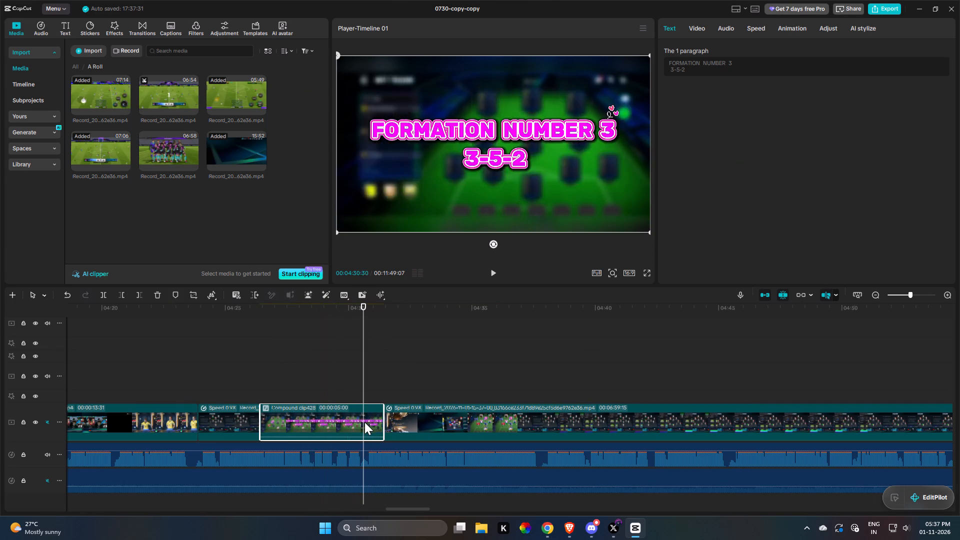
key(space)
key(space)
key(w)
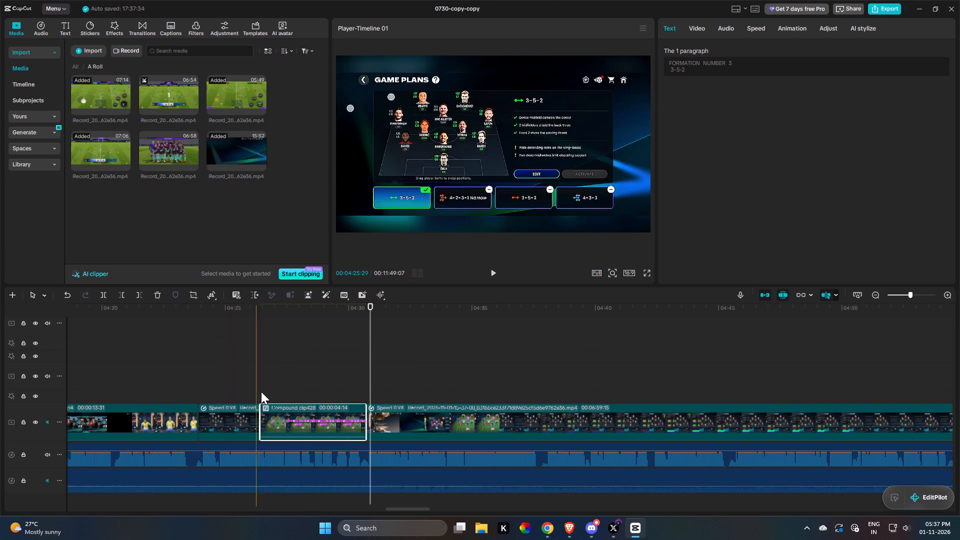
key(space)
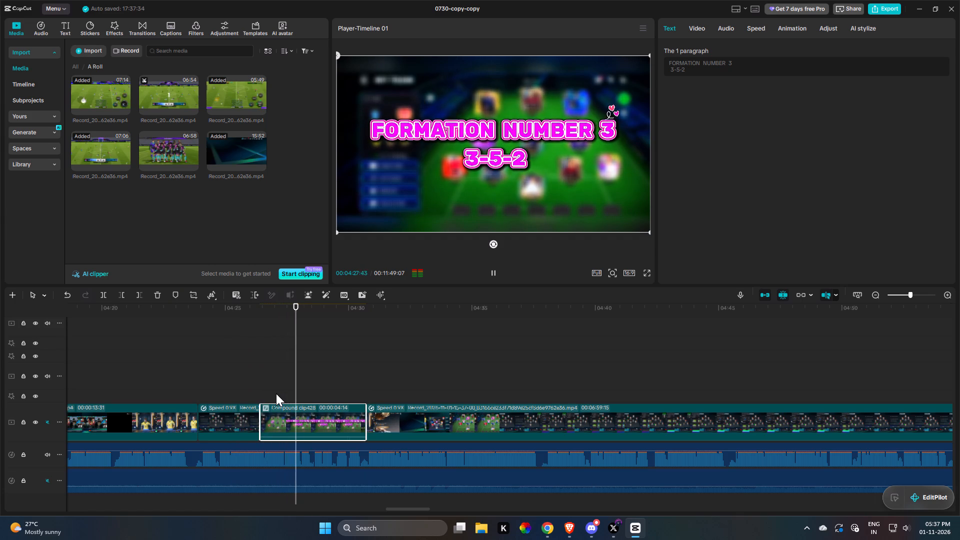
key(space)
Open the title compound clip and change its text to FORMATION NUMBER 2 with 4-2-3-1 NARROW on the second line.
double_click(349, 420)
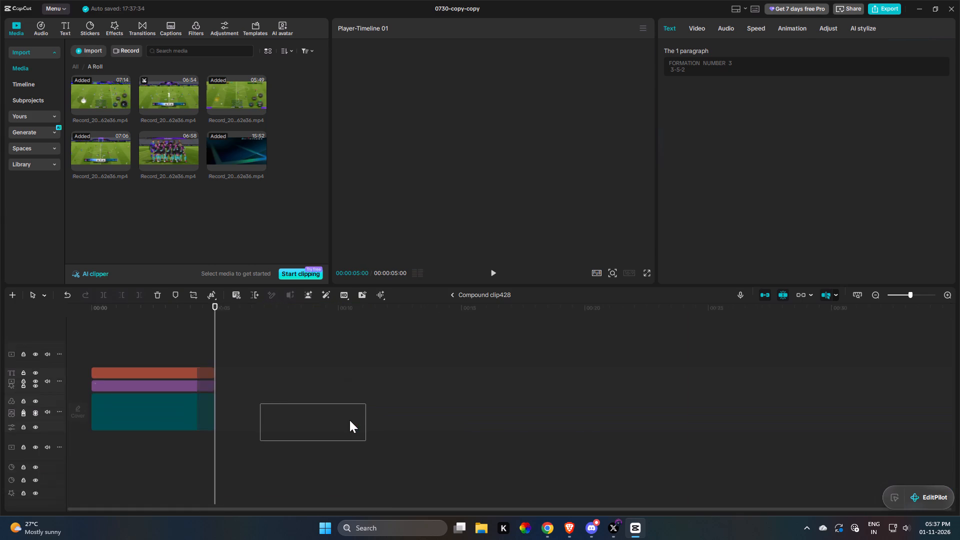
click(271, 375)
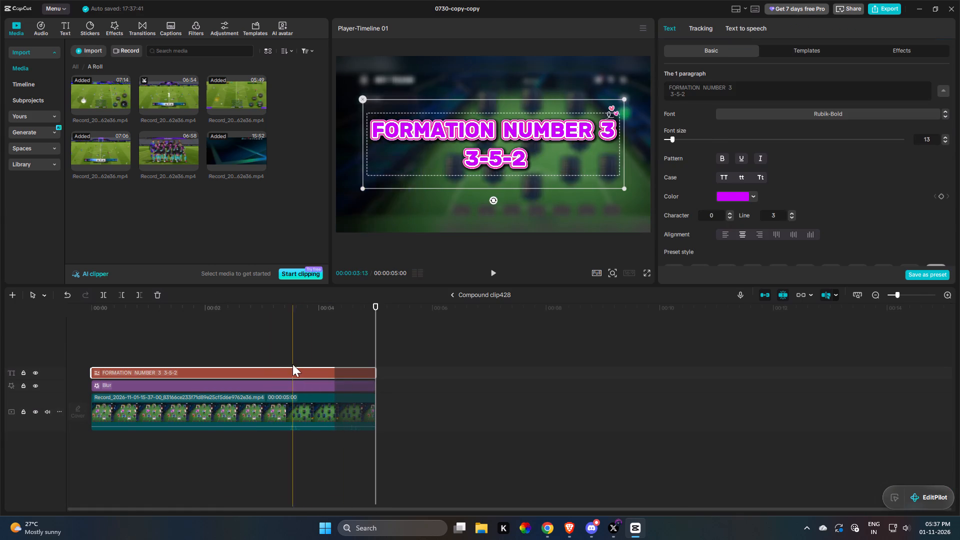
triple_click(684, 93)
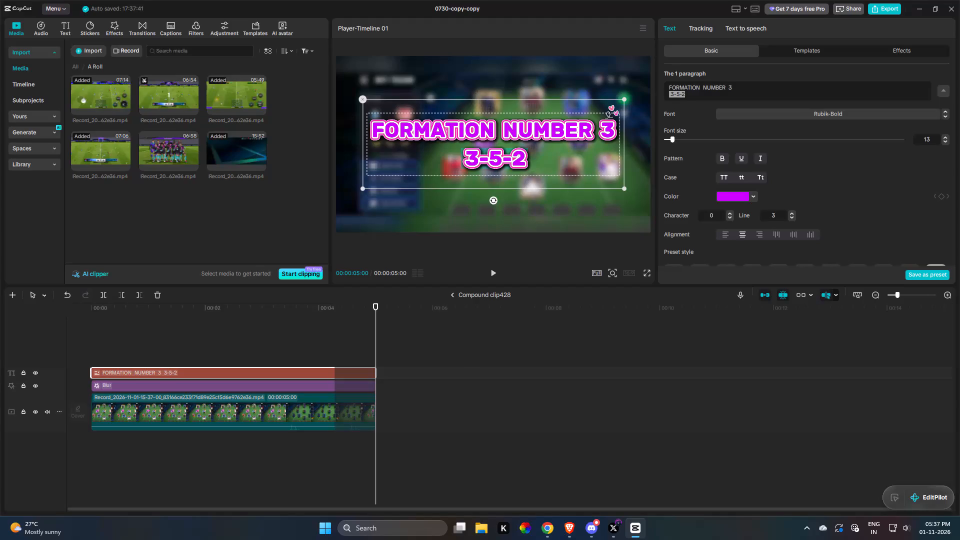
key(4)
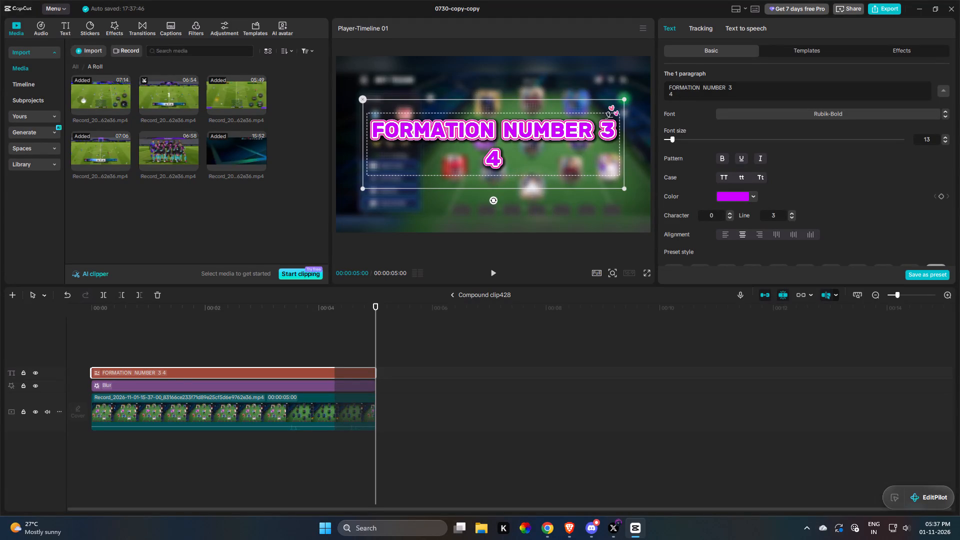
text(-2-3-1)
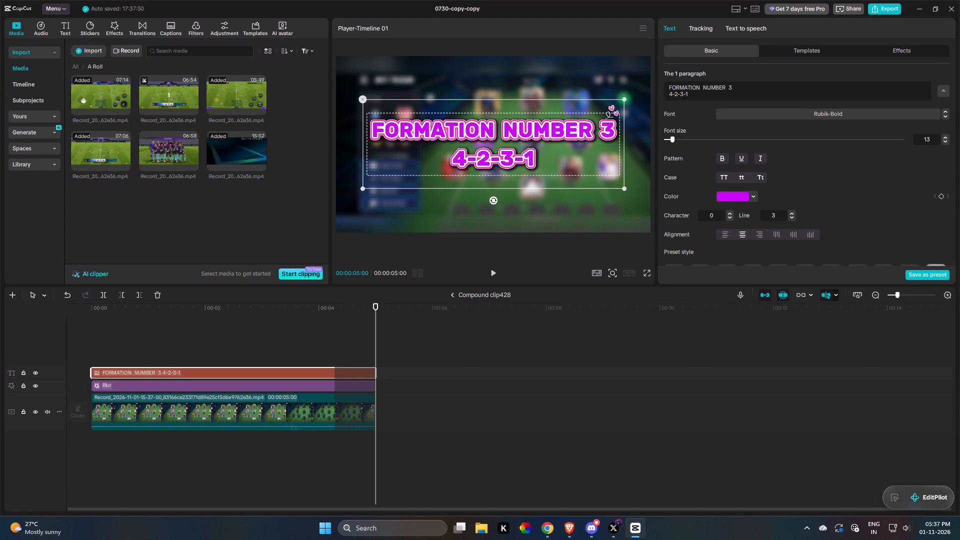
key(space)
key(n)
text(ARROW)
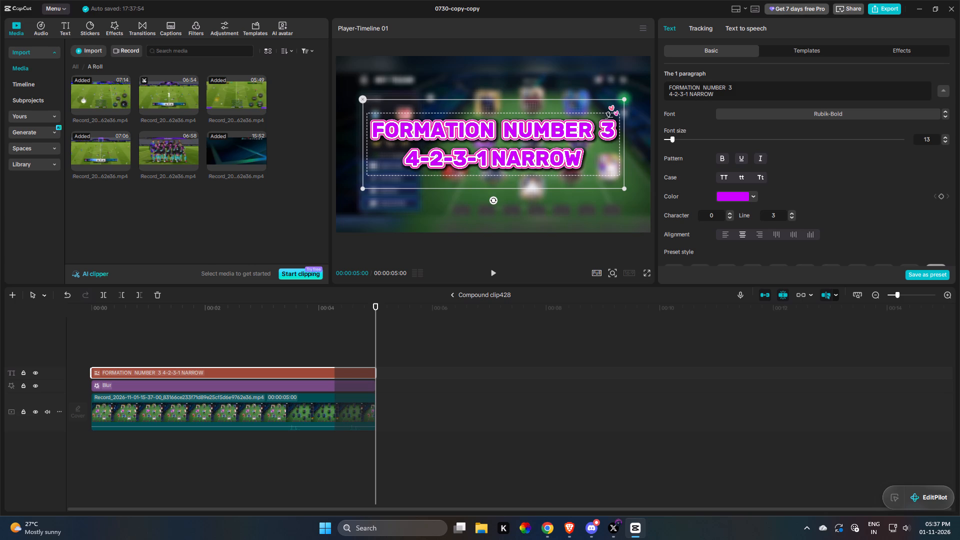
click(689, 91)
key(space)
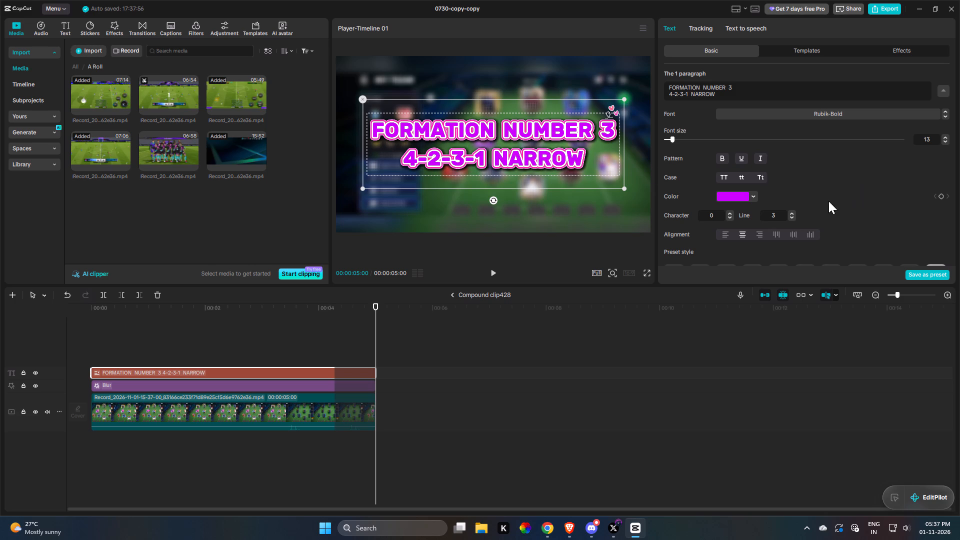
click(734, 88)
key(BackSpace)
key(2)
Browse the Trending, Black Friday and Classic text templates for a new title style.
click(844, 48)
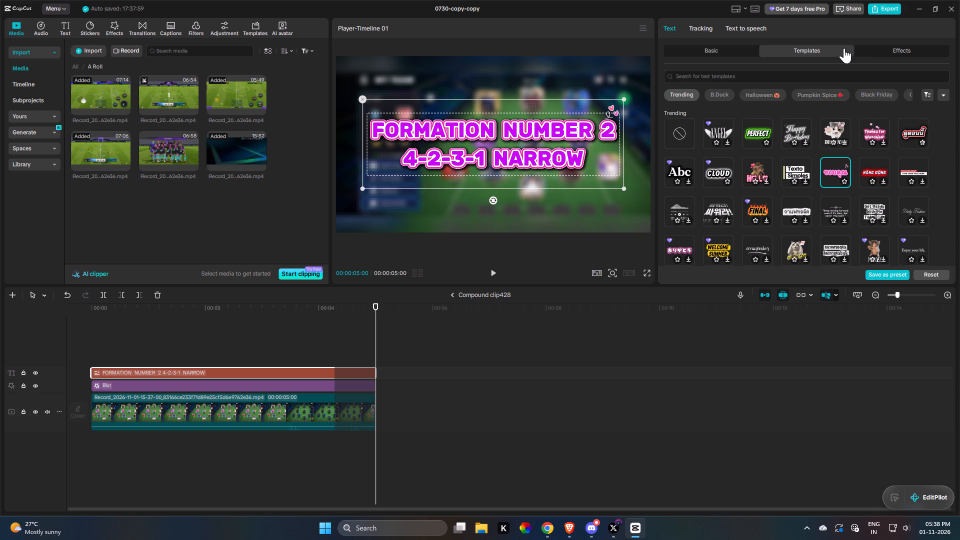
scroll(764, 126, down, 1)
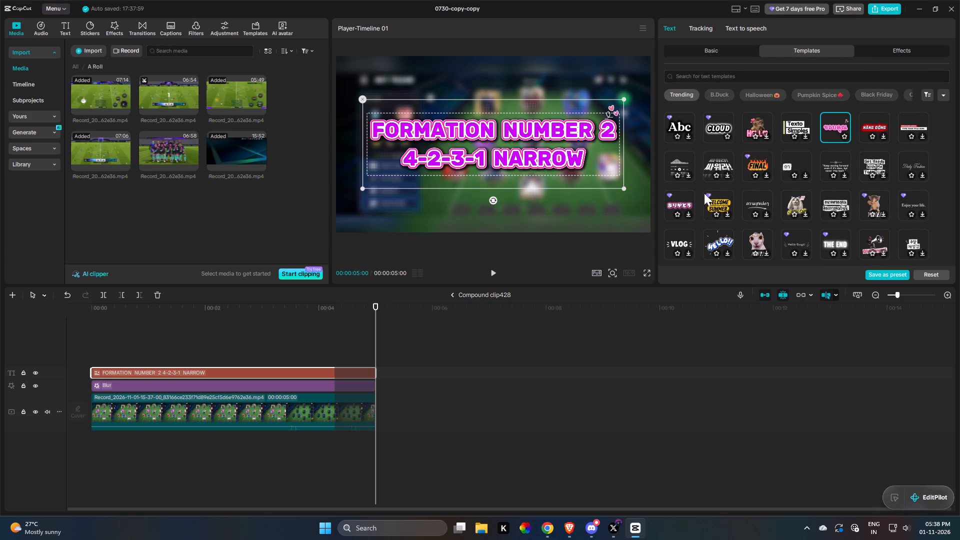
scroll(686, 197, down, 2)
click(883, 99)
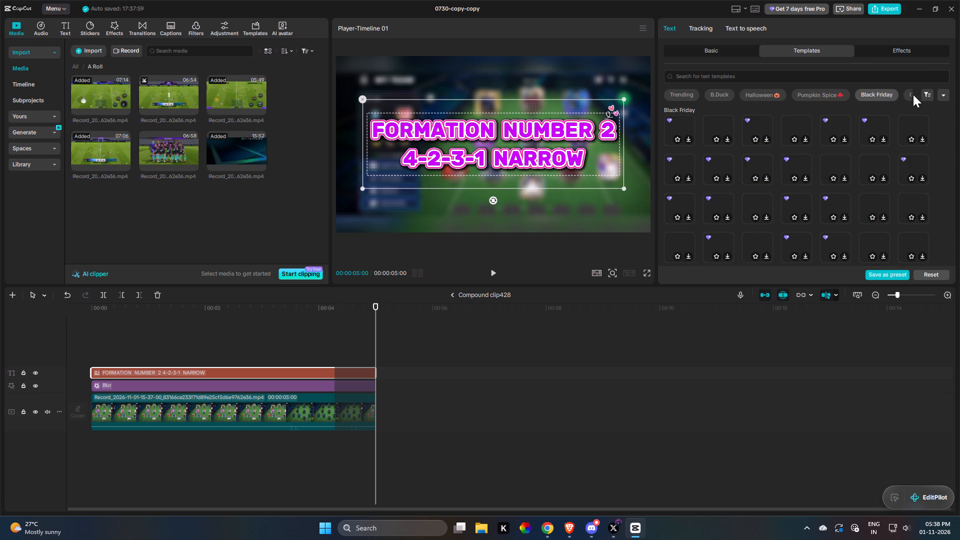
drag(894, 87, 870, 93)
drag(883, 93, 793, 98)
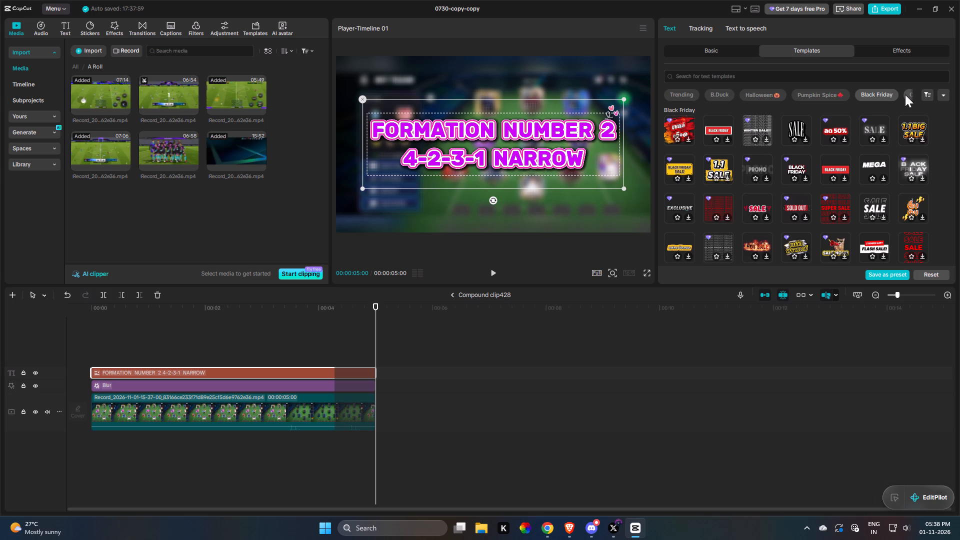
click(906, 95)
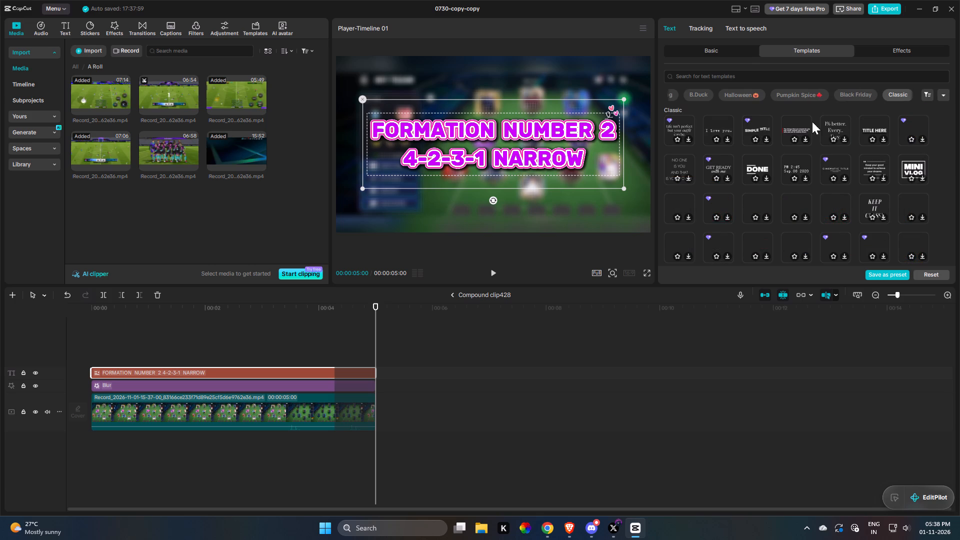
scroll(768, 172, down, 2)
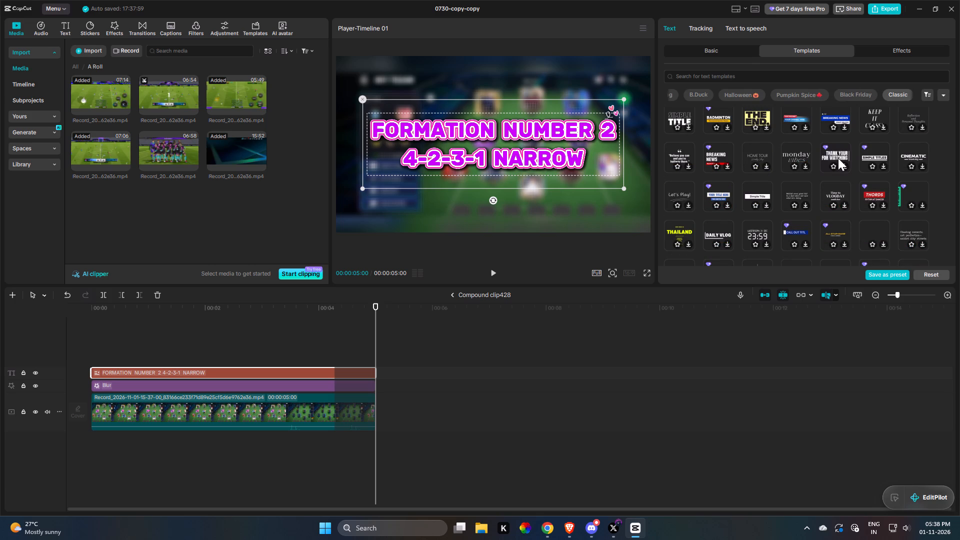
scroll(846, 187, down, 2)
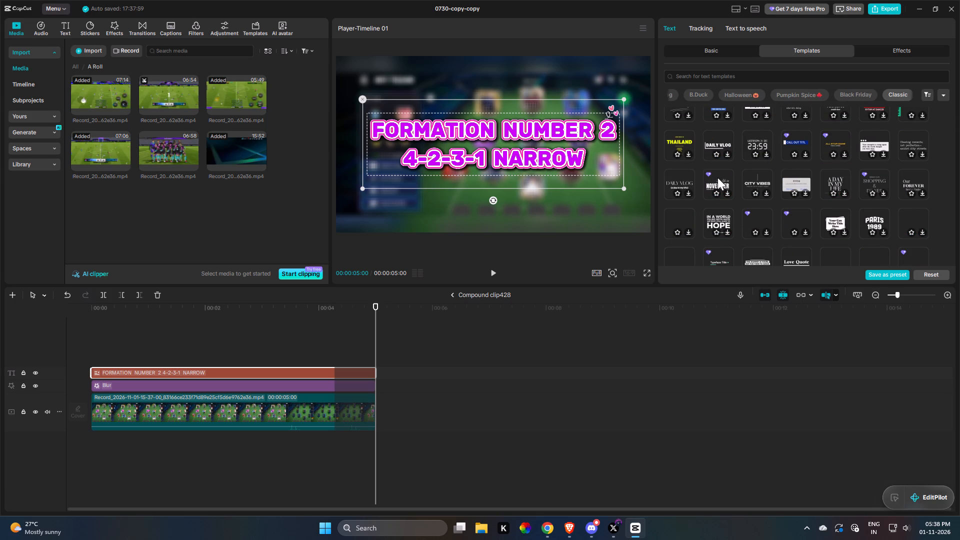
scroll(800, 219, down, 1)
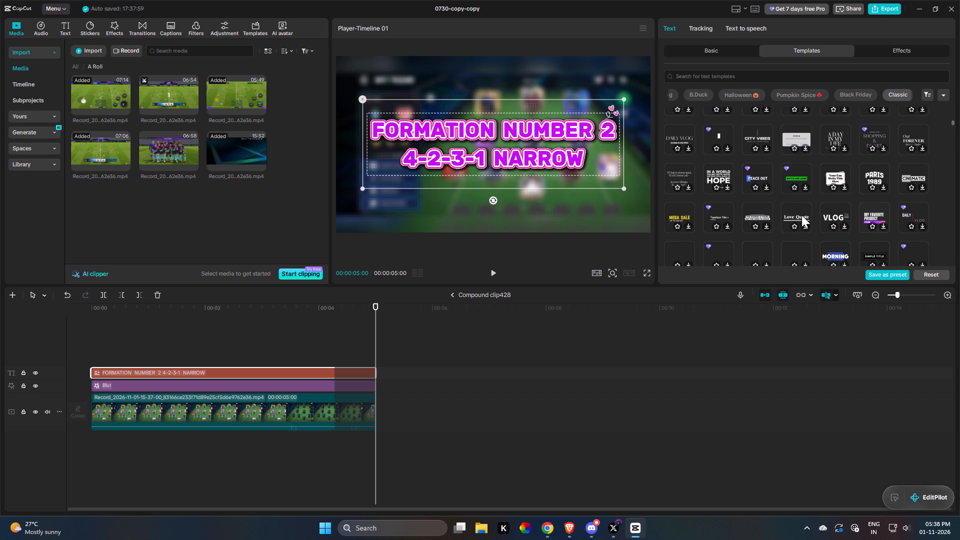
scroll(807, 215, down, 2)
drag(919, 96, 916, 96)
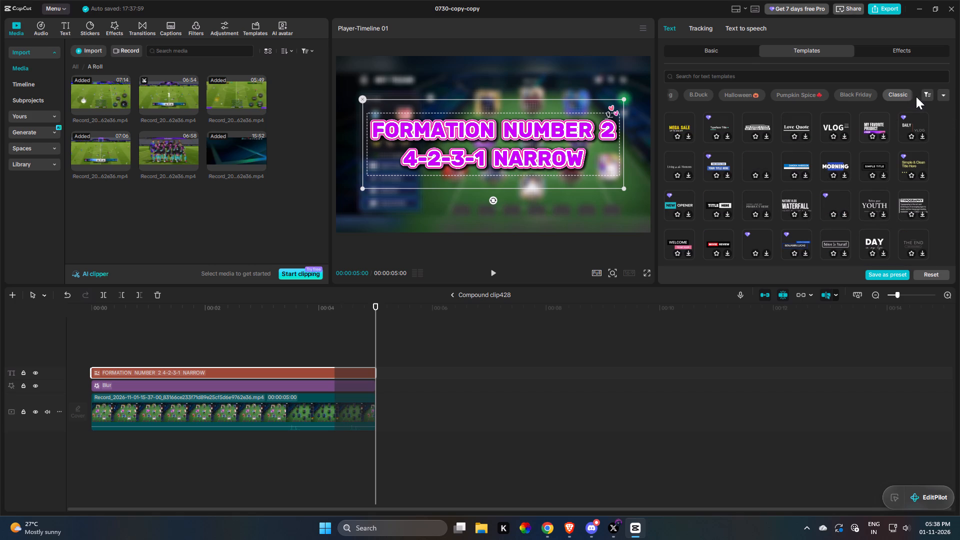
drag(916, 96, 871, 97)
Apply the first text template in the NEW category, MINI VLOG DAY, to the title and preview its animation.
click(944, 93)
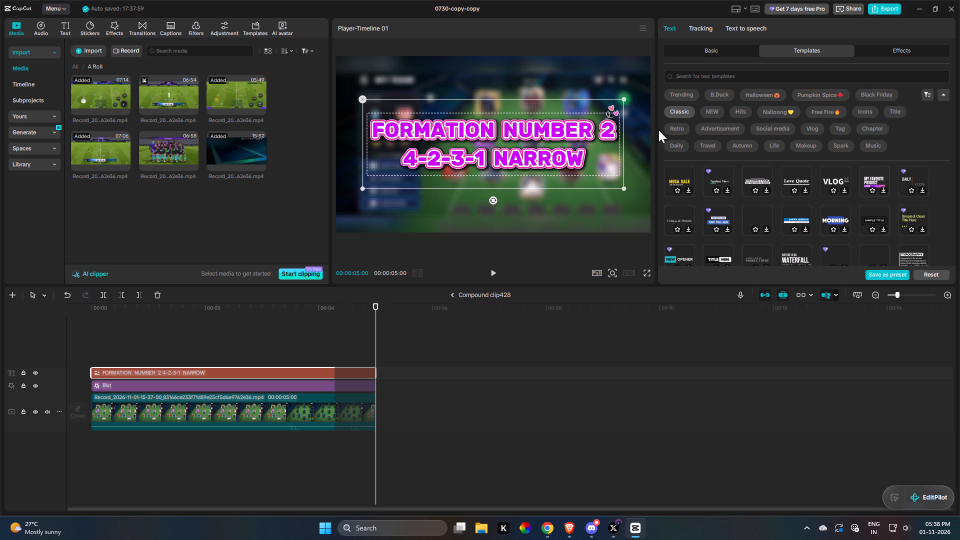
click(716, 112)
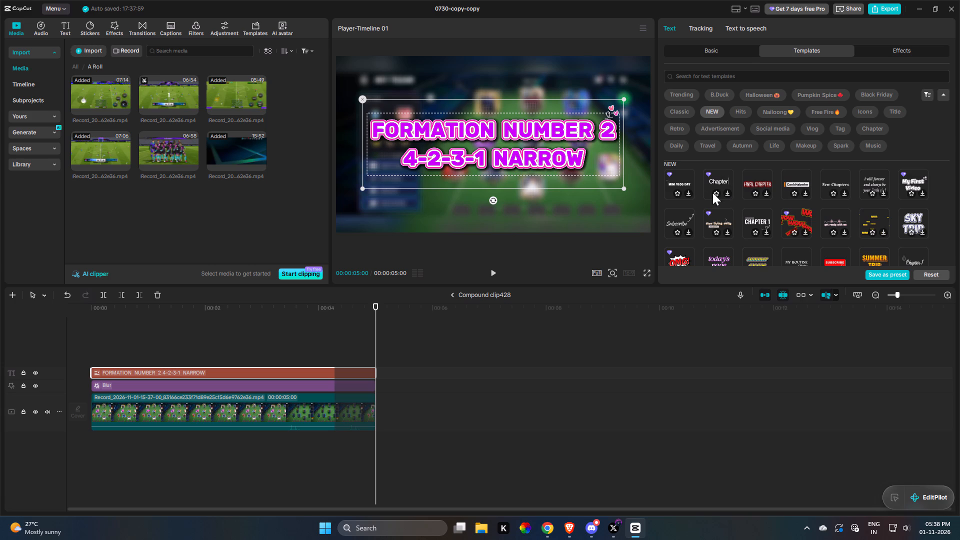
click(685, 182)
scroll(678, 176, down, 1)
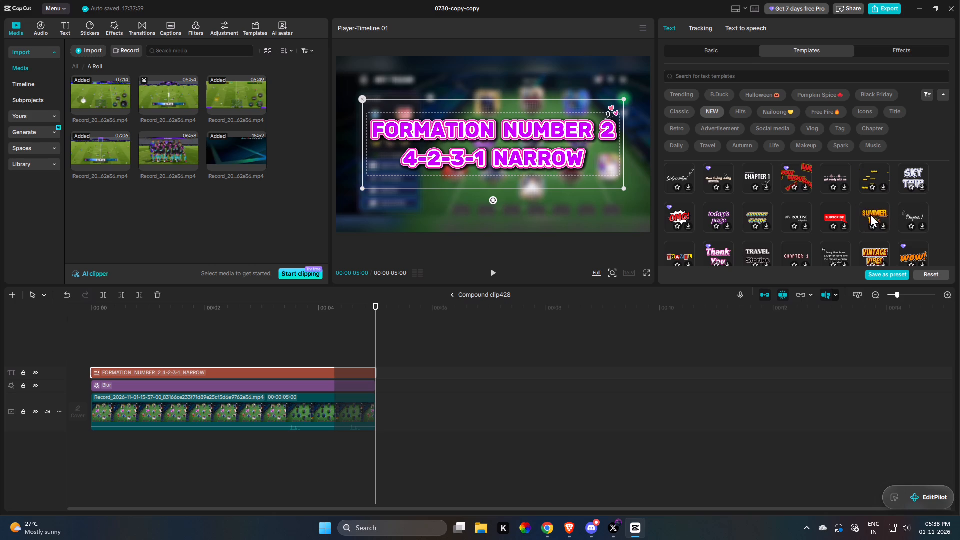
scroll(865, 212, up, 2)
click(684, 225)
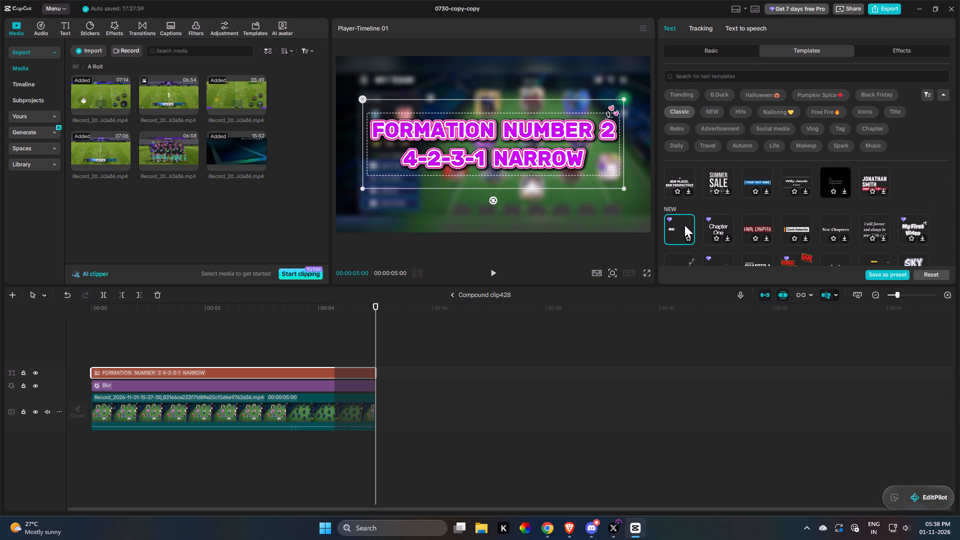
key(space)
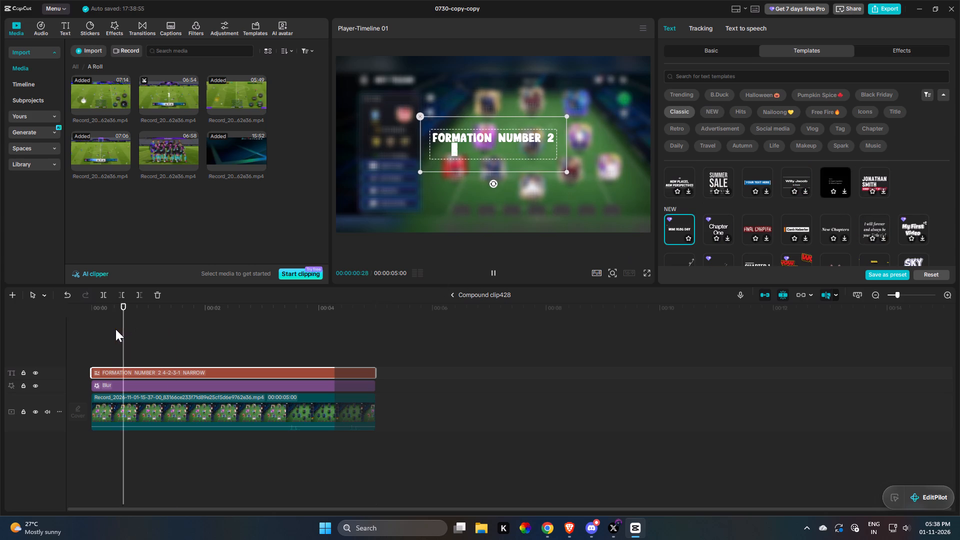
key(space)
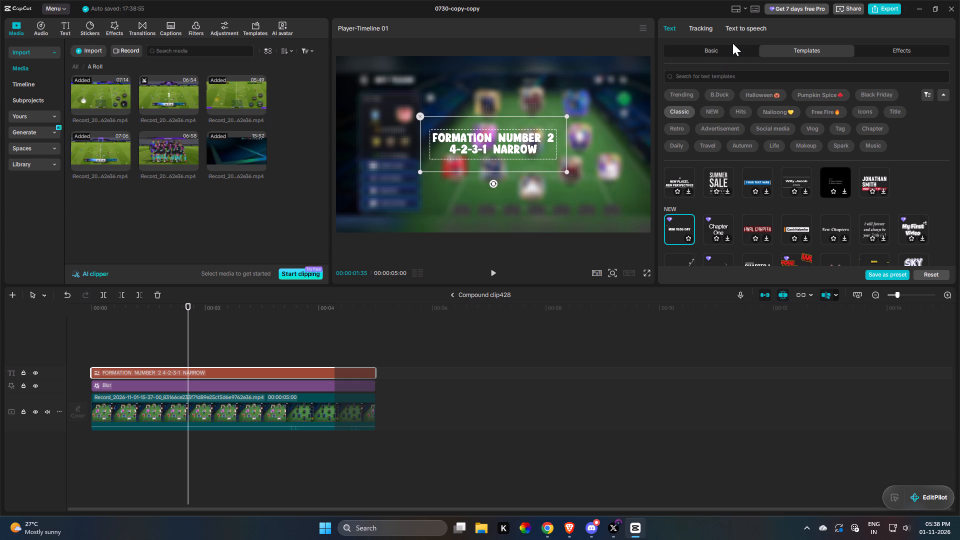
Enlarge the title text on the canvas so it spans most of the frame's width, and replay its animation.
click(732, 47)
drag(564, 173, 606, 200)
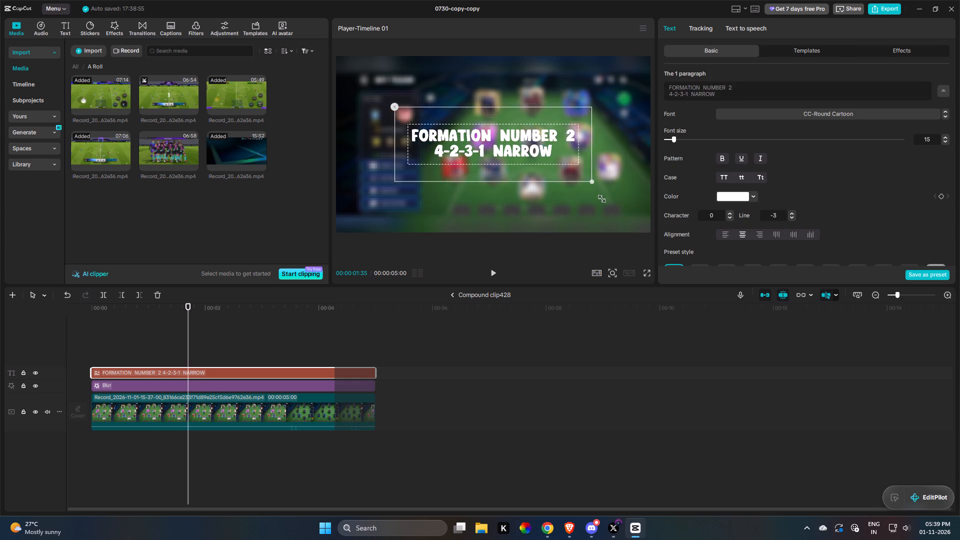
drag(606, 200, 647, 222)
click(99, 333)
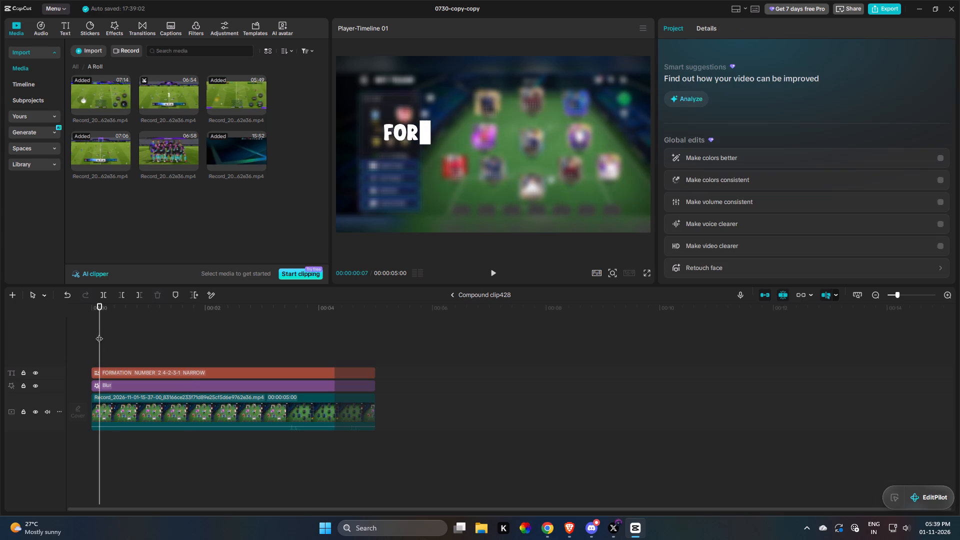
key(space)
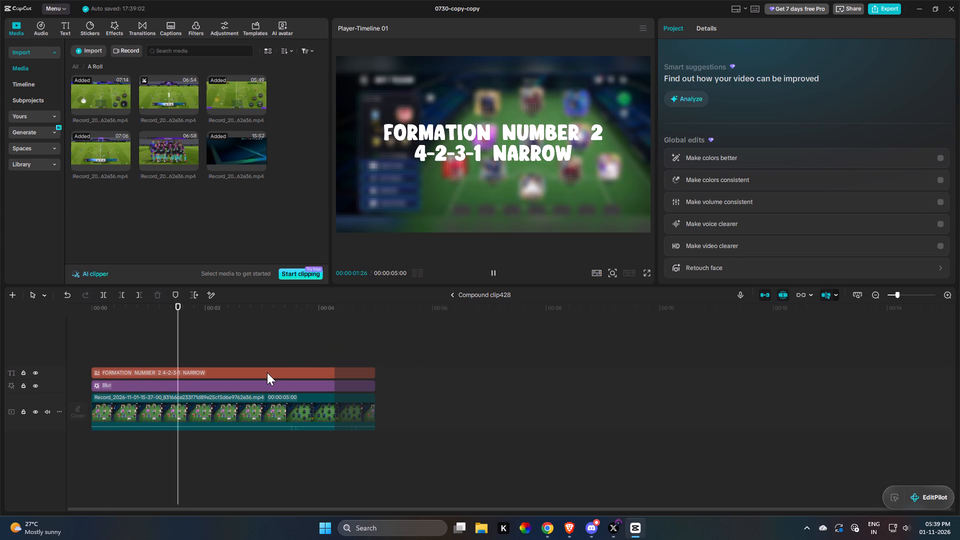
key(space)
Change the title text's font to Rubik Bold and replay the title.
click(267, 372)
scroll(797, 162, down, 1)
scroll(796, 164, up, 2)
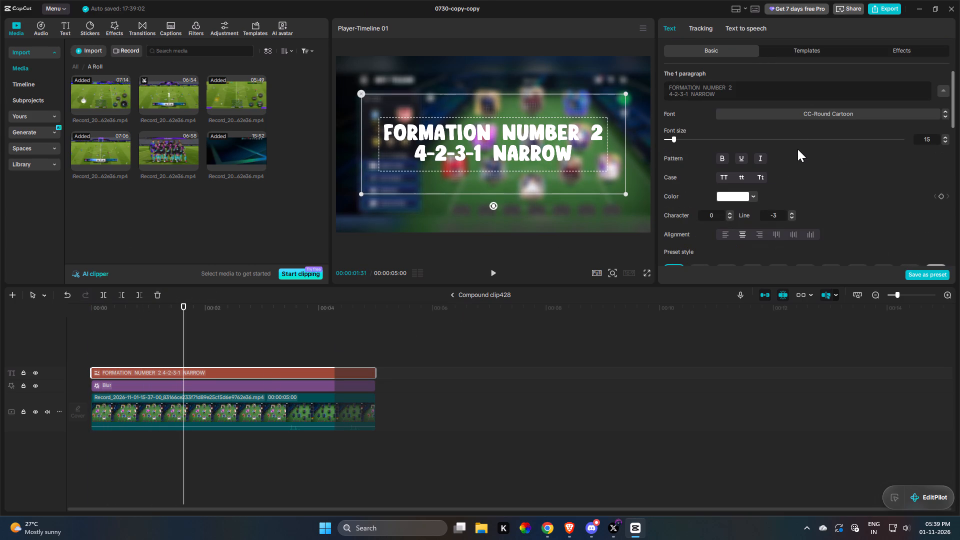
click(807, 113)
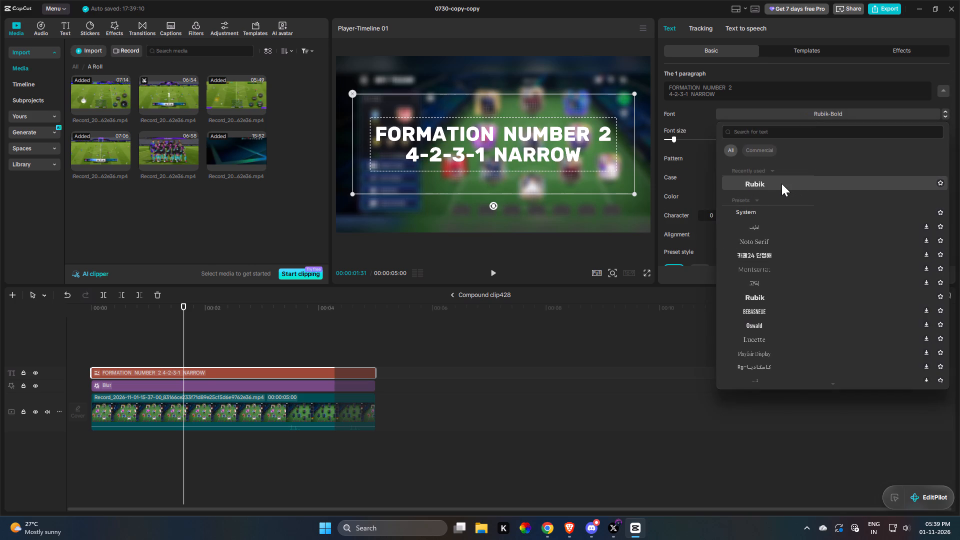
key(space)
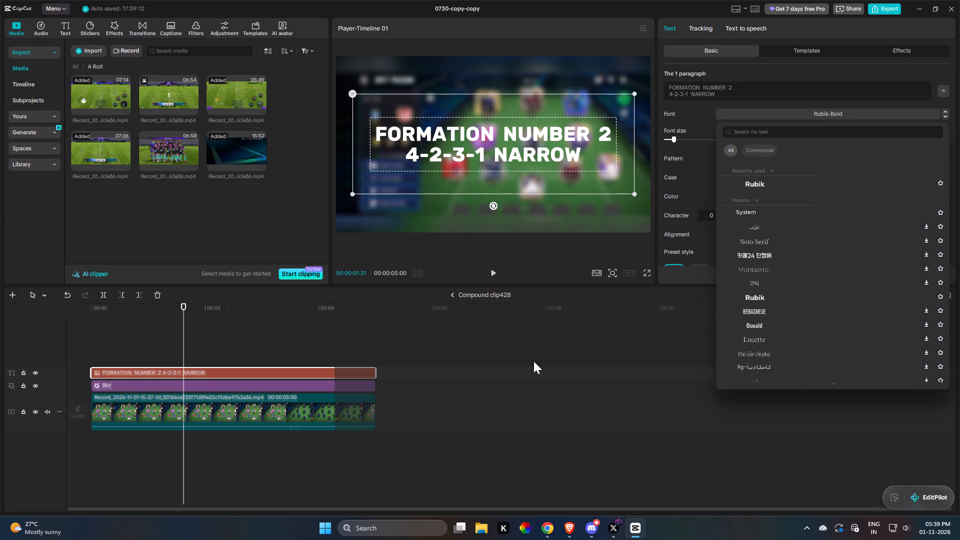
click(533, 361)
key(space)
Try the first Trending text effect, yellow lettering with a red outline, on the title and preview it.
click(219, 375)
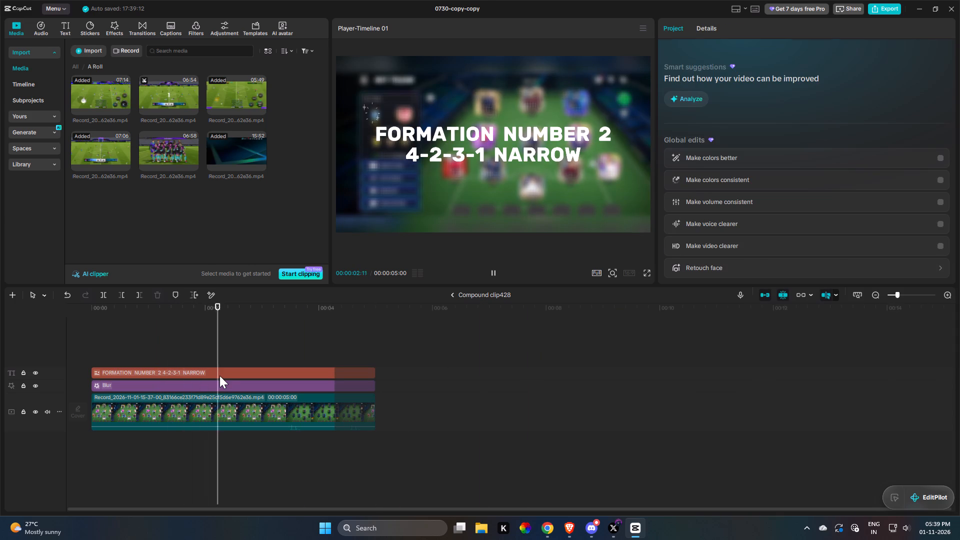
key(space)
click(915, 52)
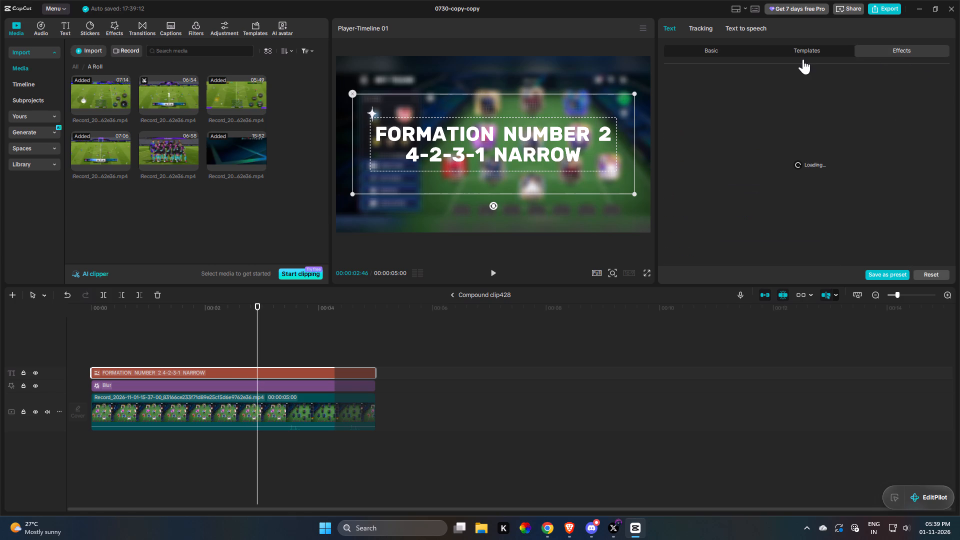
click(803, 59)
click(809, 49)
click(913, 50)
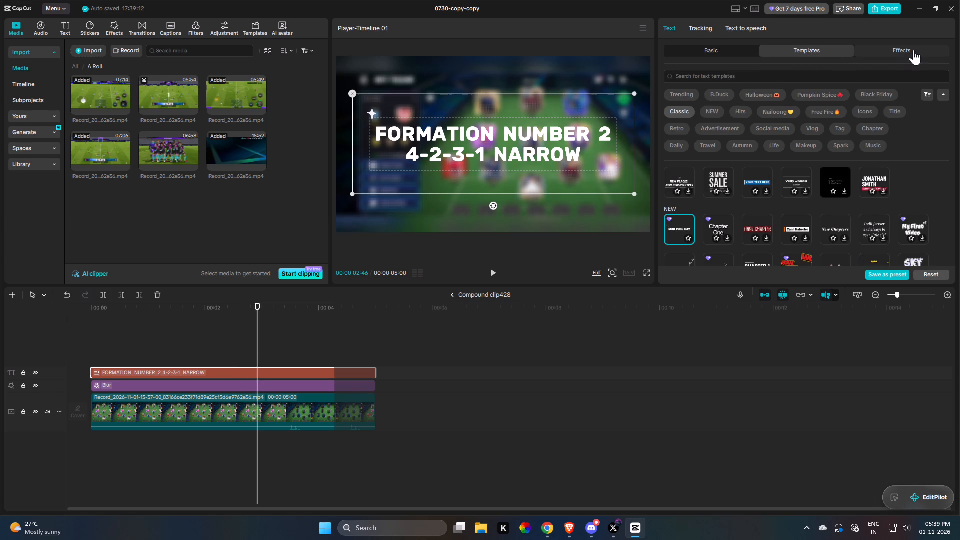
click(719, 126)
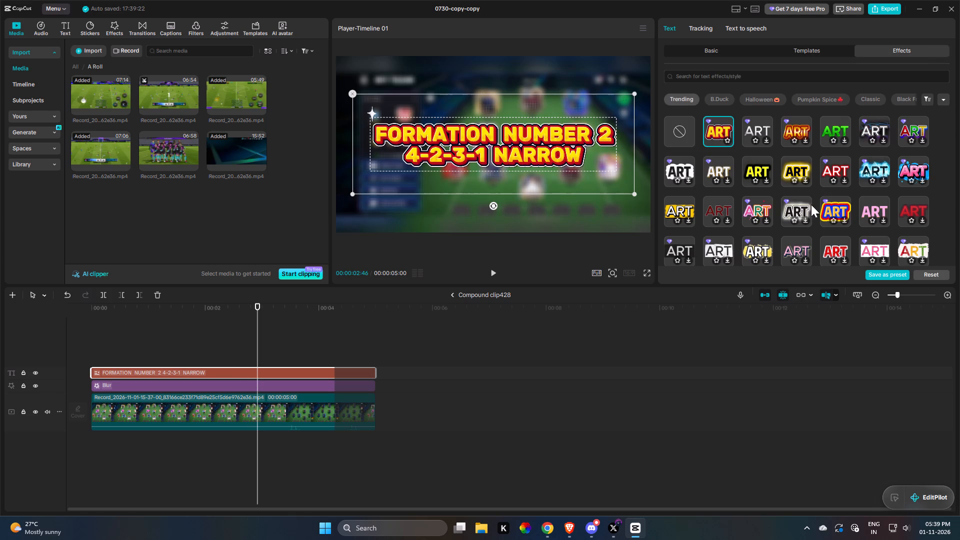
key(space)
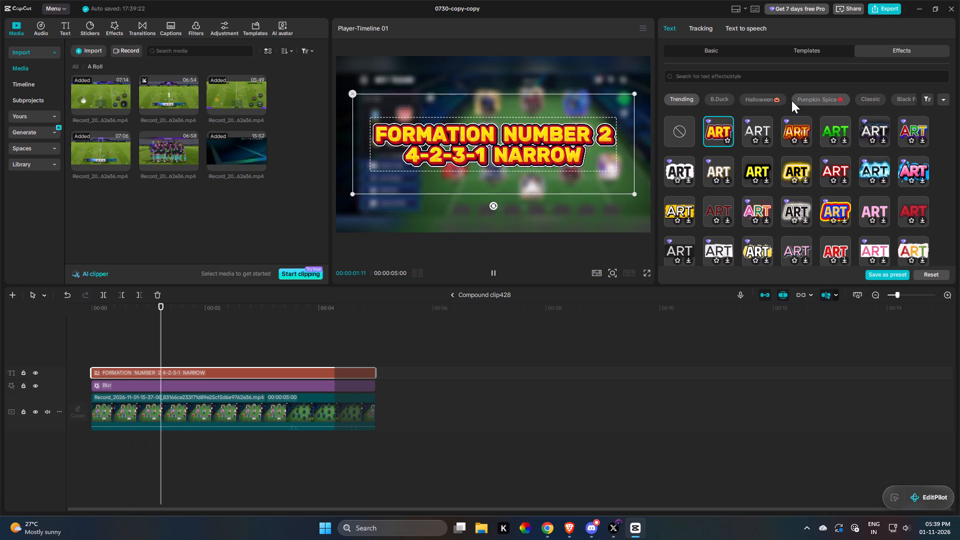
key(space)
Apply the light-blue text effect with a pink-white outline from the Animation category, preview it, and return to the main timeline.
click(942, 99)
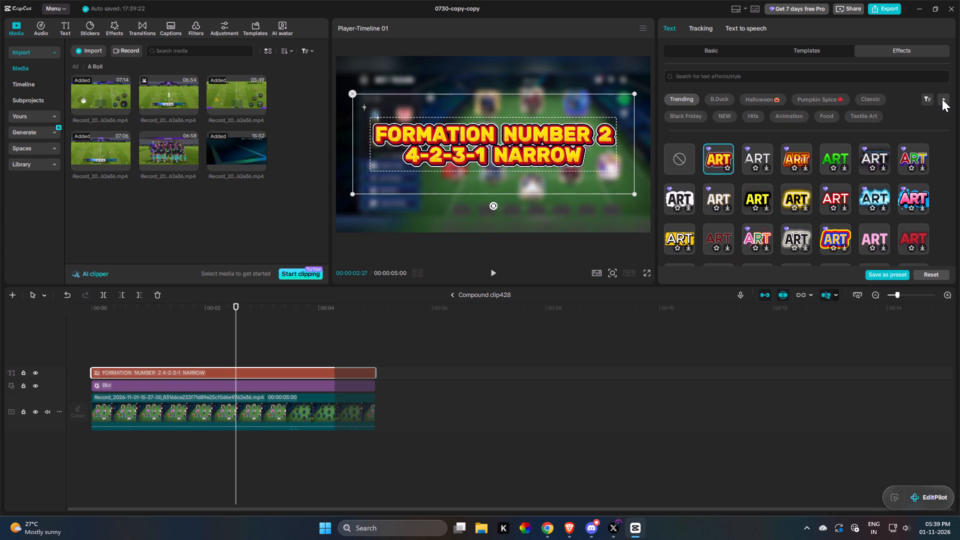
click(785, 113)
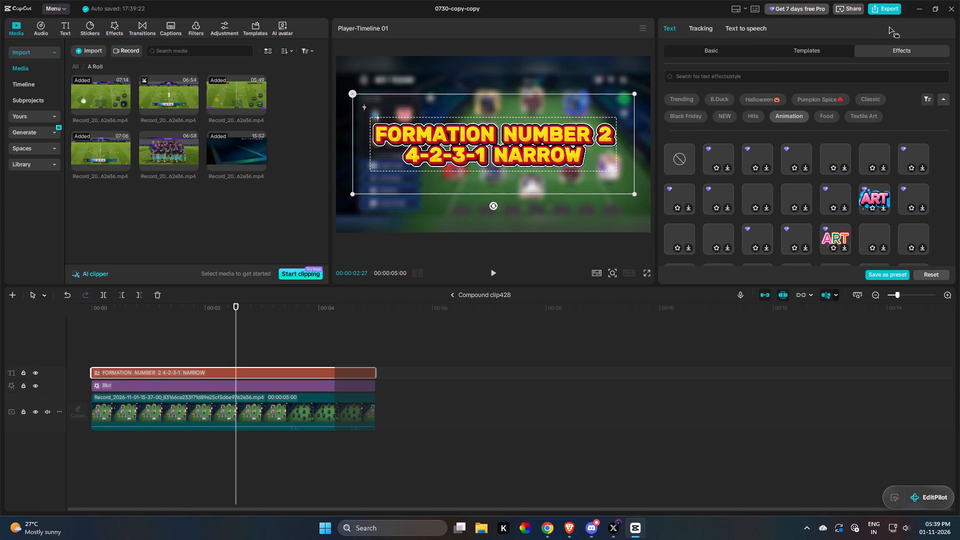
click(873, 190)
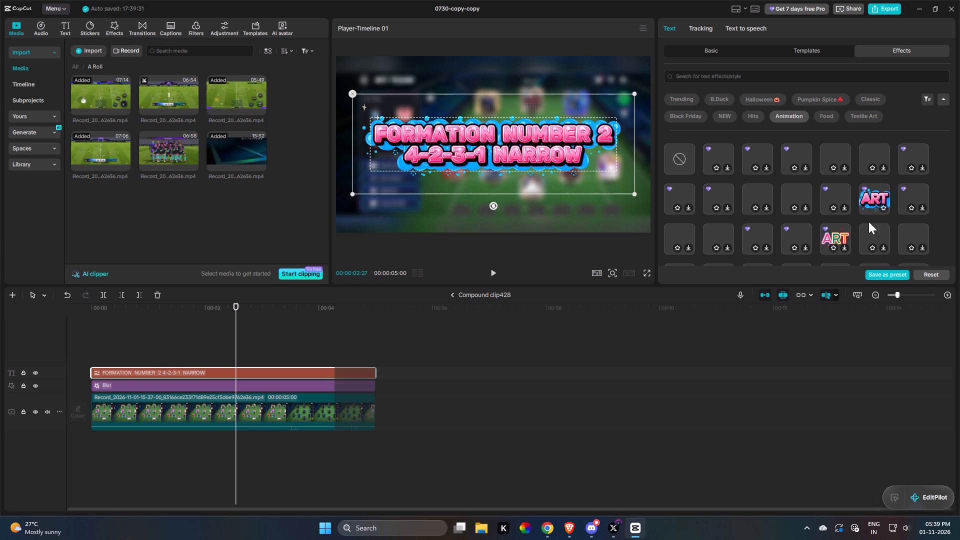
double_click(834, 227)
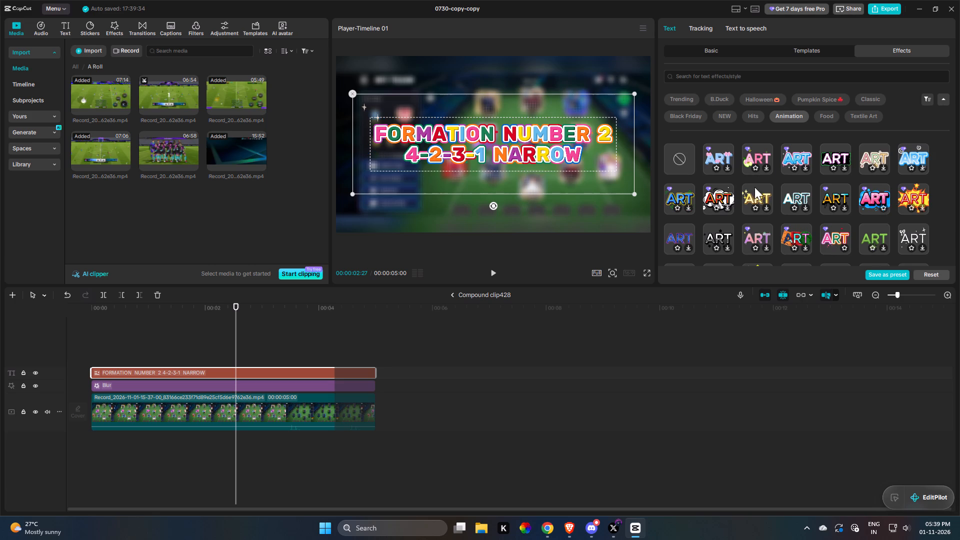
click(789, 156)
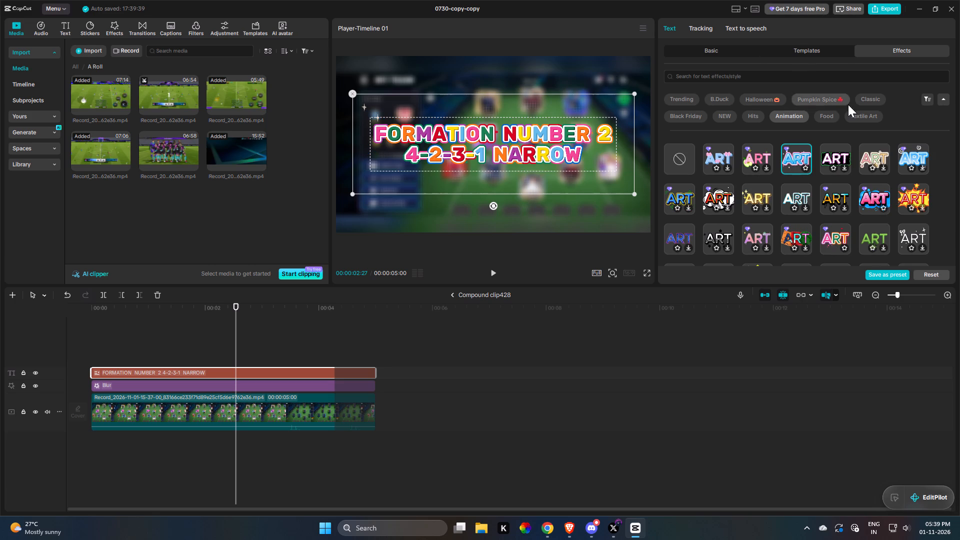
click(109, 346)
key(space)
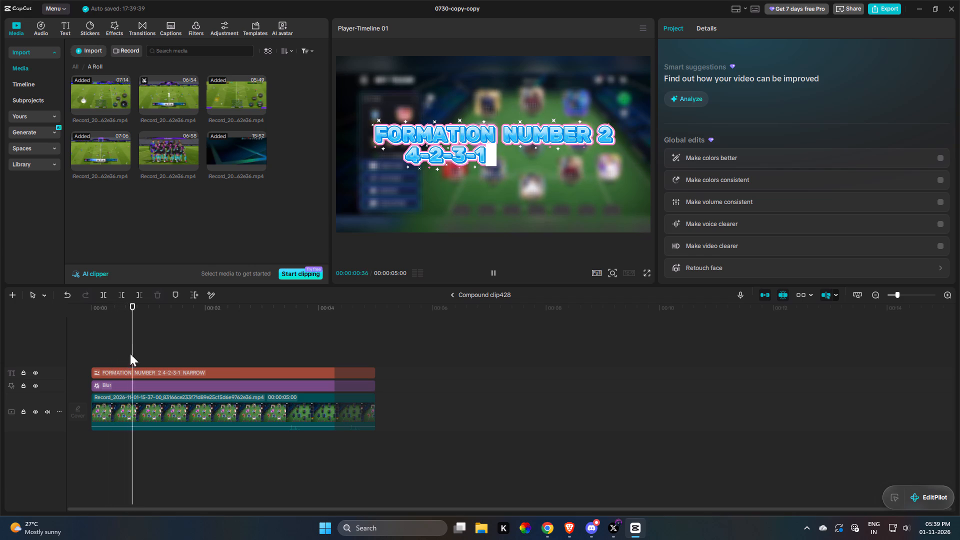
click(450, 292)
Trim the start of the clip after the title card so it begins on the game-plan screen with 4-2-3-1 Narrow selected.
key(space)
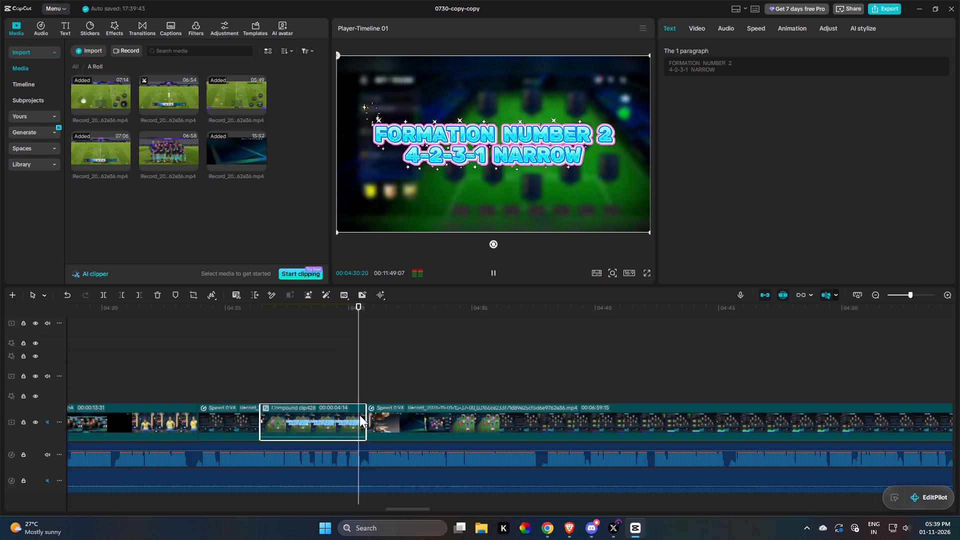
click(384, 414)
key(space)
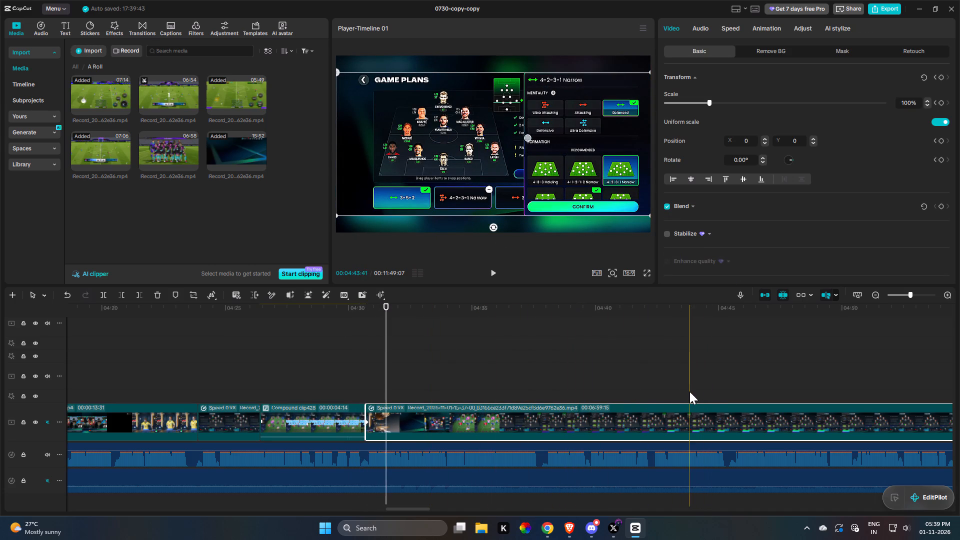
key(q)
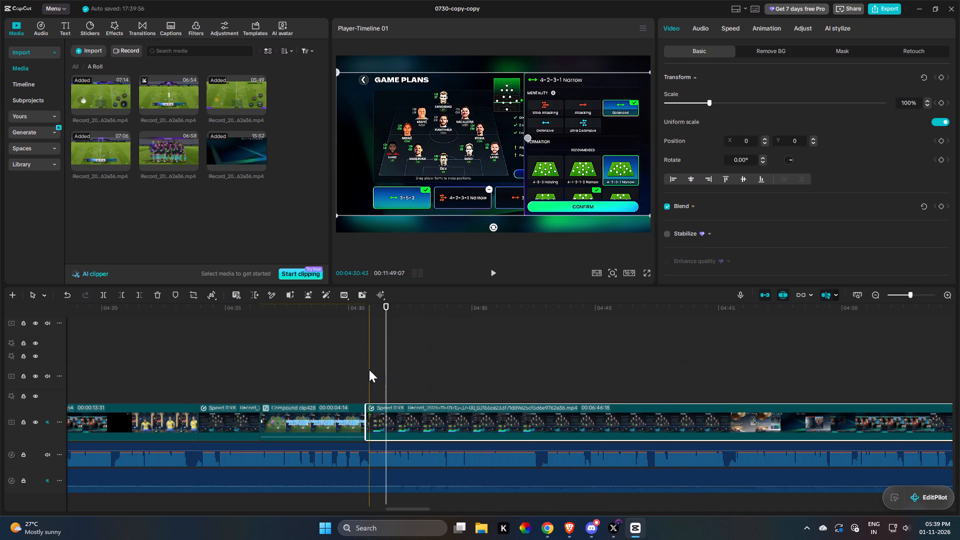
Keyframe a zoom from 100% to 275% near the clip's start, centring on the 4-2-3-1 Narrow card at X -3761, Y 808.
key(space)
key(space)
key(c)
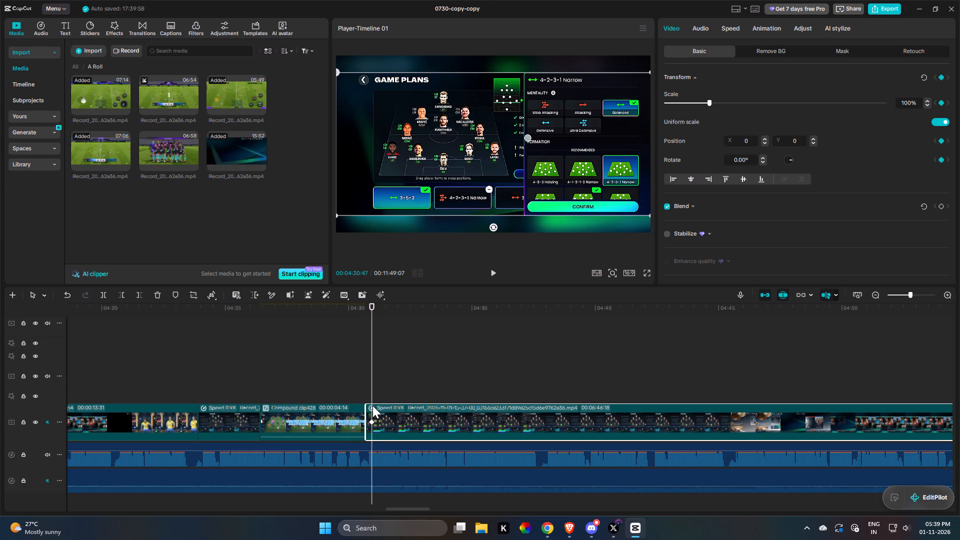
key(space)
key(space)
key(c)
click(378, 420)
click(768, 104)
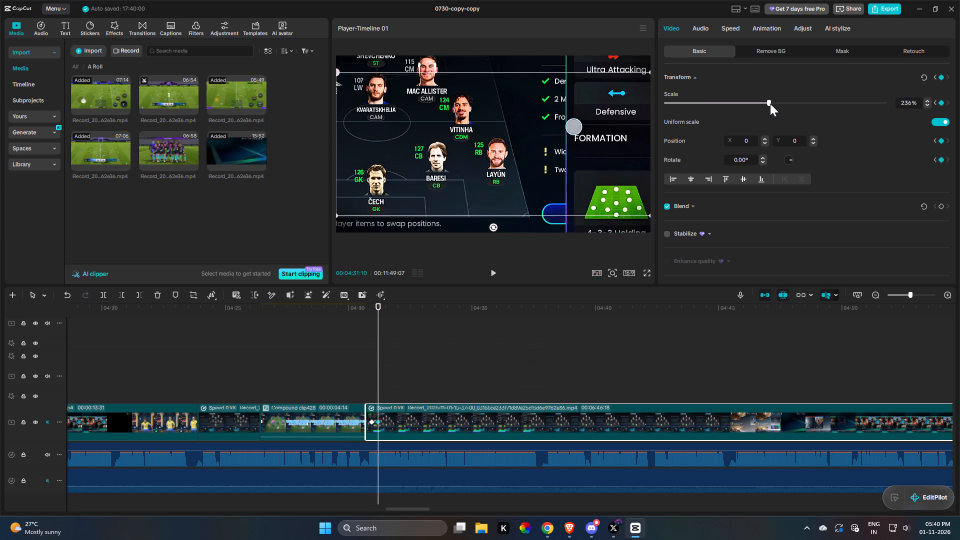
triple_click(772, 103)
click(774, 103)
drag(597, 148, 271, 66)
drag(271, 66, 298, 78)
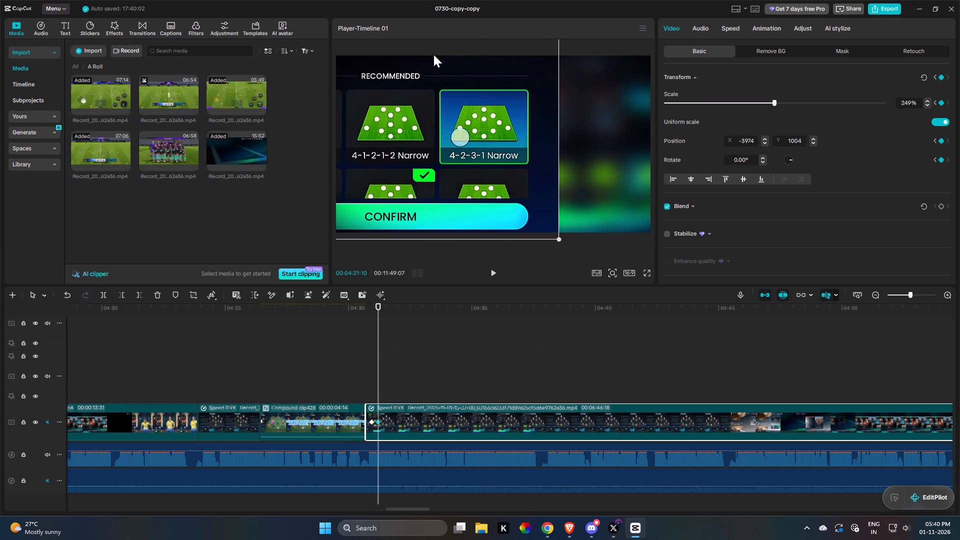
drag(772, 100, 784, 100)
drag(544, 146, 563, 156)
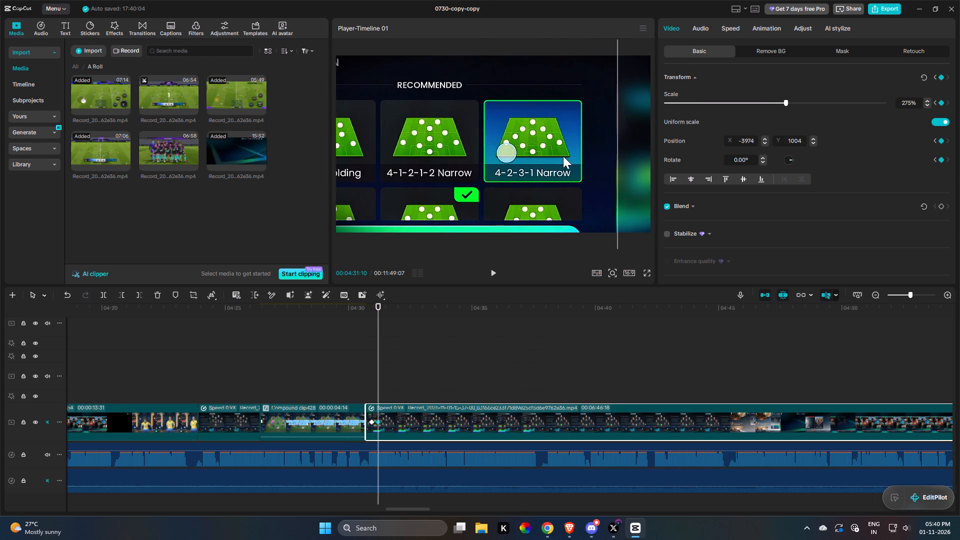
drag(563, 156, 562, 162)
Preview the zoom-in, shift both of its keyframes slightly later in the clip, and replay it.
click(361, 384)
key(space)
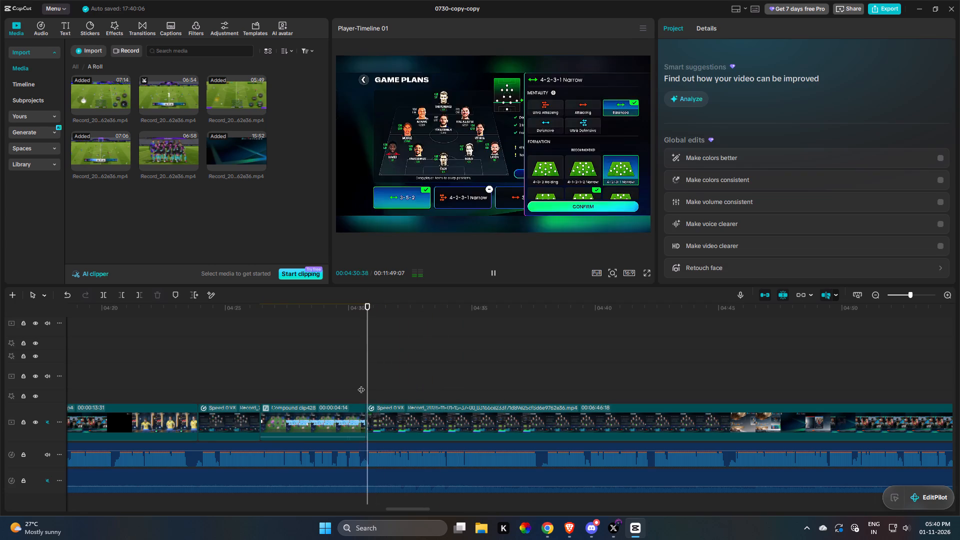
key(space)
click(384, 417)
drag(379, 423, 386, 423)
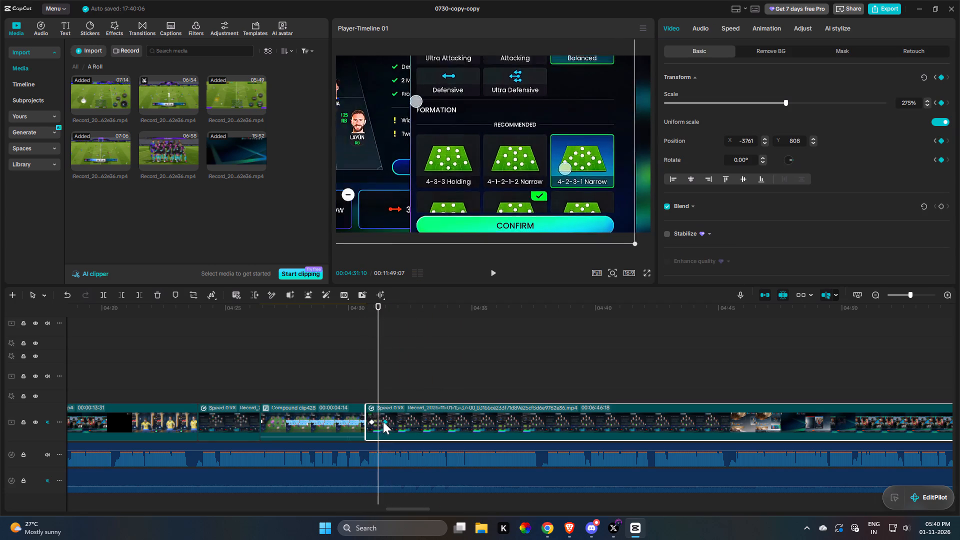
drag(371, 421, 377, 421)
click(371, 399)
click(367, 392)
key(space)
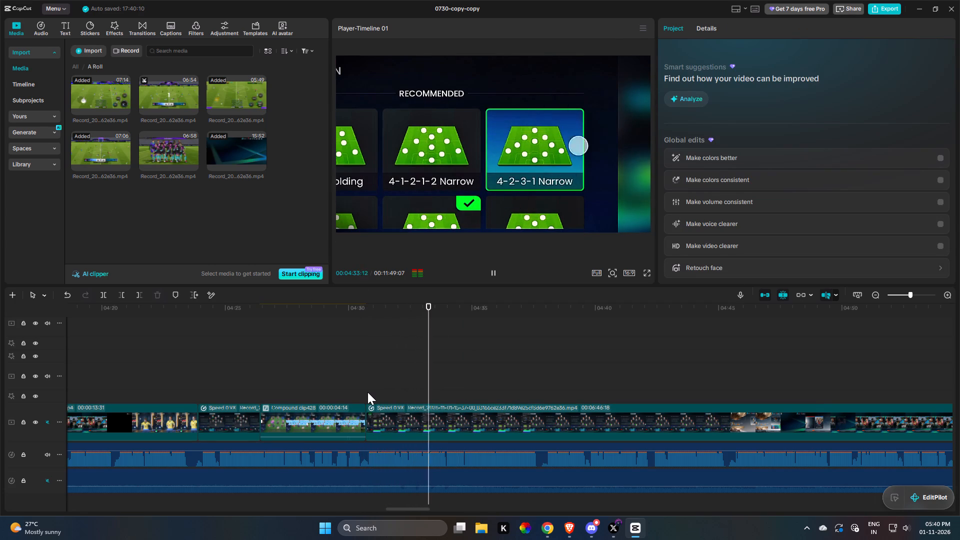
Add a 275% keyframe at about 4:36 and paste a copy of the initial 100% keyframe just after it to zoom out.
click(479, 438)
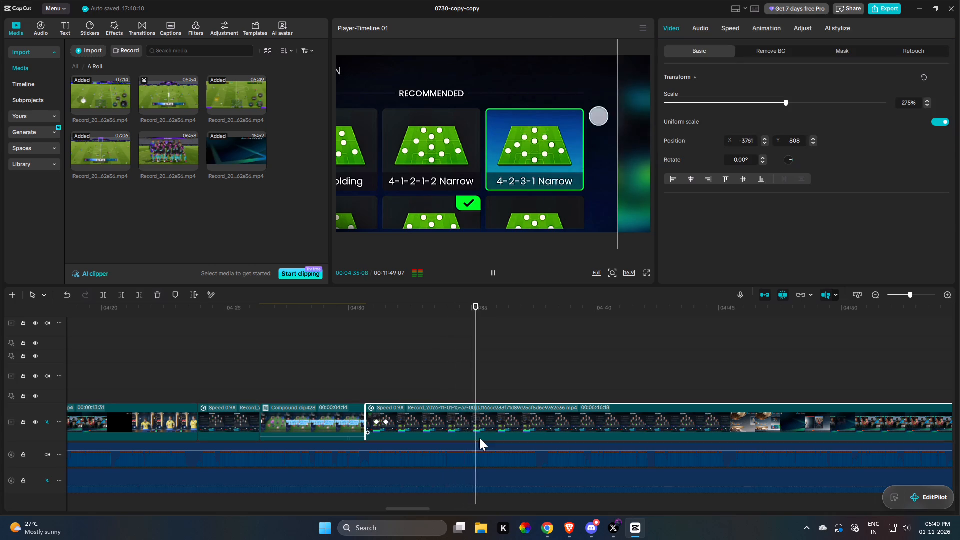
key(space)
key(space)
key(space)
text(C)
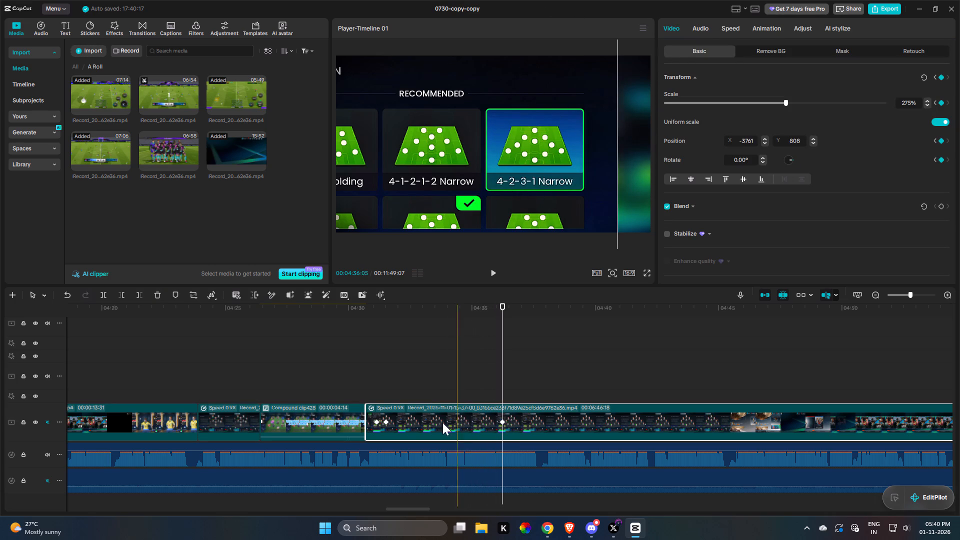
click(373, 425)
key(ctrl+c)
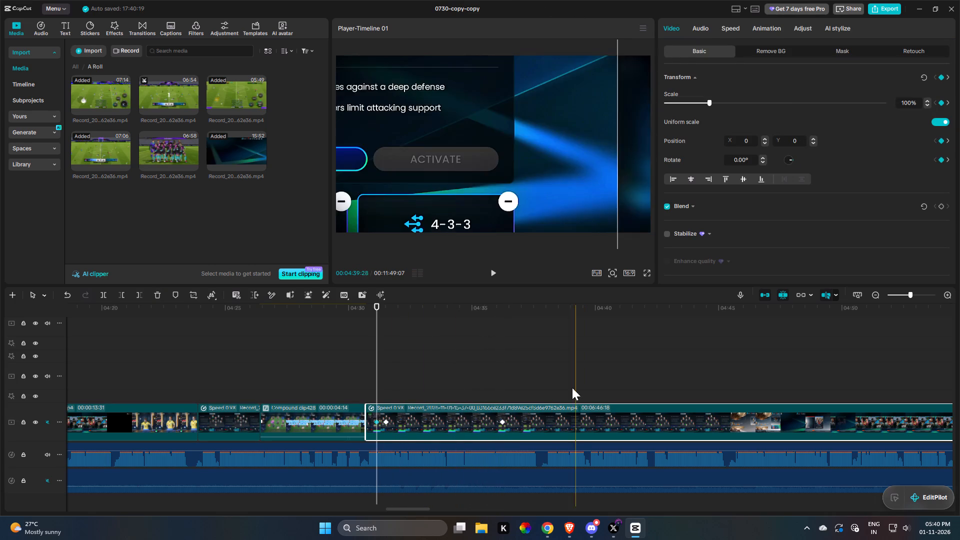
click(514, 378)
ctrl+click(515, 412)
key(ctrl+v)
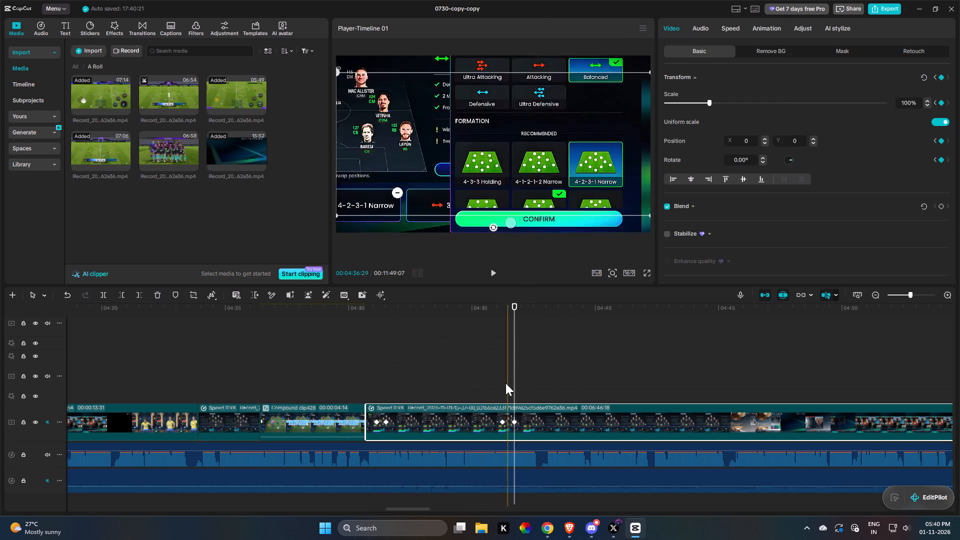
Split the game-plan clip at about 4:50, and again at about 4:38 shortly after the zoom-out.
key(space)
drag(628, 394, 572, 408)
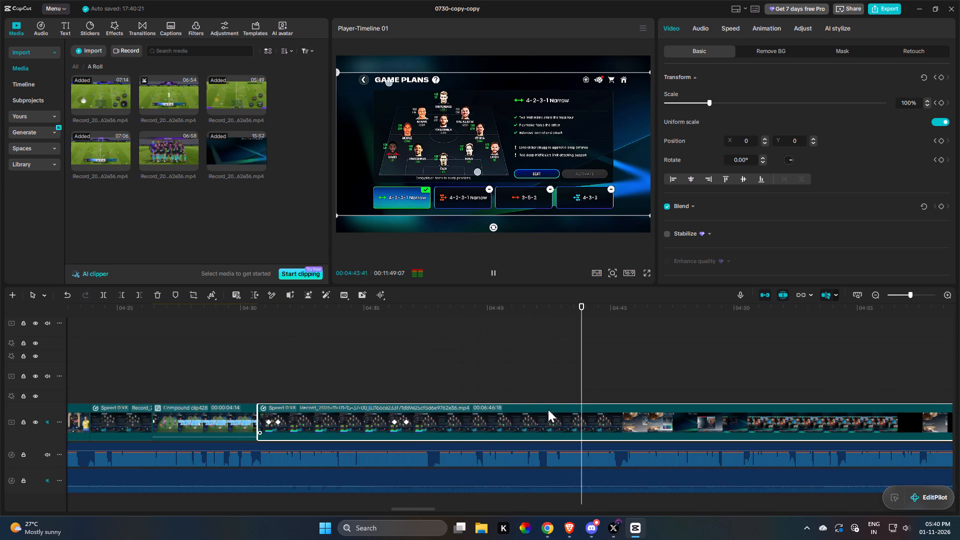
key(space)
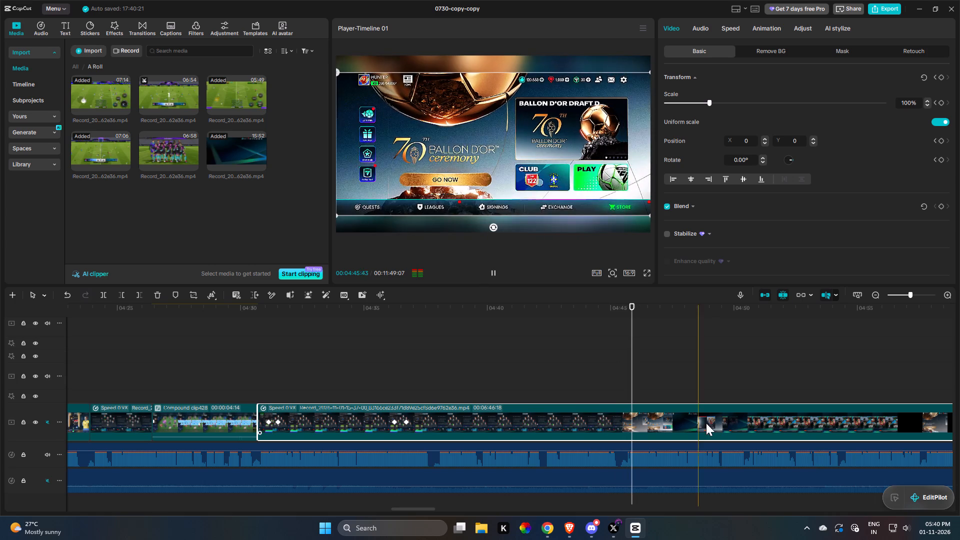
key(r)
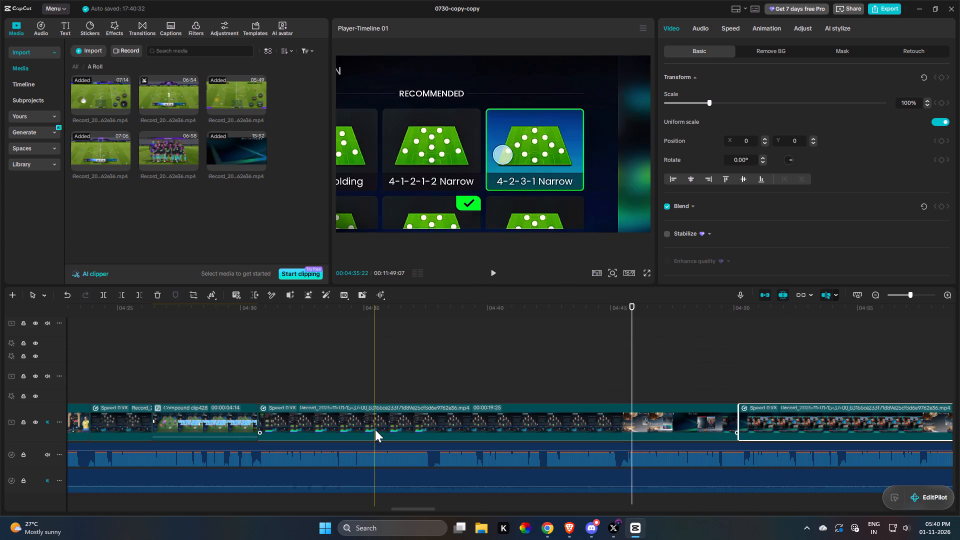
key(space)
click(434, 425)
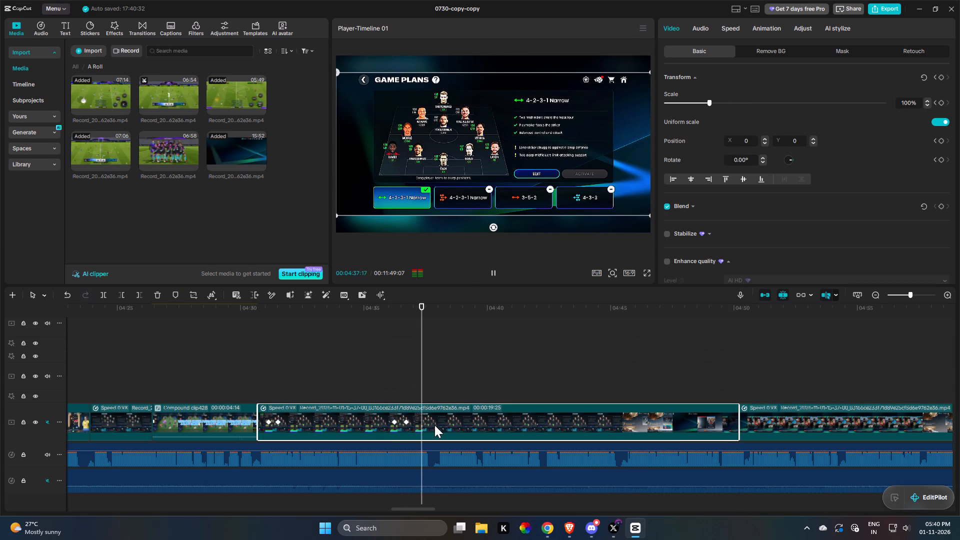
key(space)
key(r)
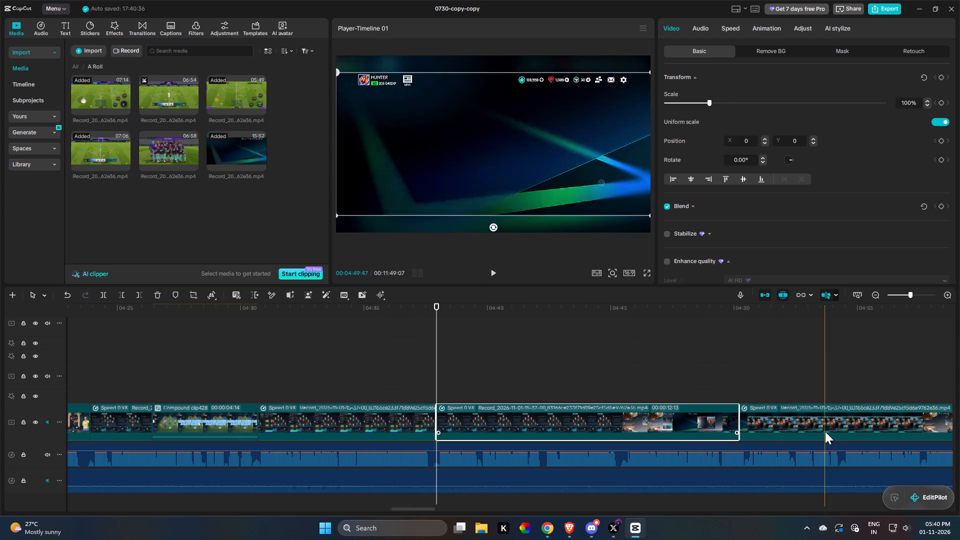
Delete the segment between the two cuts so the Play menu footage directly follows the game-plan clip.
drag(804, 420, 522, 417)
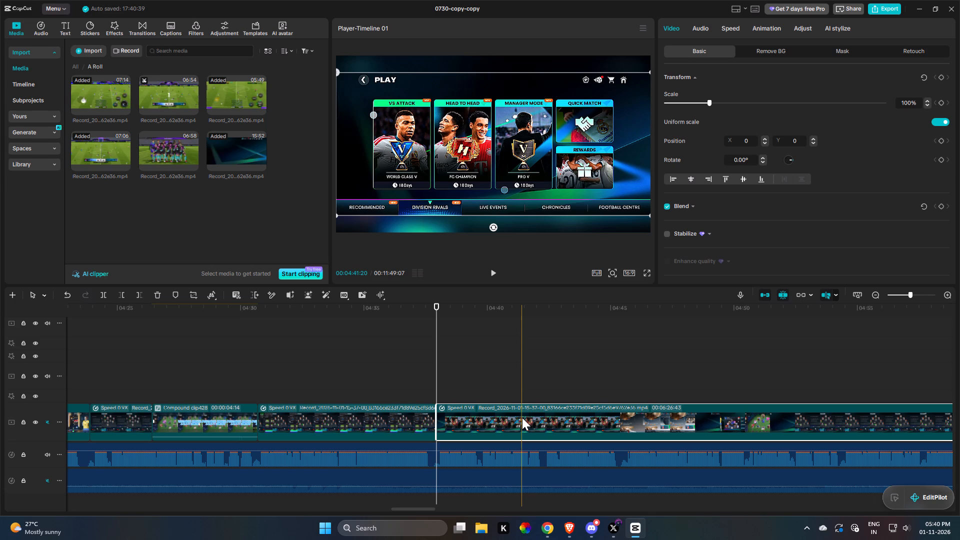
key(ctrl+z)
click(521, 419)
key(f)
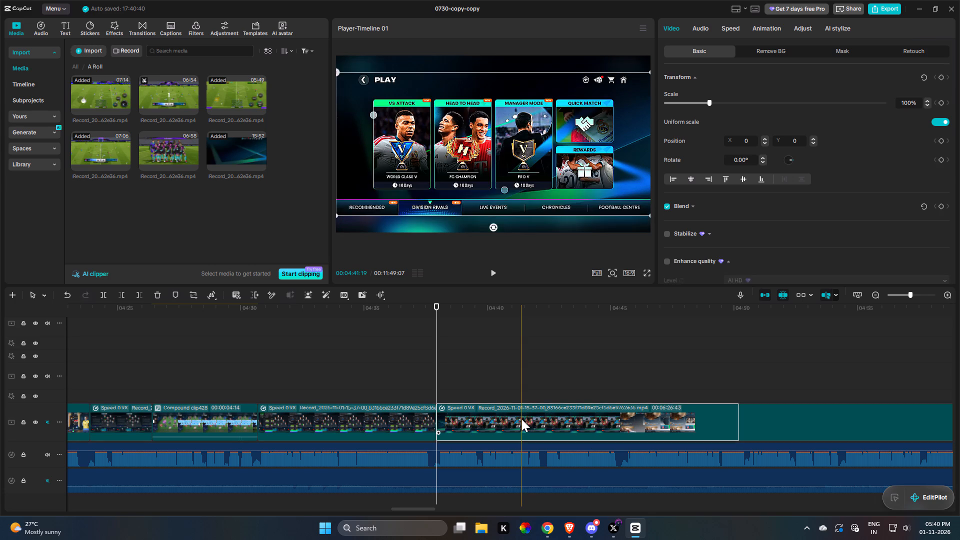
Play through the Play menu footage, split it at about 4:42 and trim the second part to start on the Game Plans screen.
key(space)
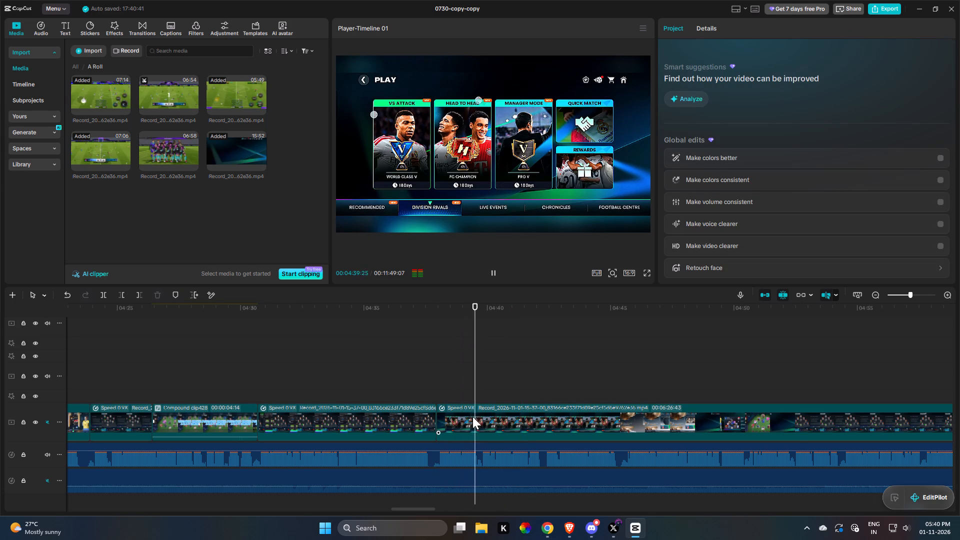
key(space)
key(space)
key(space)
key(space)
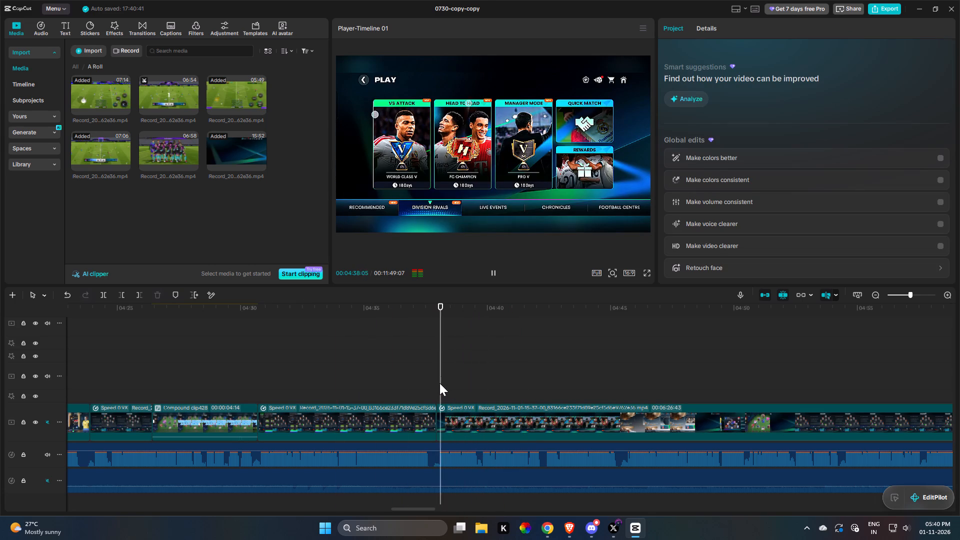
key(space)
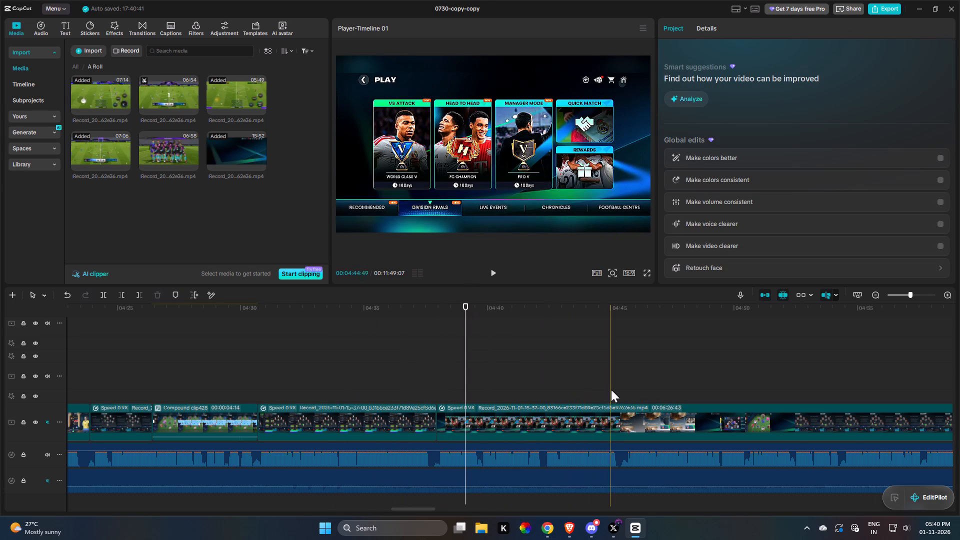
key(space)
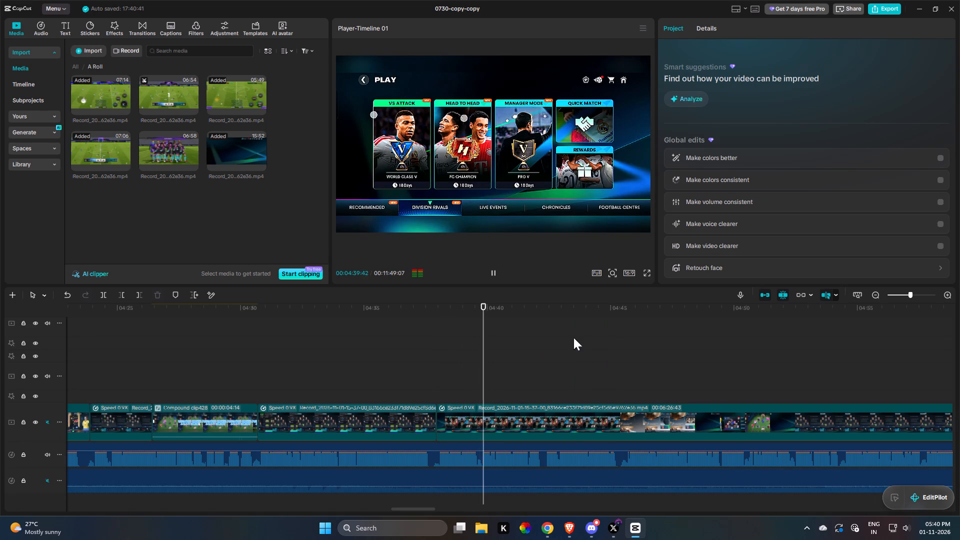
key(space)
click(546, 428)
key(space)
key(space)
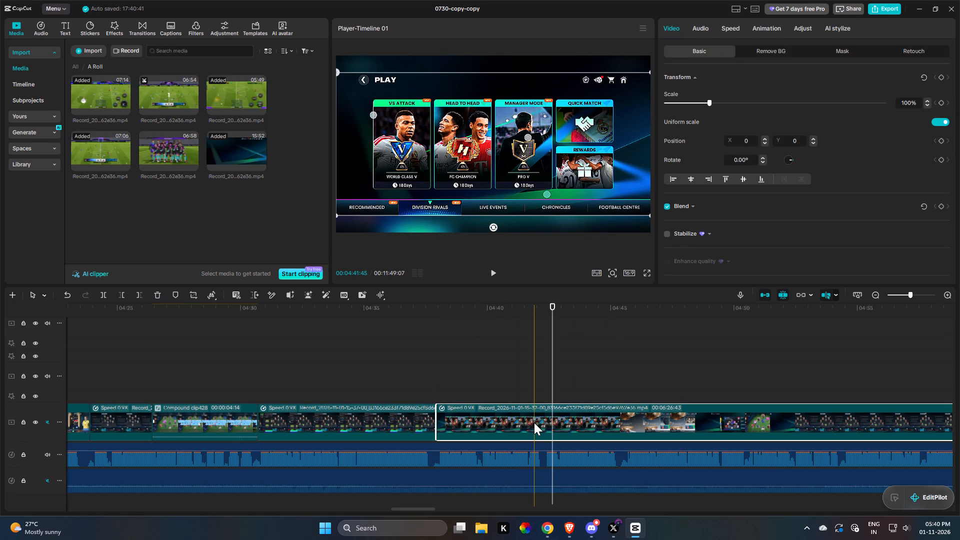
key(w)
key(ctrl+z)
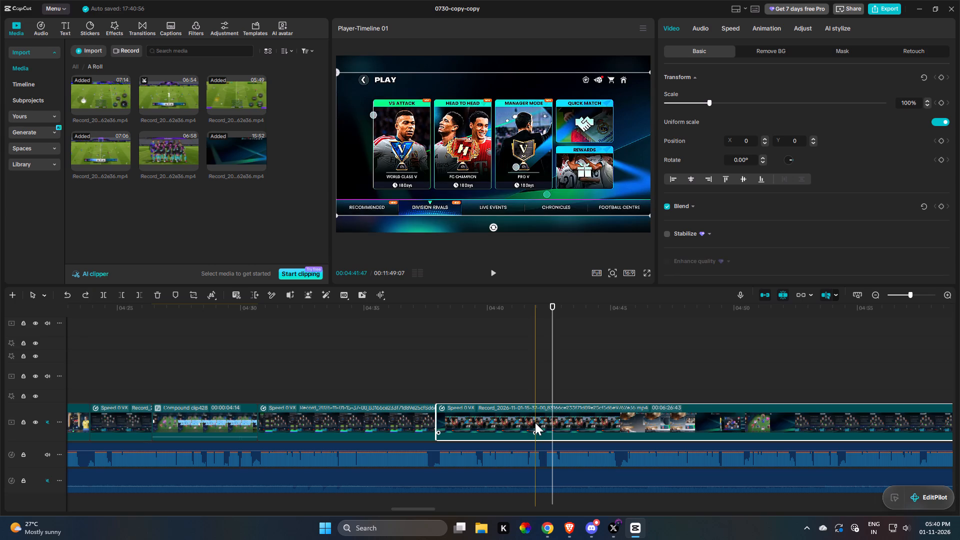
key(r)
key(q)
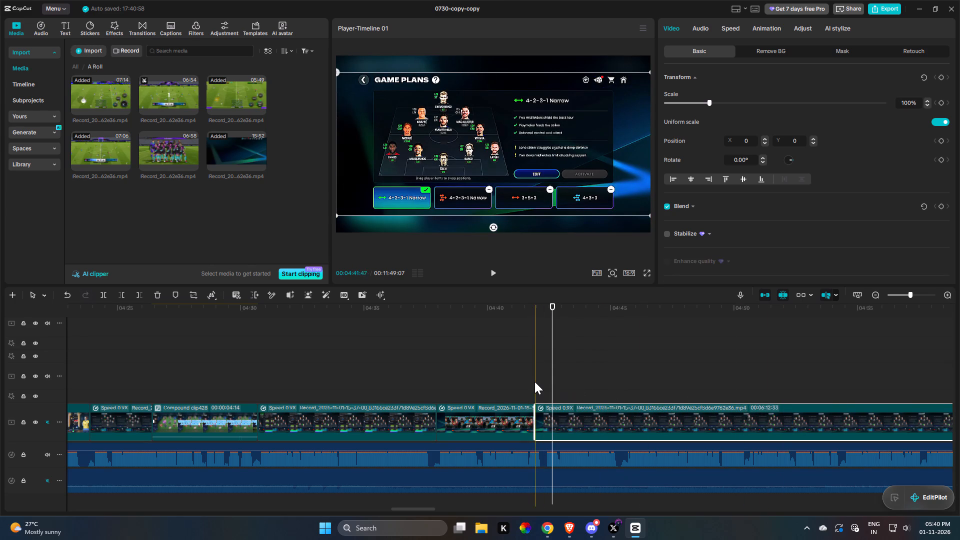
Replay the start of the game-plan clip and trim a little under one second off its beginning.
key(space)
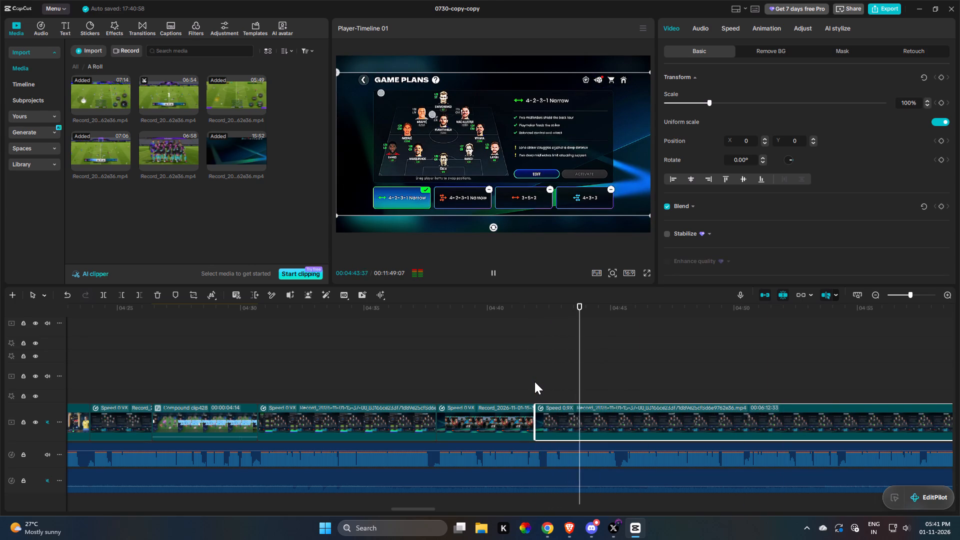
key(space)
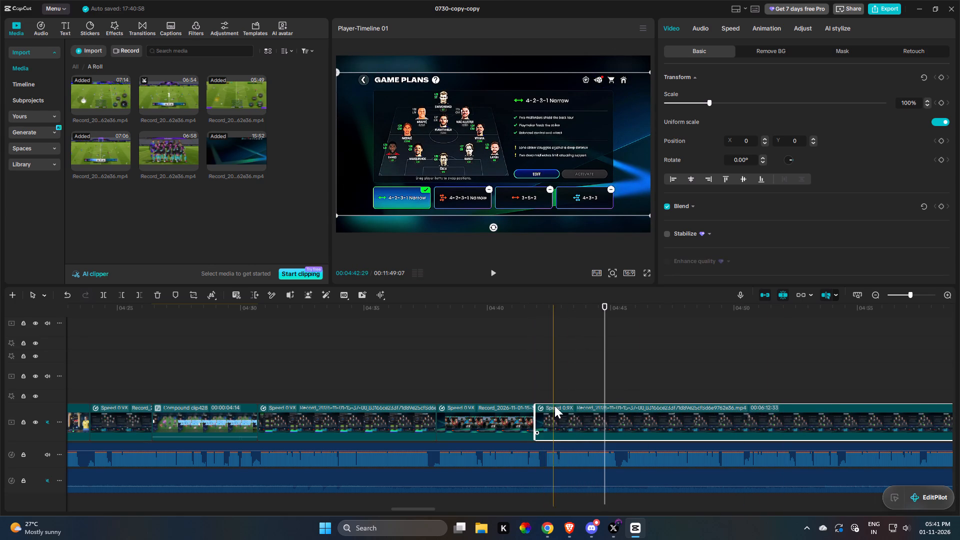
key(q)
key(space)
drag(553, 394, 572, 389)
key(space)
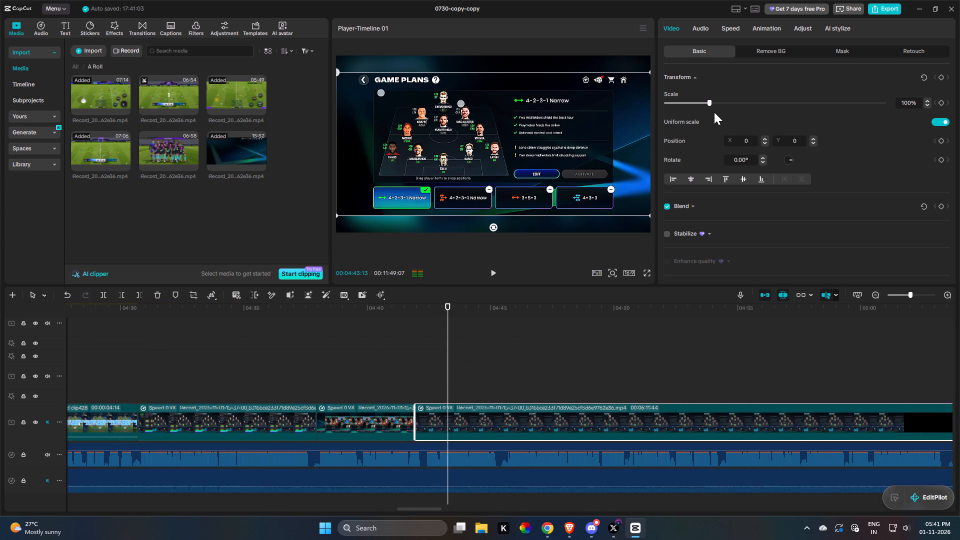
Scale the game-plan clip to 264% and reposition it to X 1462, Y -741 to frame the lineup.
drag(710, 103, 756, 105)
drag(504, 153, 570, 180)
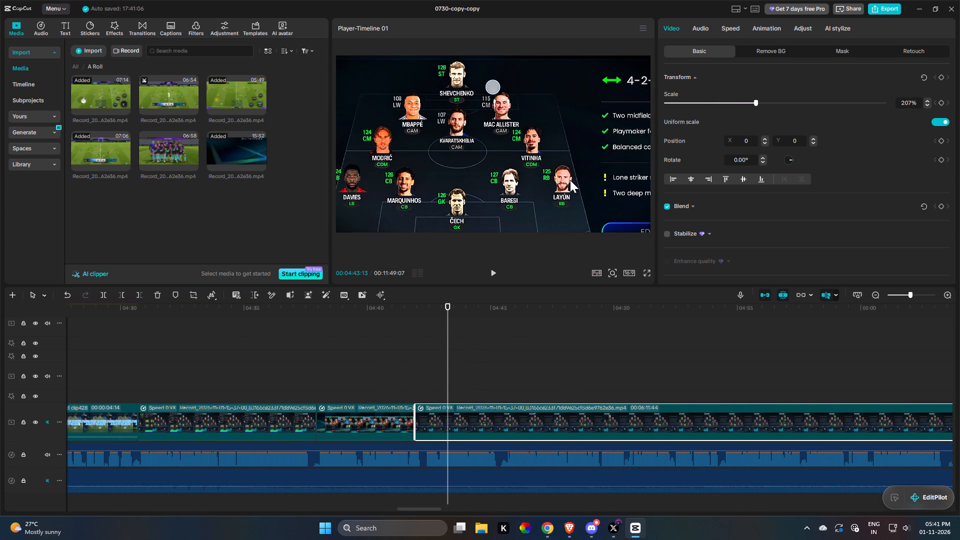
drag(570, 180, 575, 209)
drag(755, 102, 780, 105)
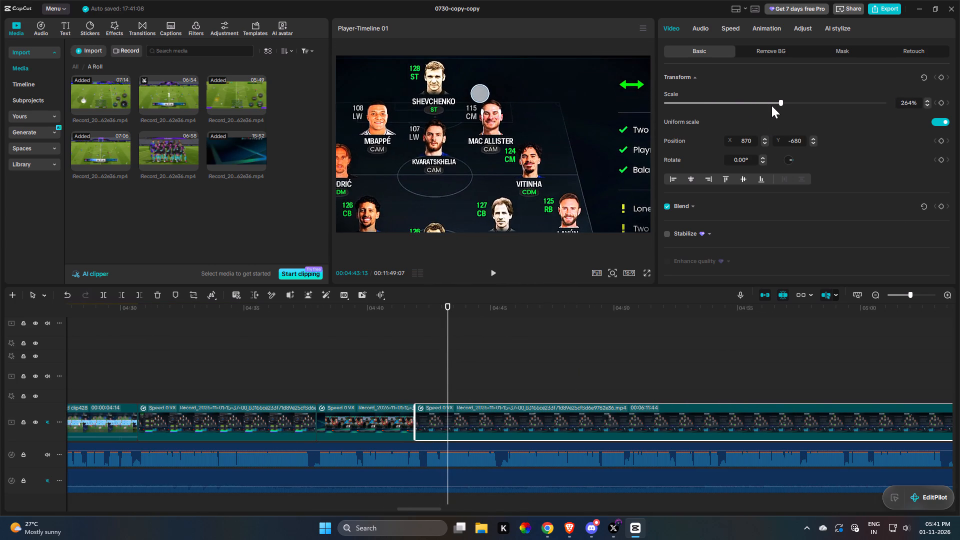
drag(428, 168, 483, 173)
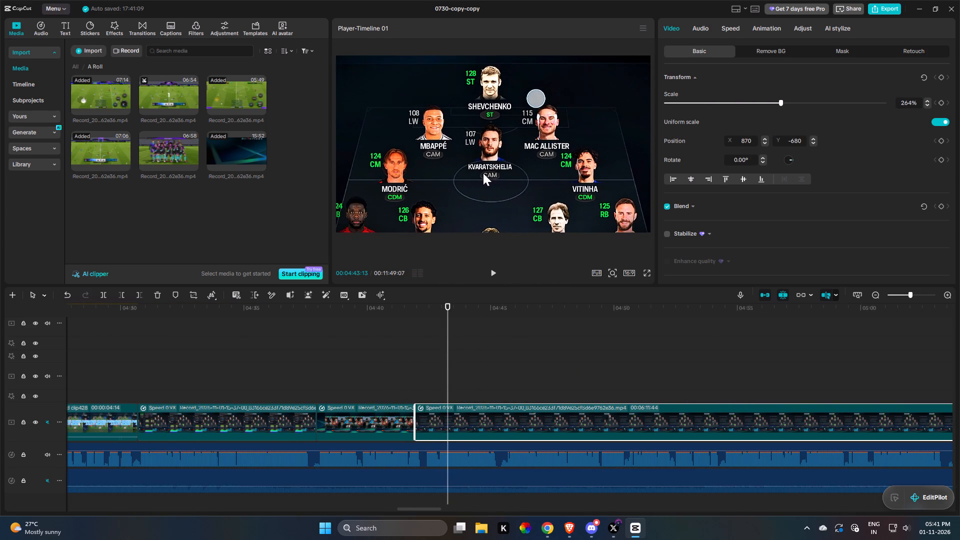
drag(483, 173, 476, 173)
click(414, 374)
Preview the zoomed game-plan clip against the narration and trim about 2 seconds off its start.
key(space)
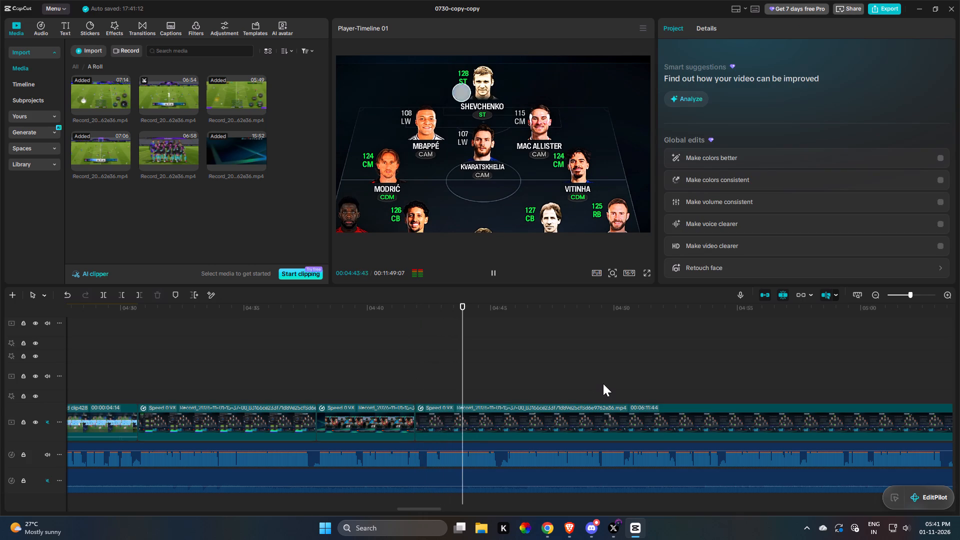
click(470, 422)
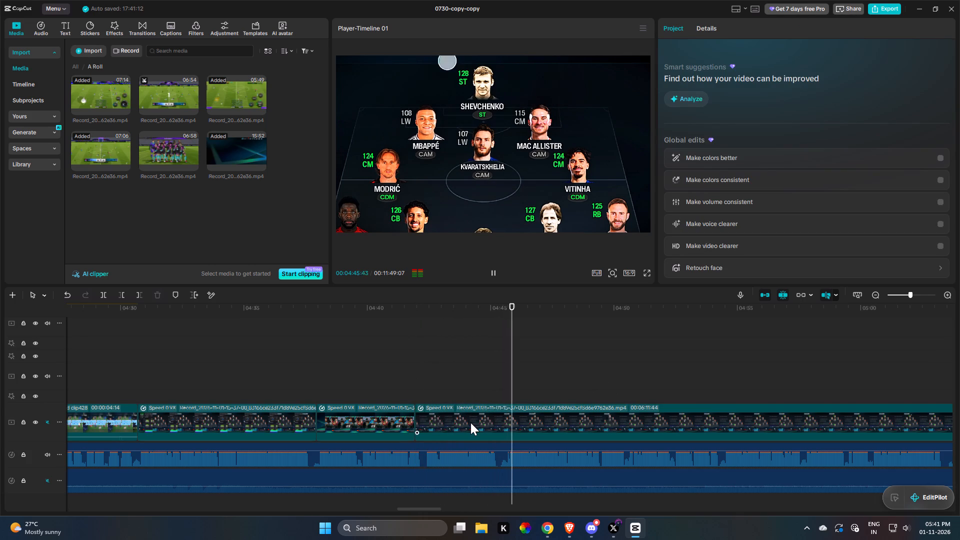
key(space)
key(q)
key(space)
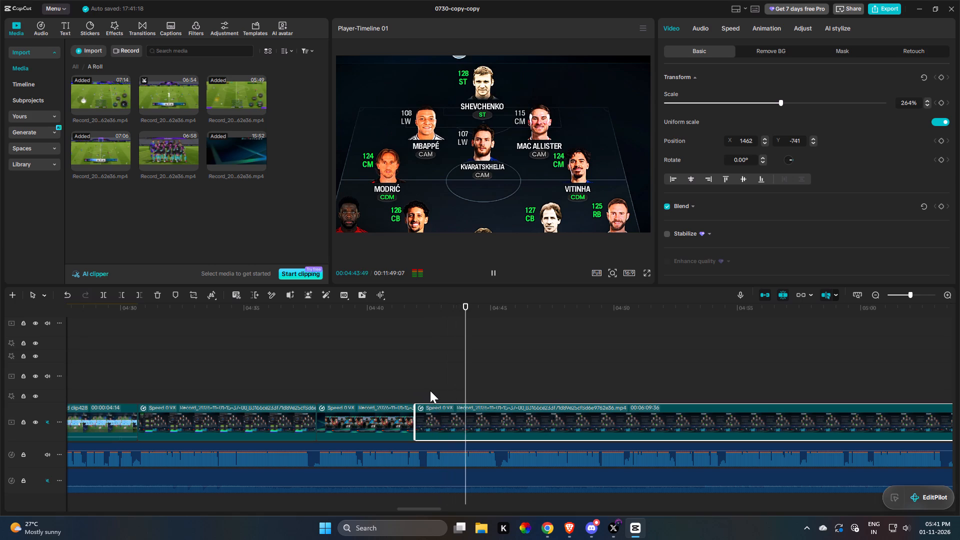
key(space)
Reframe the game-plan clip at 217% scale with its position at X 1087, Y -613.
drag(777, 105, 768, 106)
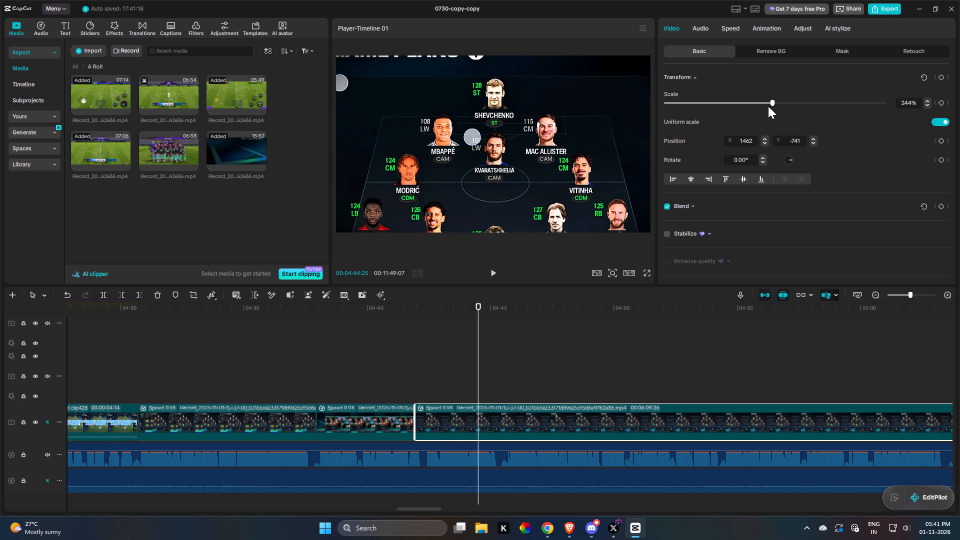
drag(768, 106, 760, 105)
drag(542, 161, 512, 148)
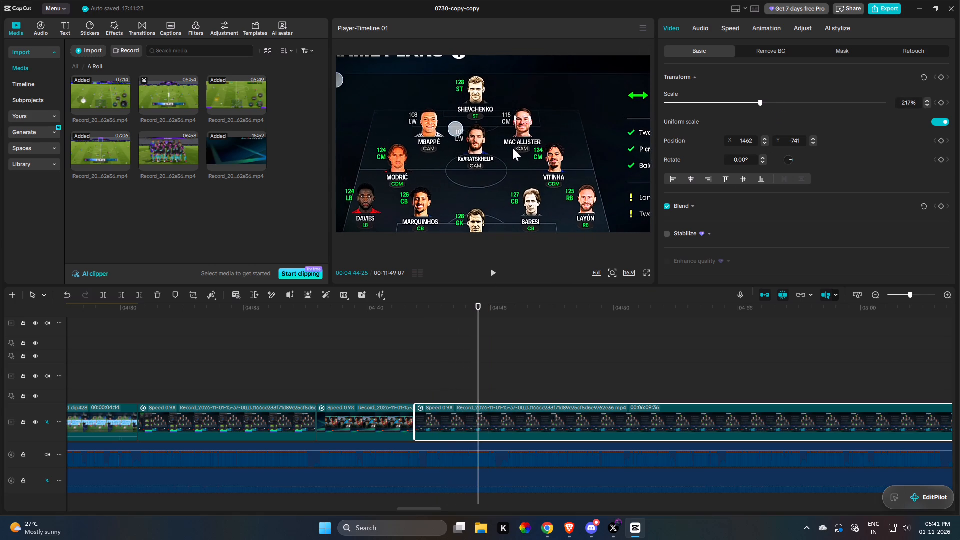
drag(512, 148, 511, 151)
Replay the reframed game-plan clip with the narration and reduce its scale to 199%.
key(space)
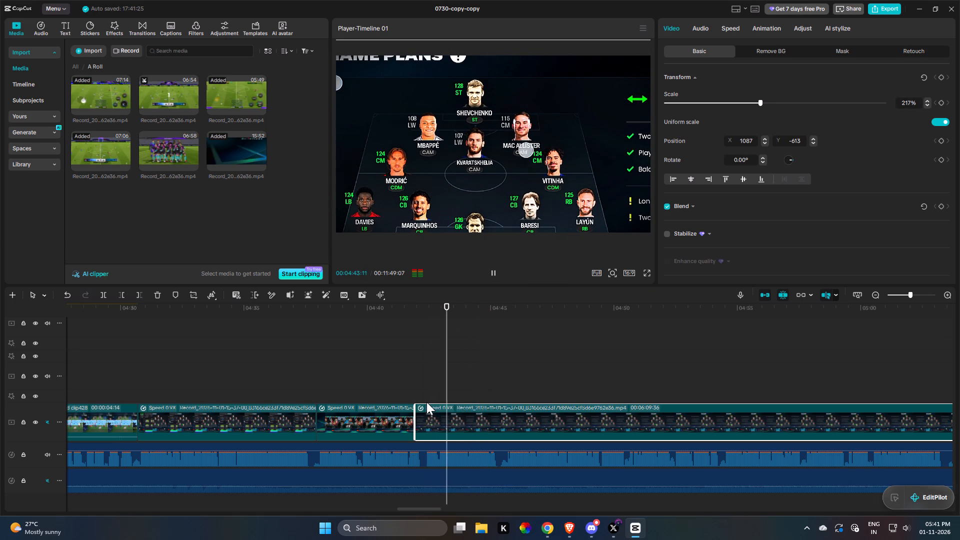
key(space)
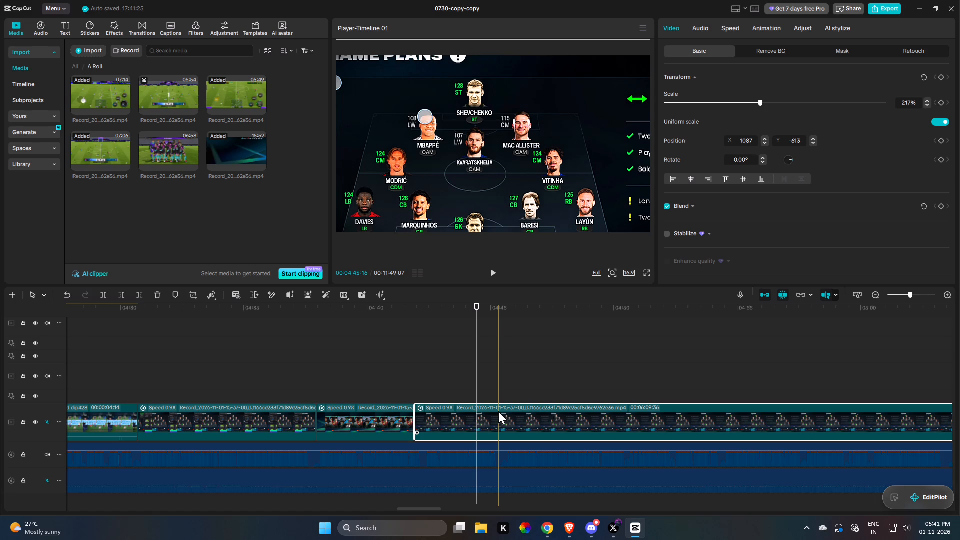
drag(472, 397, 477, 401)
drag(460, 349, 529, 358)
drag(533, 370, 505, 381)
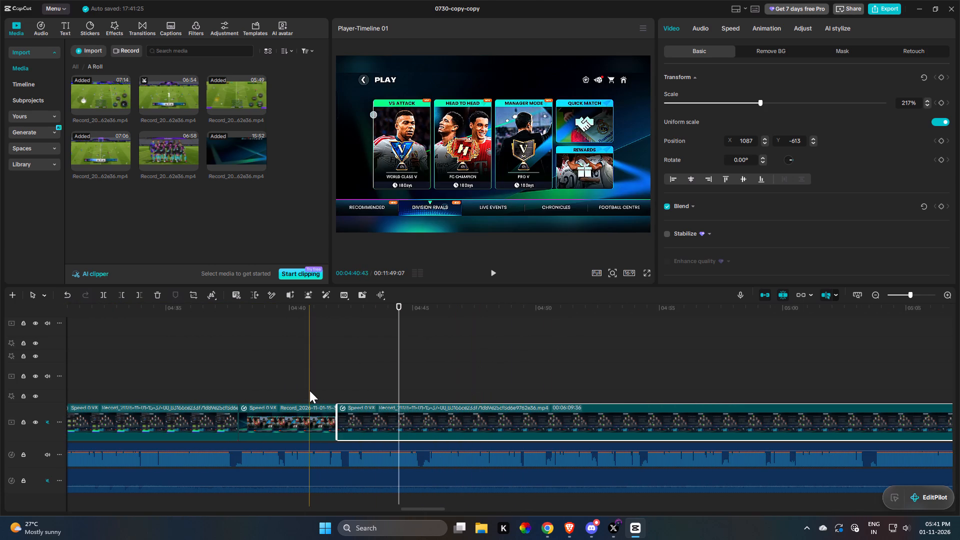
key(space)
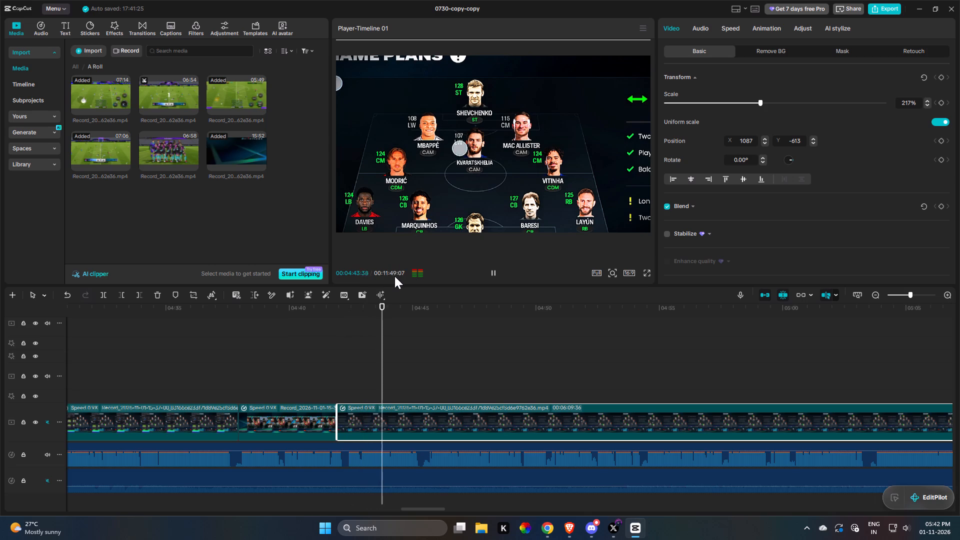
drag(451, 324, 425, 392)
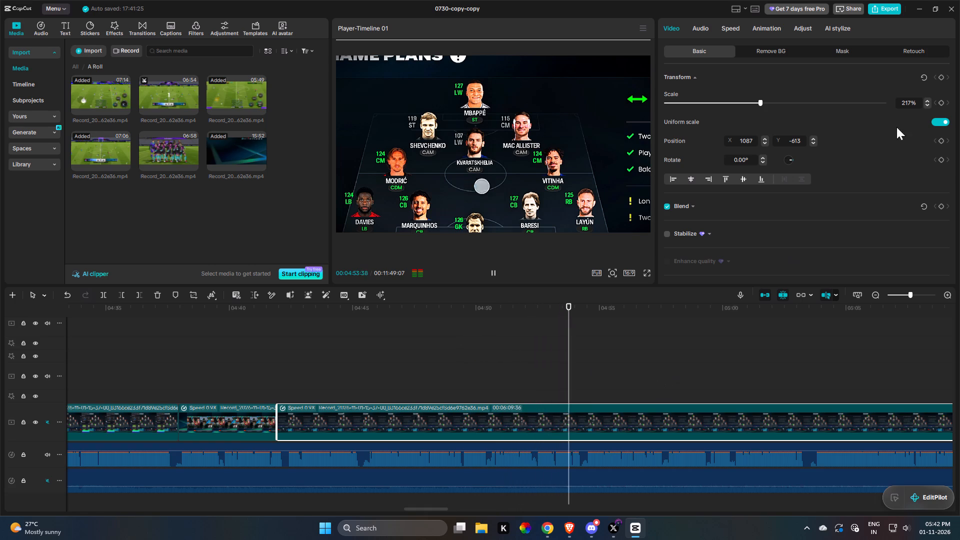
drag(759, 105, 751, 100)
key(space)
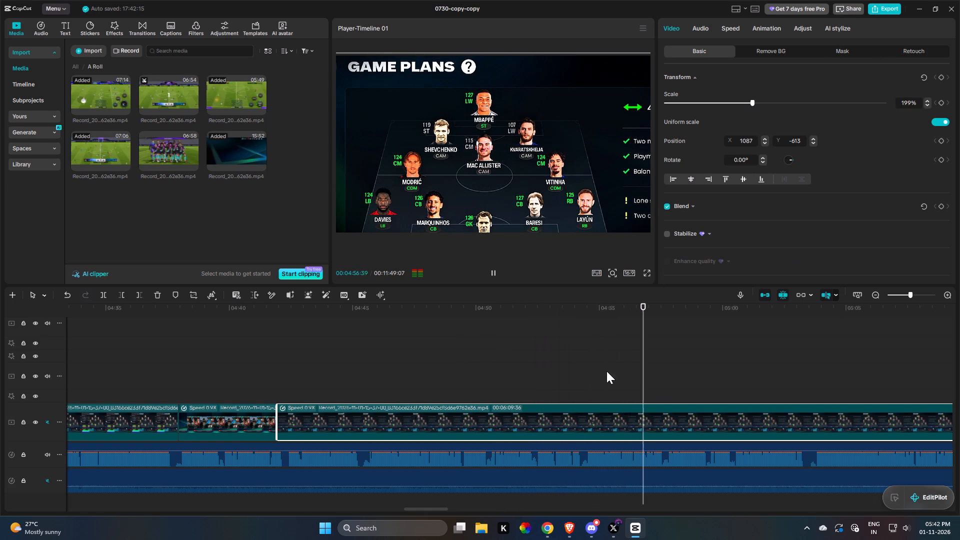
Follow the narration further along the game-plan clip and split the clip at about 5:09.
drag(630, 378, 635, 380)
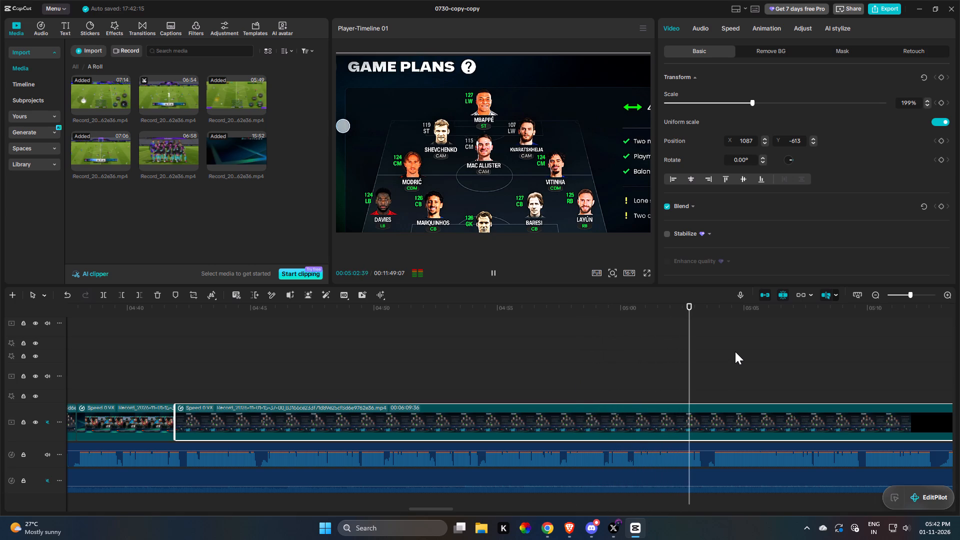
drag(811, 400, 581, 462)
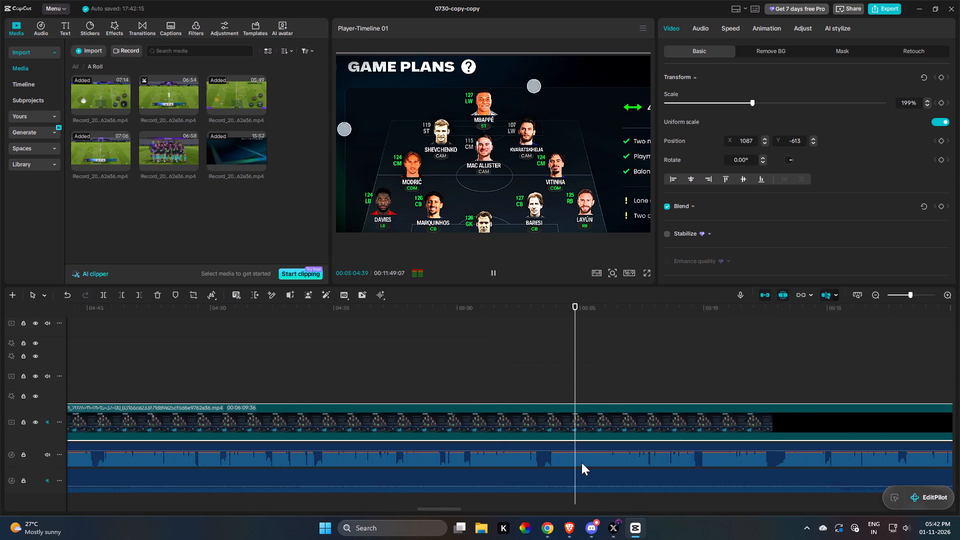
drag(581, 462, 581, 463)
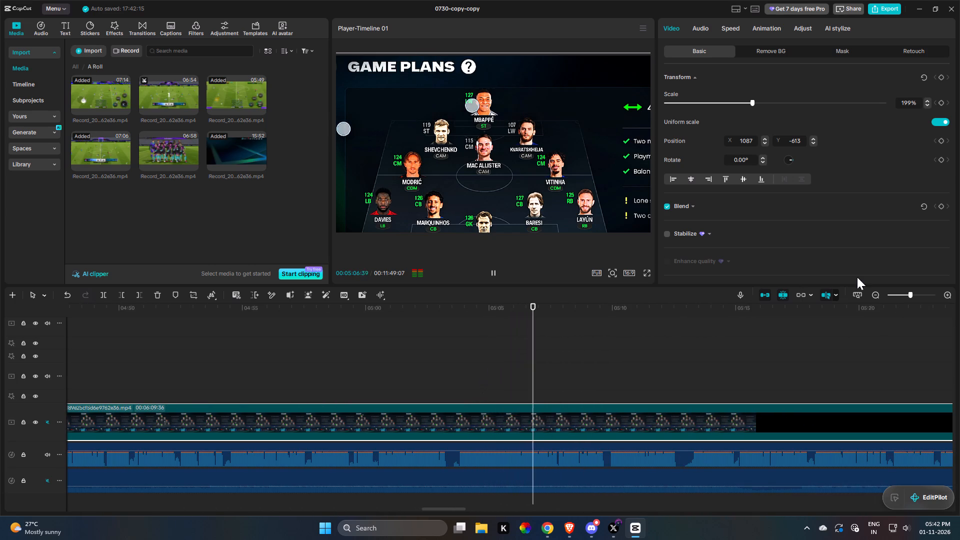
double_click(875, 292)
drag(716, 387, 692, 412)
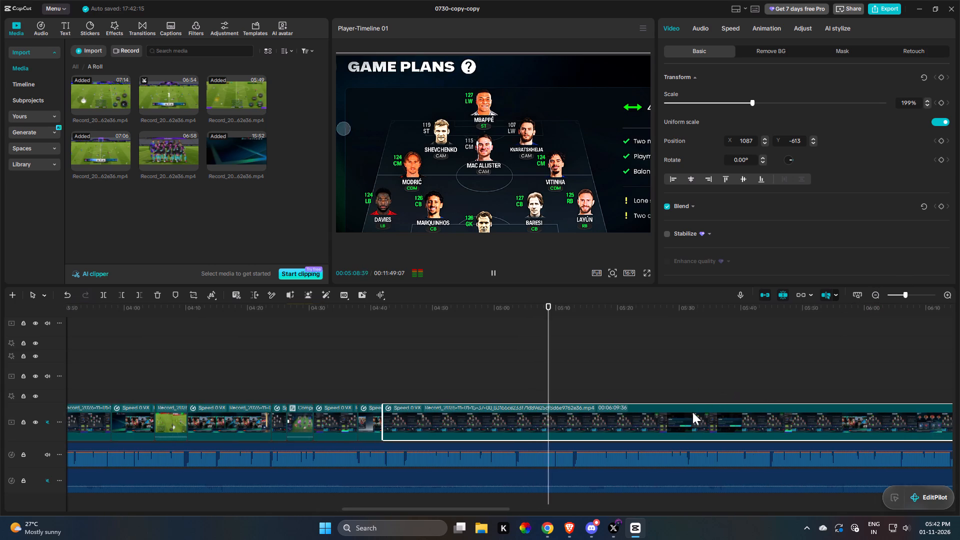
drag(692, 412, 608, 414)
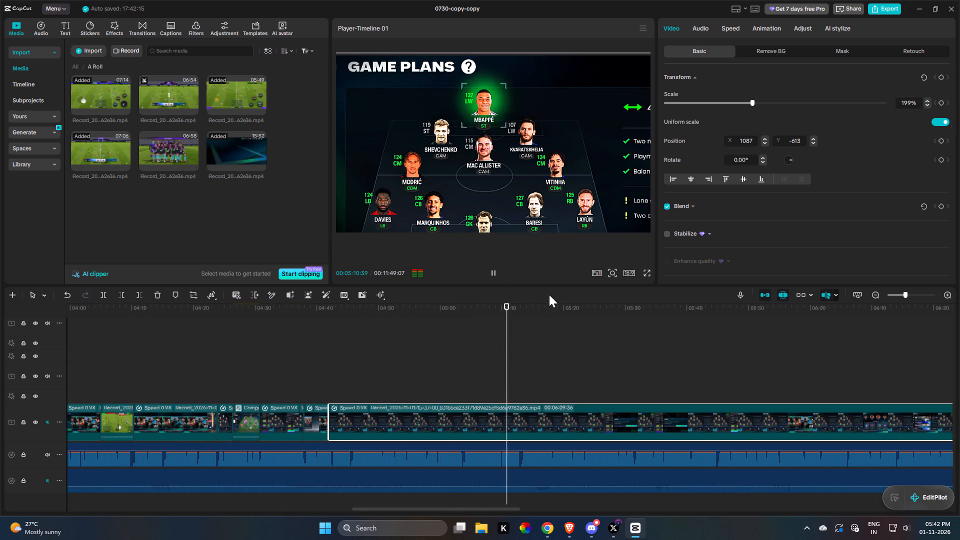
key(space)
key(space)
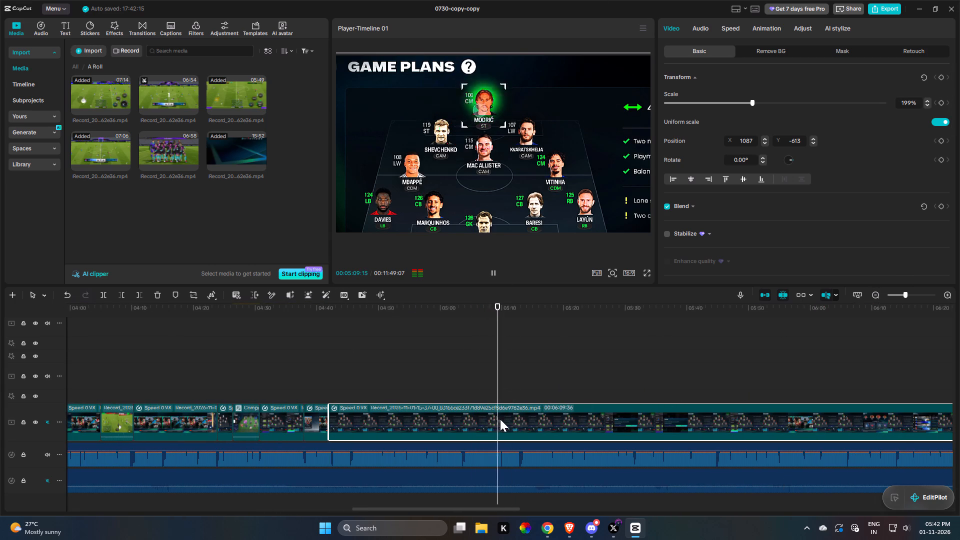
key(space)
text(R)
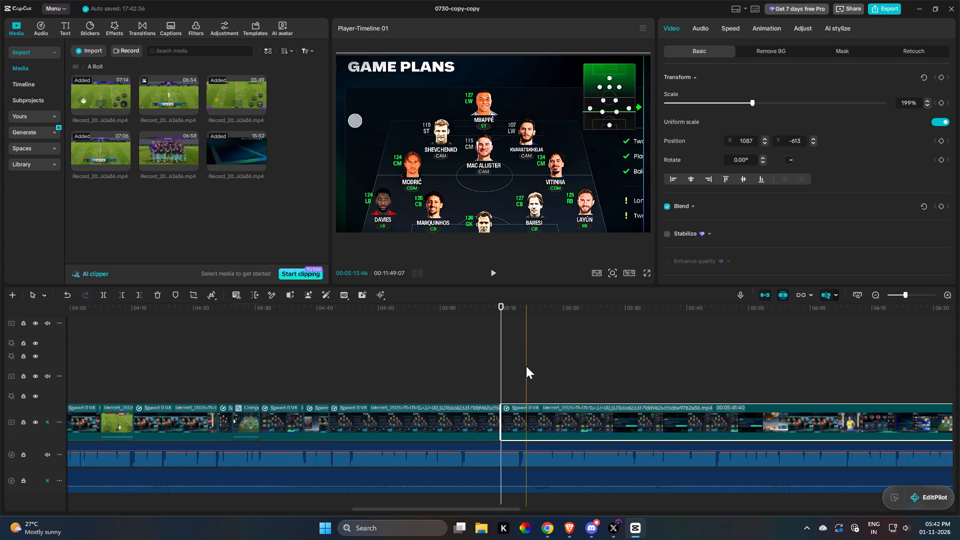
Check the cut, then reset the transform of the segment after it to 100% scale and position 0, 0.
click(526, 366)
double_click(466, 408)
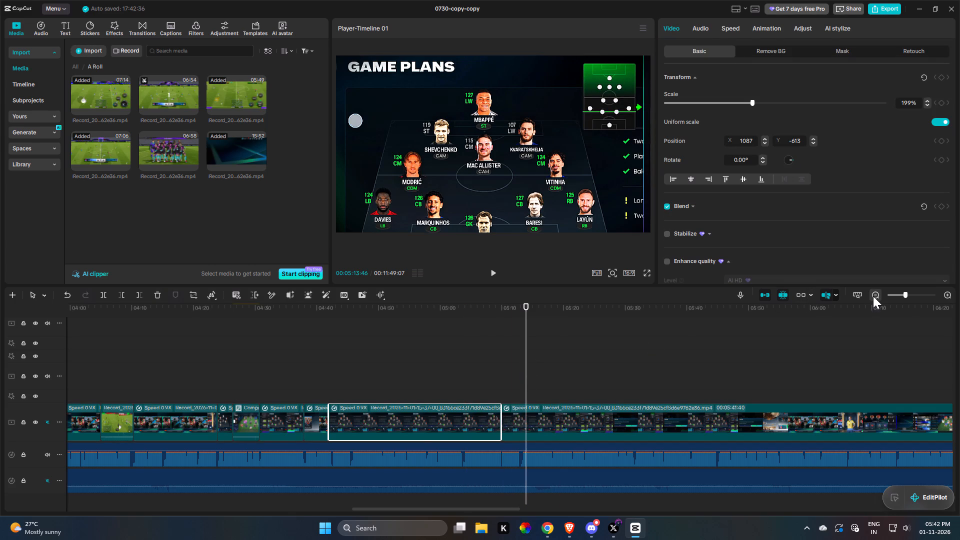
double_click(873, 296)
triple_click(946, 295)
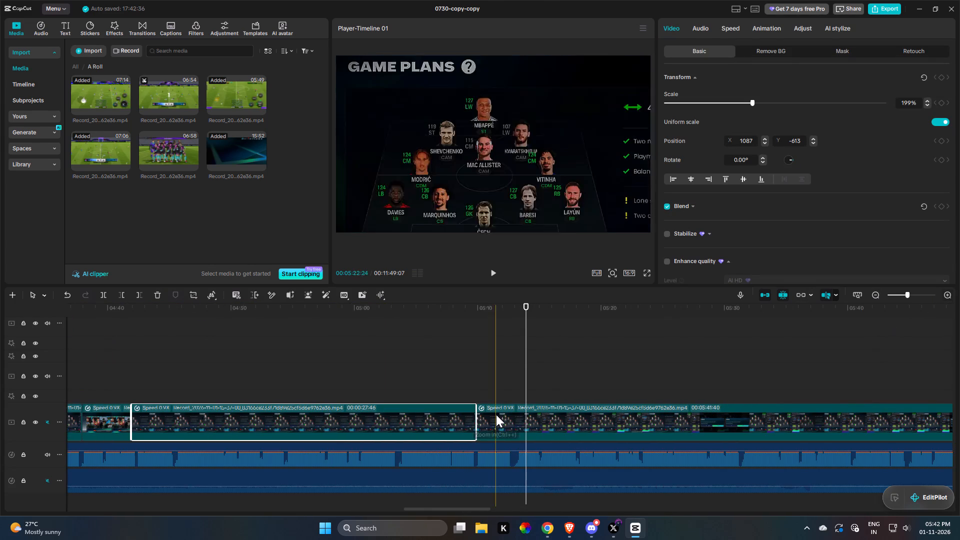
click(474, 390)
key(space)
key(space)
click(533, 415)
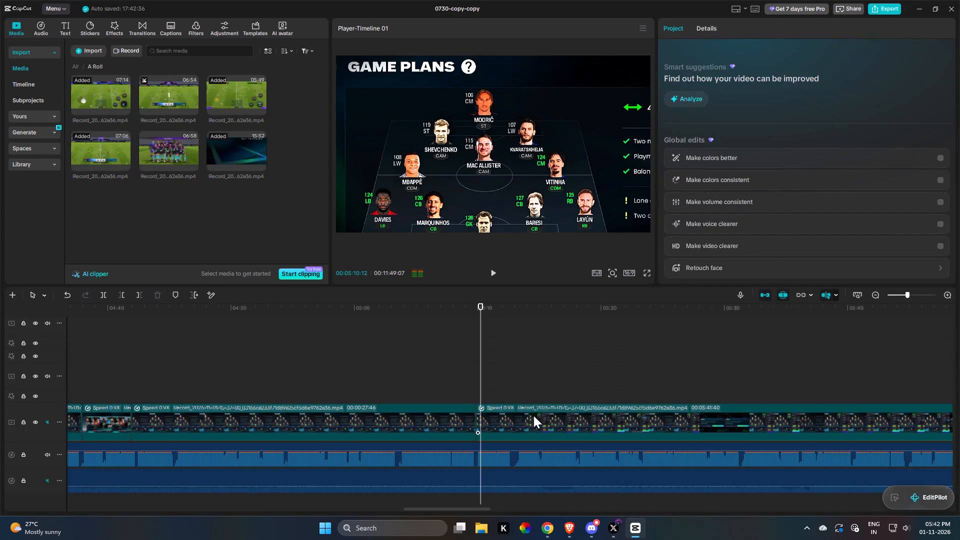
click(921, 74)
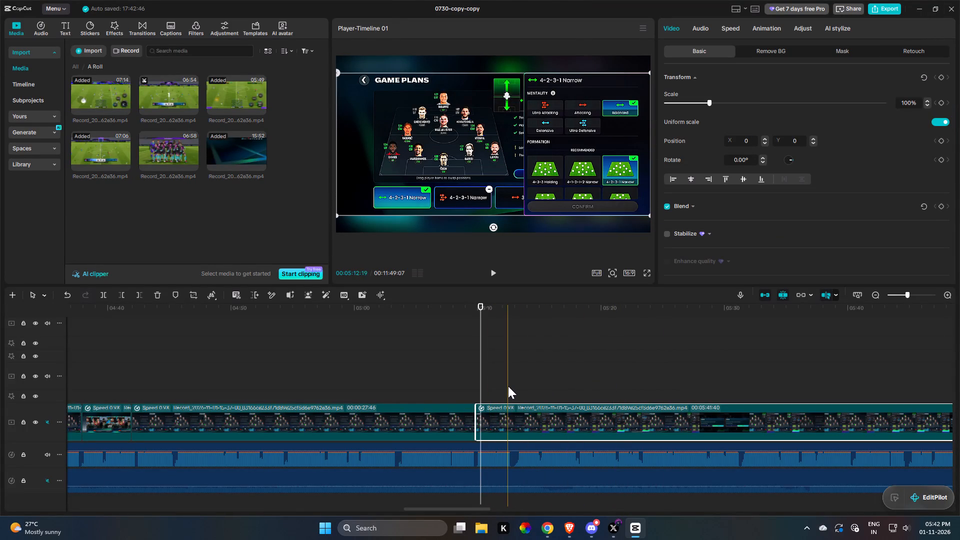
Trim the start of the game-plan segment that follows the 5:09 cut, leaving it 00:05:39:36 long.
key(q)
key(space)
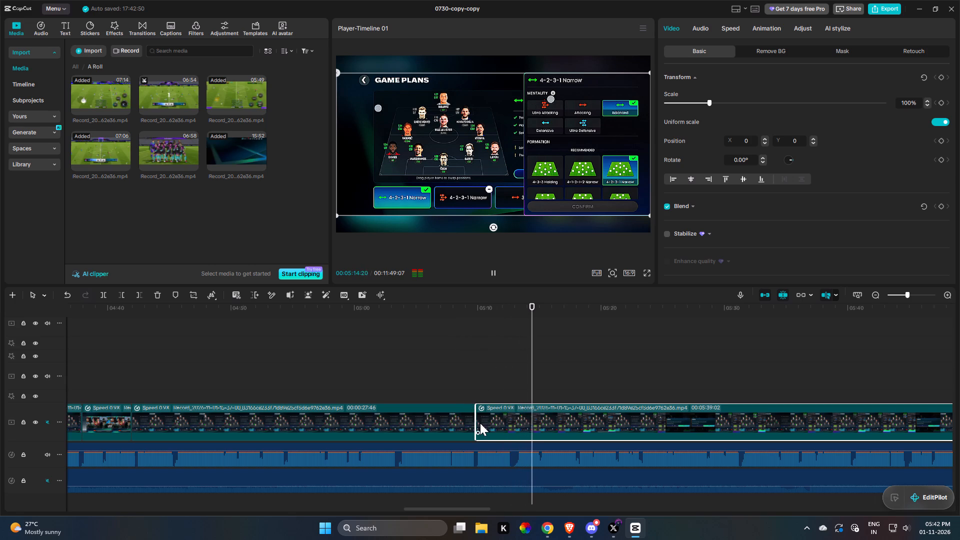
drag(474, 423, 470, 423)
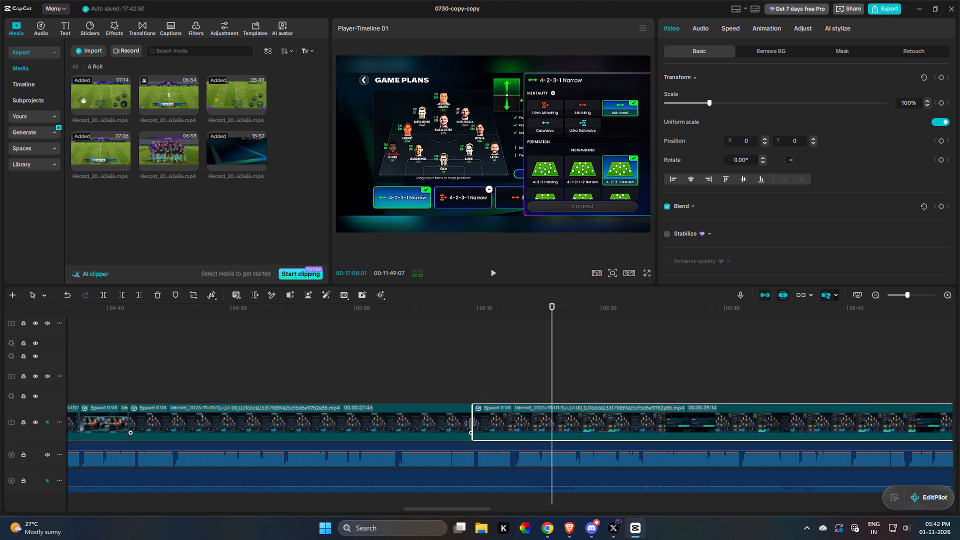
drag(470, 423, 467, 423)
key(space)
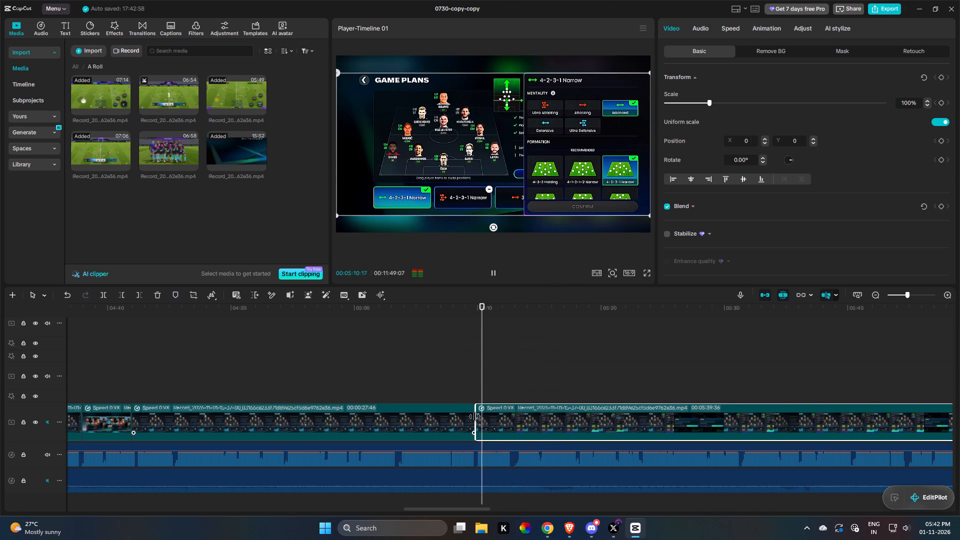
Keyframe a zoom between about 5:11 and 5:12 onto the mentality options, ending at 187% scale, position X -1871, Y -632.
key(space)
text(C)
key(space)
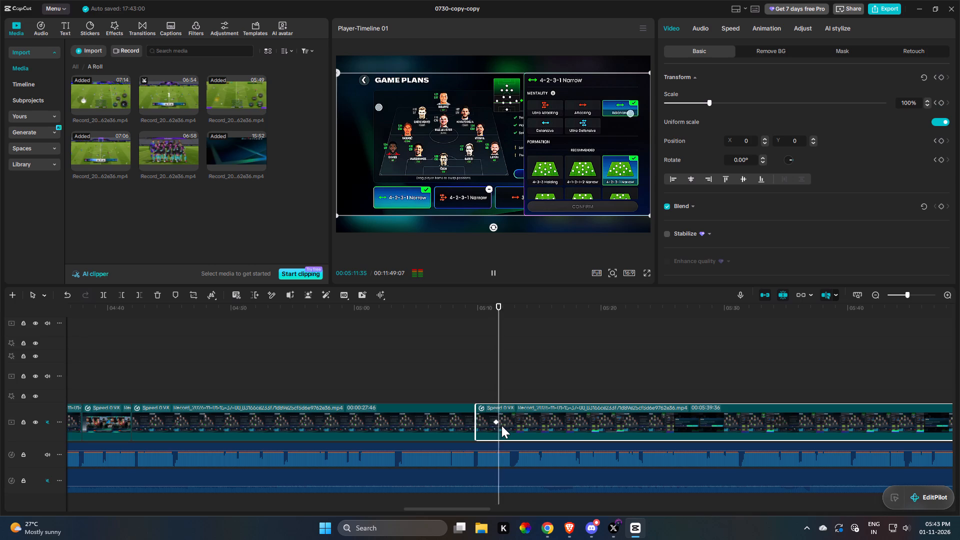
key(space)
key(c)
click(506, 422)
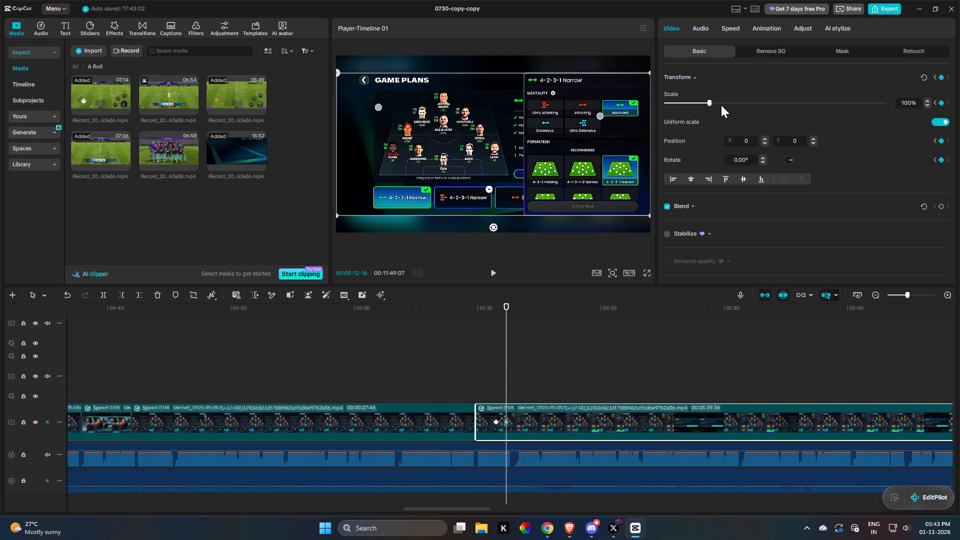
drag(718, 104, 747, 98)
drag(581, 107, 418, 152)
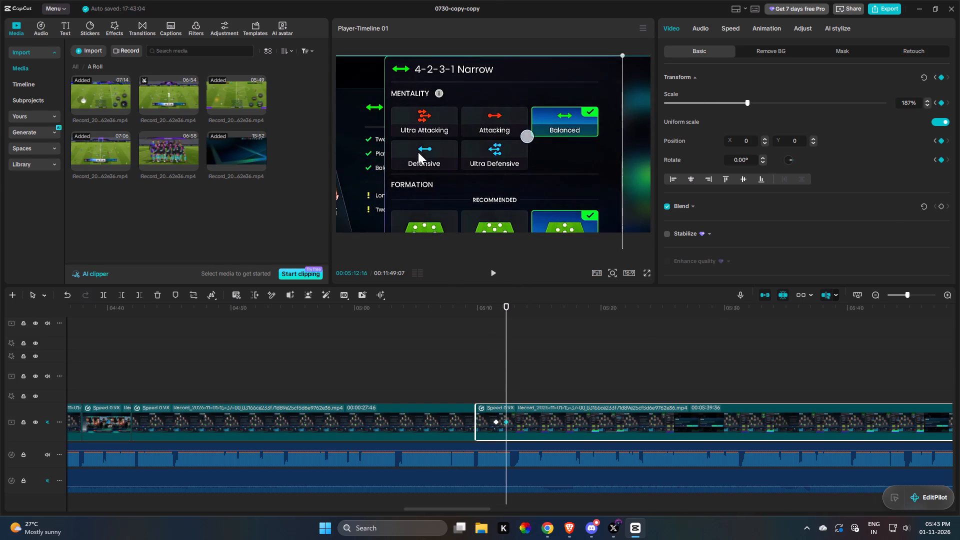
drag(418, 152, 428, 159)
Follow the narration along the zoomed game-plan clip and split it at about 5:19, where Ultra Attacking is highlighted.
key(space)
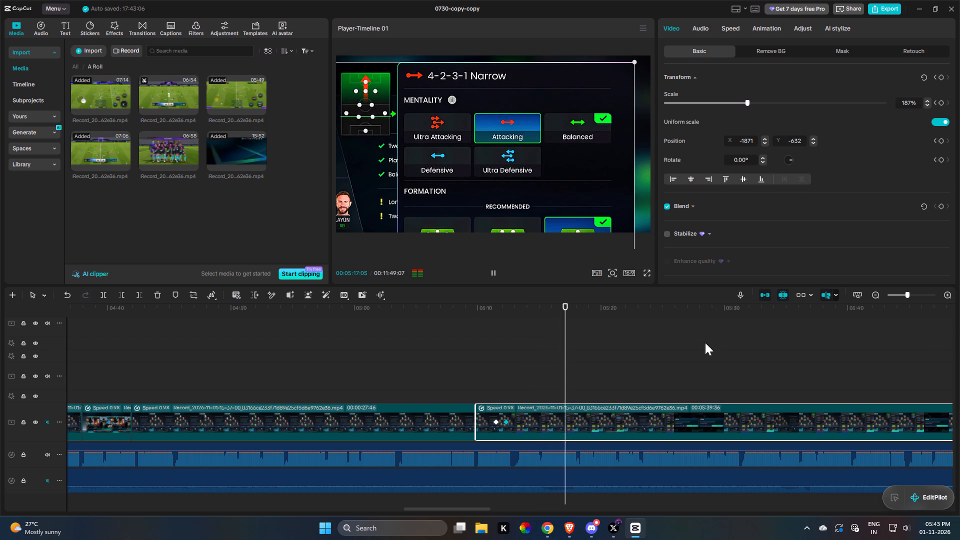
drag(572, 431, 578, 429)
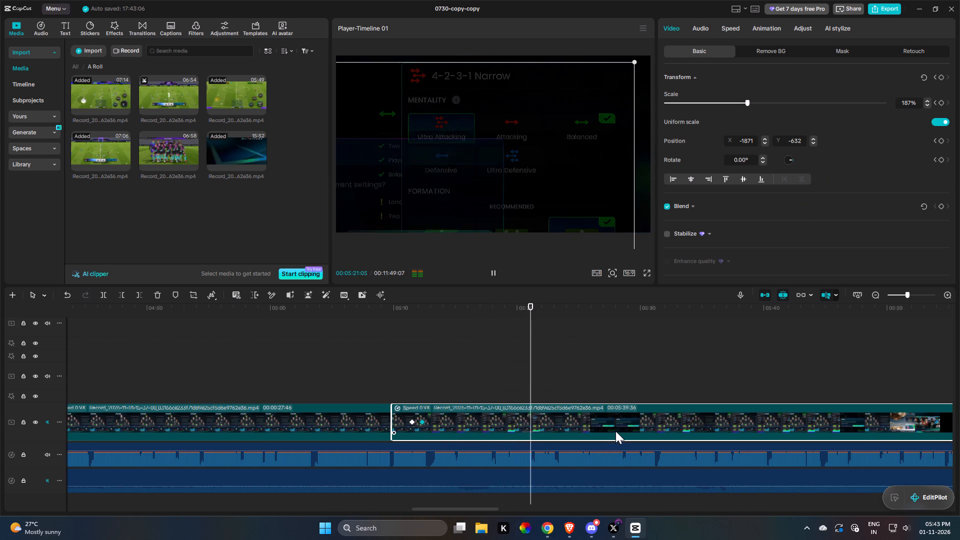
key(space)
key(space)
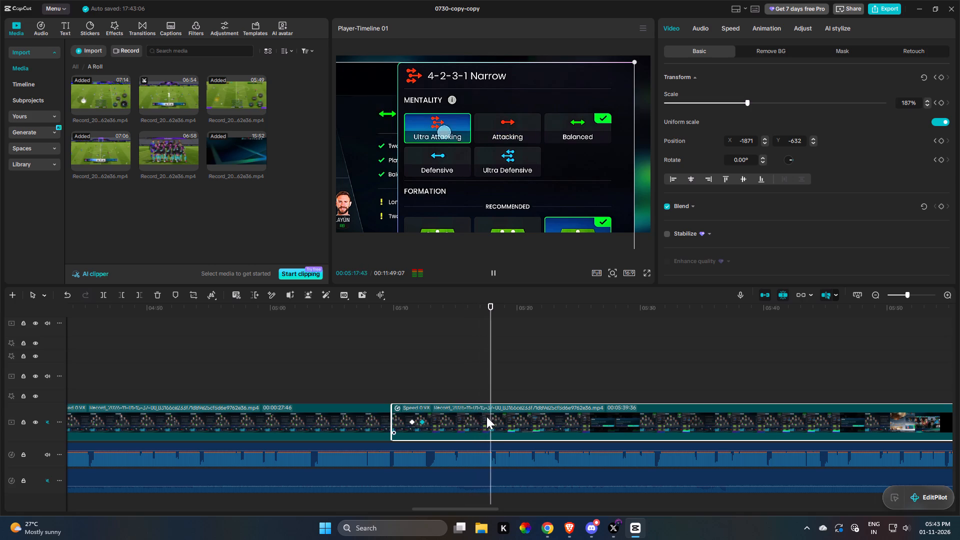
key(space)
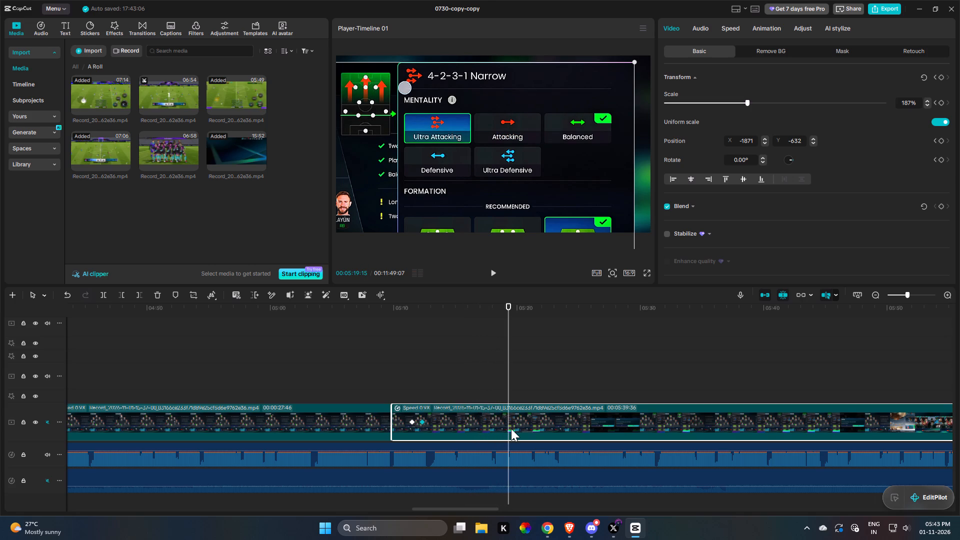
key(r)
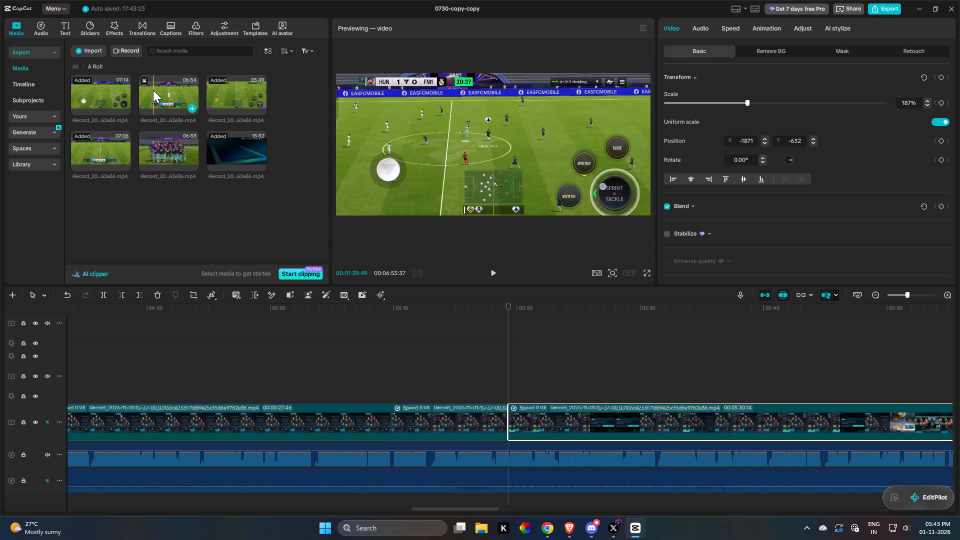
Preview the match recordings and insert the 06:58 one on the main track at the 5:19 cut.
key(space)
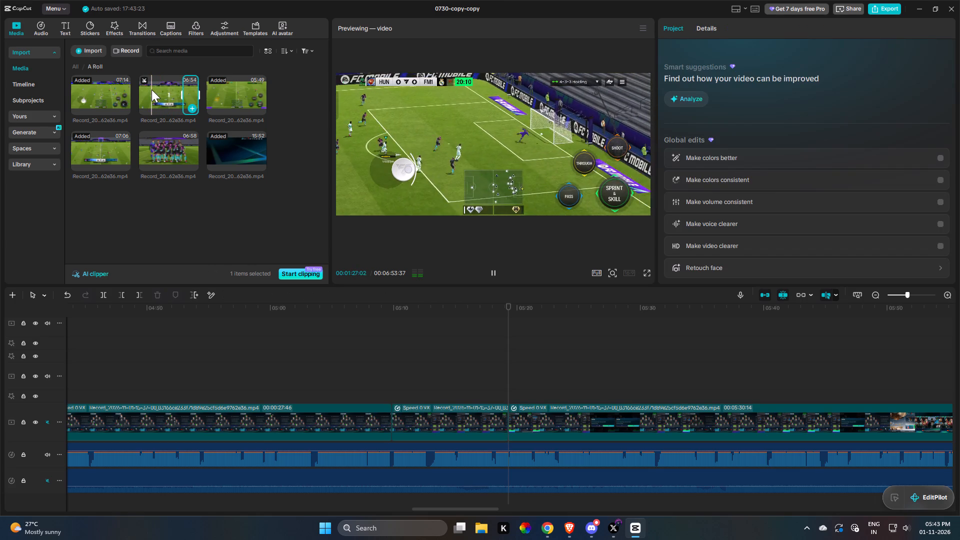
key(space)
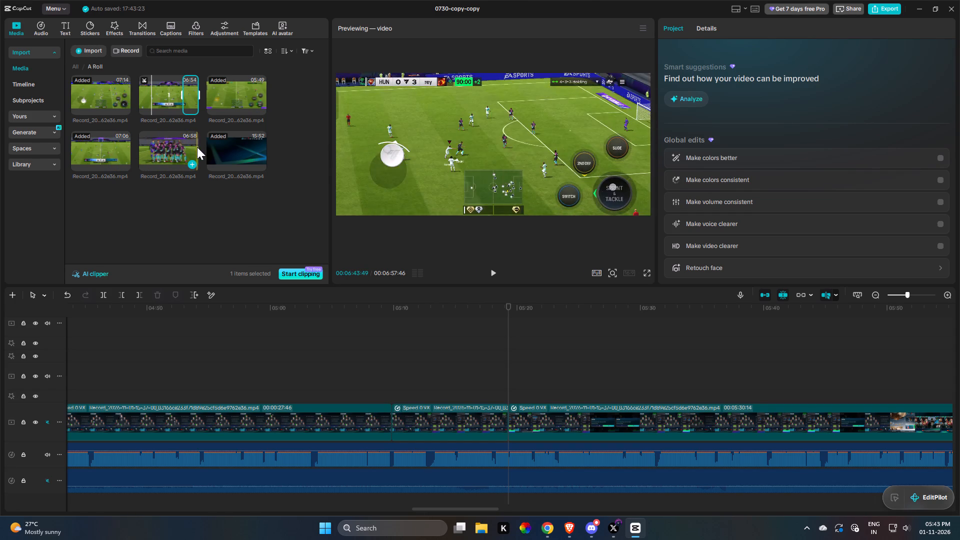
drag(173, 146, 521, 416)
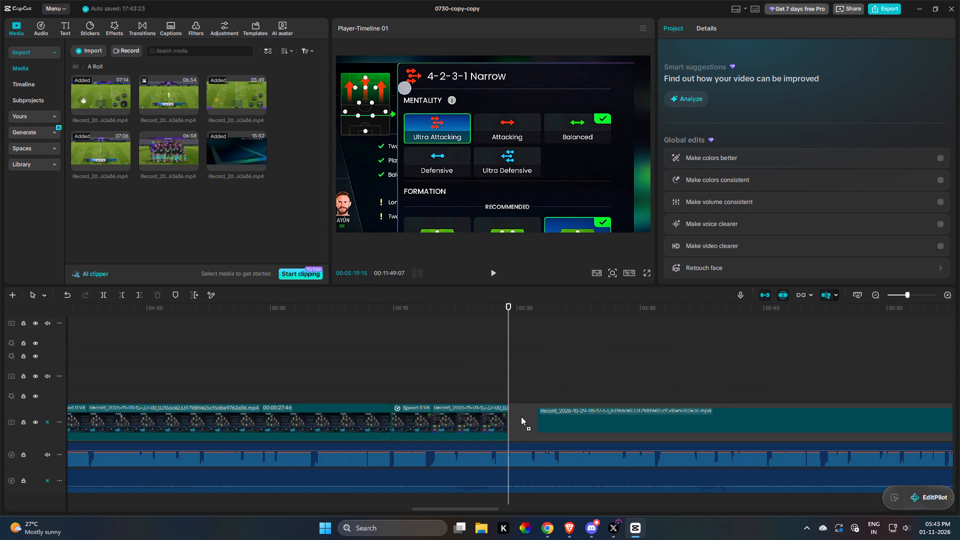
drag(521, 416, 513, 415)
Trim the start of the inserted match clip to match time 14:00, just before the goal, and play it with the narration.
key(q)
text(QQ)
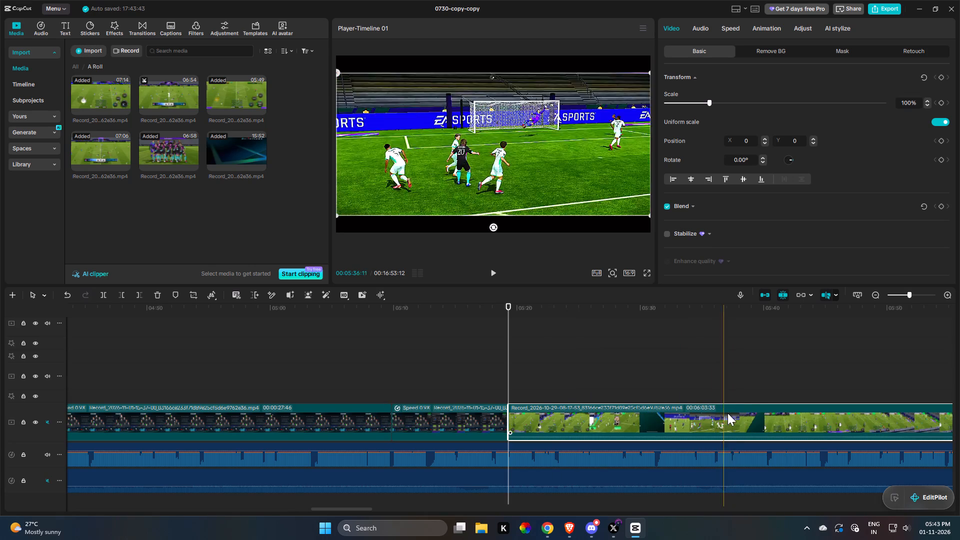
key(space)
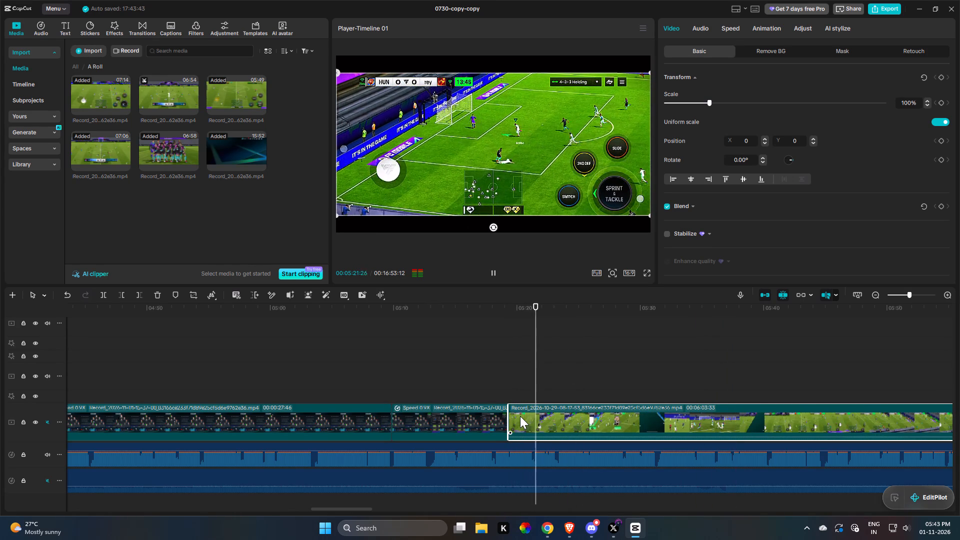
key(space)
drag(545, 412, 589, 395)
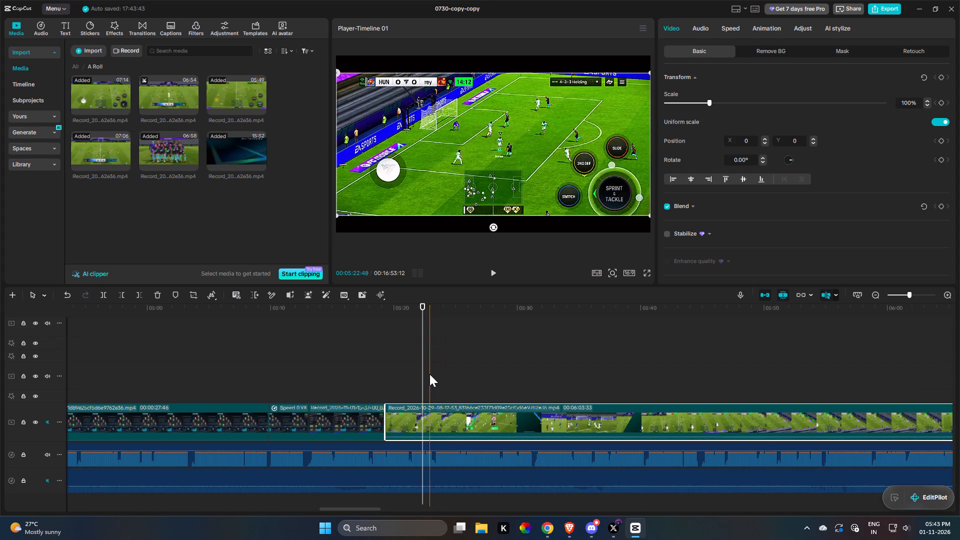
key(q)
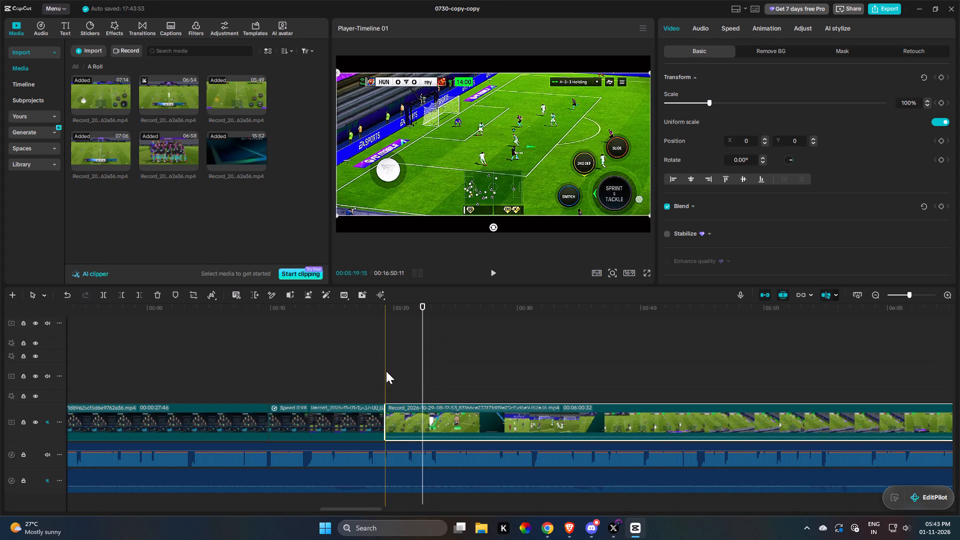
key(space)
drag(396, 384, 403, 392)
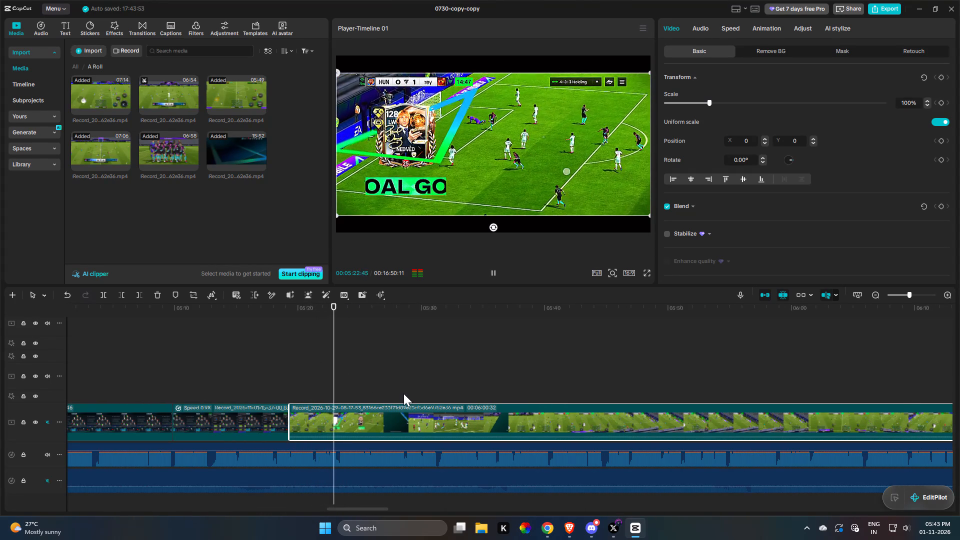
key(space)
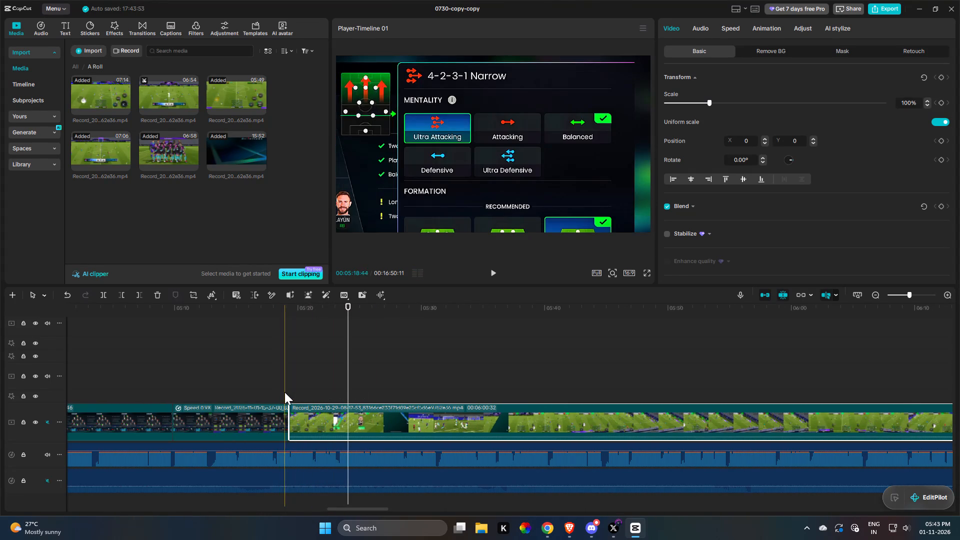
Split the narration at about 5:21, trim about two seconds off the start of the second part and close the gap.
key(space)
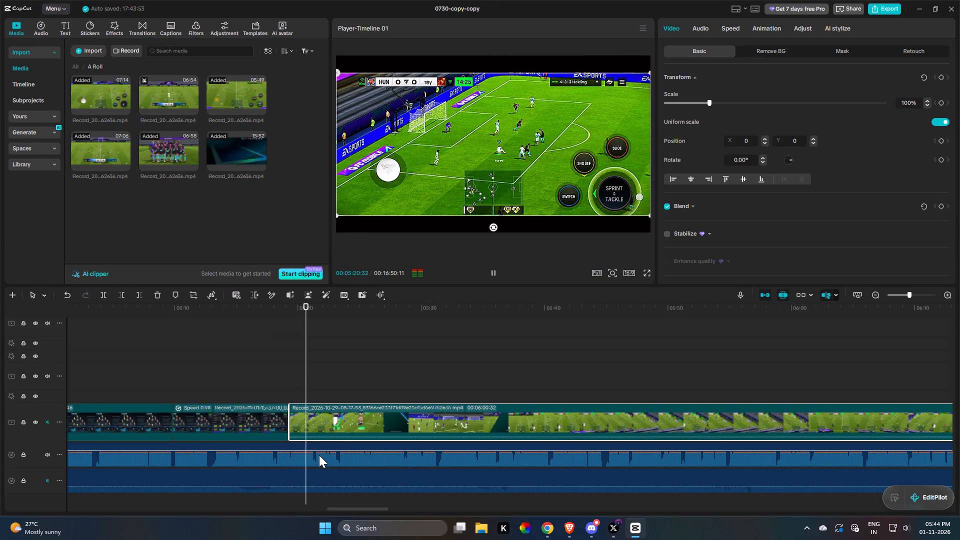
key(space)
click(313, 462)
text(R)
key(space)
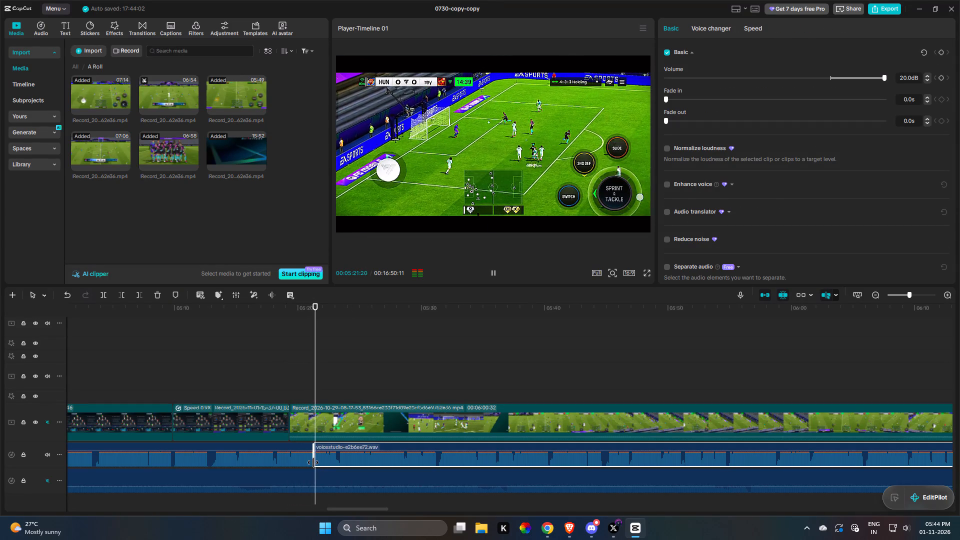
key(space)
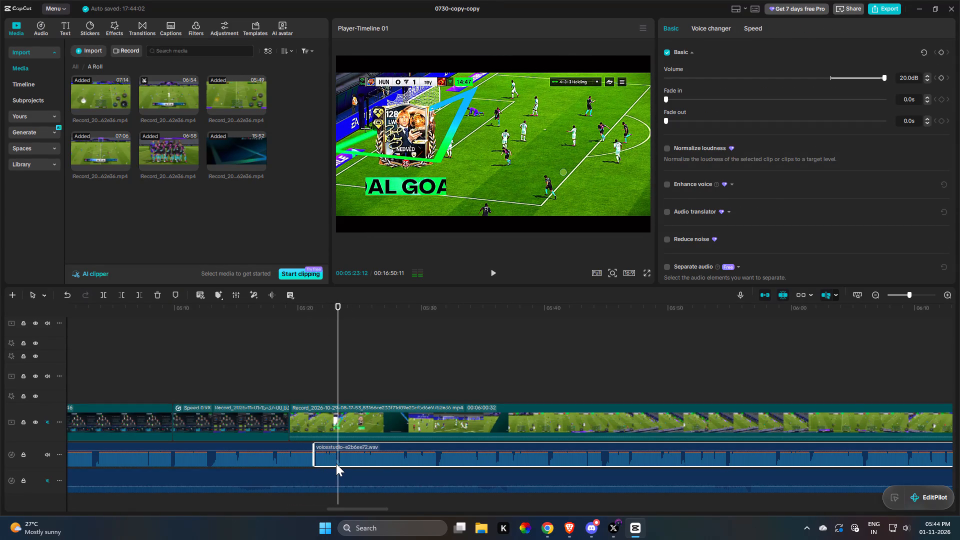
key(q)
drag(349, 456, 324, 451)
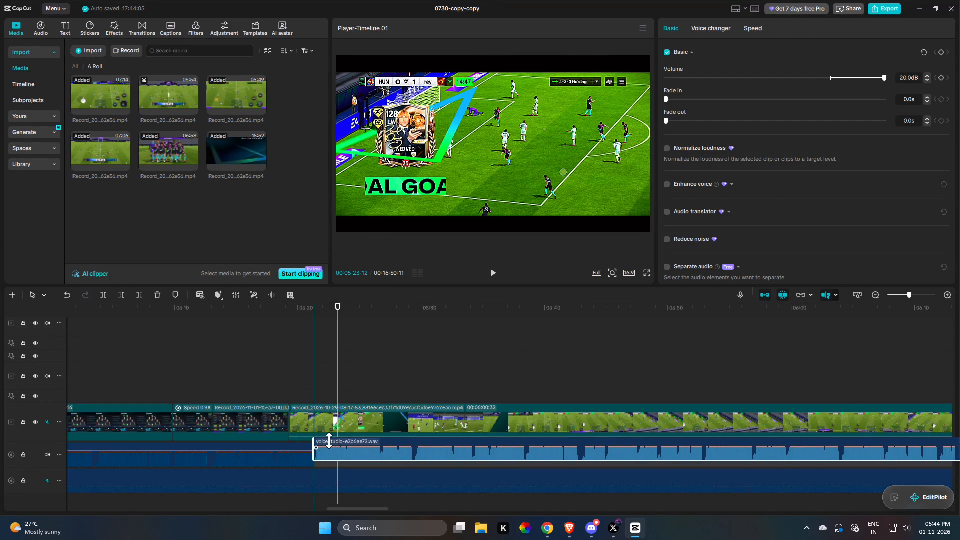
click(307, 358)
Replay the narration cut and trim about one more second off the match clip's start, leaving it 00:05:59:37 long.
key(space)
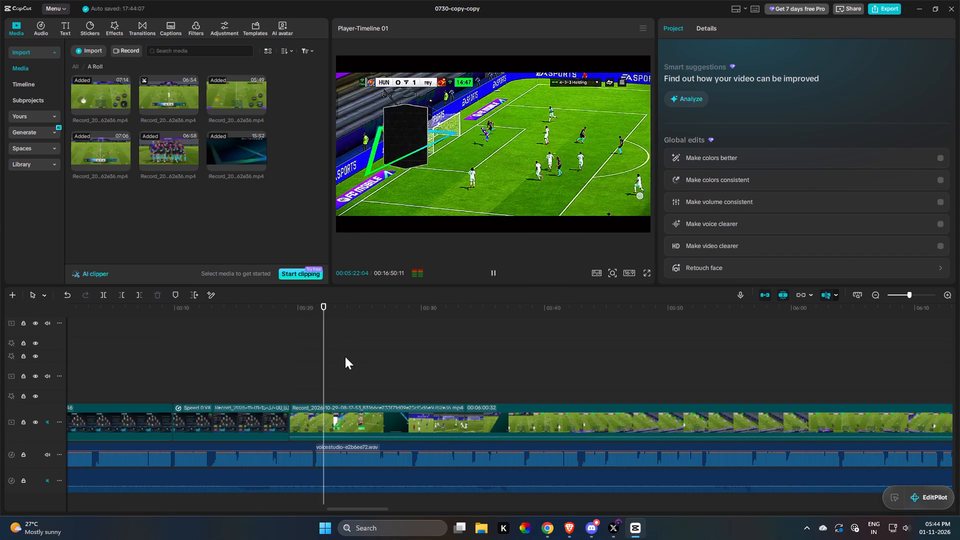
key(space)
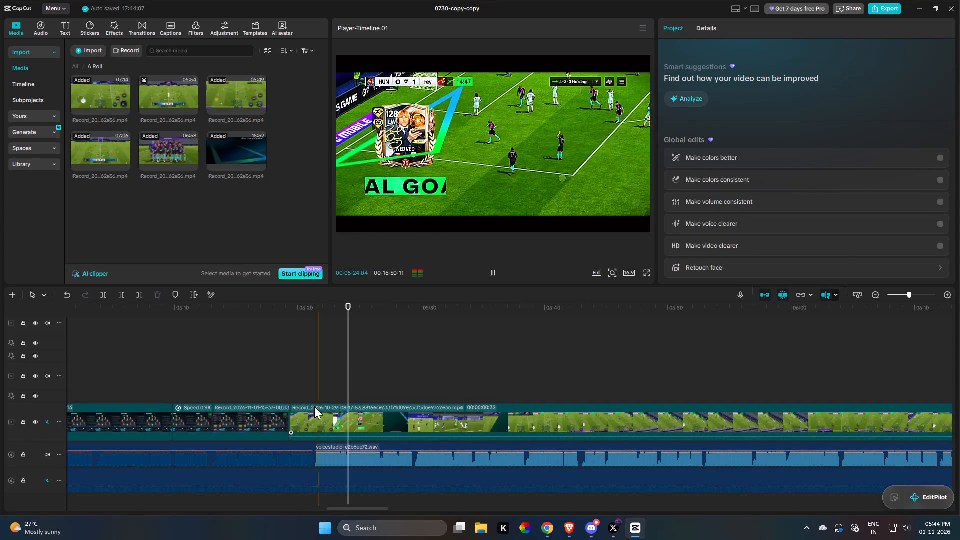
key(space)
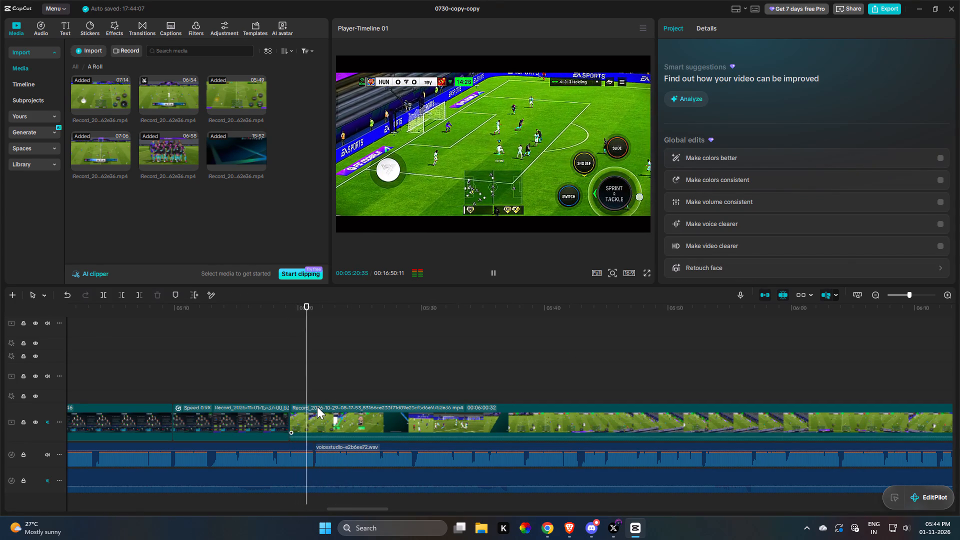
key(space)
key(space)
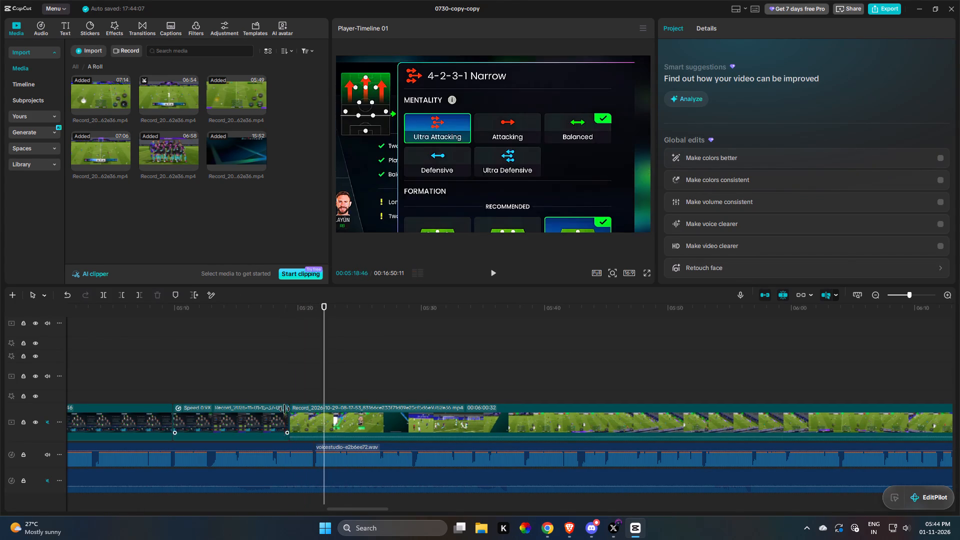
click(317, 421)
key(space)
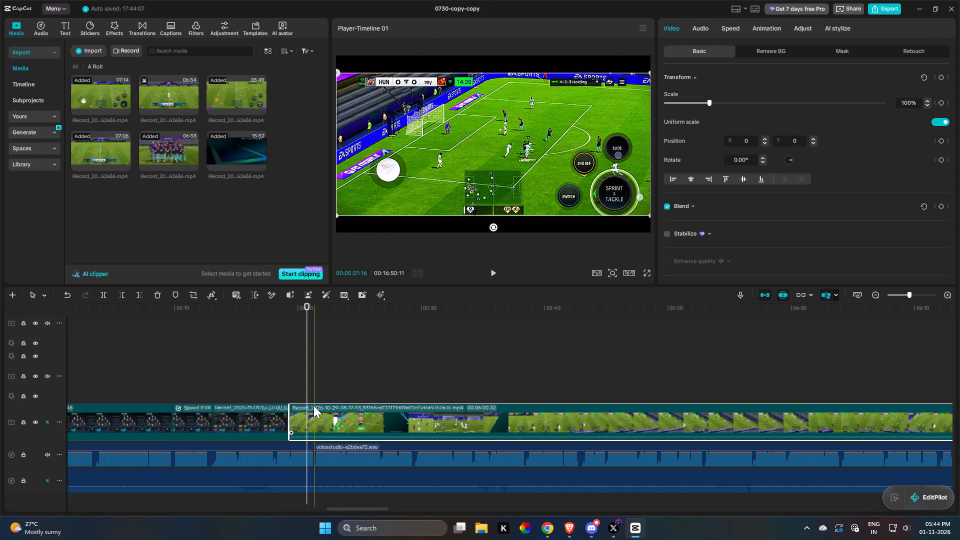
key(q)
key(space)
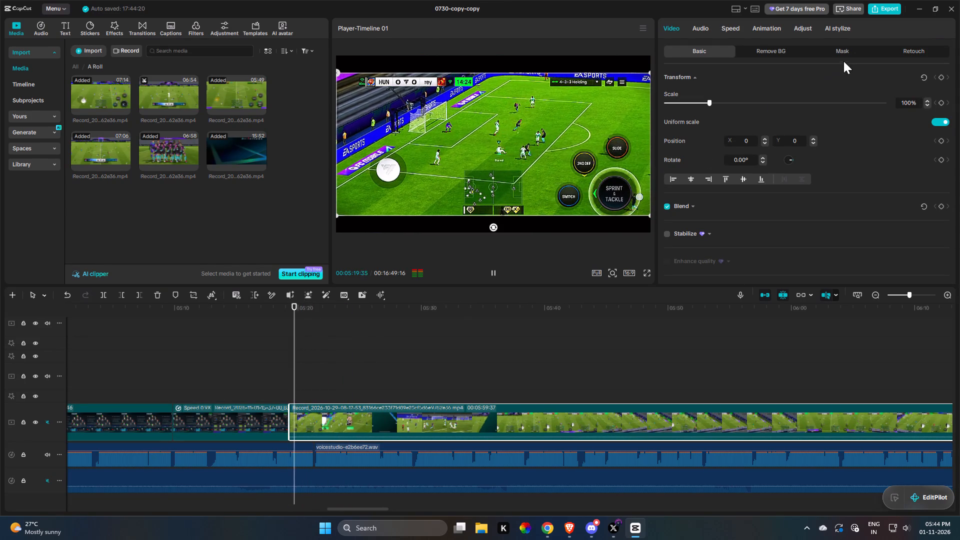
Scale the match clip to 163% and shift the picture left to bring the attacking players nearer the centre.
drag(716, 102, 737, 98)
drag(561, 150, 520, 150)
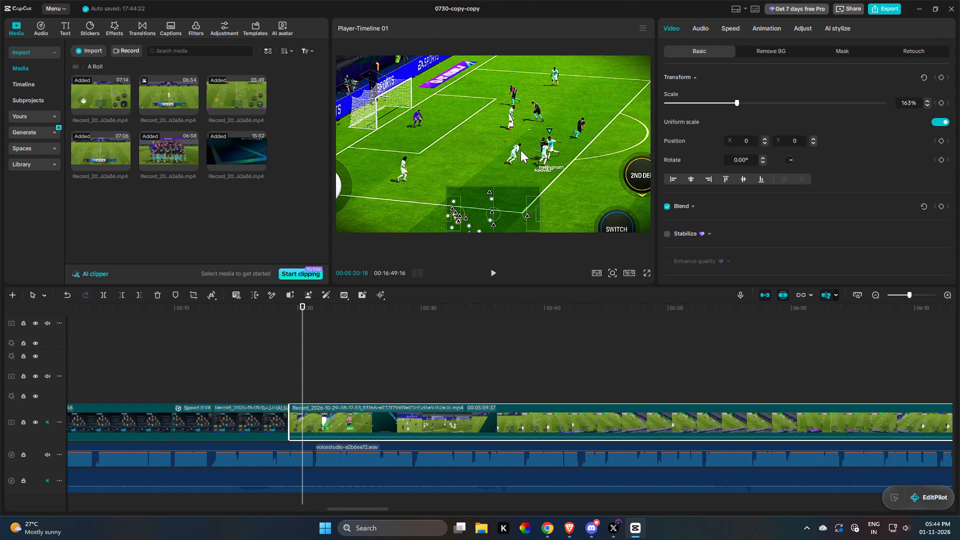
drag(520, 150, 496, 150)
click(288, 383)
Play the reframed match clip, split it at about 5:21 after the goal and delete the remainder.
key(space)
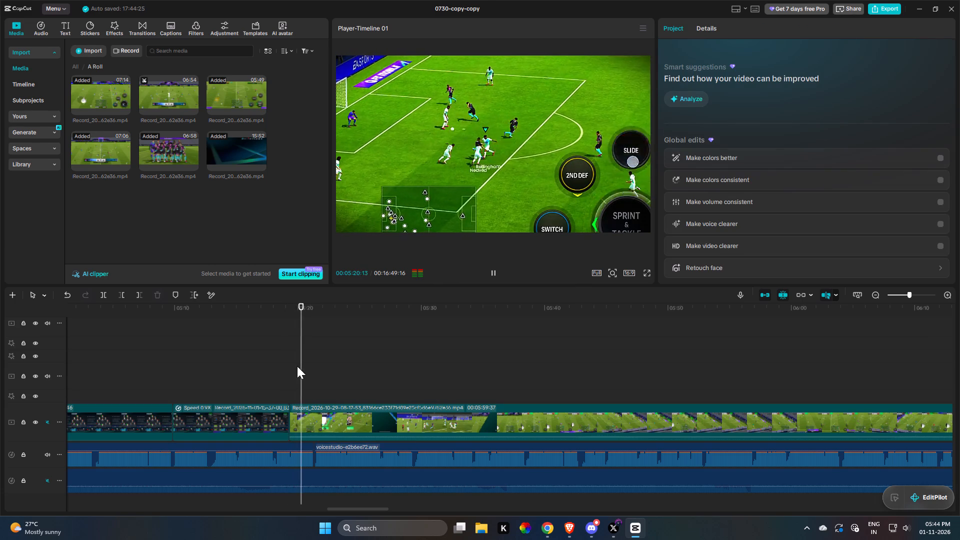
key(space)
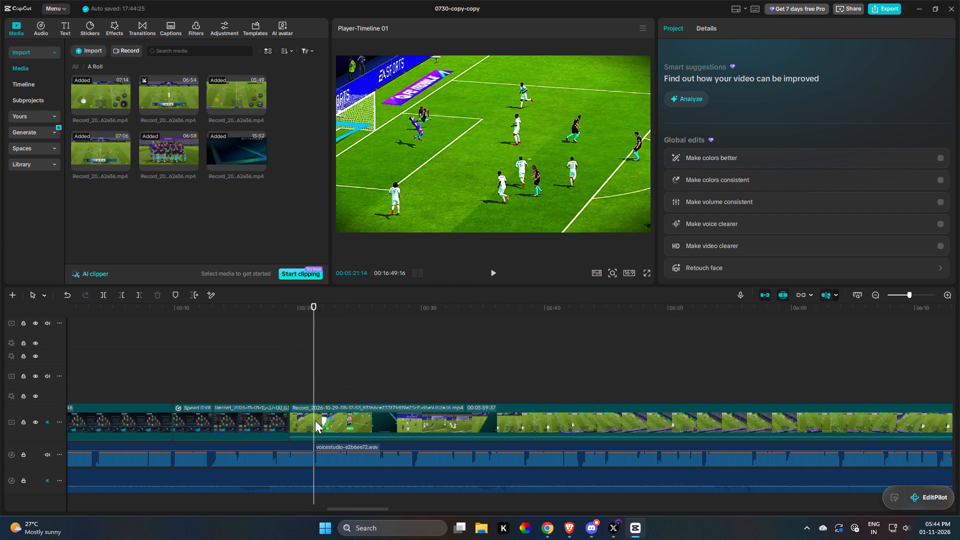
key(space)
key(space)
double_click(319, 421)
text(RF)
Trim the start of the game-plan clip after the match footage up to about 5:39, where Balanced is highlighted.
click(328, 422)
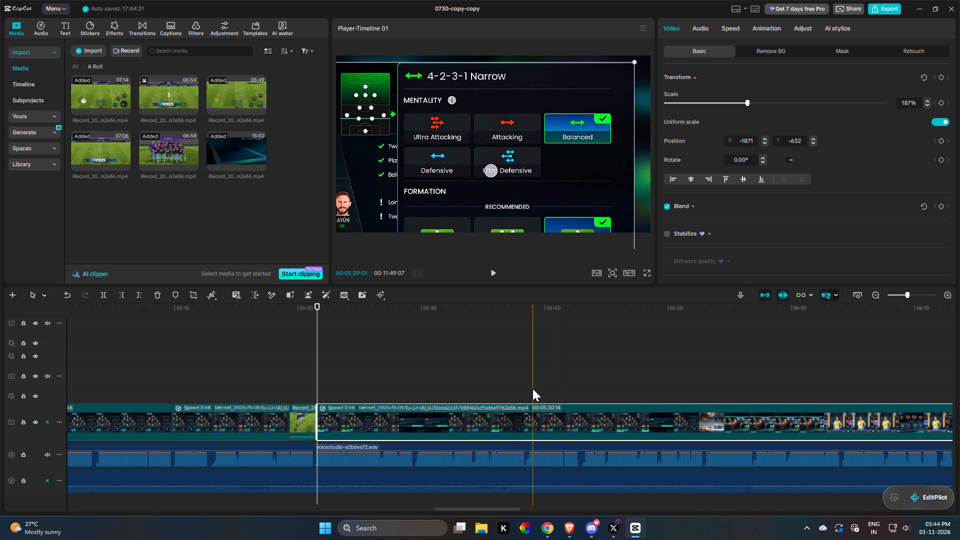
key(q)
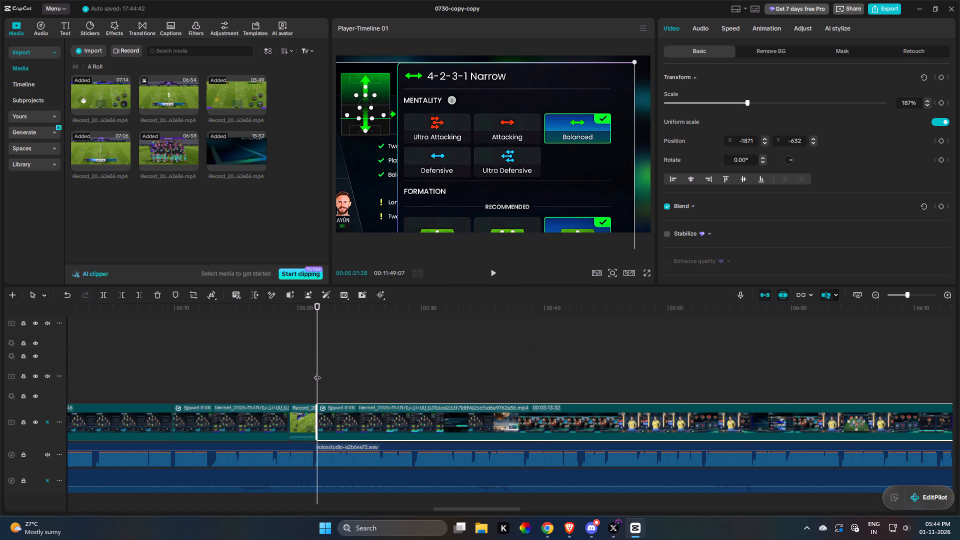
Play the game-plan clip, split it at about 5:30 on Ultra Defensive, and cut the following footage up to the Division Rivals menu.
key(space)
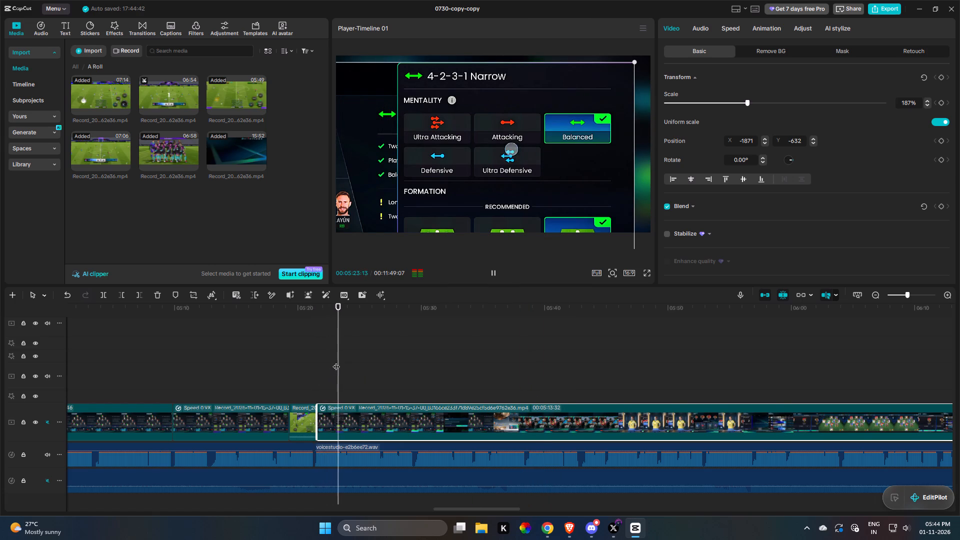
drag(464, 396, 471, 398)
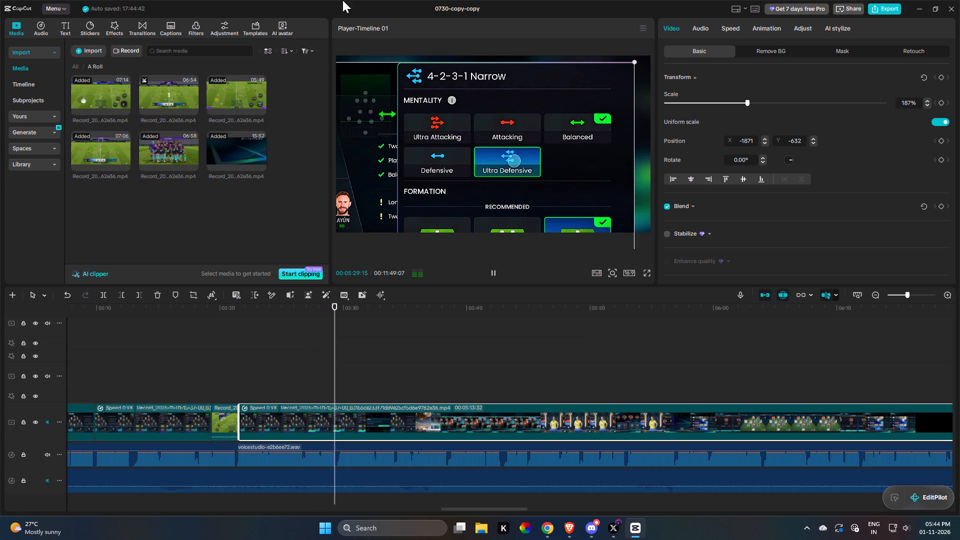
key(space)
key(space)
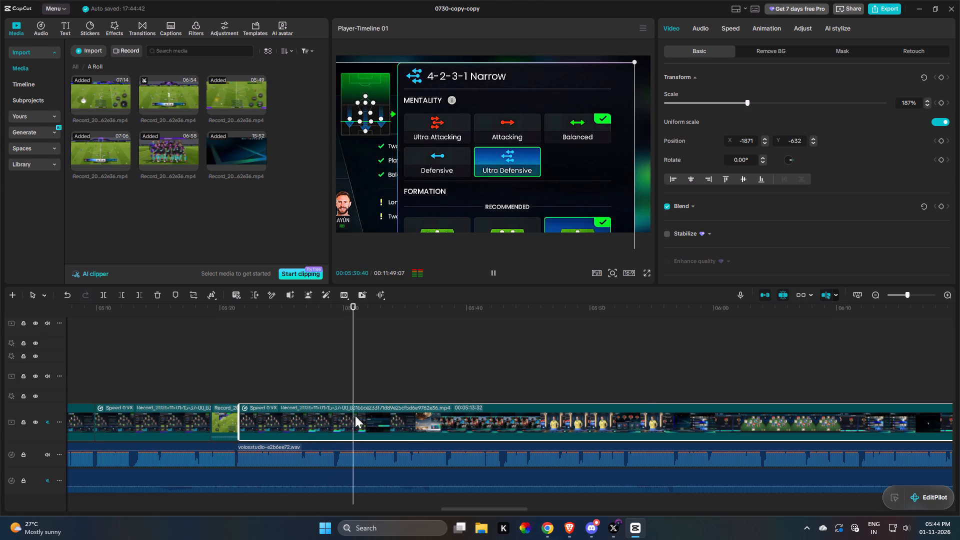
key(space)
key(space)
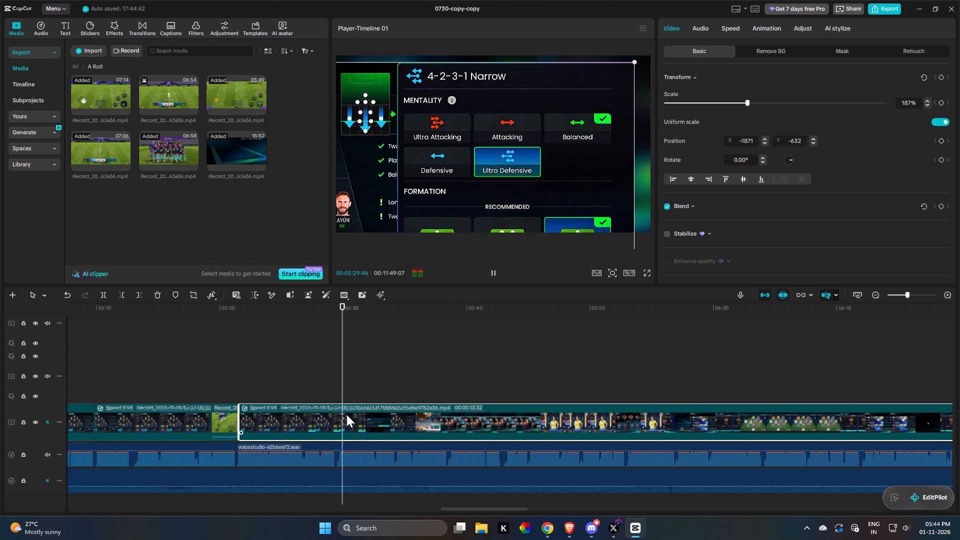
key(space)
key(r)
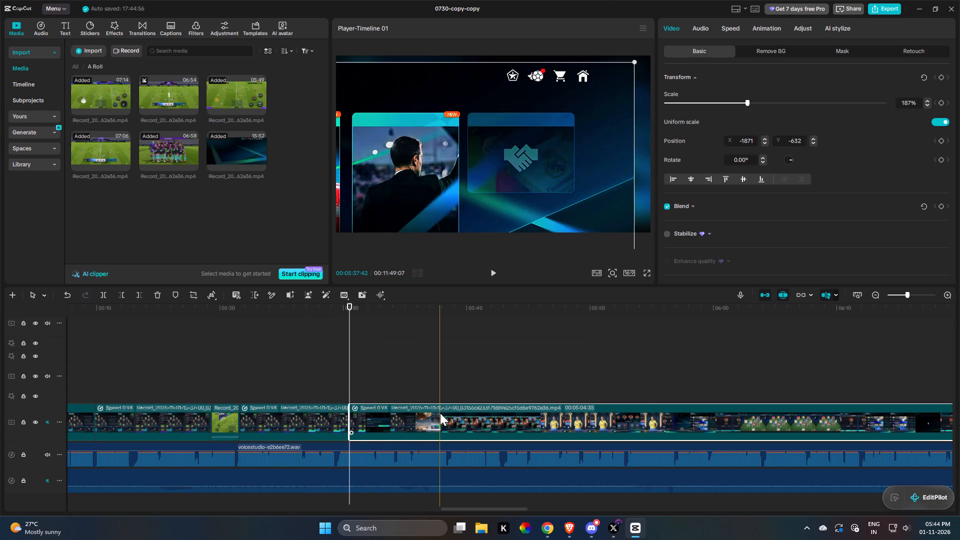
key(q)
Reset the Division Rivals menu clip's transform to 100% scale and centred position.
click(923, 78)
Play the Division Rivals menu clip against the narration and split it at about 5:43, after the Head to Head screen.
key(space)
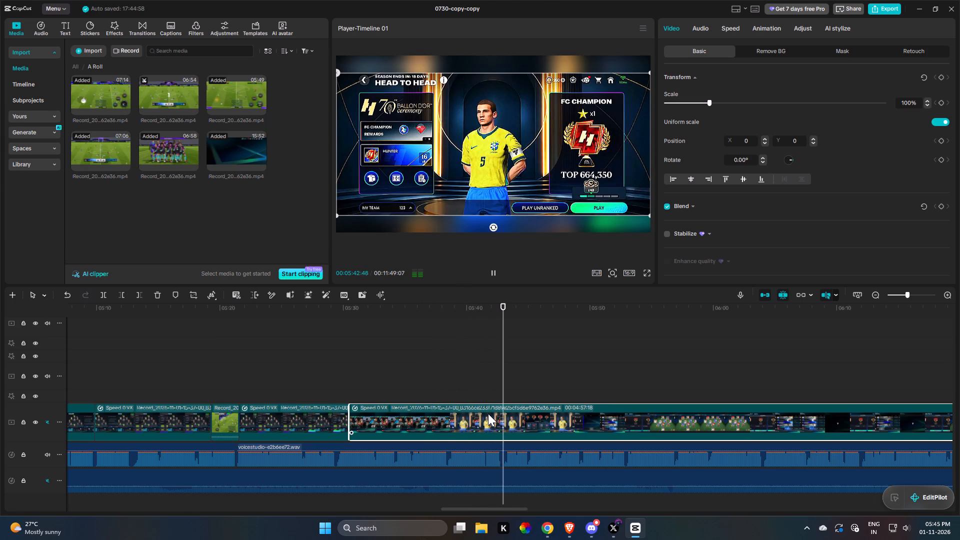
drag(523, 421, 498, 468)
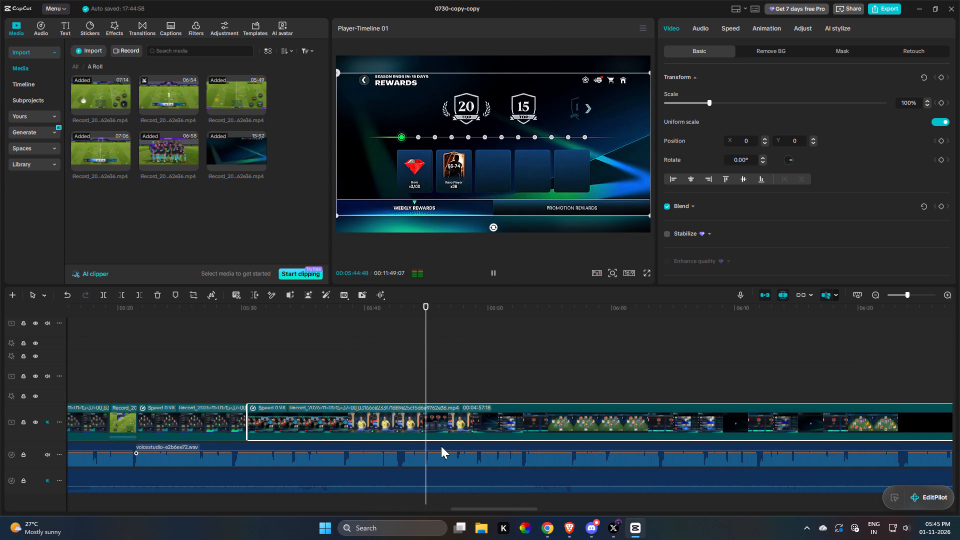
key(space)
key(space)
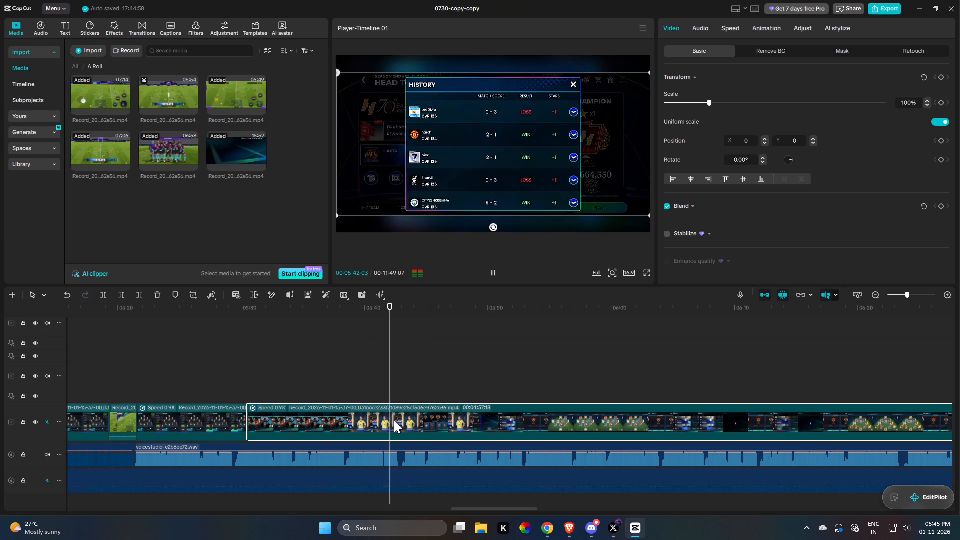
key(space)
key(r)
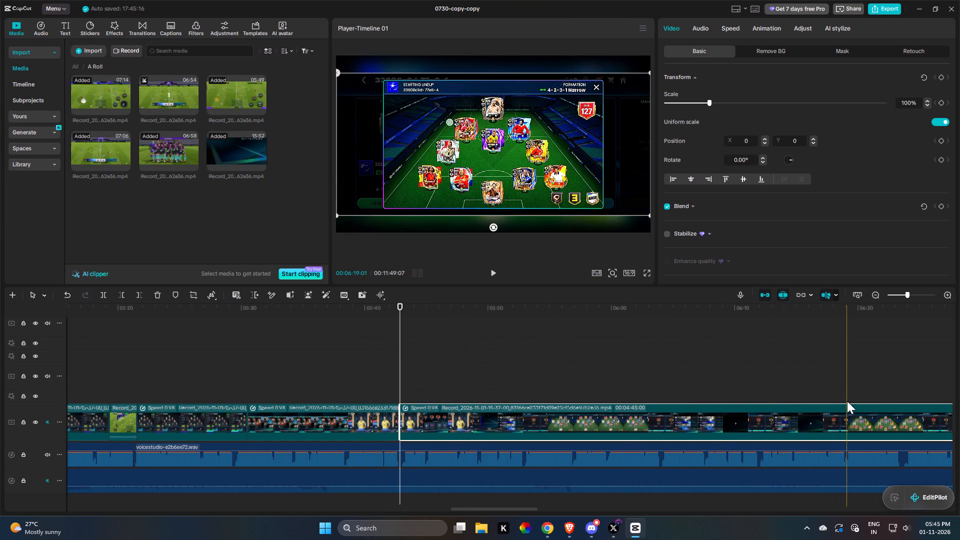
Trim the remaining clip's start to the Division Rivals menu just before Manager Mode, leaving it 00:03:48:18 long.
key(q)
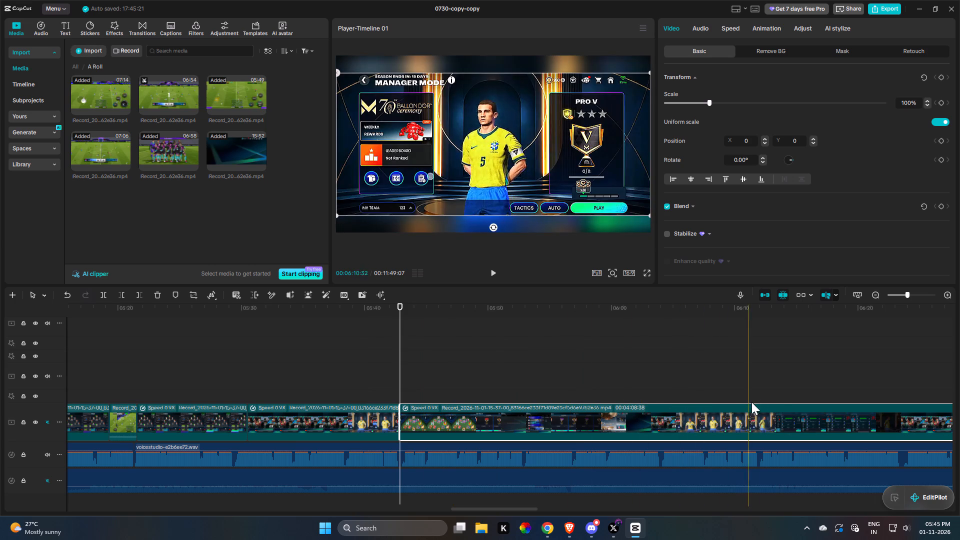
key(q)
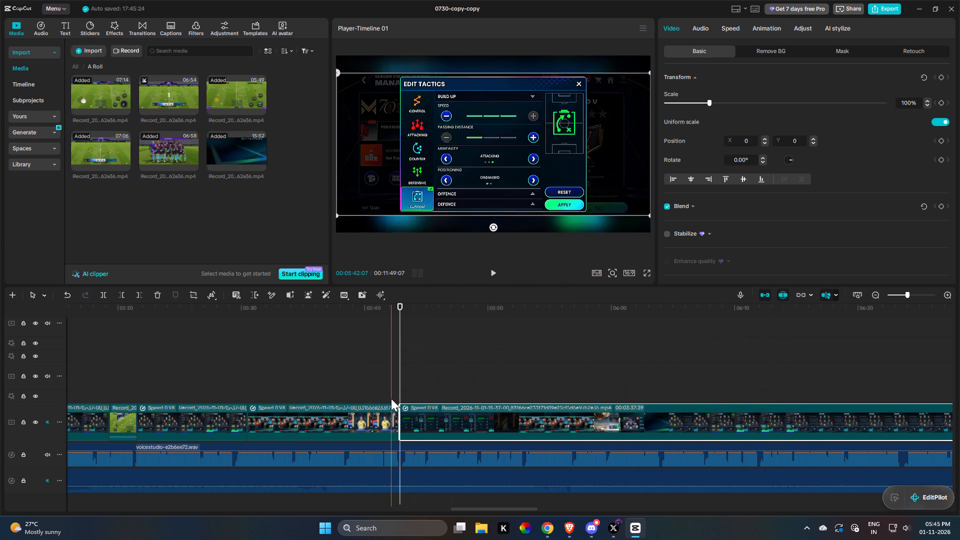
drag(398, 413, 203, 384)
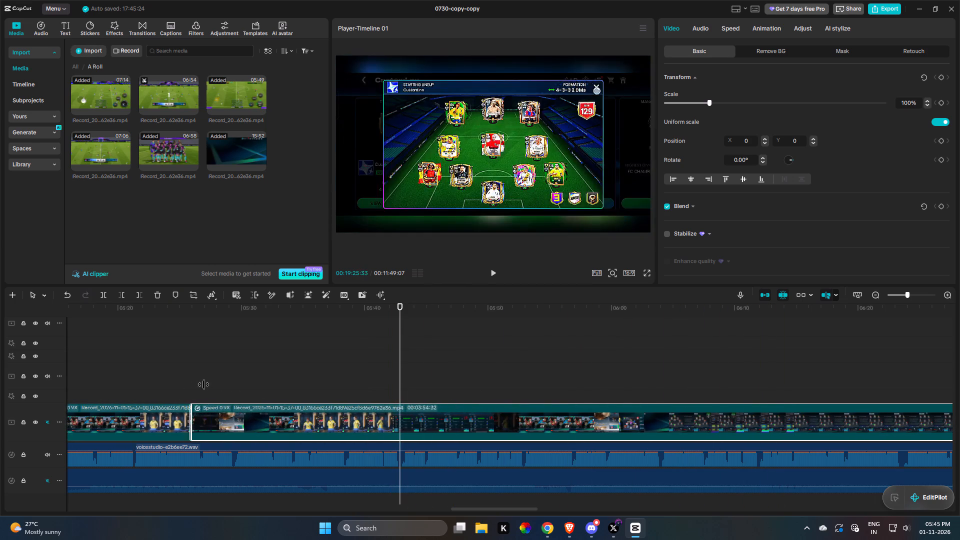
drag(203, 384, 274, 383)
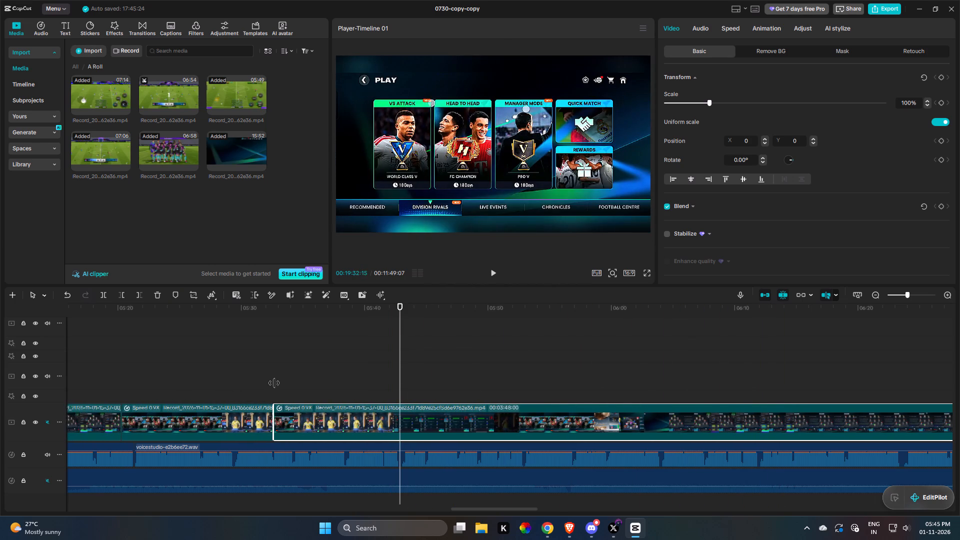
drag(274, 383, 239, 372)
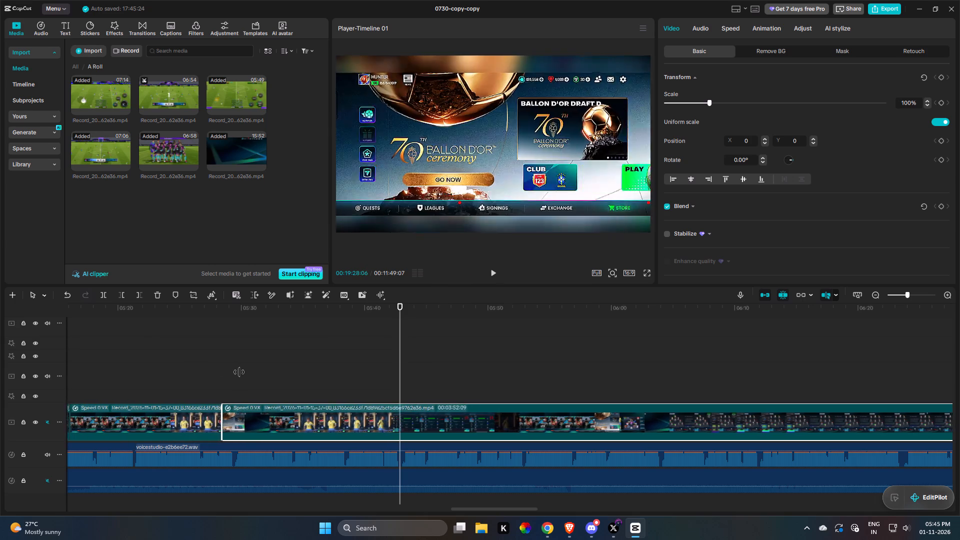
drag(239, 372, 269, 368)
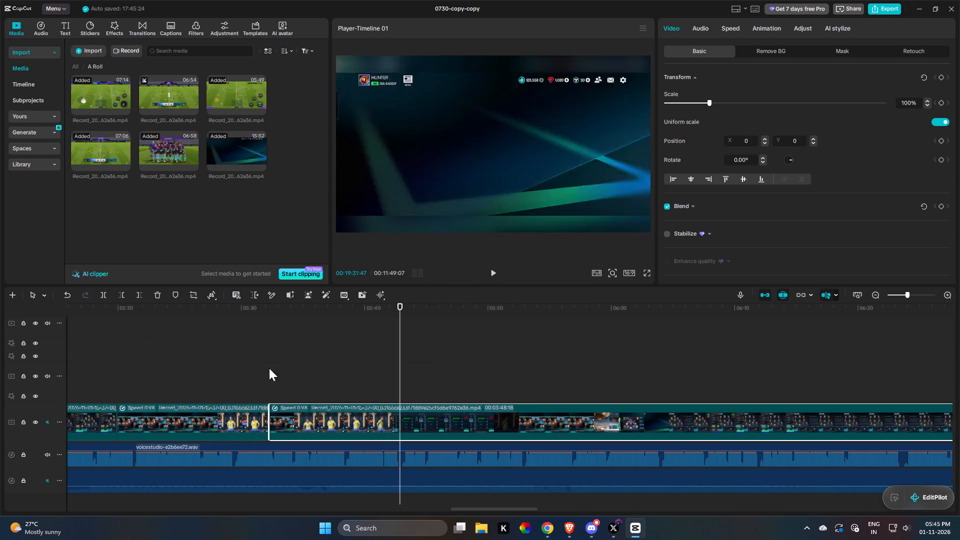
Play the Manager Mode cut and readjust that clip's start, leaving it 00:03:48:42 long.
key(space)
drag(517, 418, 519, 429)
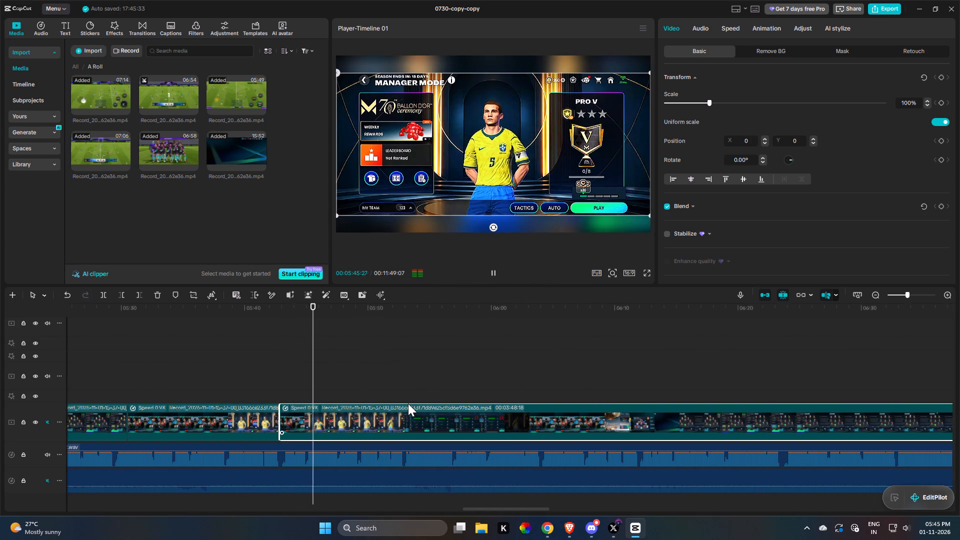
key(space)
drag(277, 417, 207, 407)
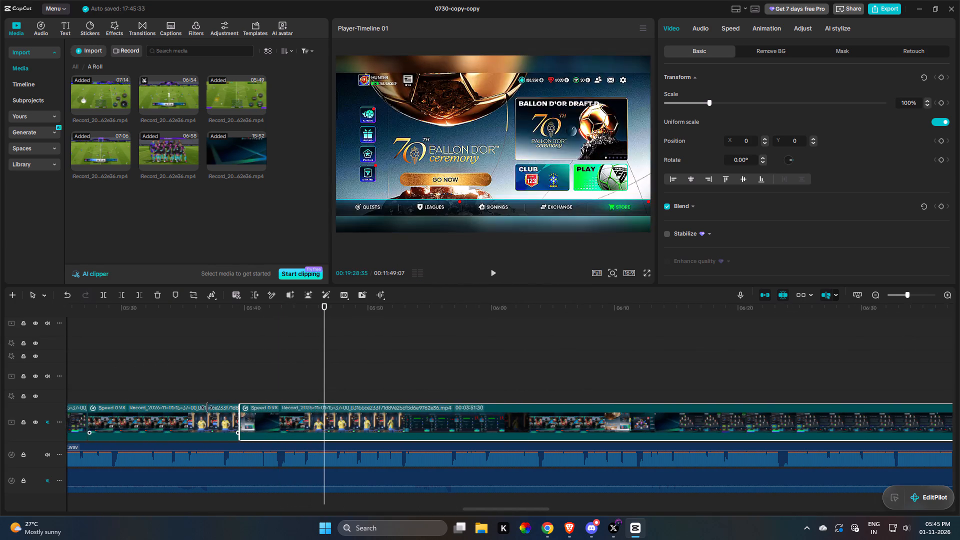
drag(207, 407, 204, 398)
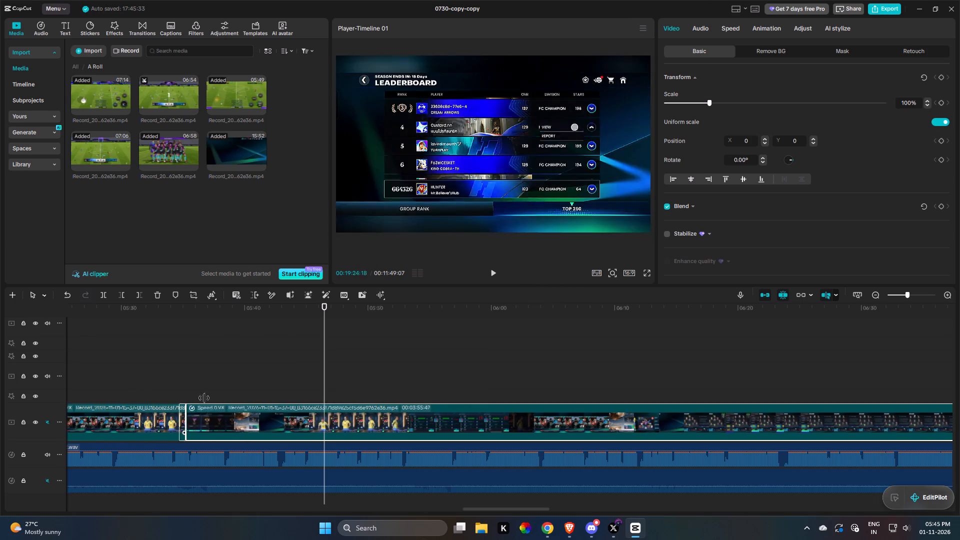
drag(204, 398, 269, 389)
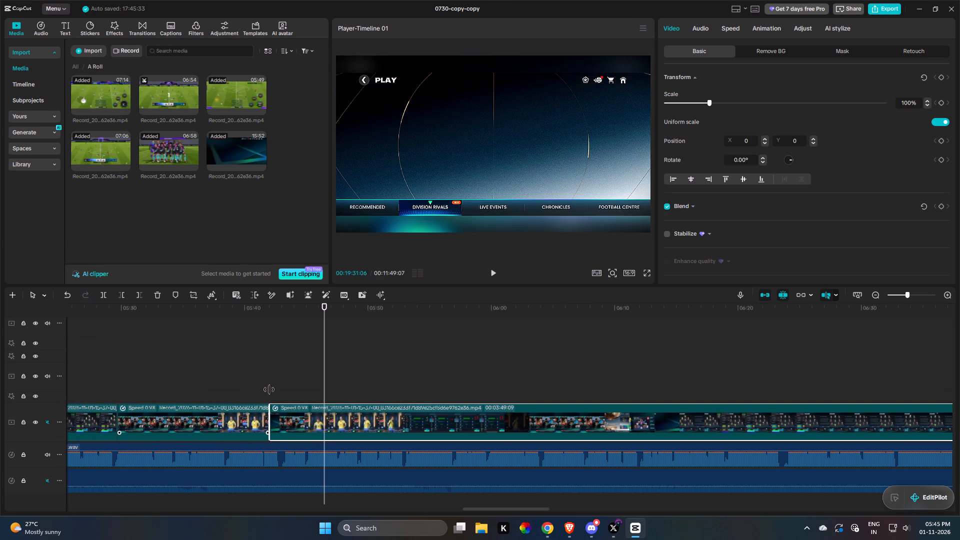
drag(269, 389, 272, 389)
Fine-tune the start of the Head to Head menu clip so it opens on the Division Rivals page.
key(space)
click(120, 434)
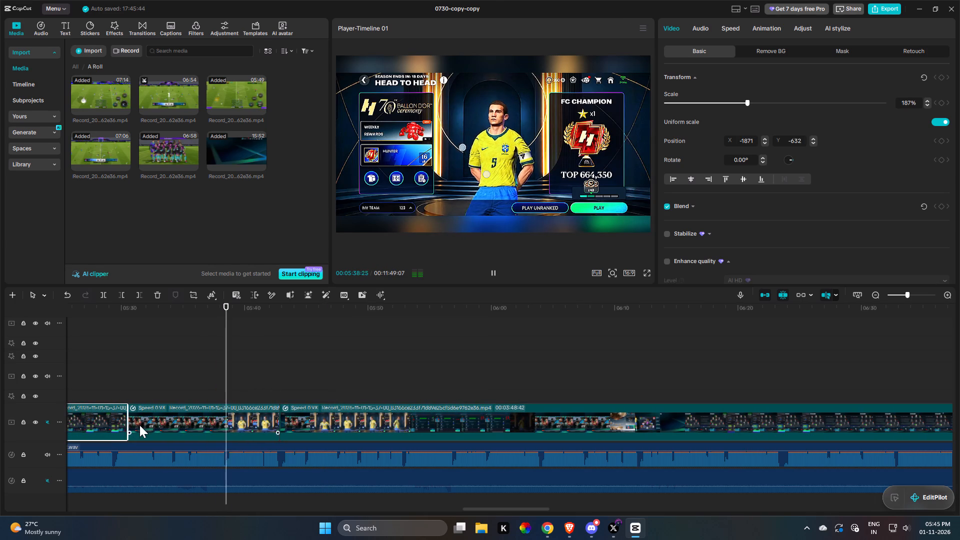
click(139, 425)
click(125, 413)
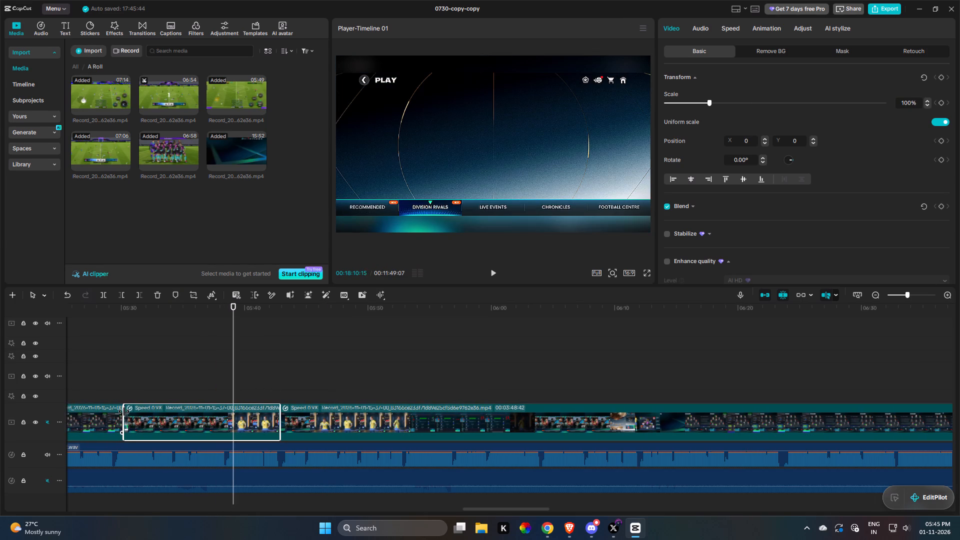
click(125, 411)
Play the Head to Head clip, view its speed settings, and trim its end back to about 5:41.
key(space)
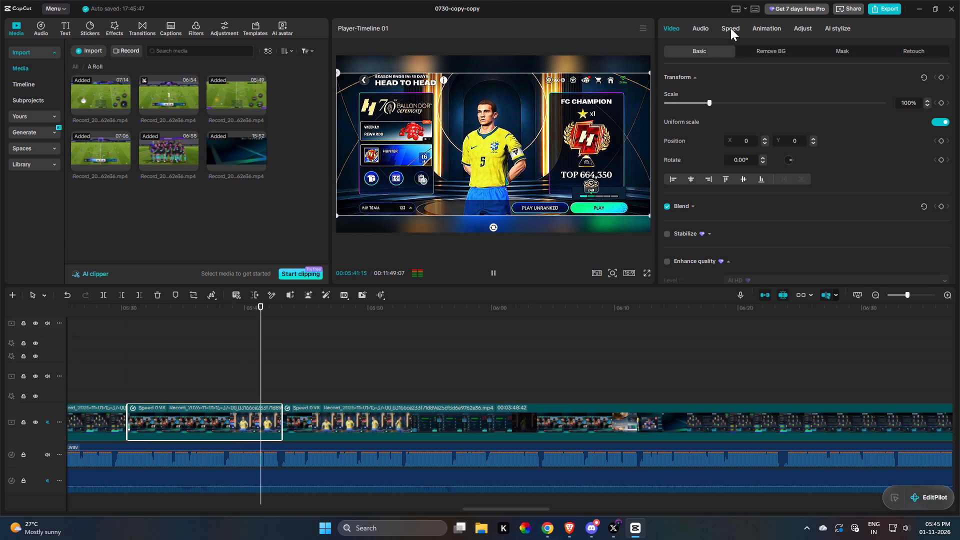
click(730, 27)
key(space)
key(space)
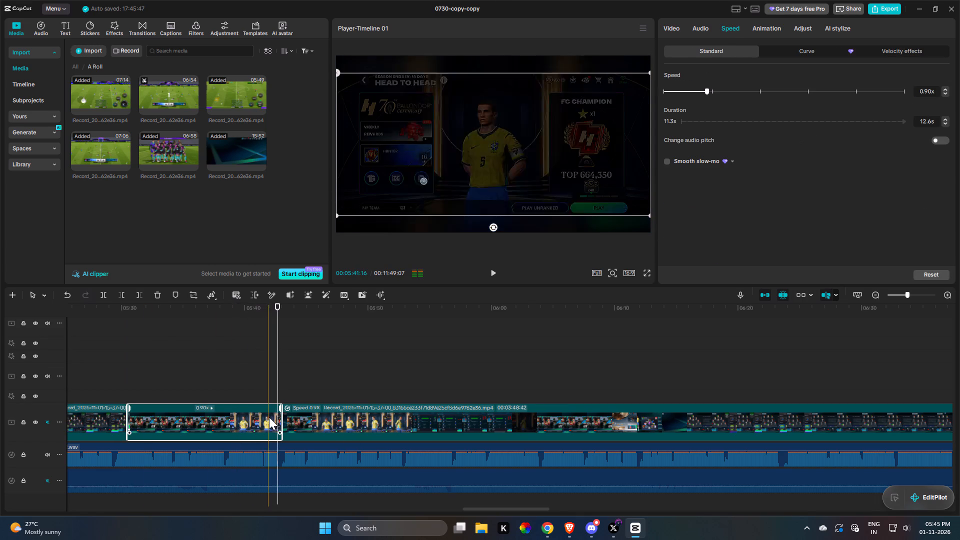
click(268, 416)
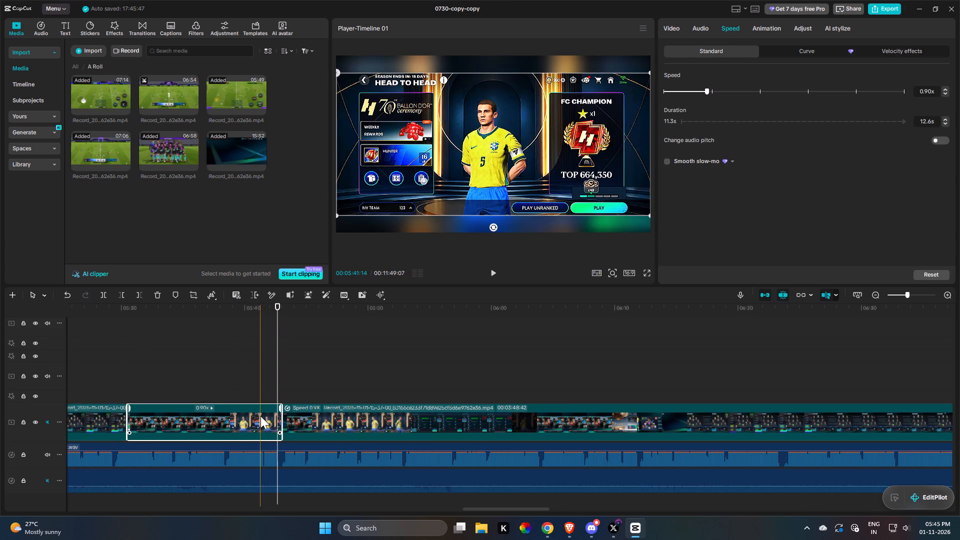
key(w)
Freeze the Division Rivals menu frame at about 5:34, copy the freeze frame, and undo its insertion.
key(space)
key(space)
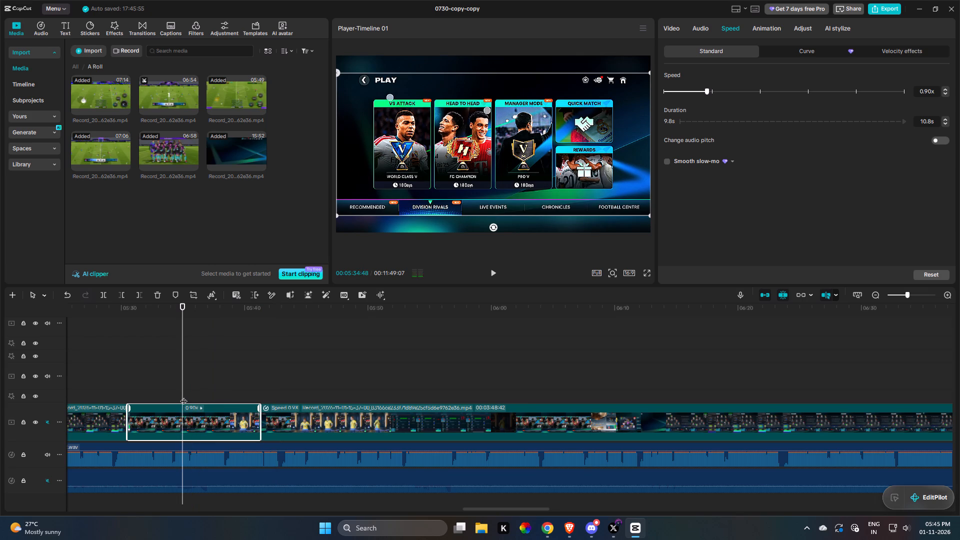
key(shift+f)
key(space)
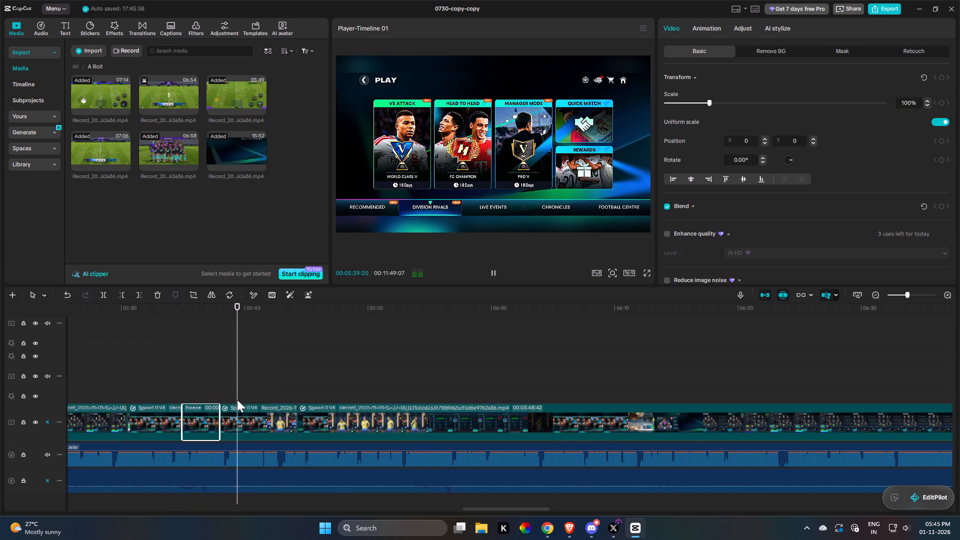
key(space)
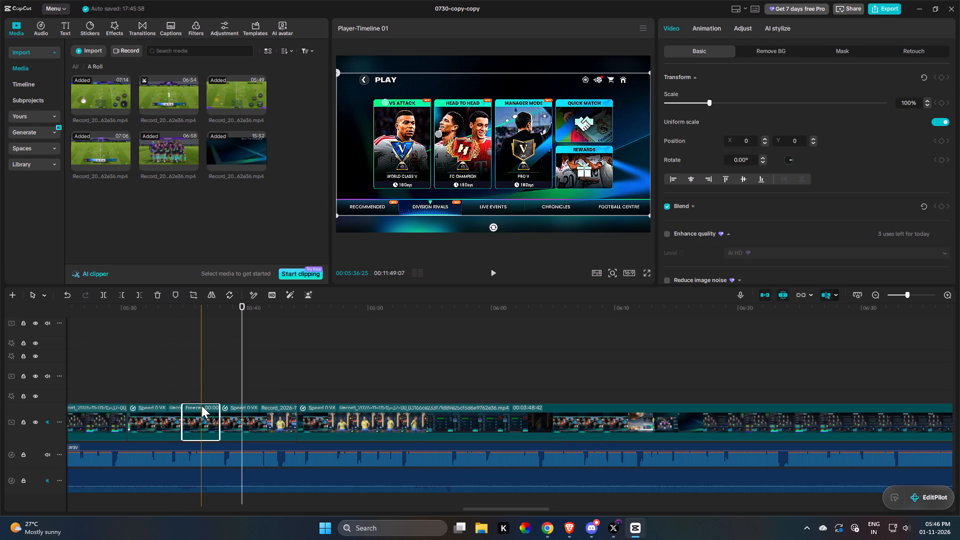
key(ctrl+c)
click(61, 293)
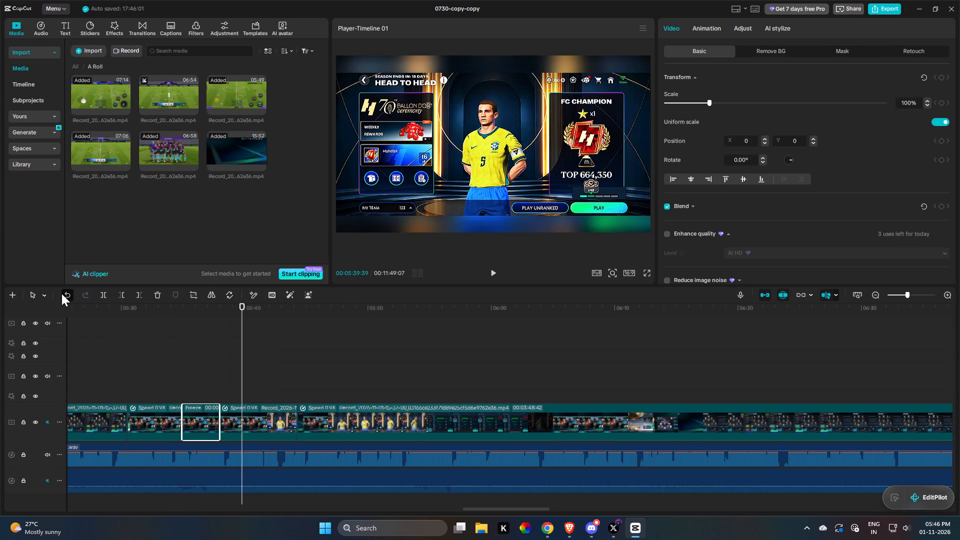
Paste the copied Division Rivals freeze frame above the main track just after the Head to Head clip.
key(space)
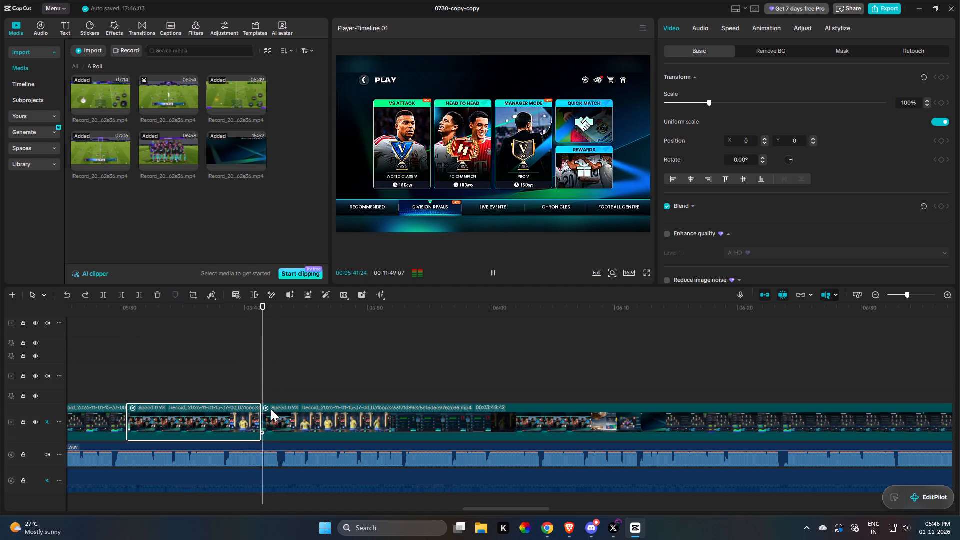
key(space)
key(ctrl+v)
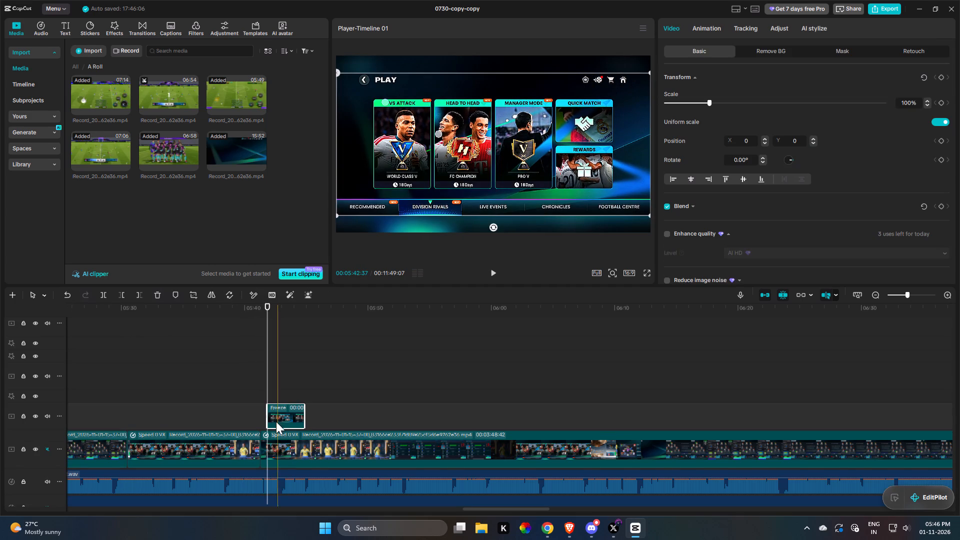
Extend the end of the Head to Head clip to about 5:43.
click(253, 445)
click(260, 445)
drag(260, 445, 273, 446)
drag(261, 446, 254, 446)
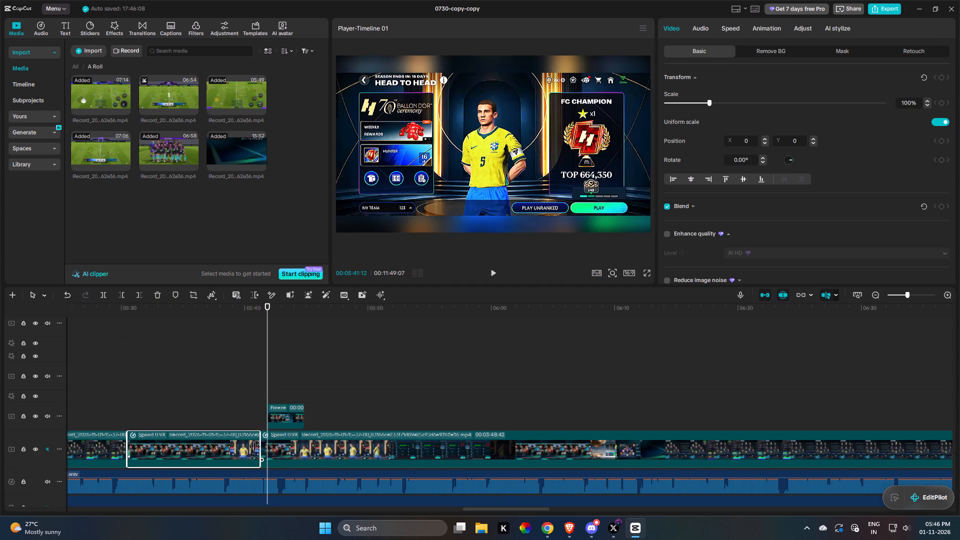
drag(254, 446, 282, 445)
Move the freeze frame onto the main track between the Head to Head and Manager Mode clips and play the result.
drag(288, 418, 298, 450)
key(space)
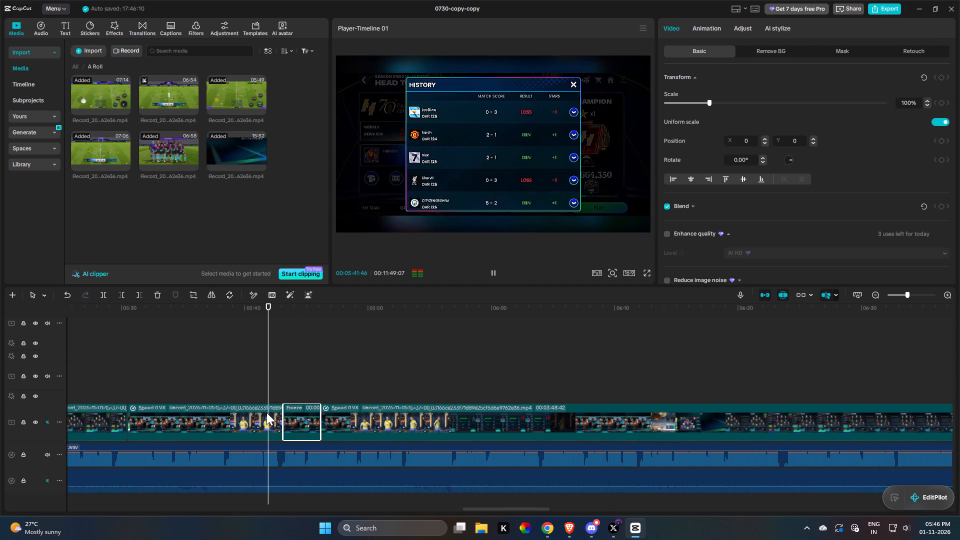
drag(297, 431, 300, 451)
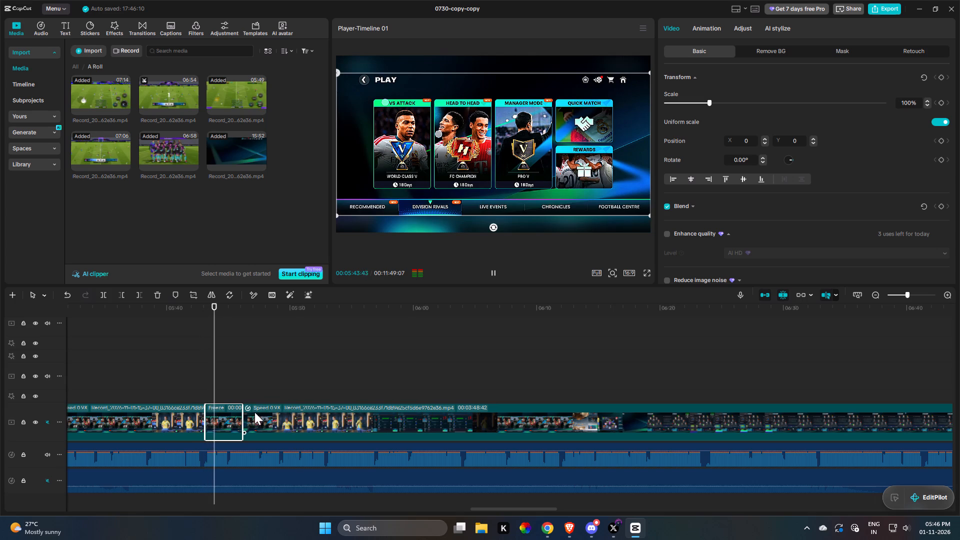
key(space)
Scale the freeze frame to 170% and shift it to X 687, Y -34, framing VS Attack, Head to Head and Manager Mode.
drag(712, 101, 727, 100)
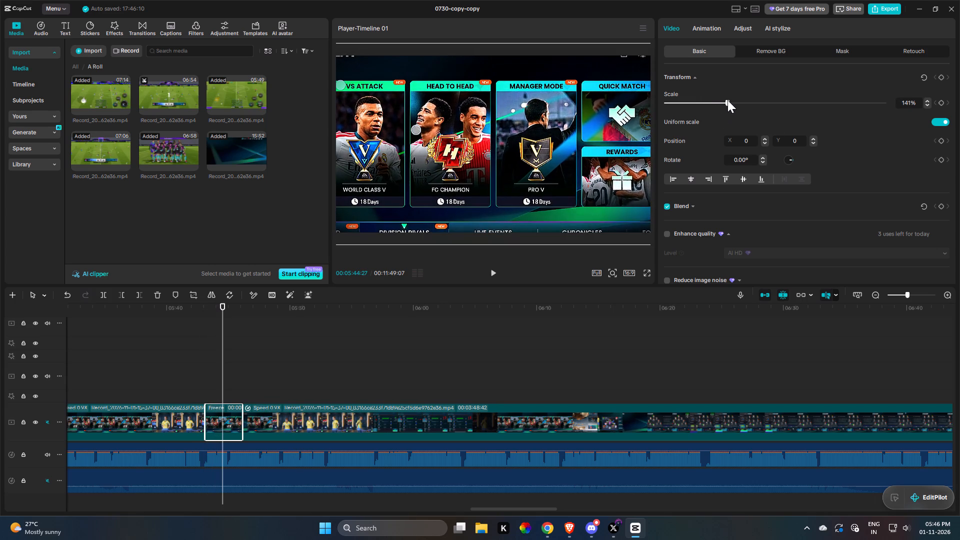
drag(491, 143, 547, 146)
drag(726, 98, 740, 96)
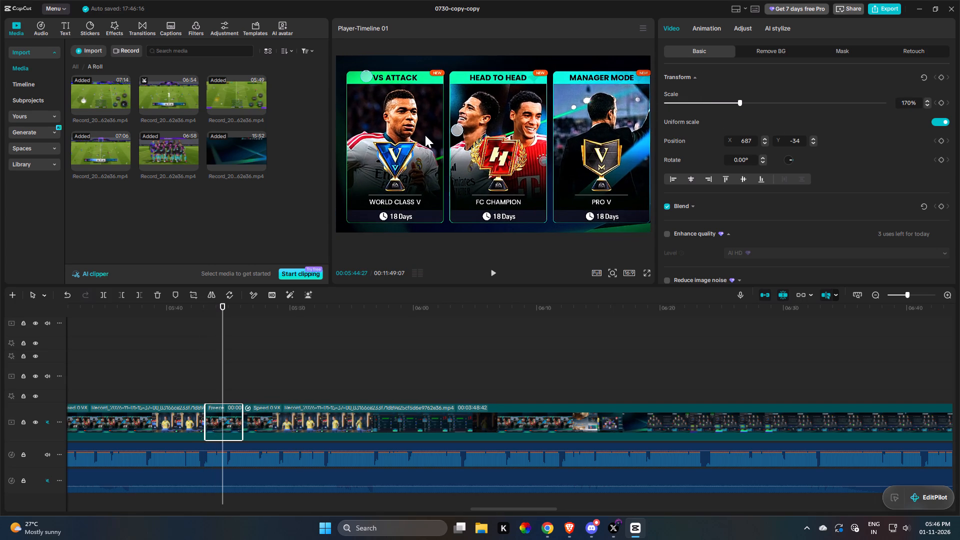
Shift the Division Rivals freeze frame to X 1270, Y 0 so Head to Head sits nearer the centre.
drag(425, 135, 472, 133)
click(472, 133)
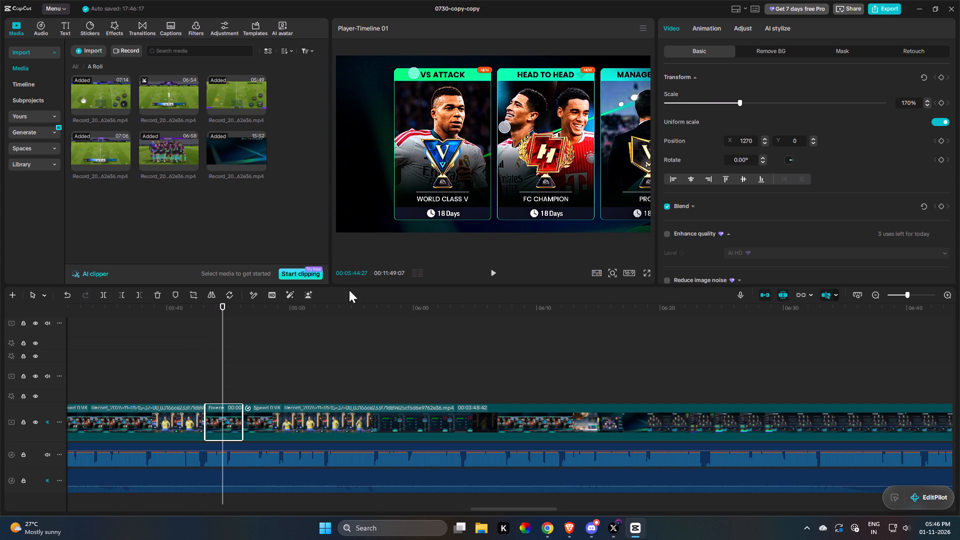
Lengthen the freeze frame, then play the narration and cut the freeze's end at about 5:45.
click(205, 377)
key(space)
click(216, 409)
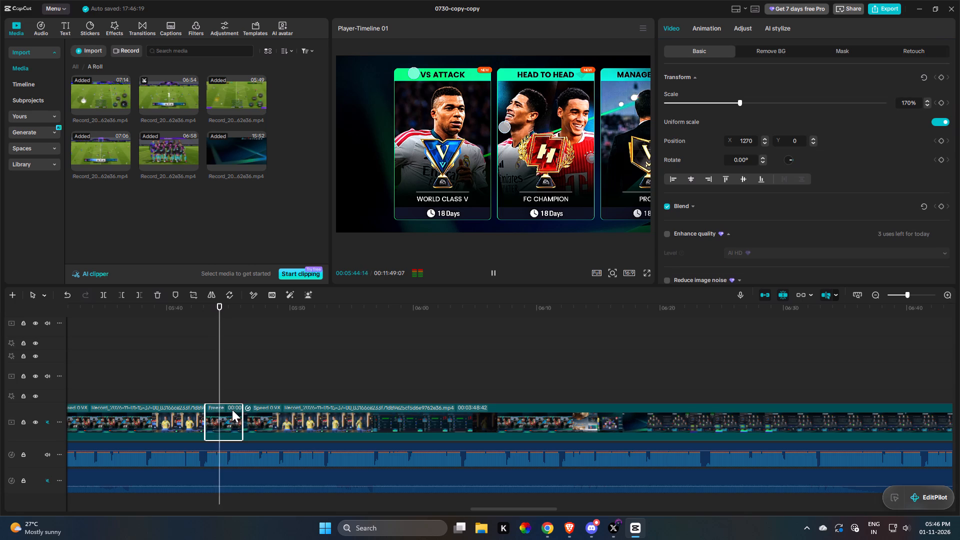
drag(241, 417, 288, 425)
key(space)
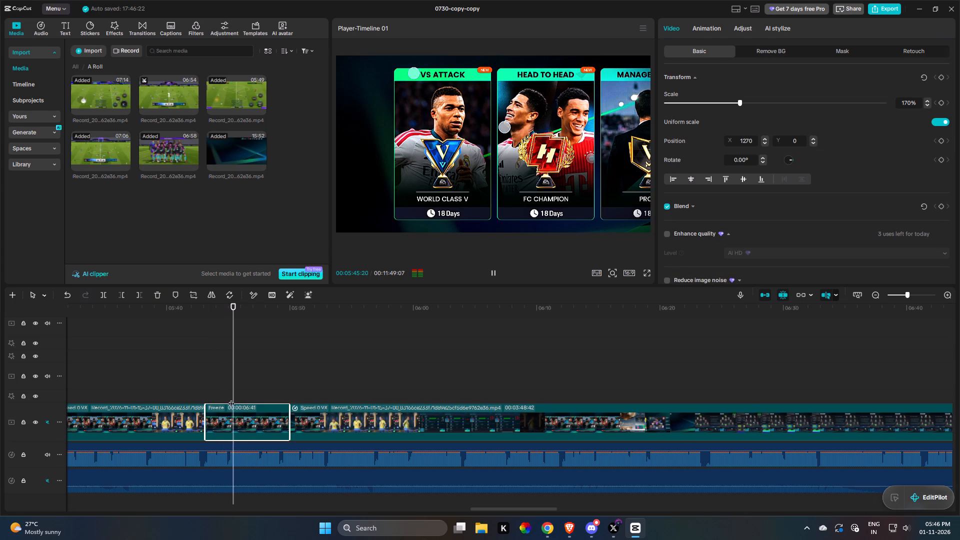
key(space)
text(W)
key(space)
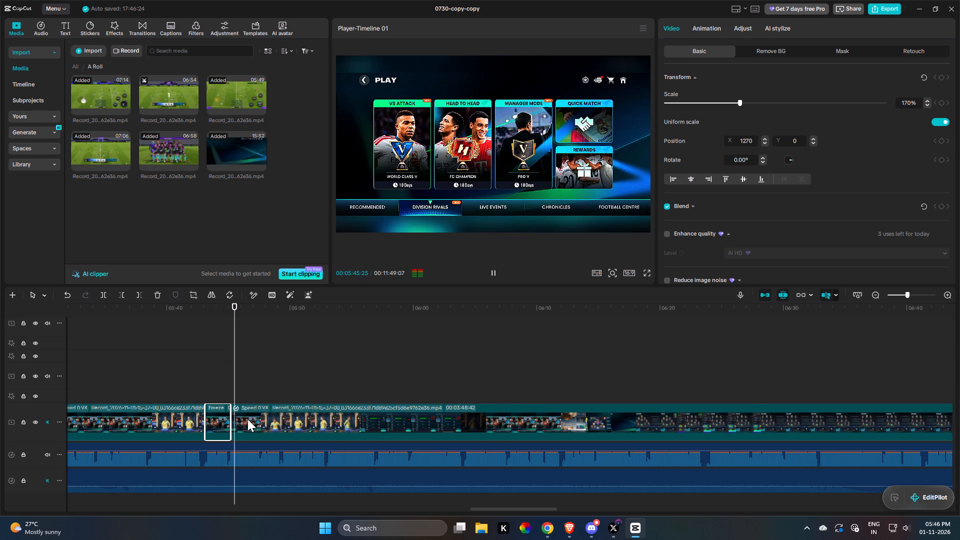
Trim a fraction of a second off the start of the Manager Mode clip after the freeze frame.
click(248, 418)
key(space)
drag(231, 418, 233, 418)
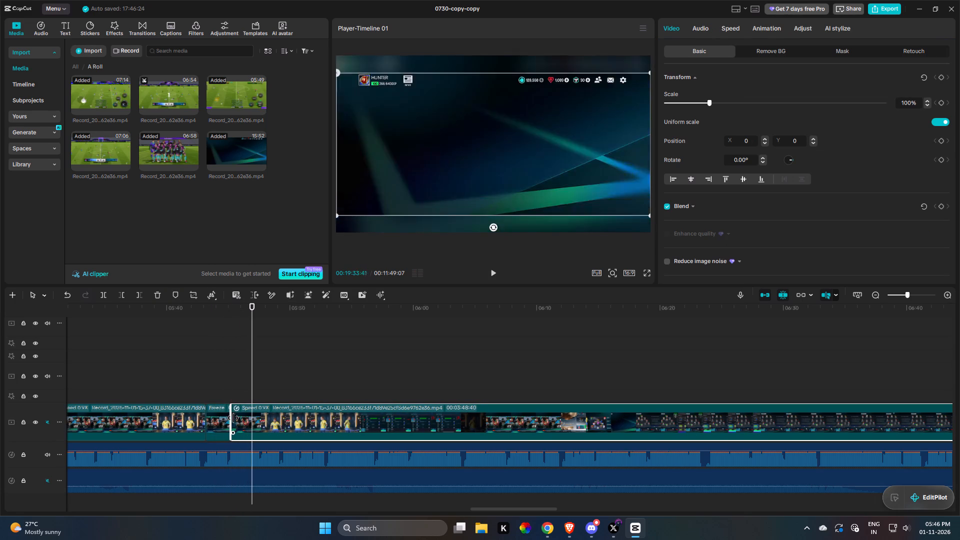
drag(233, 418, 236, 418)
double_click(236, 418)
Play the Manager Mode clip against the narration and split it at about 5:53.
key(space)
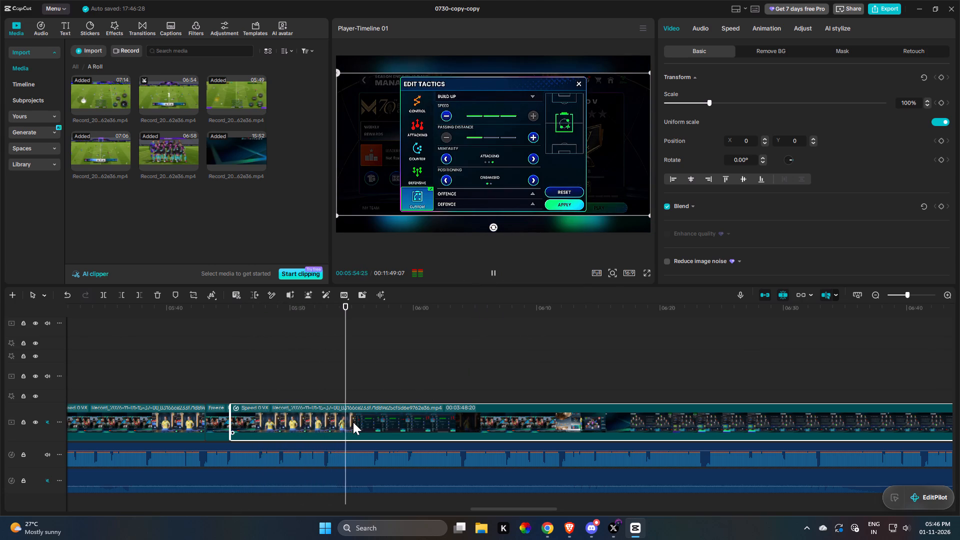
key(space)
key(space)
key(space)
key(space)
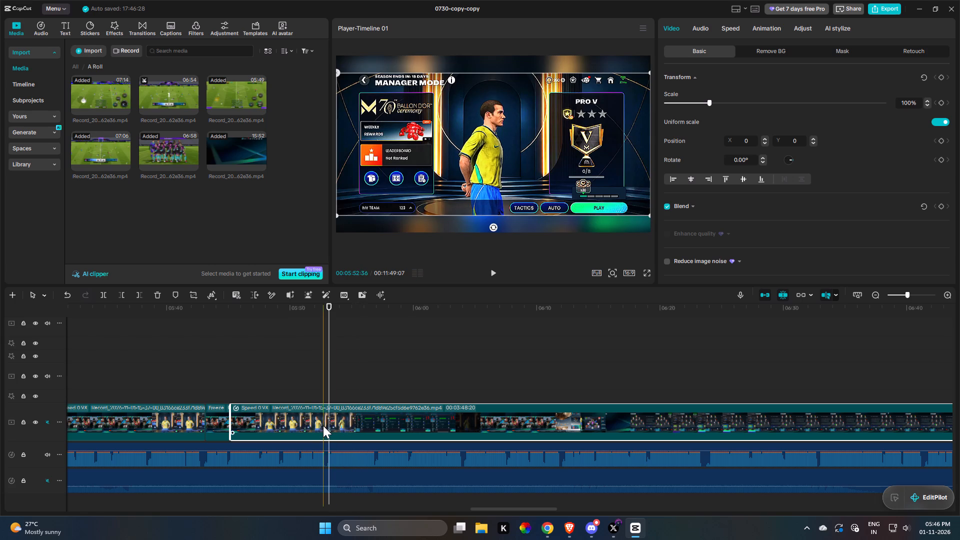
key(space)
key(space)
key(space)
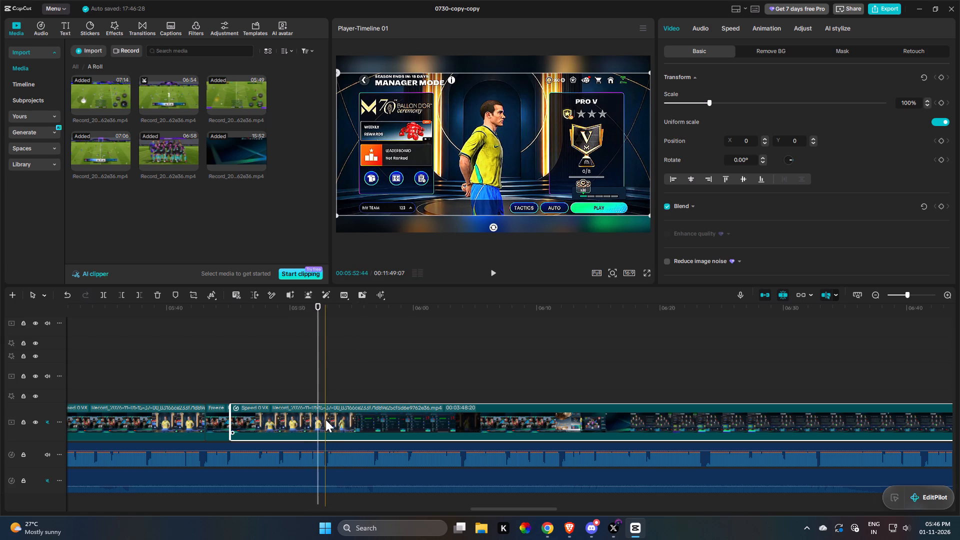
key(r)
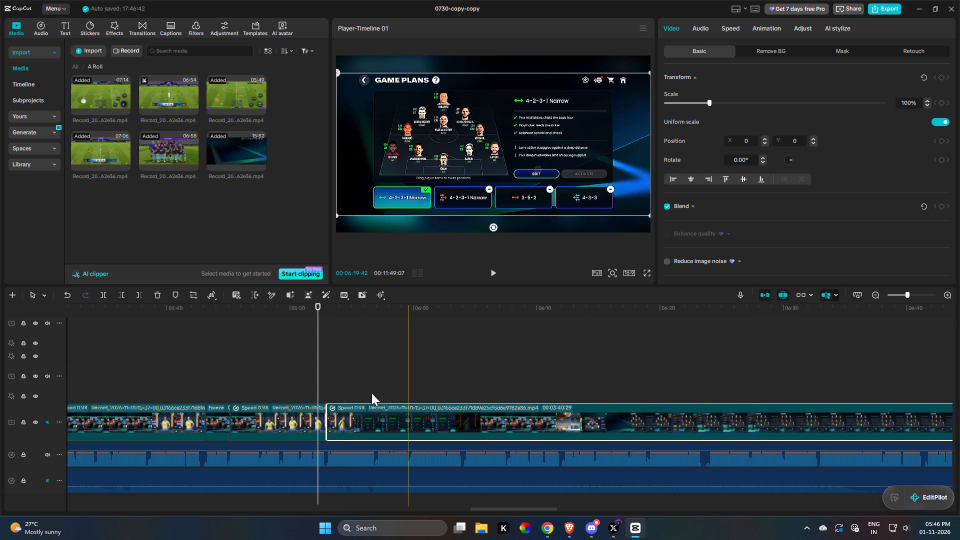
Copy the "Formation Number 2 4-2-3-1 Narrow" title card from about 4:29 and paste it near the 5:53 split.
click(874, 296)
drag(80, 420, 98, 420)
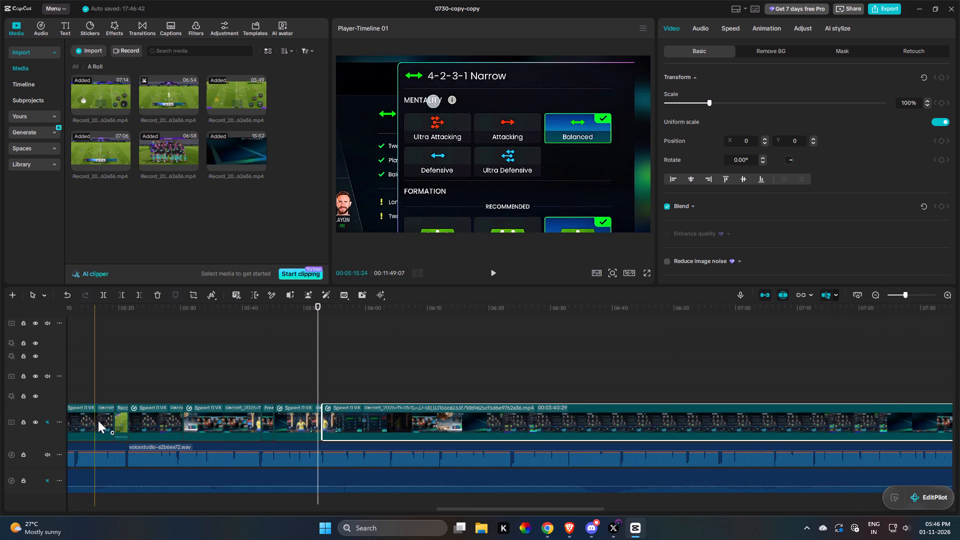
drag(98, 420, 153, 409)
triple_click(269, 422)
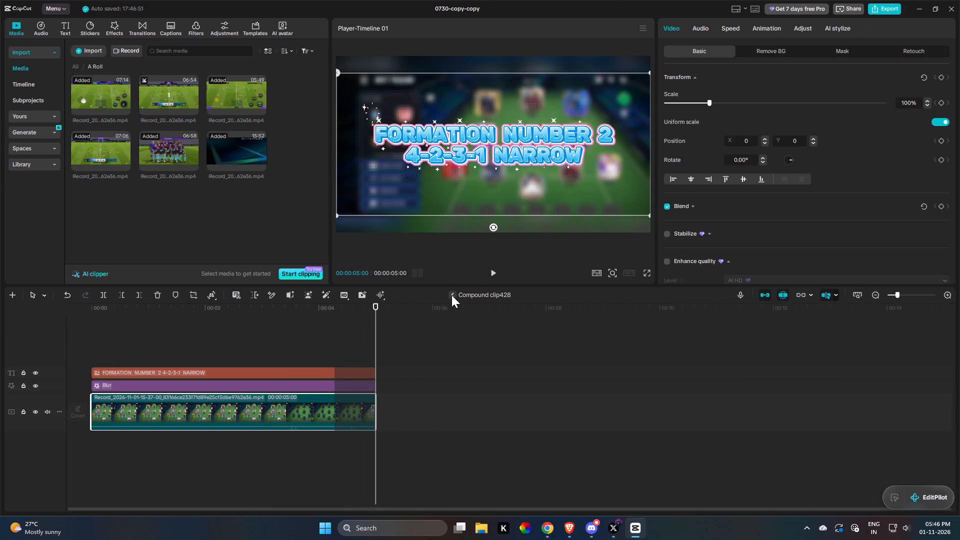
click(451, 295)
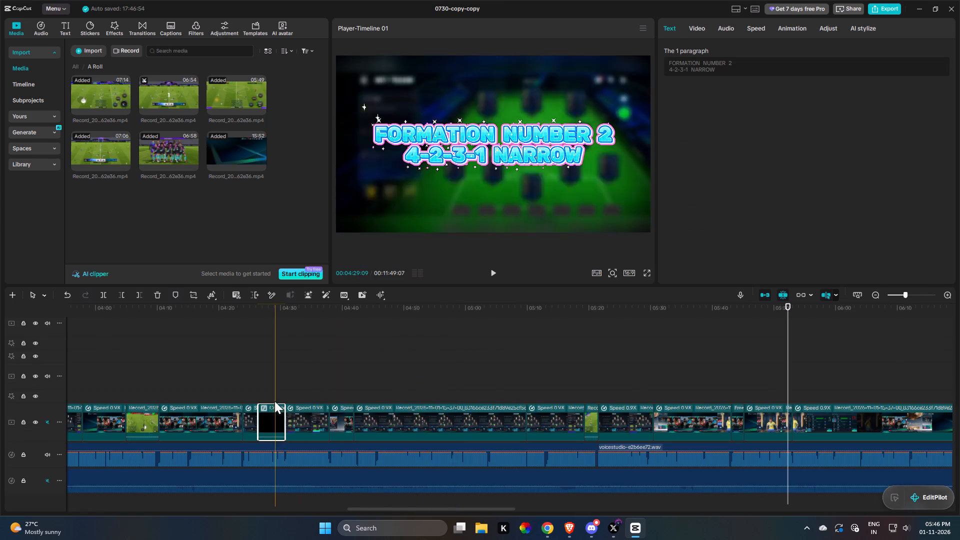
key(ctrl+c)
triple_click(496, 267)
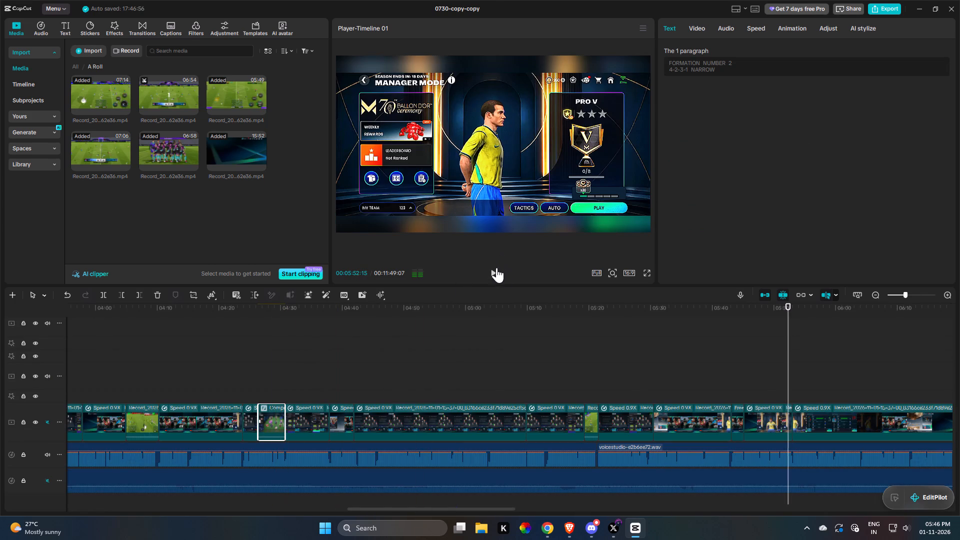
key(ctrl+v)
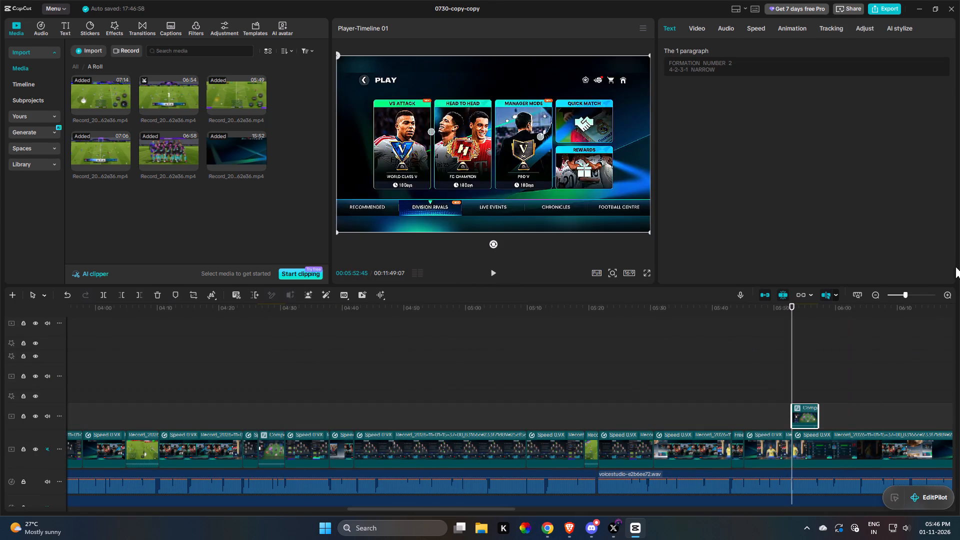
Move the pasted title card onto the main track at the split in the Manager Mode footage.
triple_click(950, 298)
double_click(950, 298)
drag(941, 332, 705, 423)
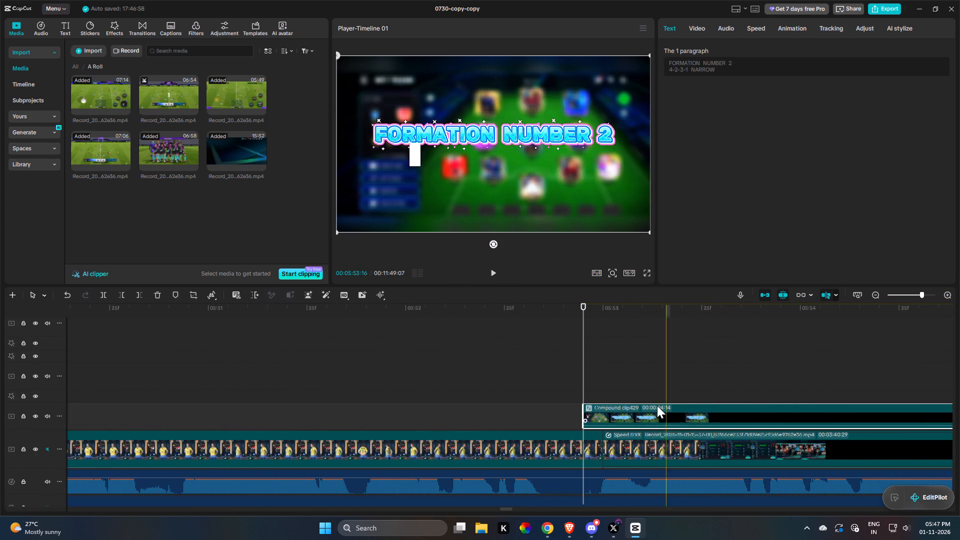
drag(670, 419, 679, 445)
click(679, 445)
Play through the inserted title card against the narration and look inside its compound clip.
key(space)
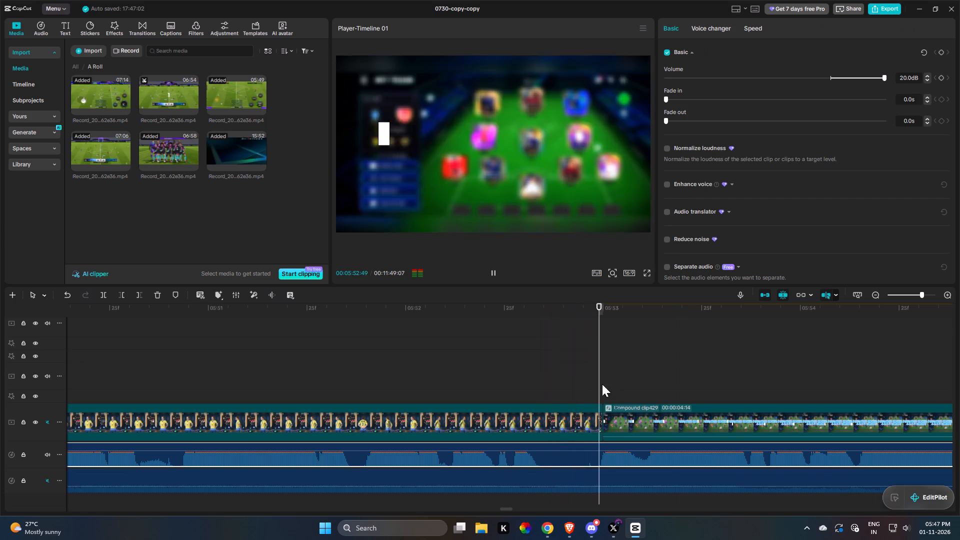
drag(601, 383, 795, 315)
click(878, 293)
click(878, 293)
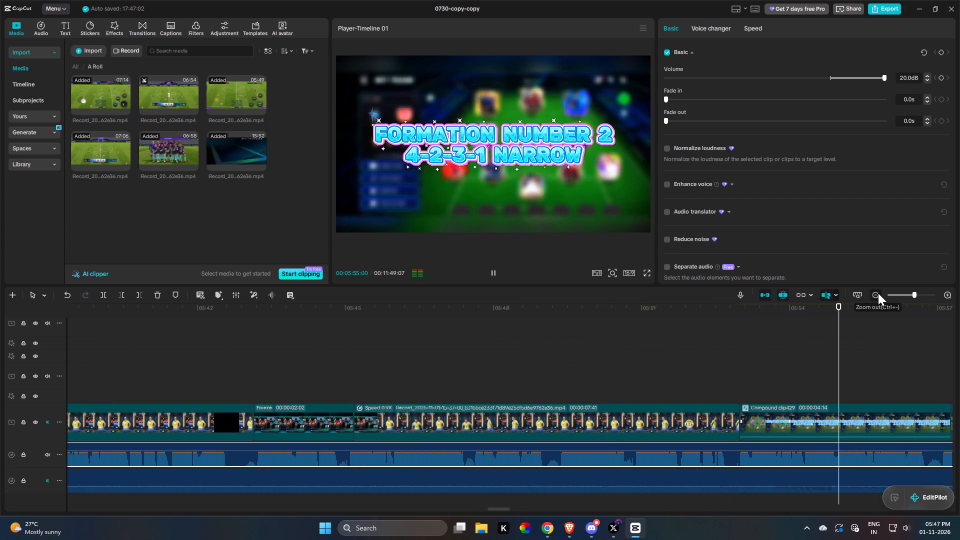
drag(832, 371, 596, 390)
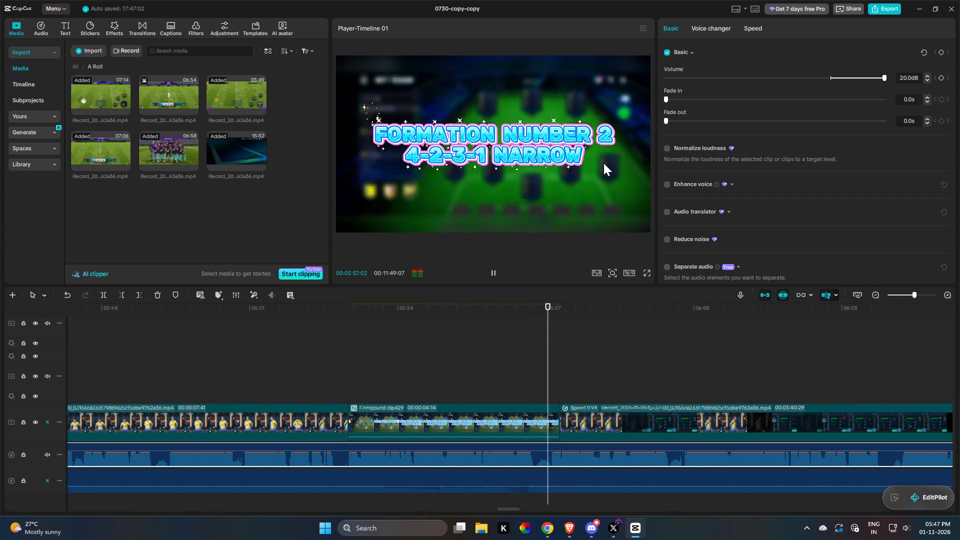
key(space)
key(space)
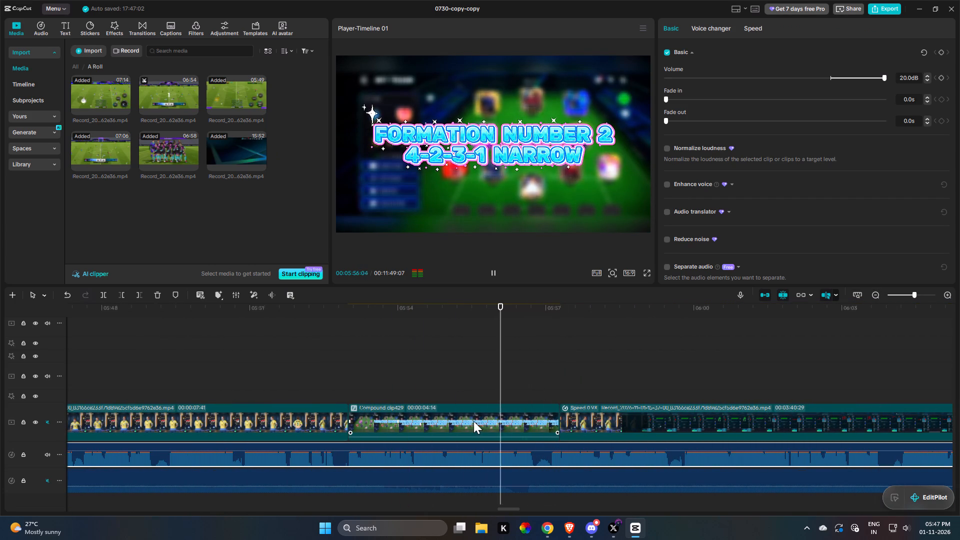
double_click(456, 422)
key(space)
click(450, 296)
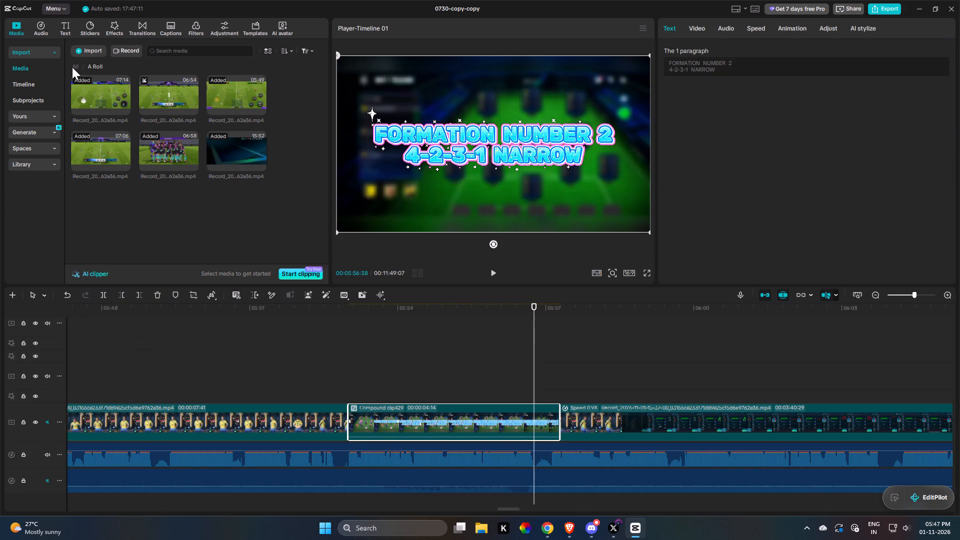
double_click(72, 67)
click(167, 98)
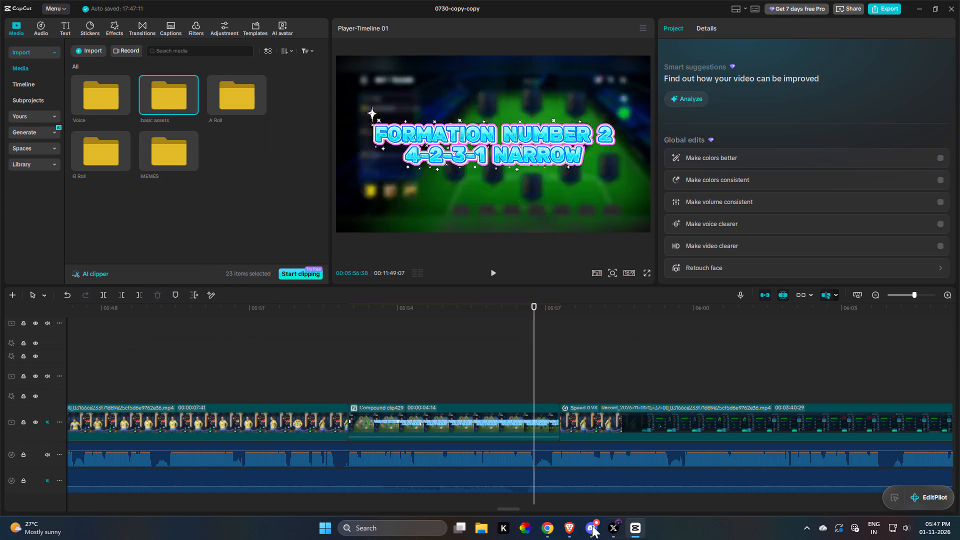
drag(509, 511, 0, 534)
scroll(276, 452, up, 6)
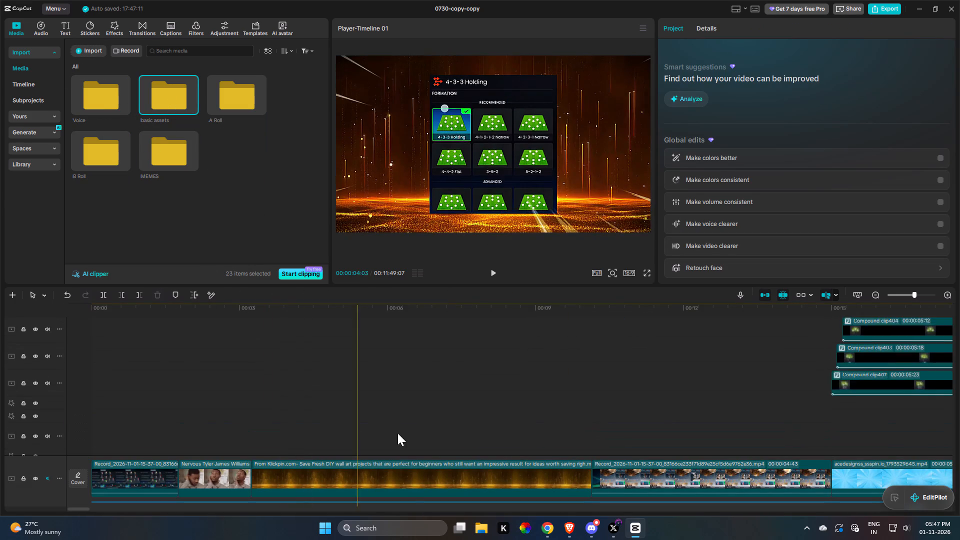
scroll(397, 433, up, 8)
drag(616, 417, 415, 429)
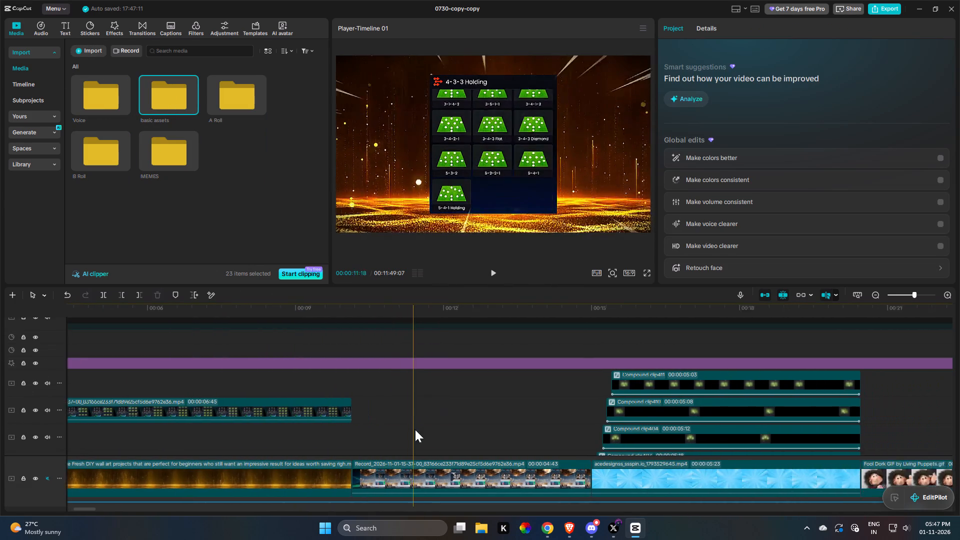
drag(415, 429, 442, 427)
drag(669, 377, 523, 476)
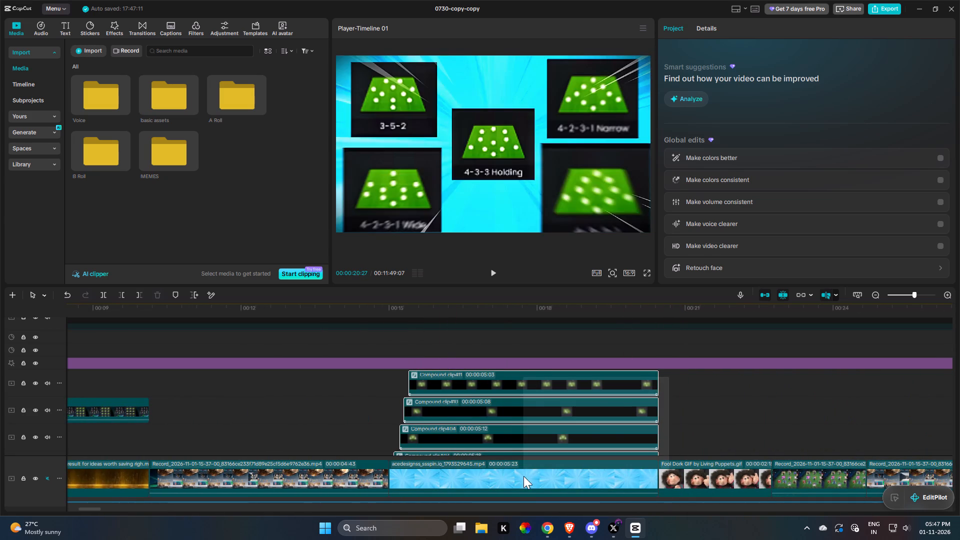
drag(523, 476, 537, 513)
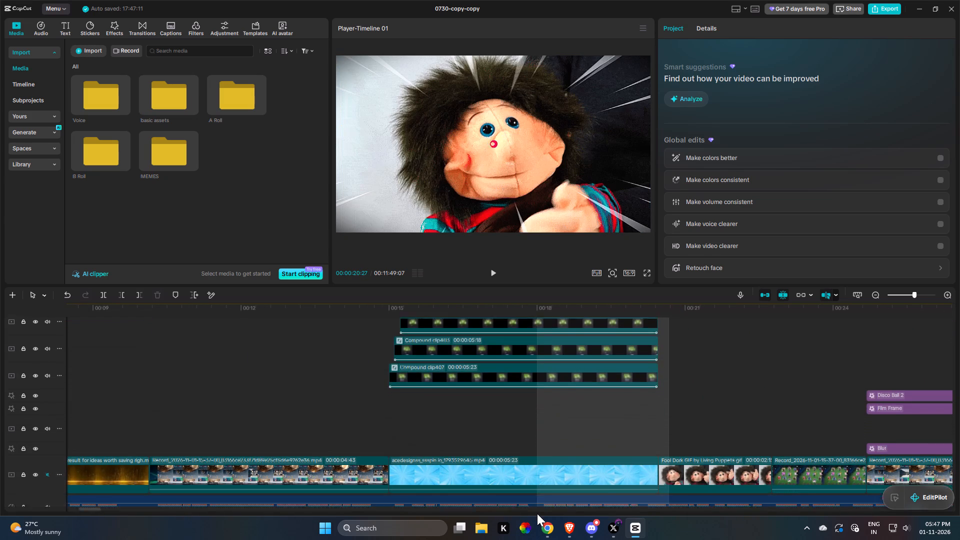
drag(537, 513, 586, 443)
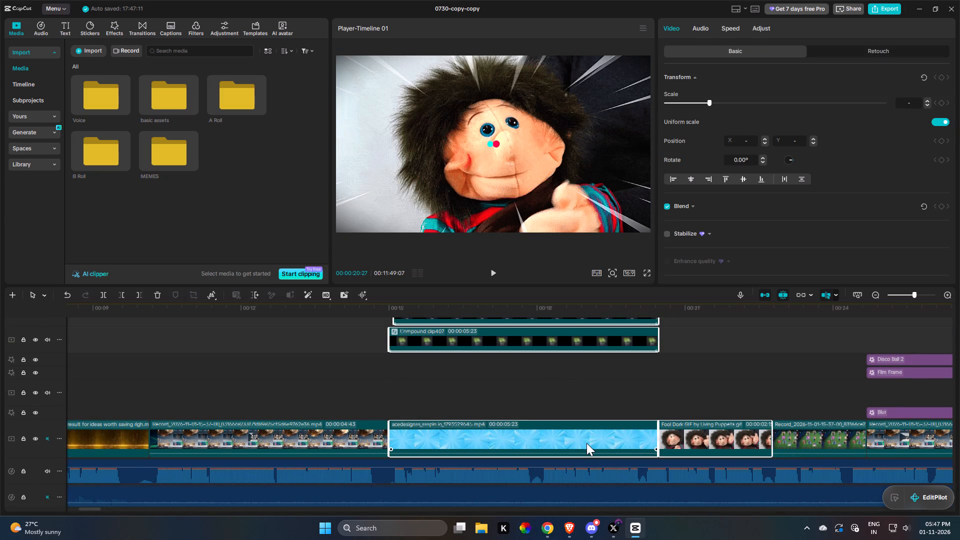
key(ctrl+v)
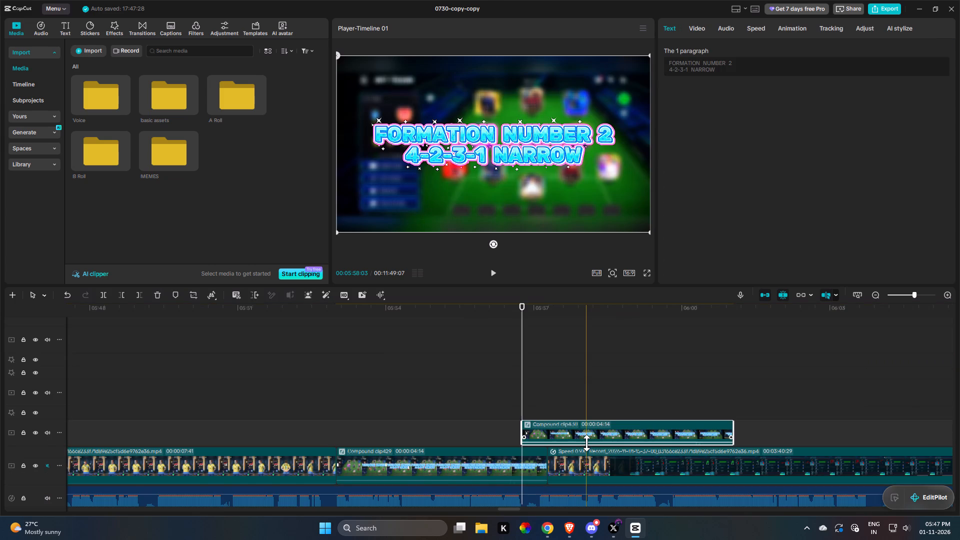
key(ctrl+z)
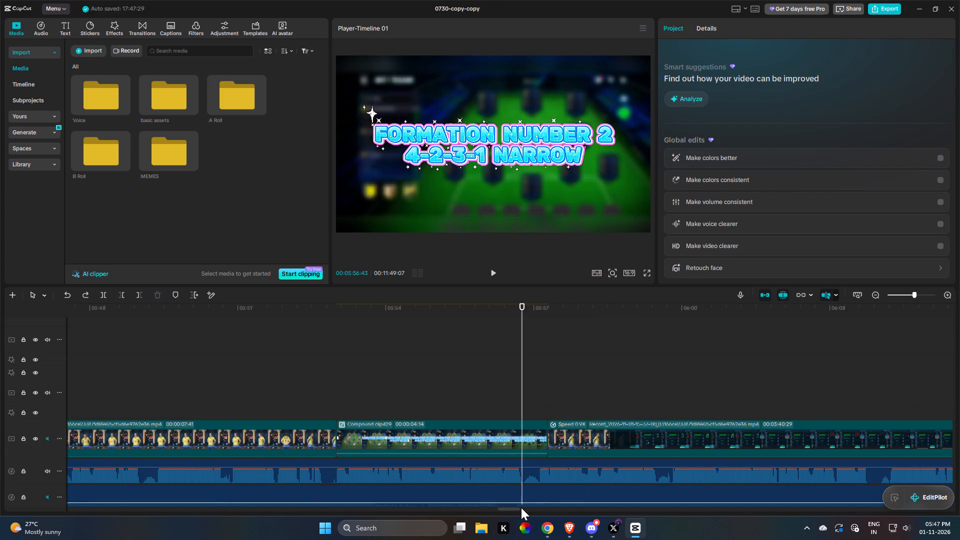
Copy the stacked formation graphics with their blue background and the puppet GIF from about 0:15 to 0:23.
drag(514, 509, 0, 520)
scroll(730, 427, up, 5)
drag(807, 440, 840, 446)
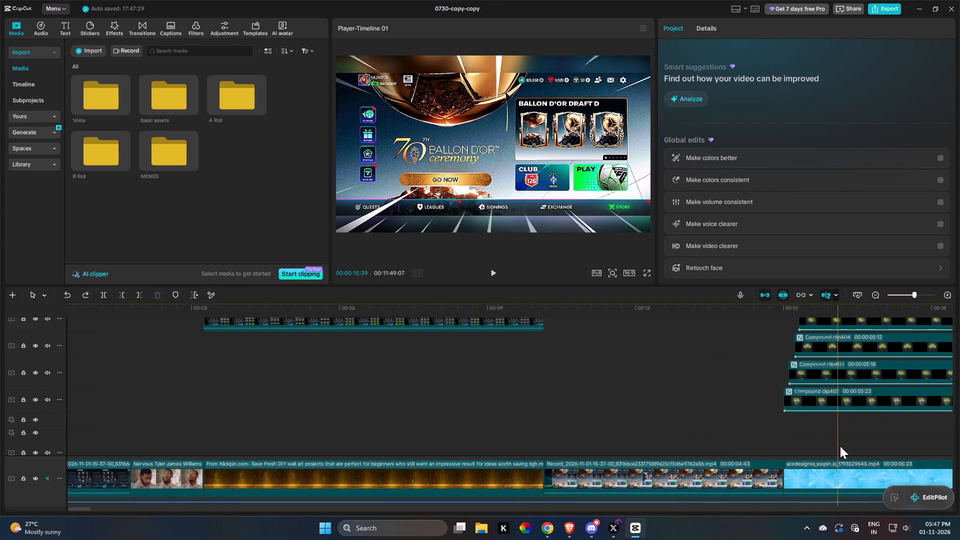
drag(840, 446, 712, 424)
scroll(600, 430, up, 6)
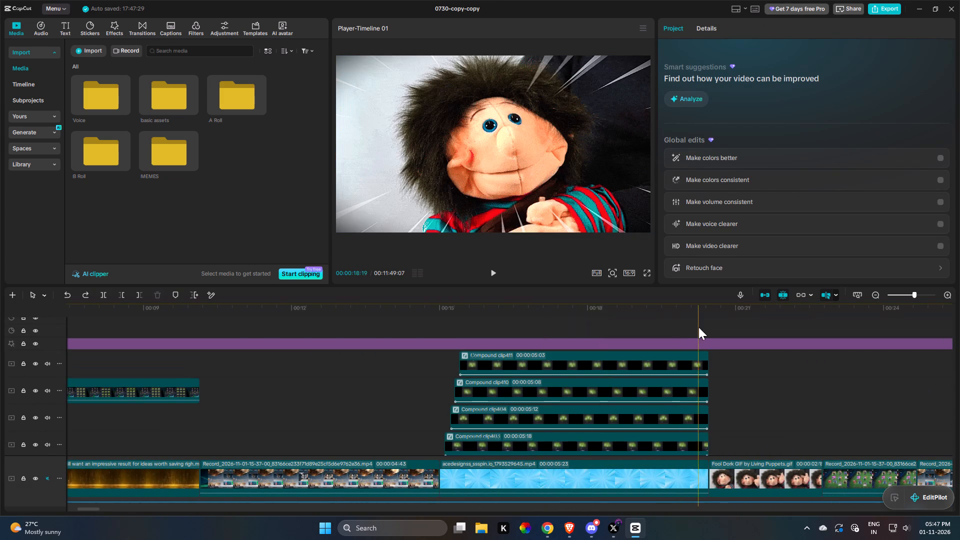
drag(724, 362, 673, 539)
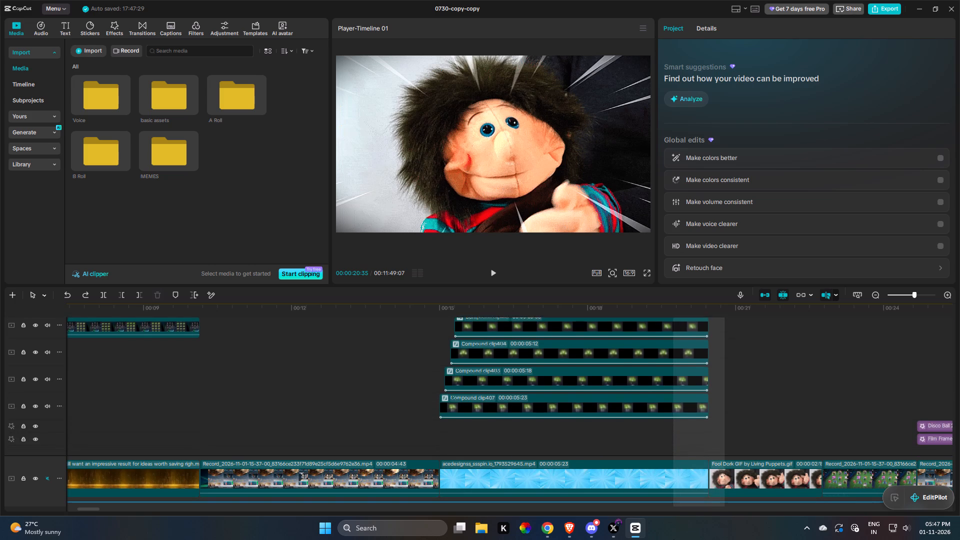
drag(673, 539, 701, 435)
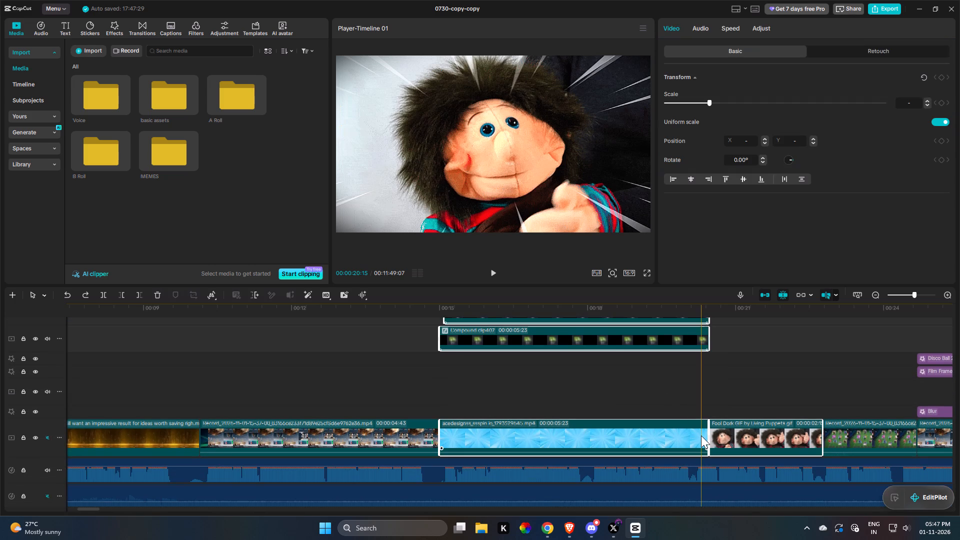
key(ctrl+c)
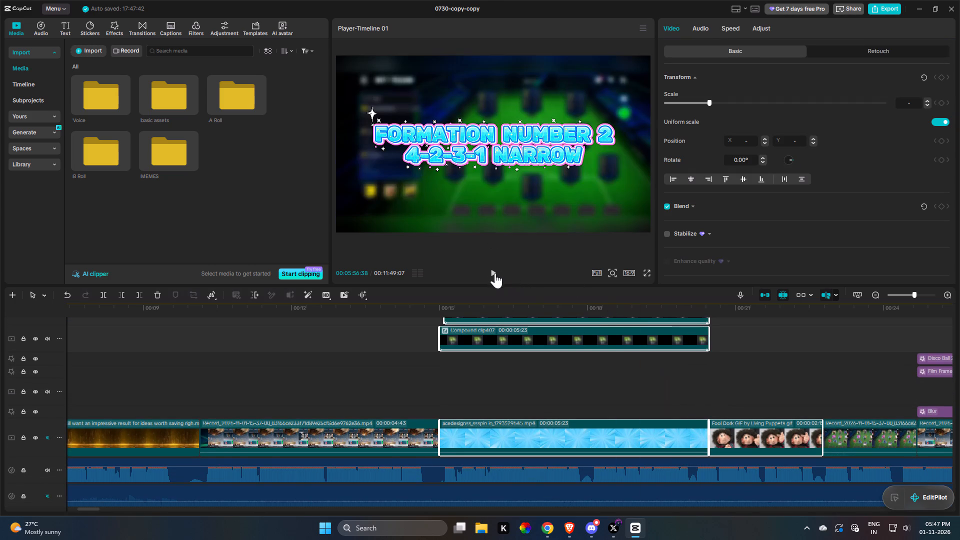
Paste the copied formation graphics, blue background and puppet GIF just after the Formation Number 2 title card, at about 5:57.
triple_click(494, 271)
key(space)
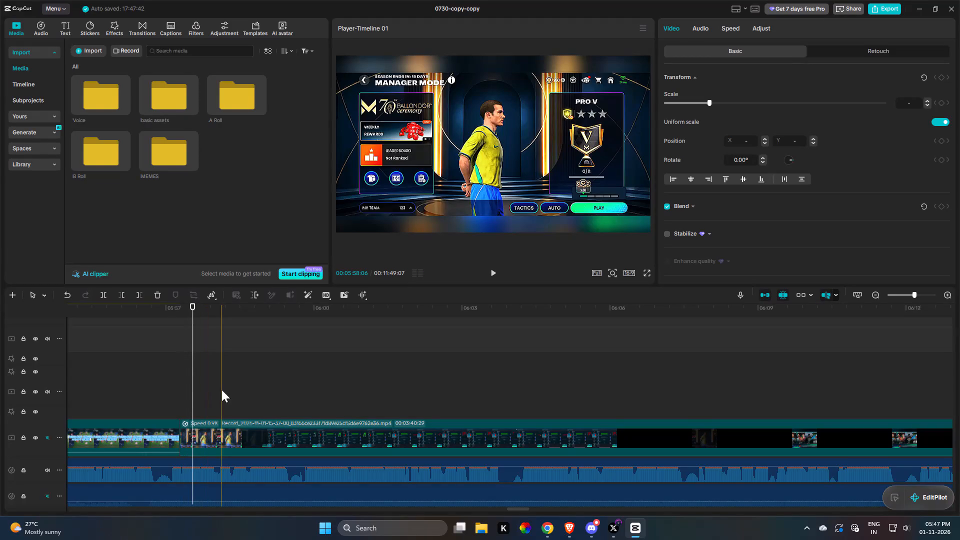
key(ctrl+v)
drag(187, 392, 235, 396)
drag(236, 397, 356, 386)
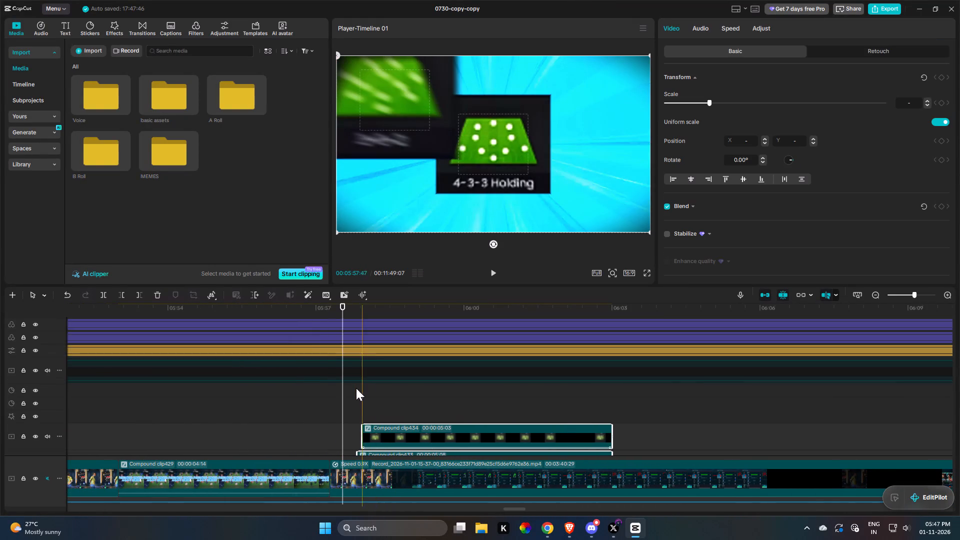
Move the pasted formation graphics, blue background and puppet GIF so they sit on the main track just before the Formation Number 2 title card.
scroll(356, 388, down, 15)
scroll(382, 435, down, 2)
drag(382, 424, 307, 444)
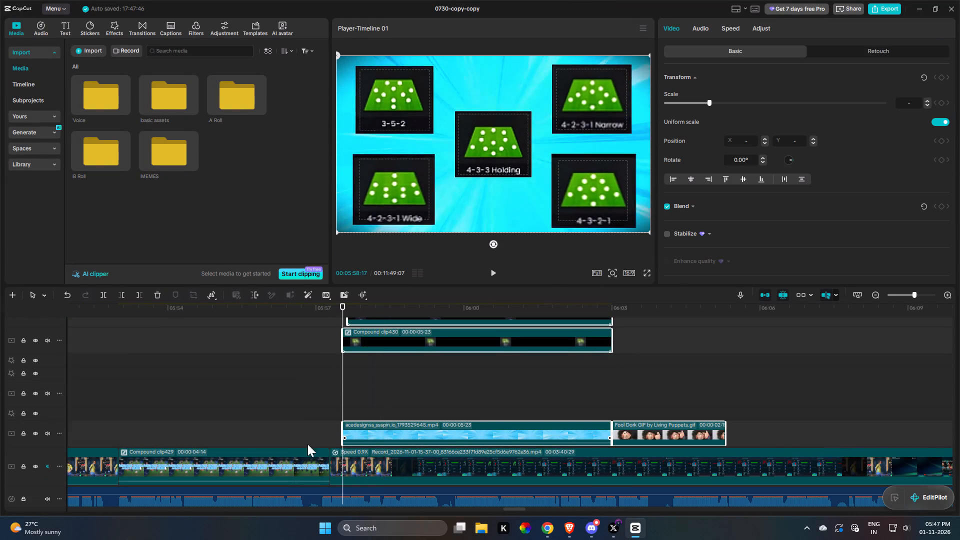
drag(307, 444, 157, 465)
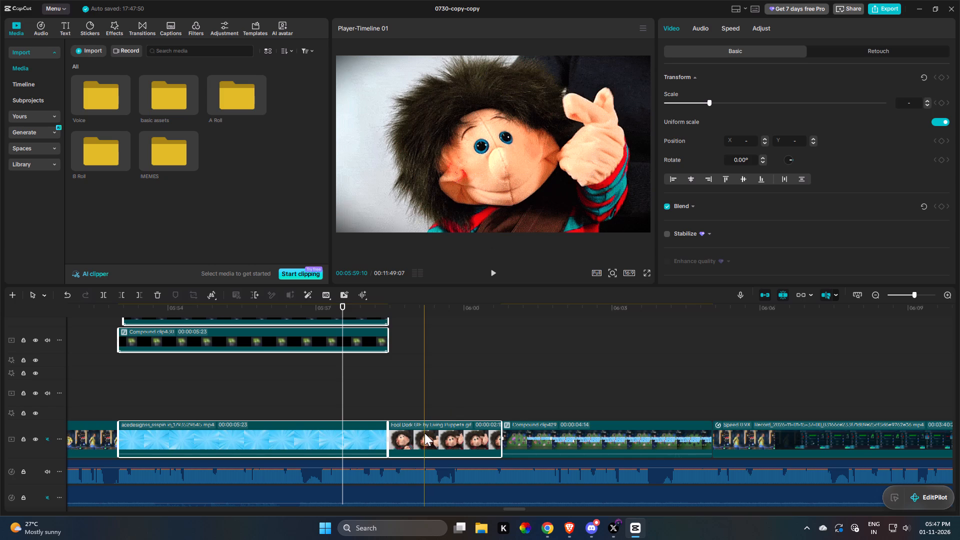
Delete the puppet GIF after the blue background and play the formation graphics against the narration.
ctrl+click(424, 433)
right_drag(424, 433, 420, 437)
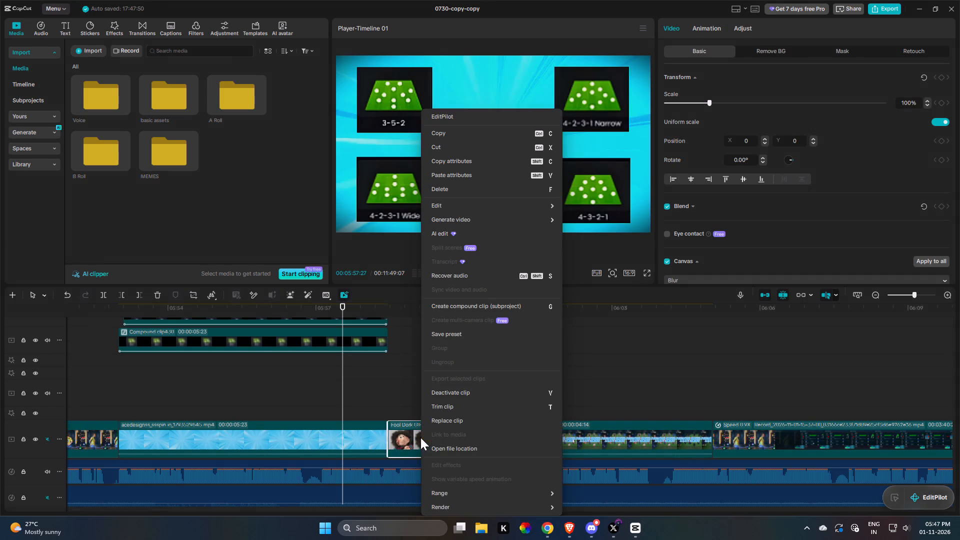
click(459, 188)
key(space)
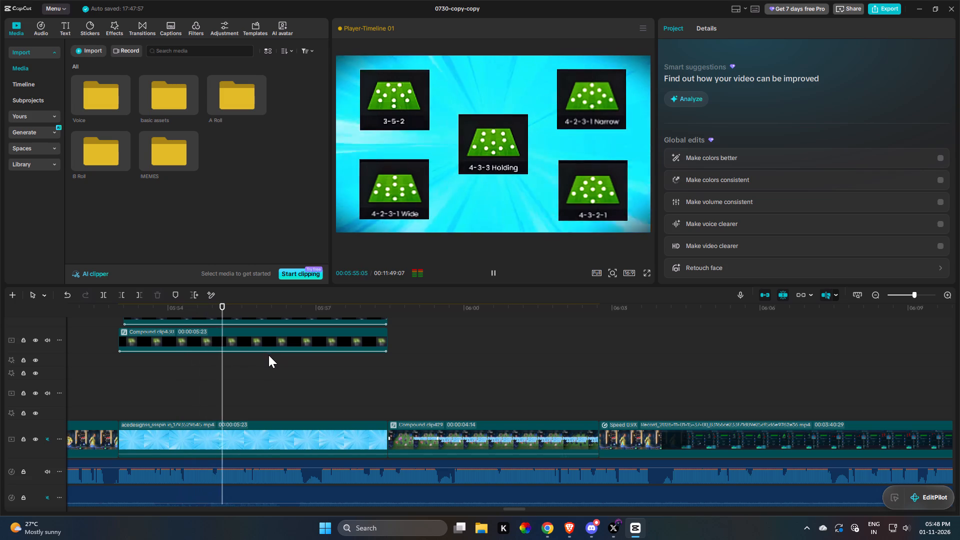
key(space)
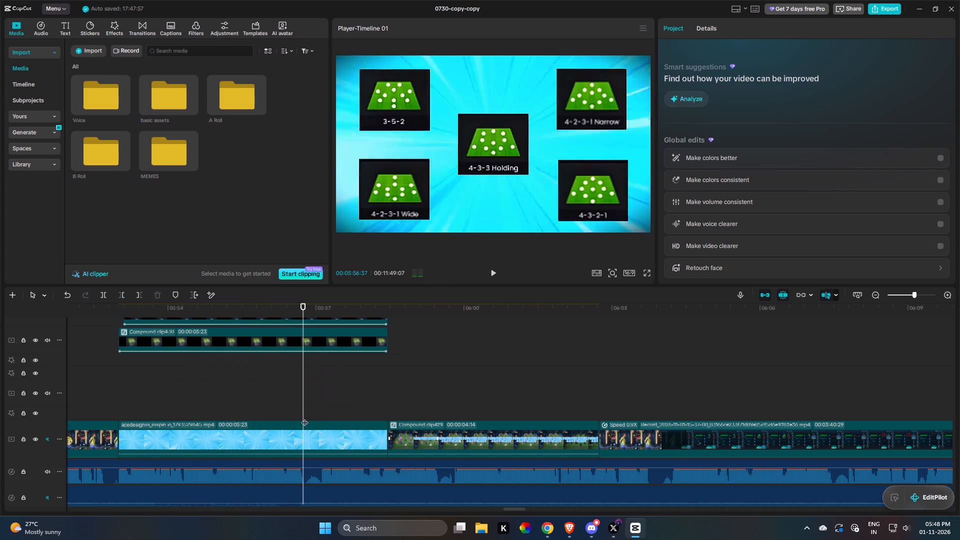
Identify the stacked formation graphics and delete all except 4-3-3 Holding over the blue background.
scroll(304, 417, up, 6)
click(263, 378)
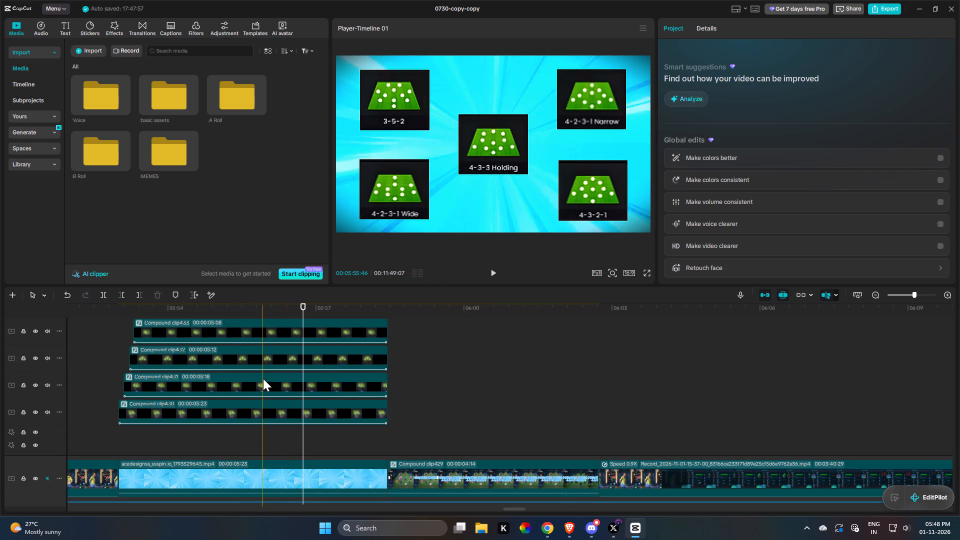
double_click(250, 349)
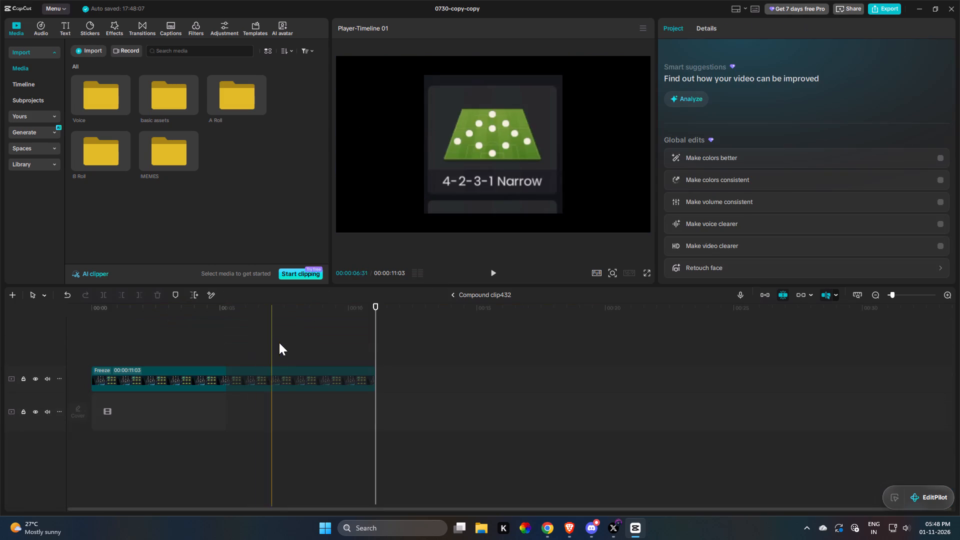
double_click(452, 291)
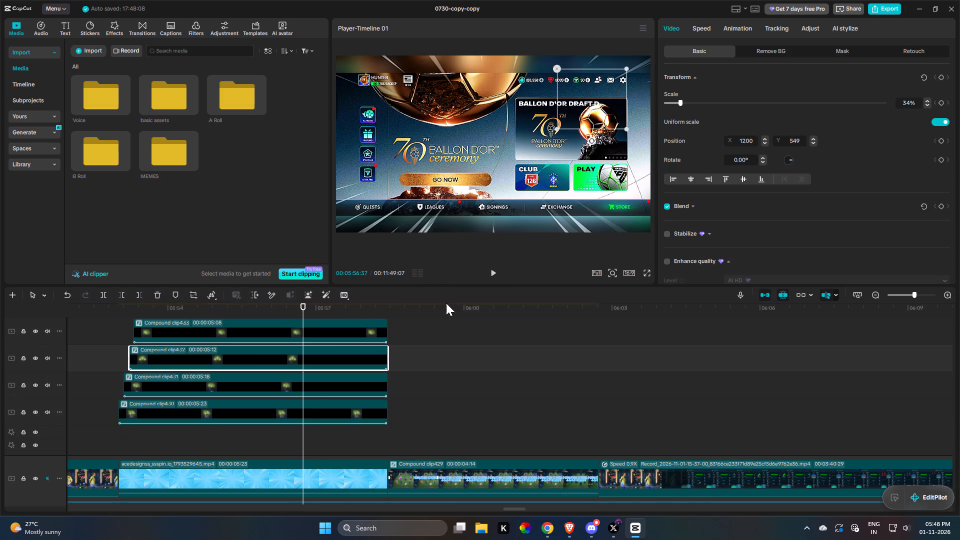
double_click(243, 379)
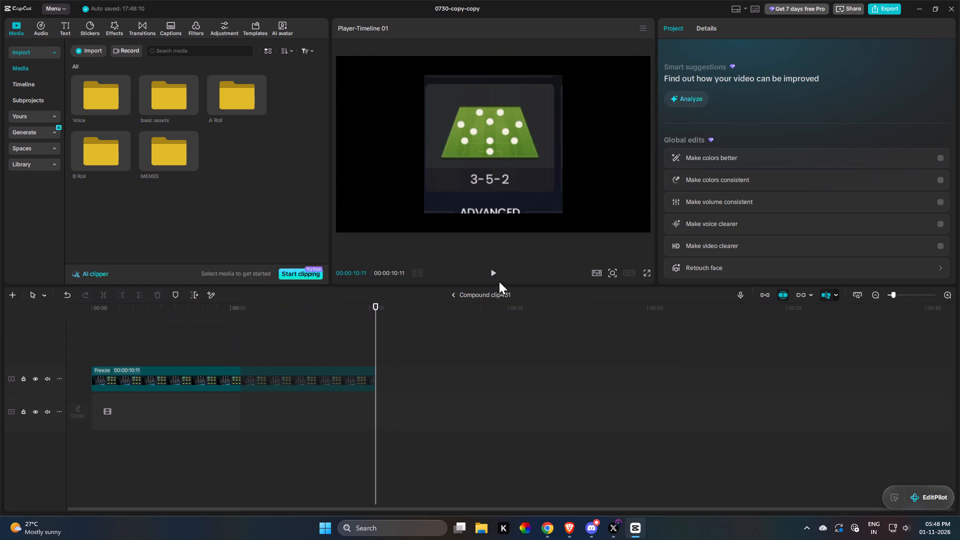
click(456, 294)
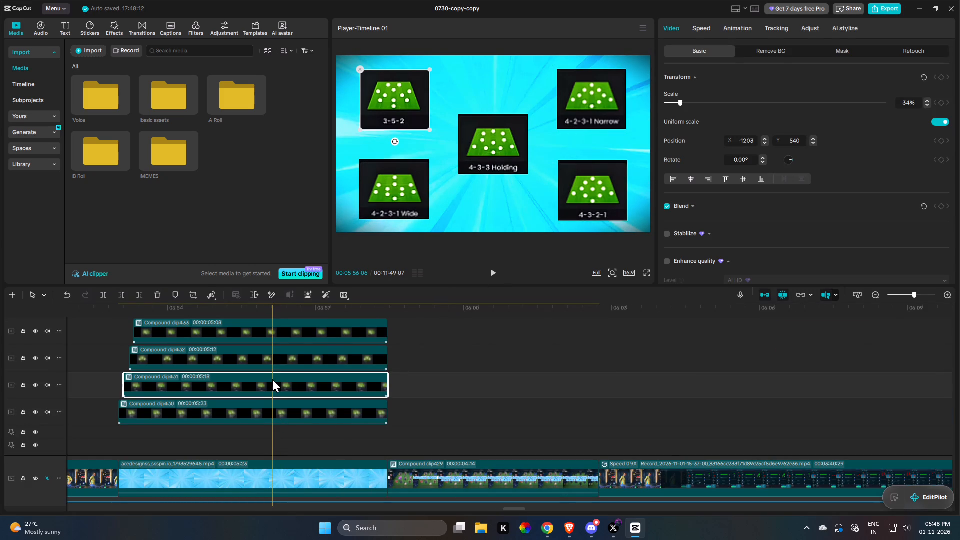
key(f)
click(276, 405)
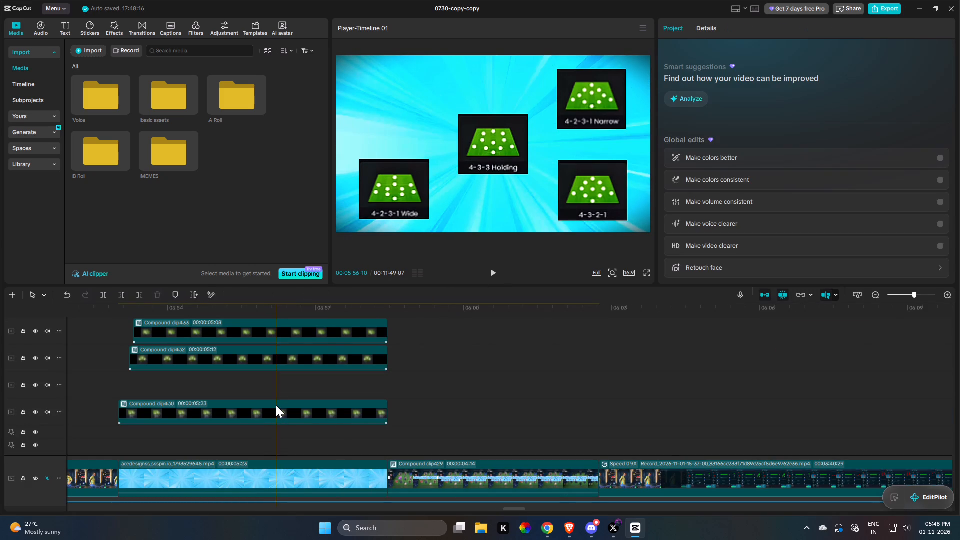
scroll(273, 384, up, 3)
drag(407, 403, 349, 344)
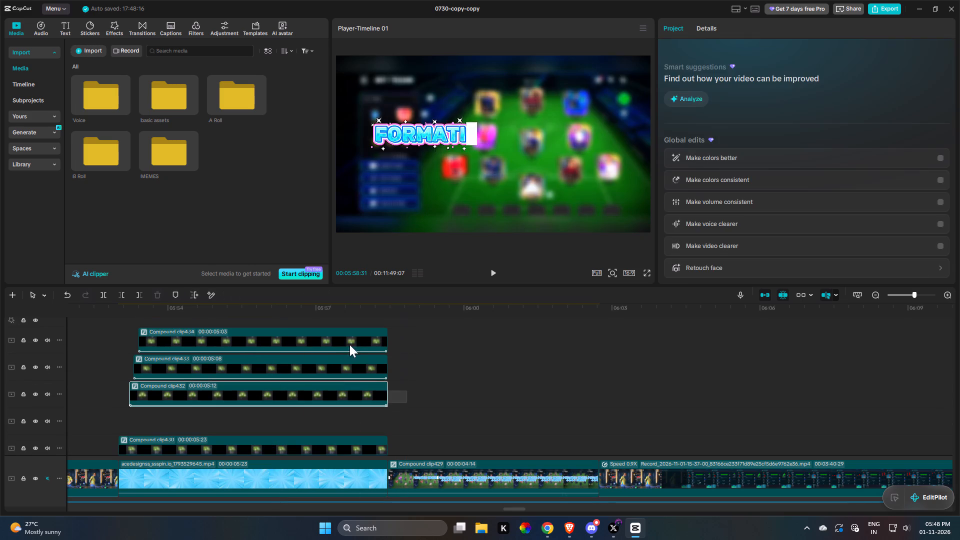
drag(349, 344, 343, 328)
key(f)
scroll(368, 385, down, 7)
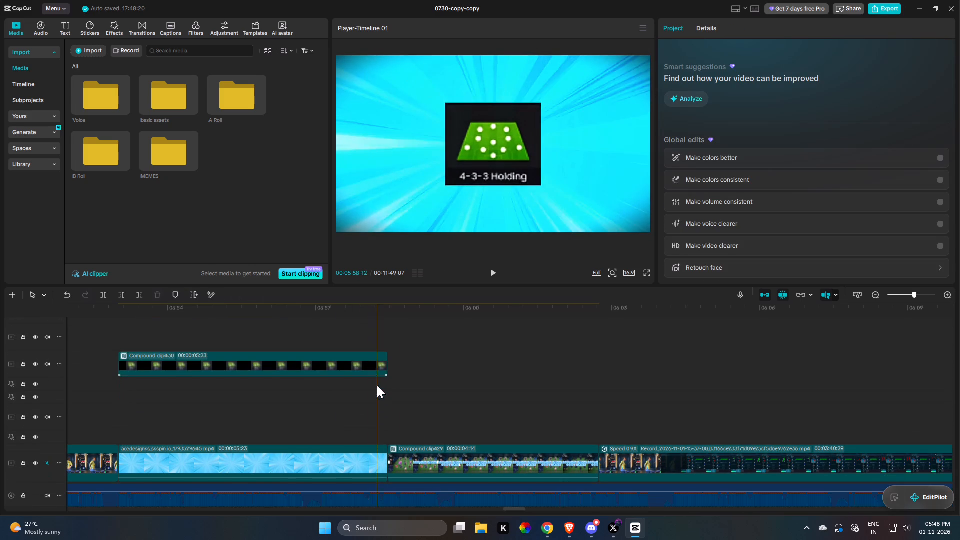
Play the section and remove the Zoom 1 combo animation from the 4-3-3 Holding graphic.
key(space)
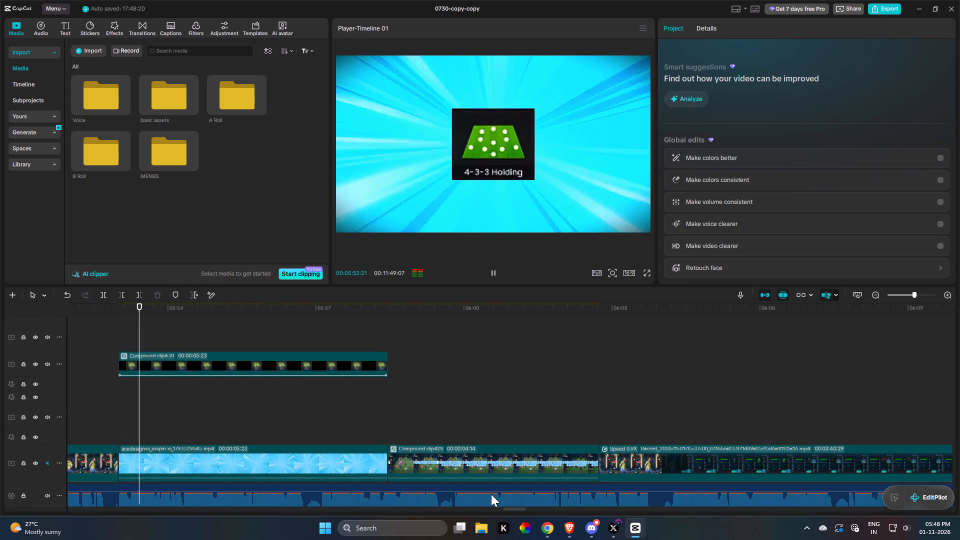
key(space)
key(space)
key(space)
key(space)
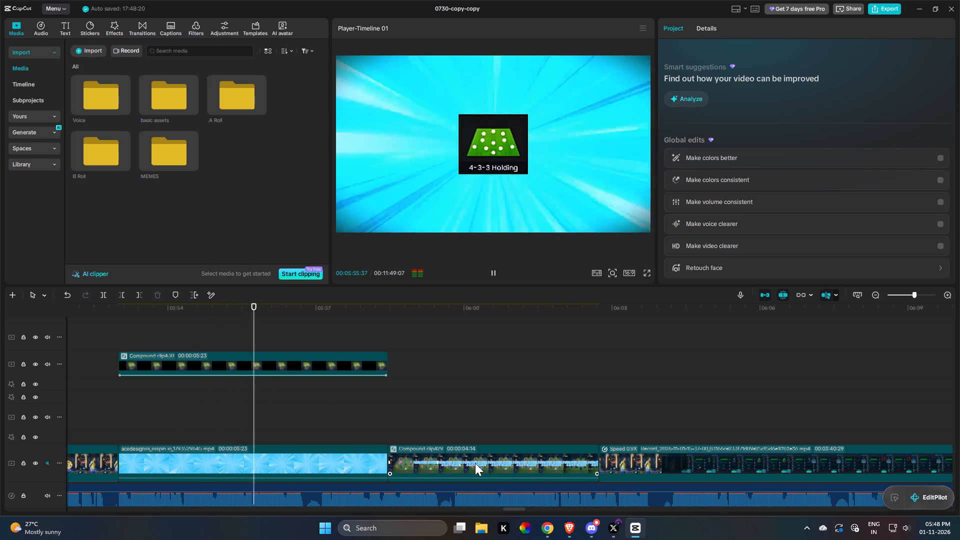
click(375, 371)
key(space)
click(747, 26)
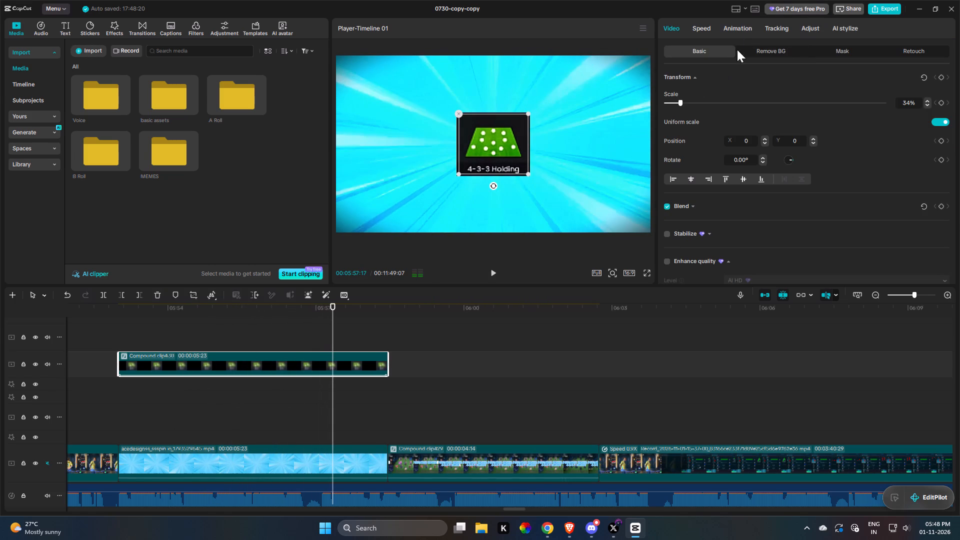
triple_click(894, 47)
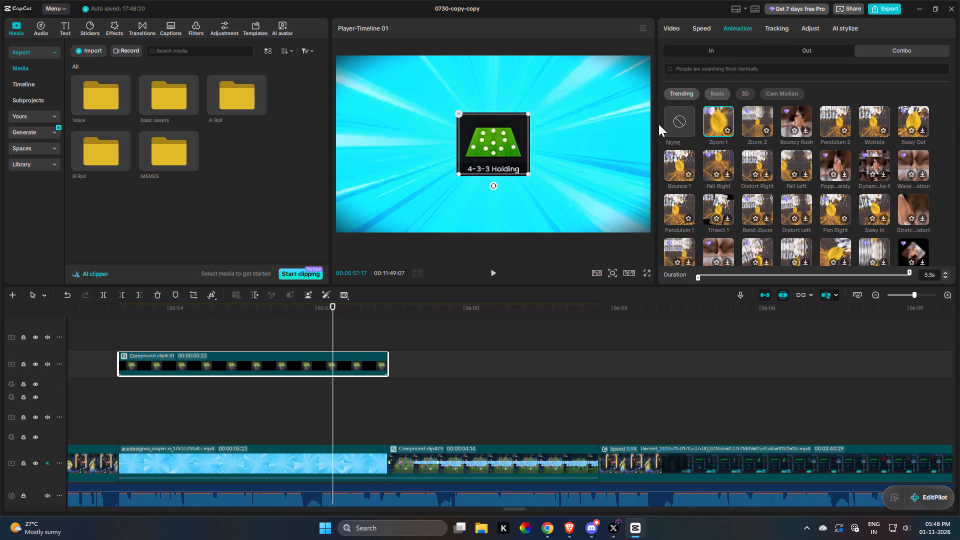
click(676, 123)
key(space)
Delete the Formation Number 2 title card that follows the blue background.
click(469, 449)
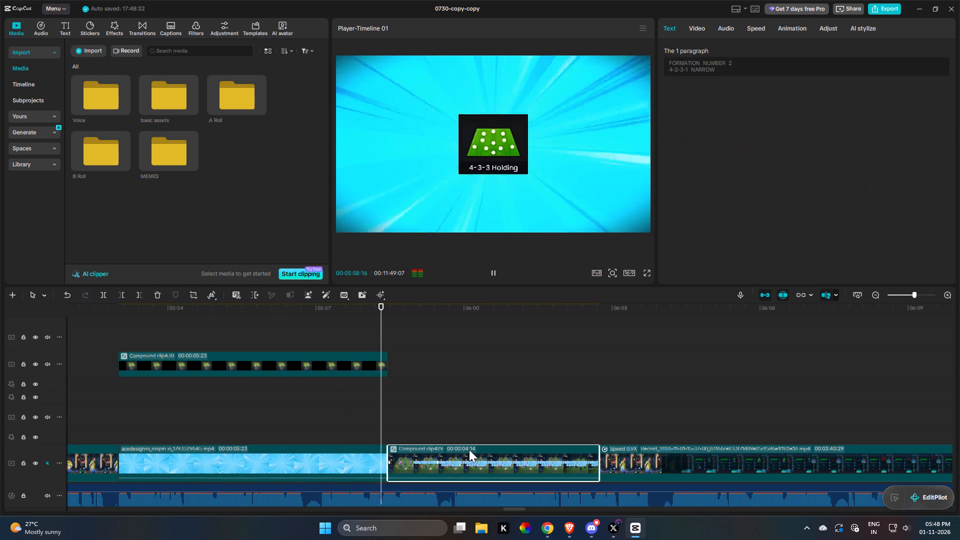
key(f)
key(space)
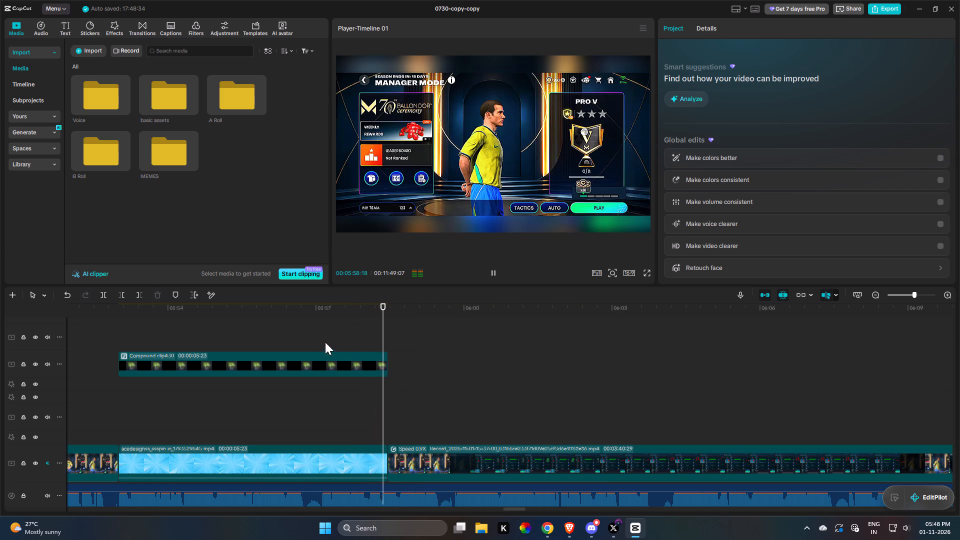
Lengthen the blue background to 00:00:06:40 and the 4-3-3 Holding graphic above it to 00:00:06:41 to match the narration.
drag(312, 328, 328, 497)
click(343, 462)
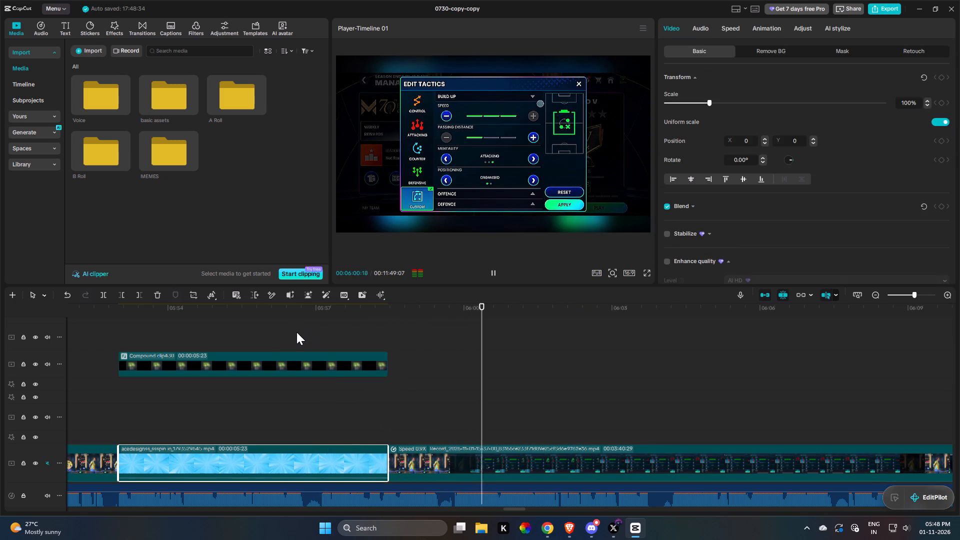
drag(297, 332, 335, 467)
key(space)
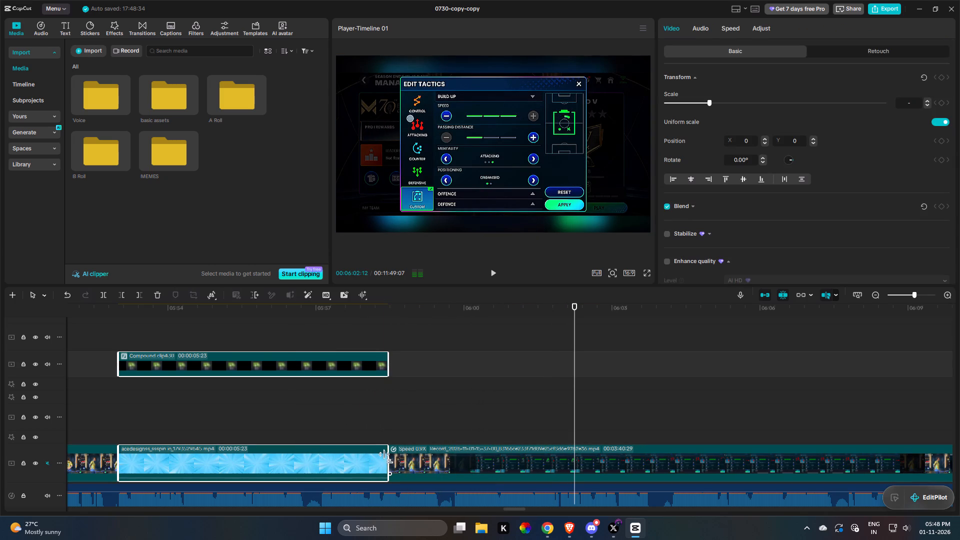
click(386, 458)
double_click(390, 458)
drag(390, 458, 438, 463)
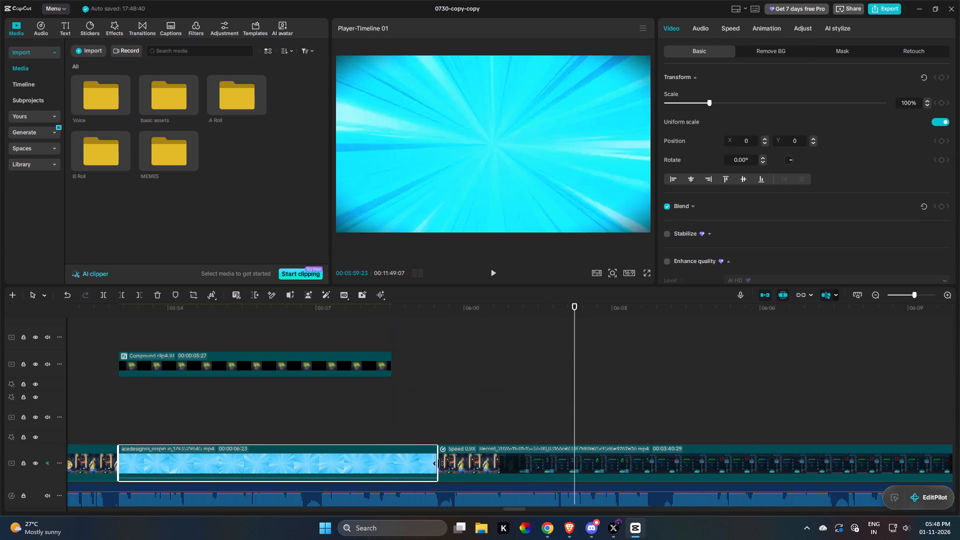
drag(438, 463, 452, 462)
key(space)
drag(488, 455, 491, 479)
key(space)
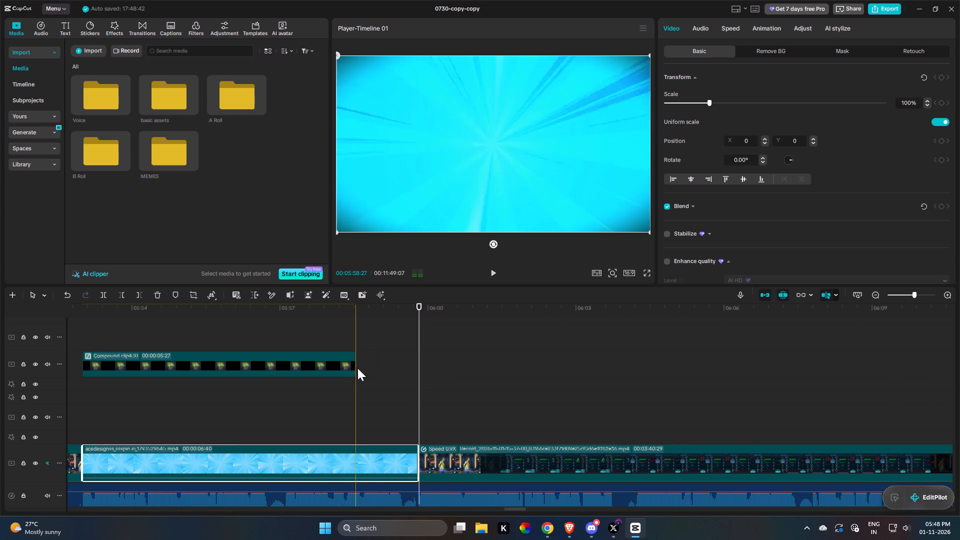
click(336, 367)
drag(355, 359, 421, 369)
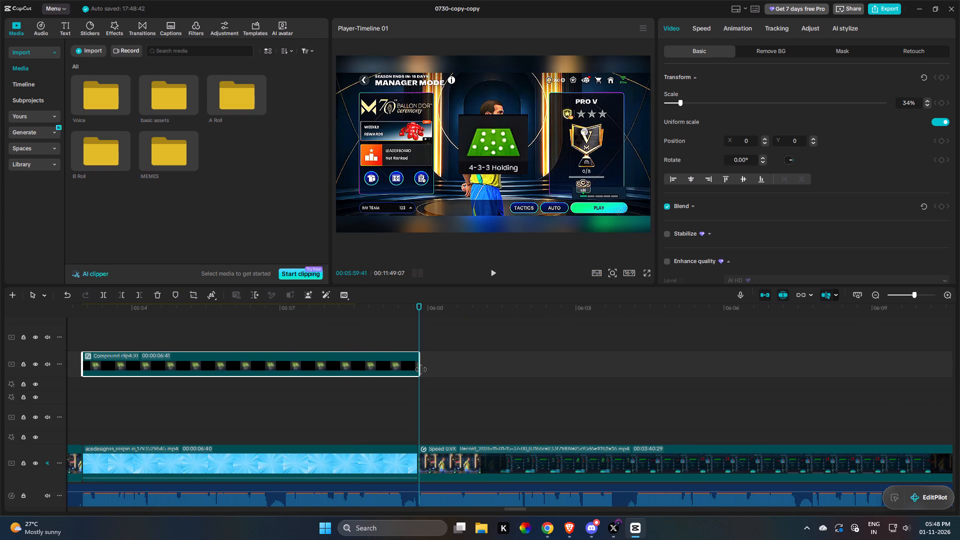
drag(421, 369, 420, 369)
Combine the 4-3-3 Holding graphic and the blue background into one compound clip.
drag(321, 367, 298, 343)
drag(363, 327, 341, 454)
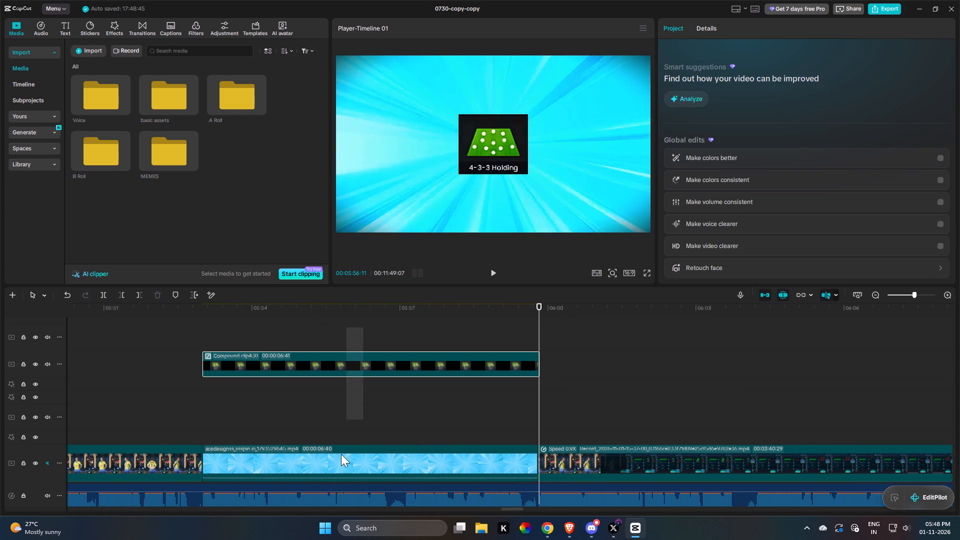
drag(341, 454, 342, 468)
key(g)
Add a single THE END text template from the Hits category inside the new compound clip, above the 4-3-3 Holding graphic.
double_click(312, 454)
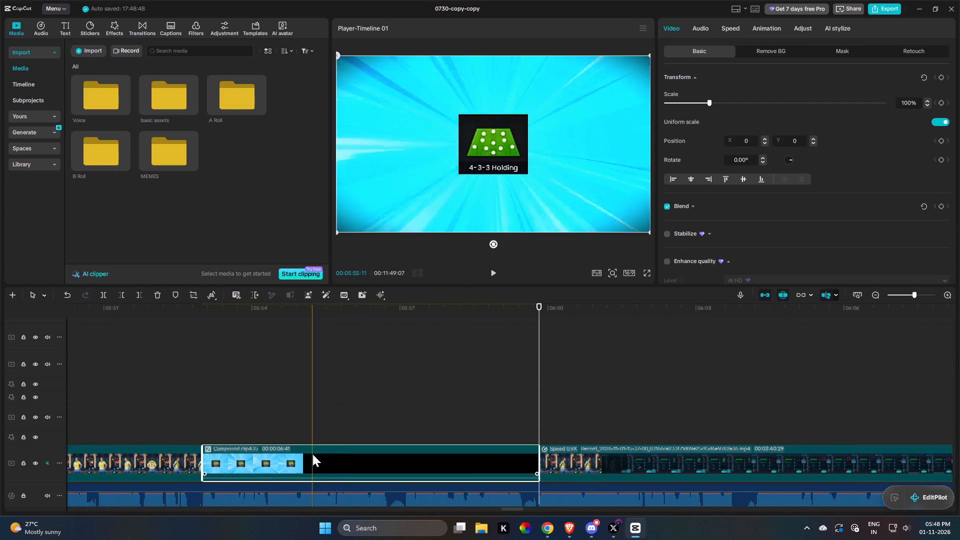
click(88, 360)
click(111, 352)
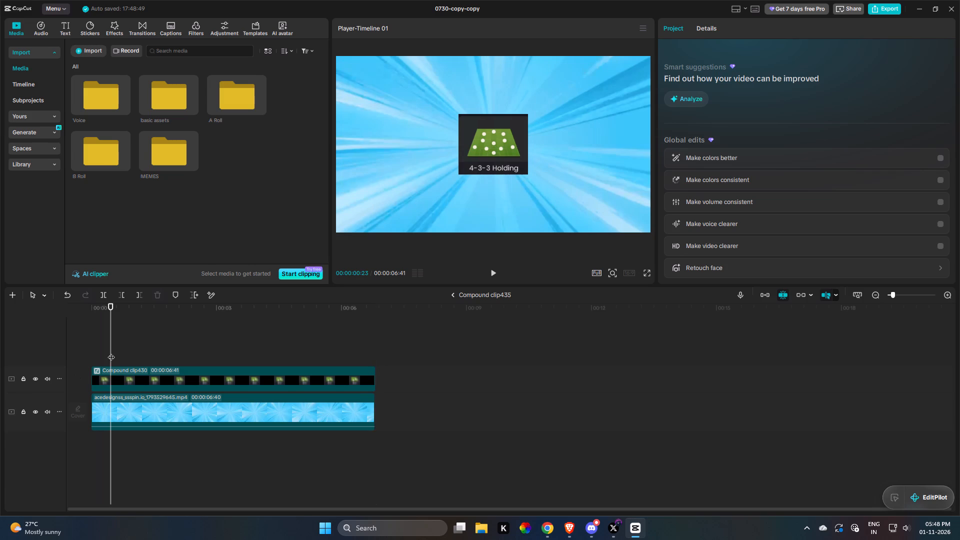
click(66, 27)
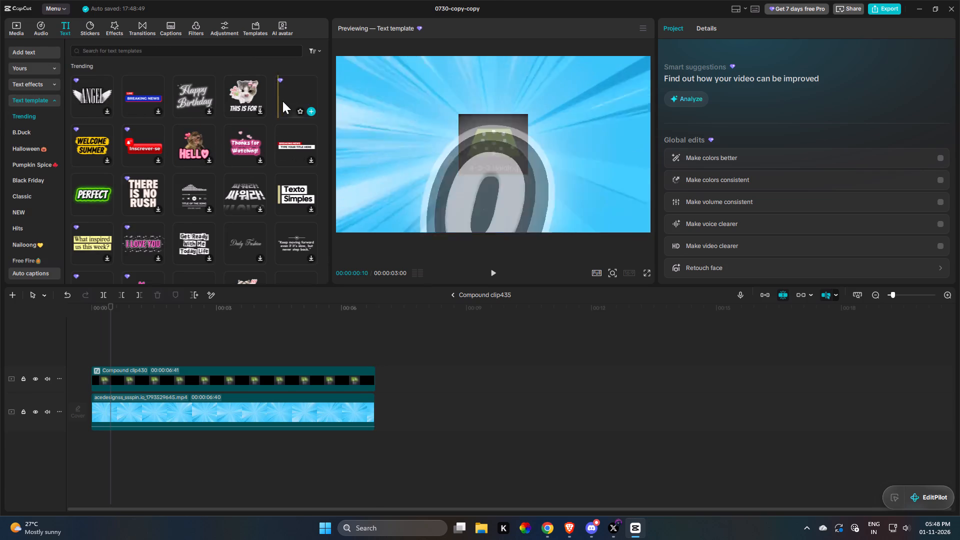
scroll(288, 101, down, 2)
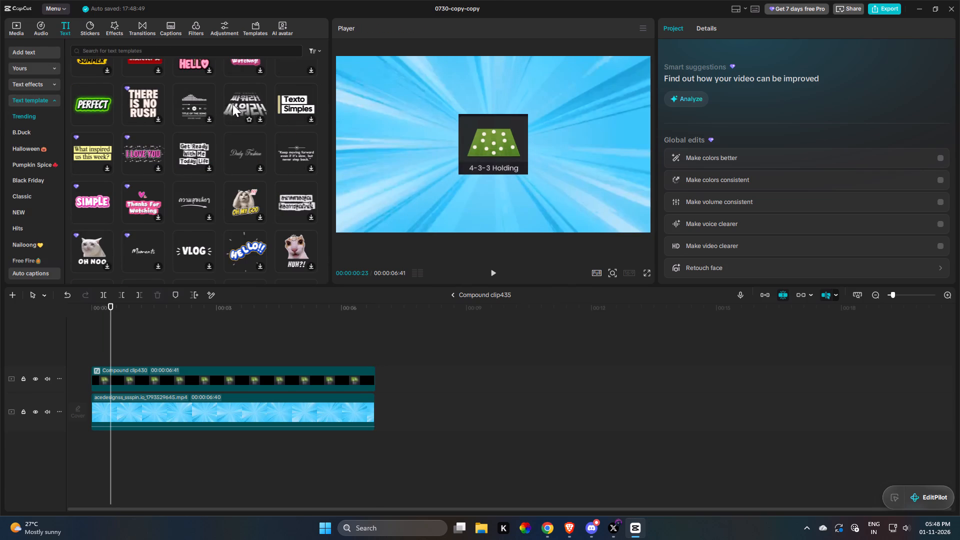
scroll(124, 201, down, 4)
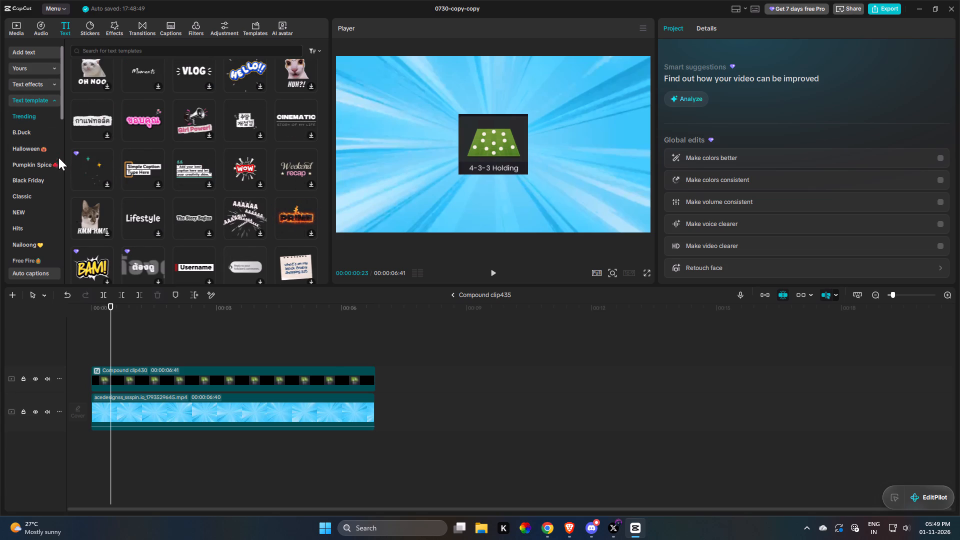
double_click(39, 223)
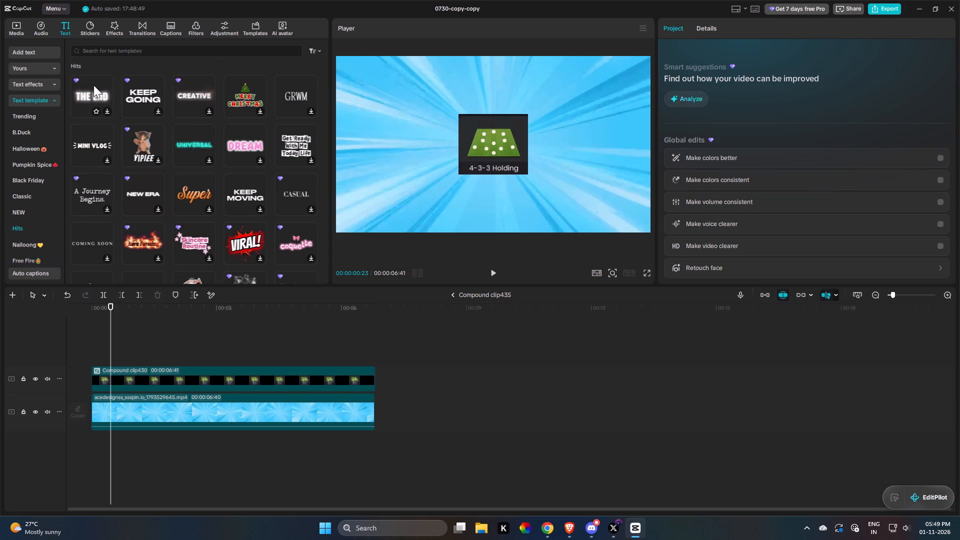
click(93, 85)
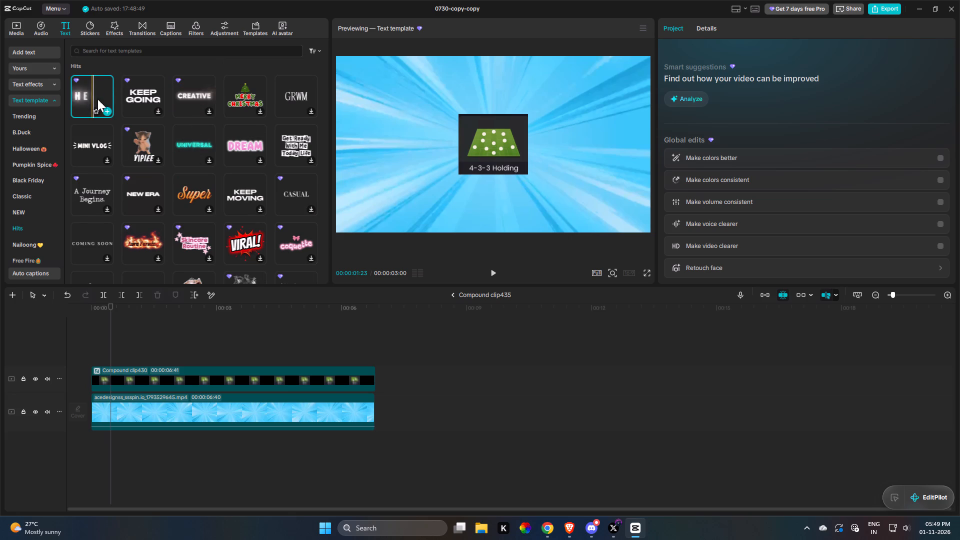
double_click(106, 109)
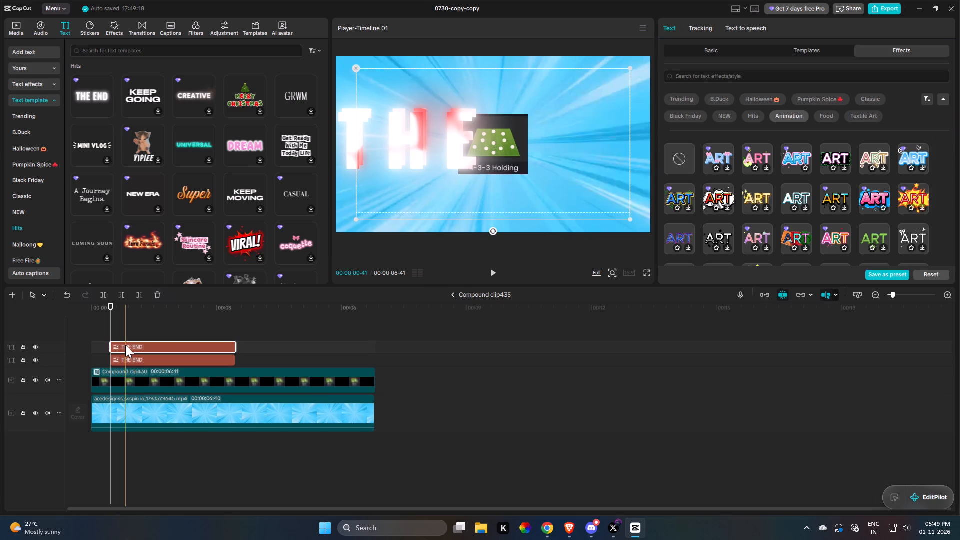
key(f)
Extend the THE END text at both ends so it spans the whole 4-3-3 Holding graphic from the compound clip's start.
click(124, 354)
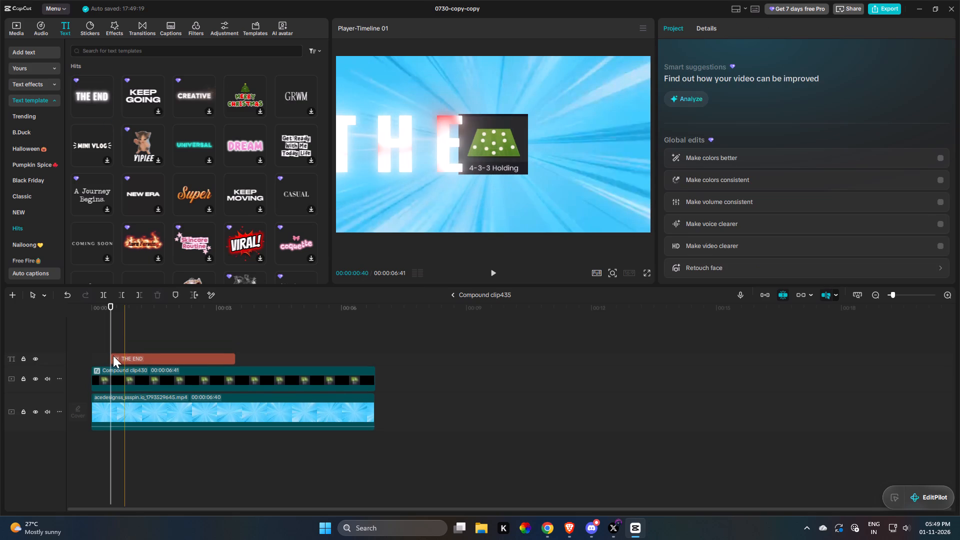
drag(111, 357, 90, 353)
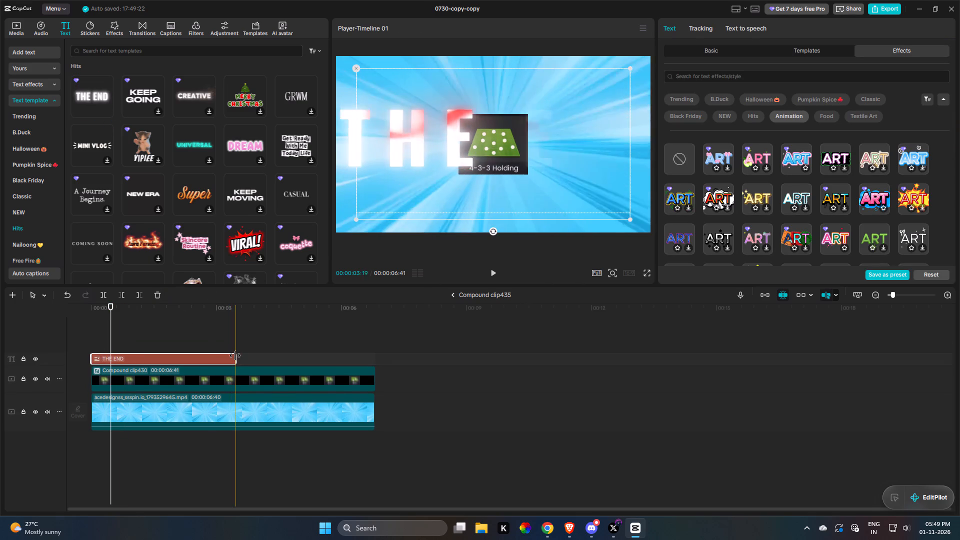
drag(236, 359, 374, 369)
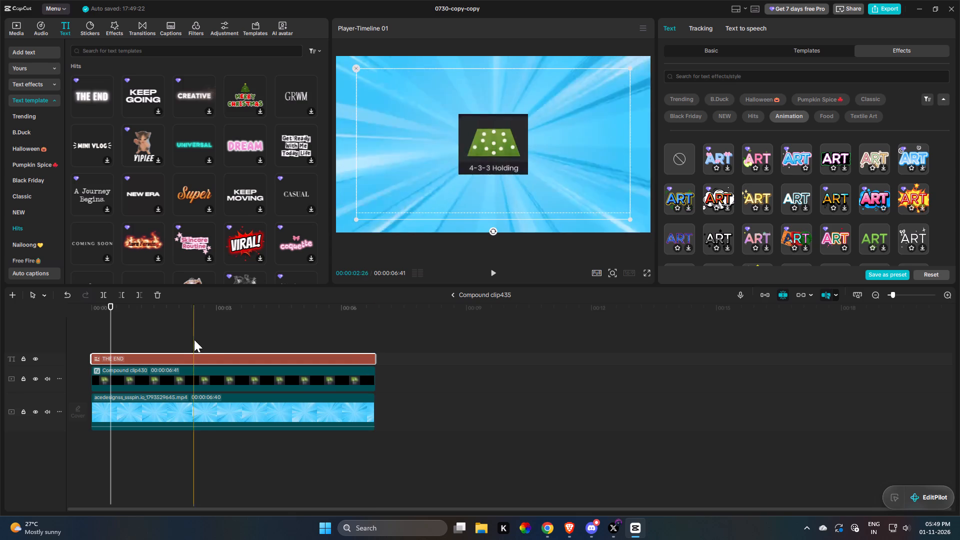
key(space)
key(space)
Replace the THE END wording with FORMATION NUMBER followed by the gold first-place medal emoji.
click(708, 52)
triple_click(723, 88)
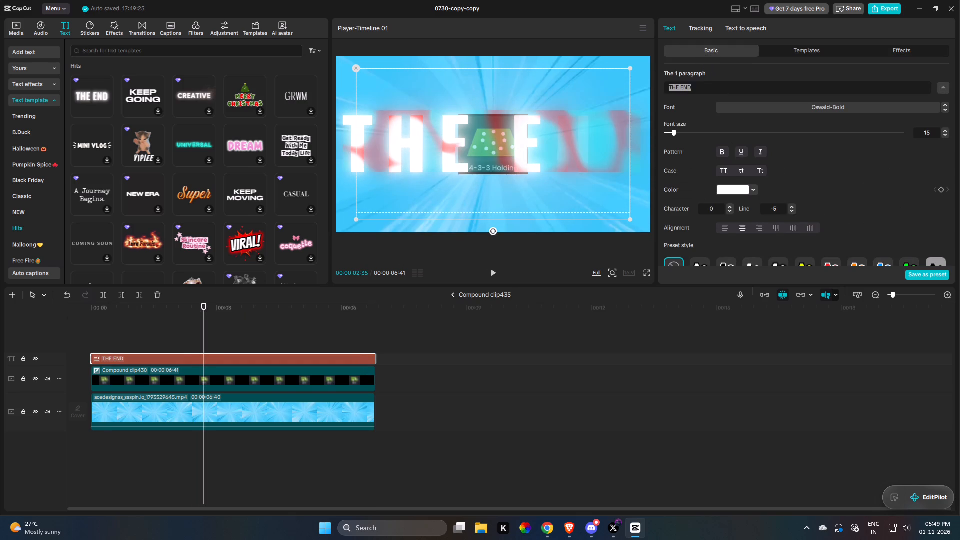
text(FORMATION NUM,)
key(BackSpace)
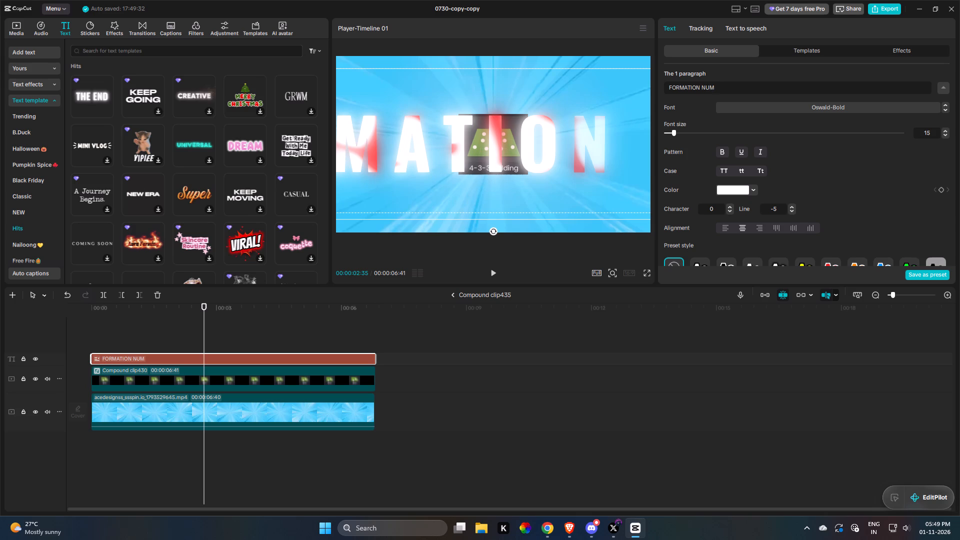
text(BER)
key(space)
key(super+comma)
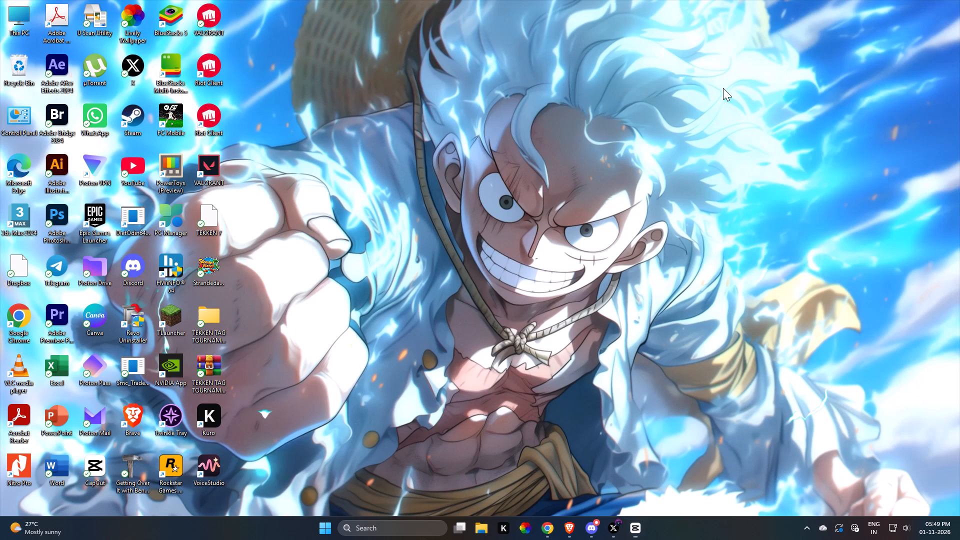
key(super+period)
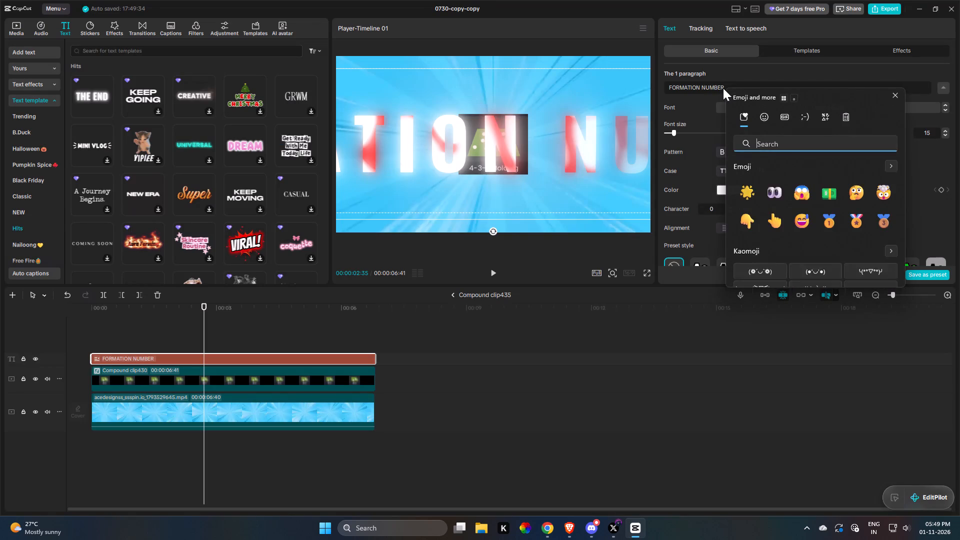
key(1)
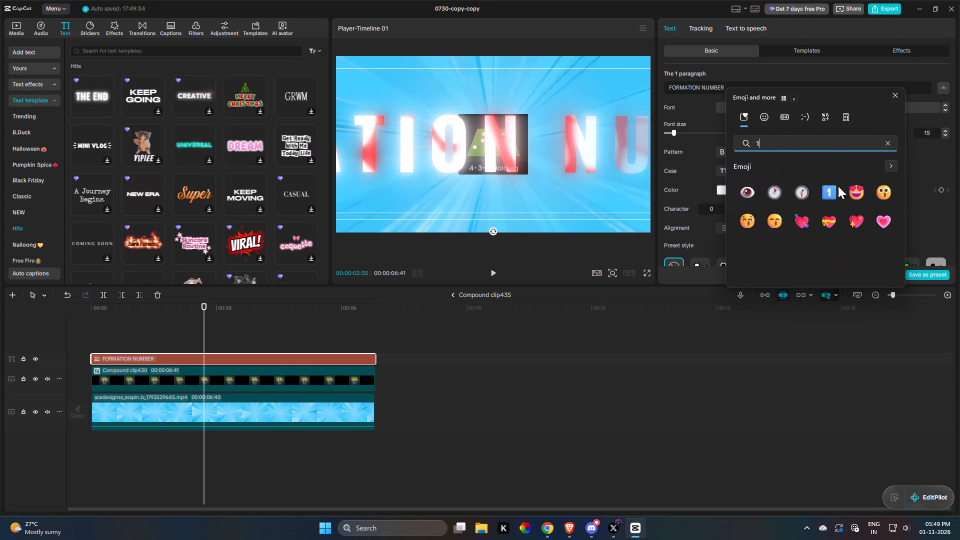
double_click(766, 116)
double_click(792, 142)
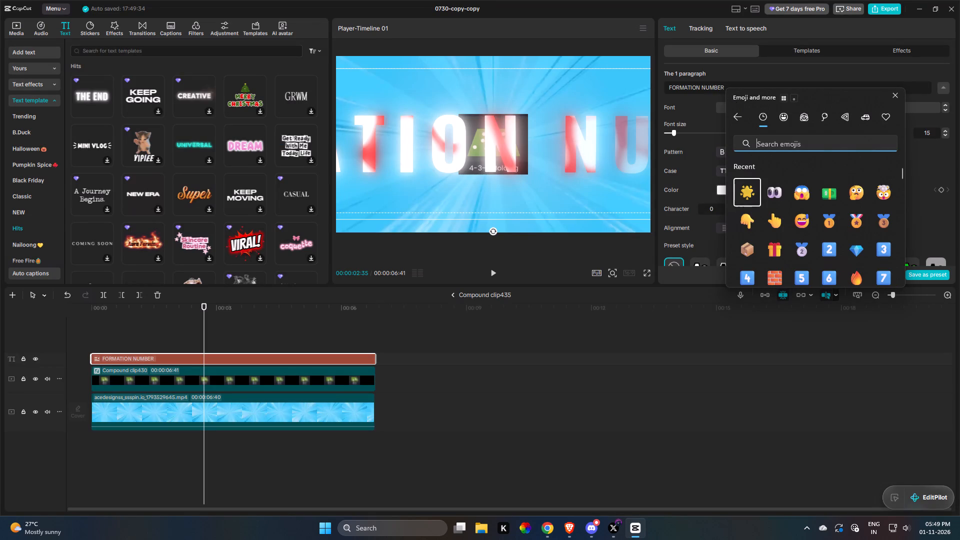
text(GOL)
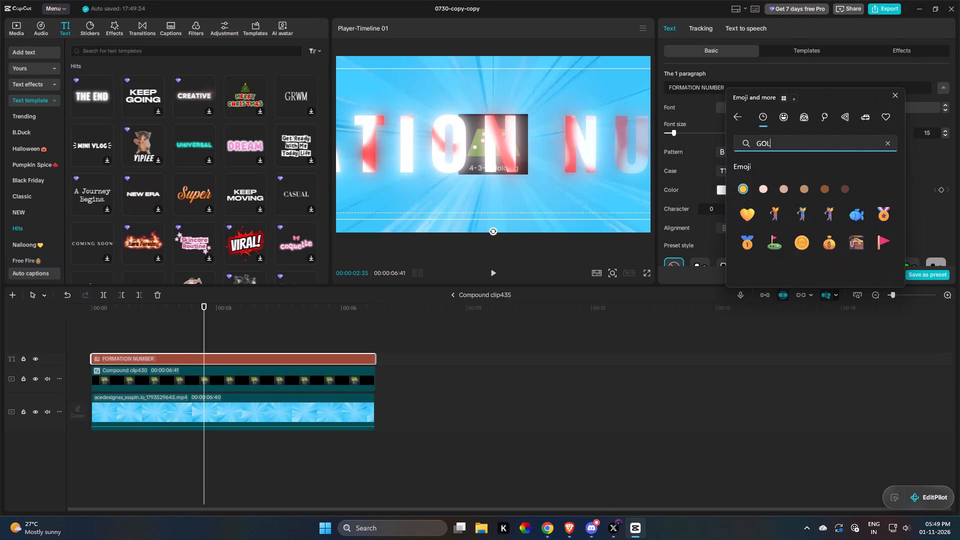
click(747, 242)
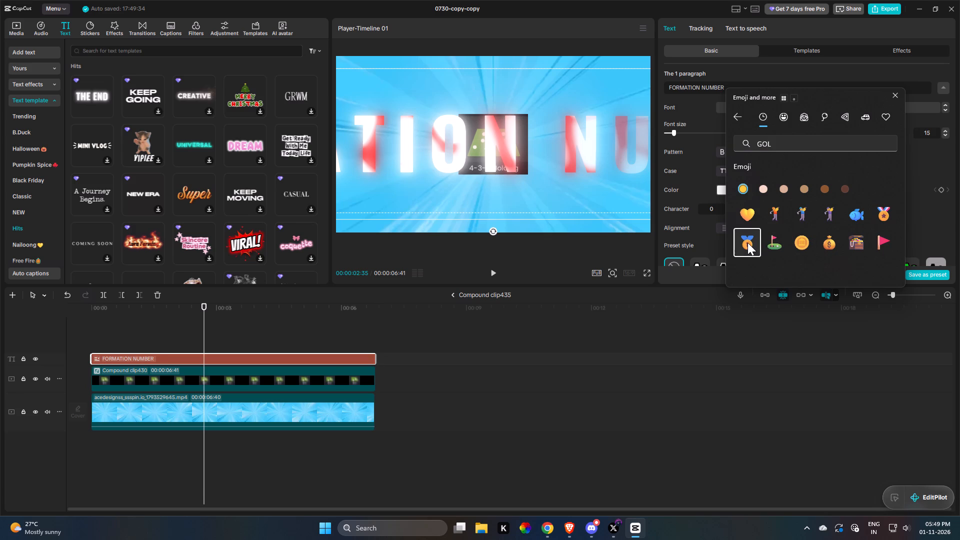
double_click(305, 343)
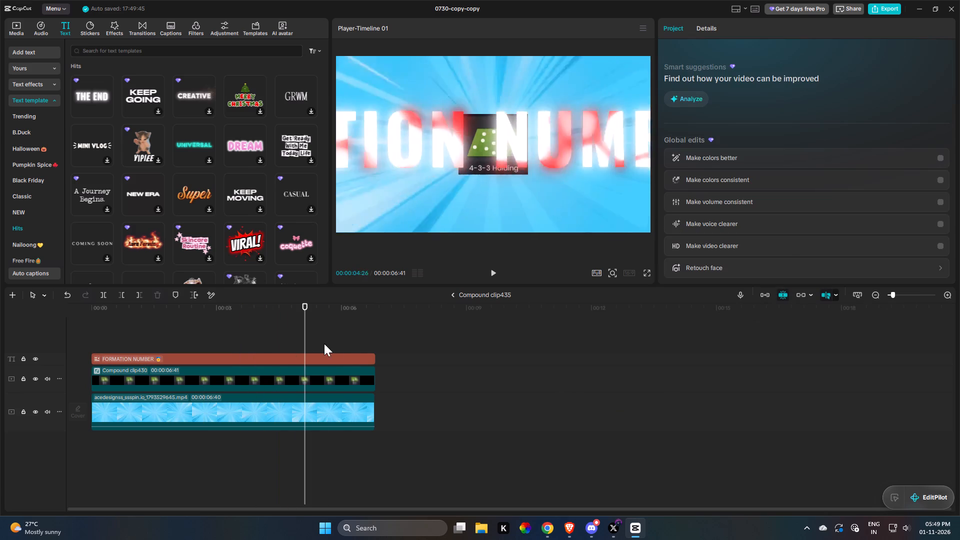
Set the font size of the FORMATION NUMBER title to 5.
click(342, 357)
drag(673, 135, 670, 135)
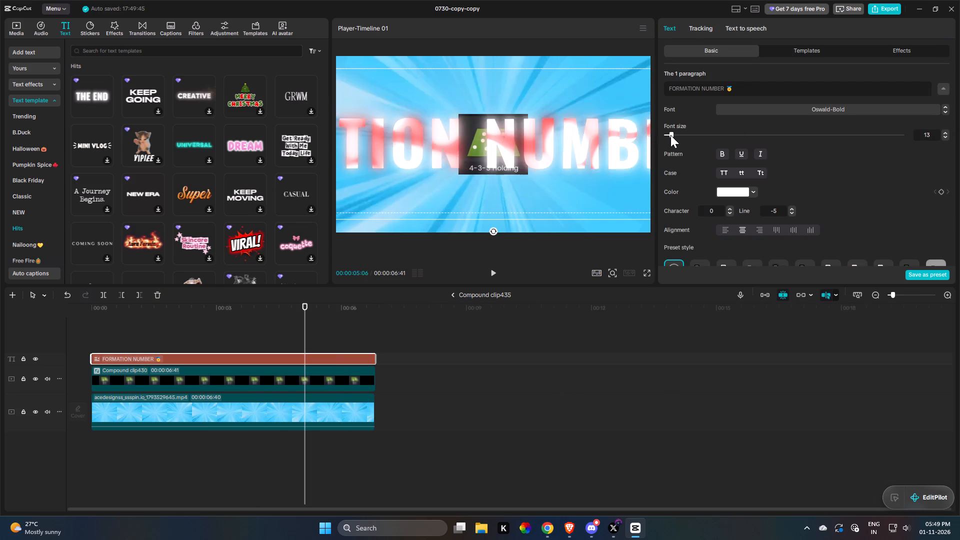
drag(670, 135, 665, 134)
Insert the number 1 before the medal emoji in the FORMATION NUMBER title.
click(746, 82)
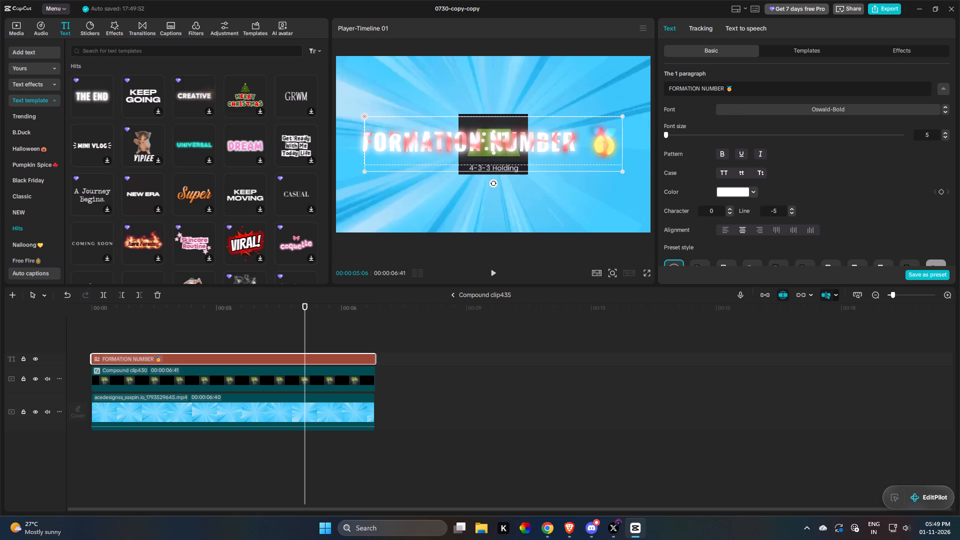
click(727, 91)
key(space)
text(1)
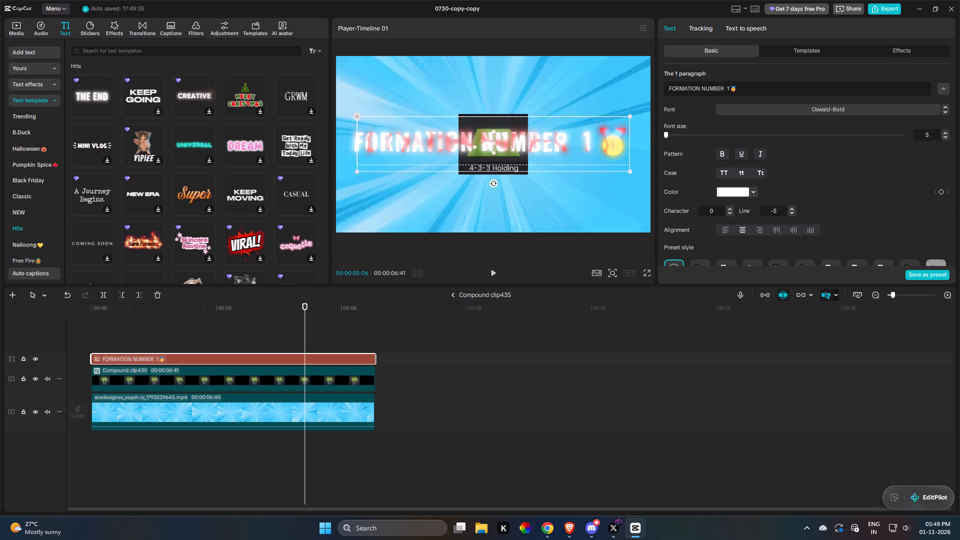
Add a second line reading 4-3-3 HOLDING to the title and play the clip from its start to check it.
click(752, 87)
key(shift+Return)
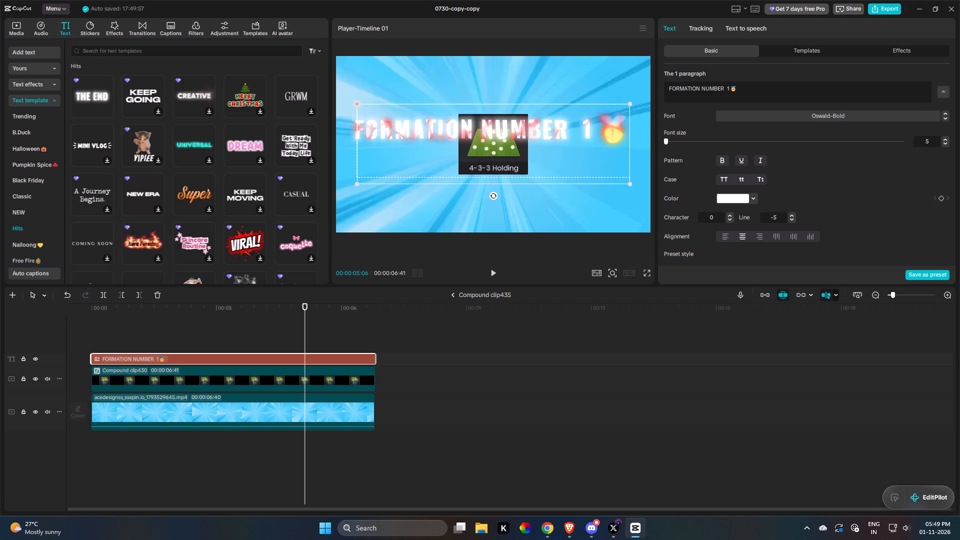
key(shift+Return)
key(BackSpace)
key(space)
key(4)
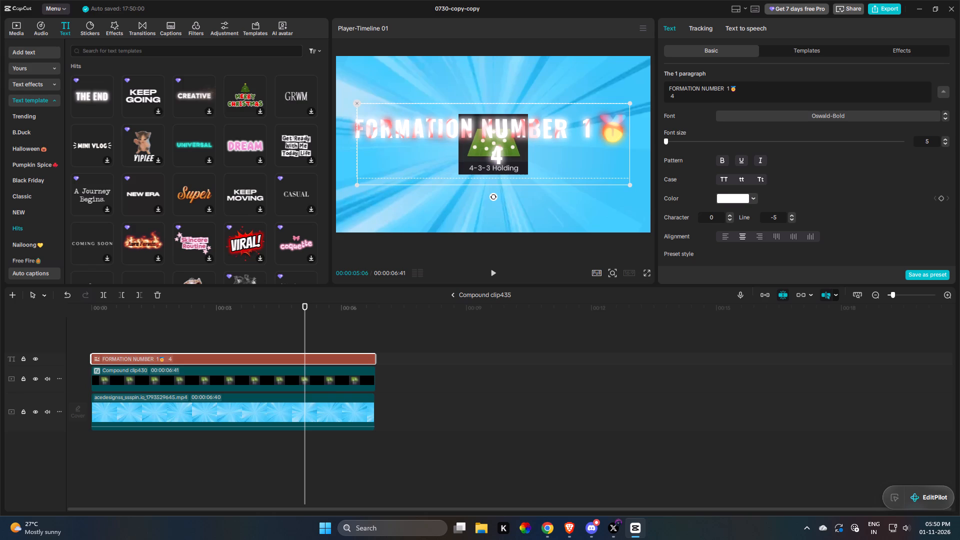
text(-3-3)
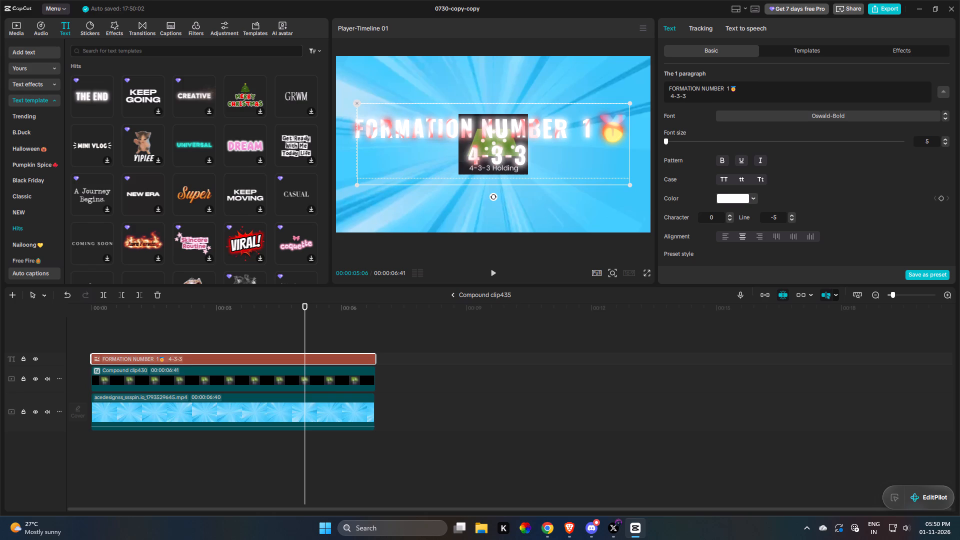
key(space)
key(h)
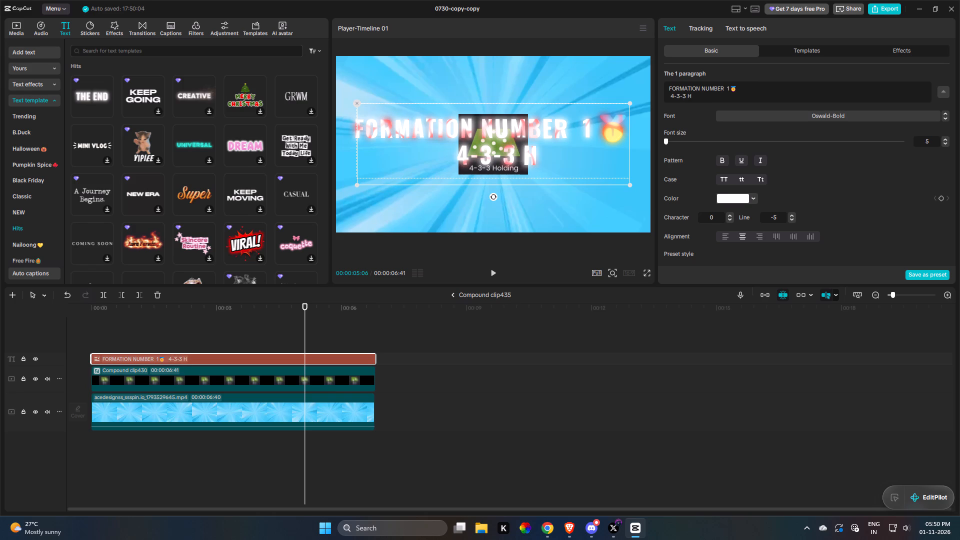
text(OLDING)
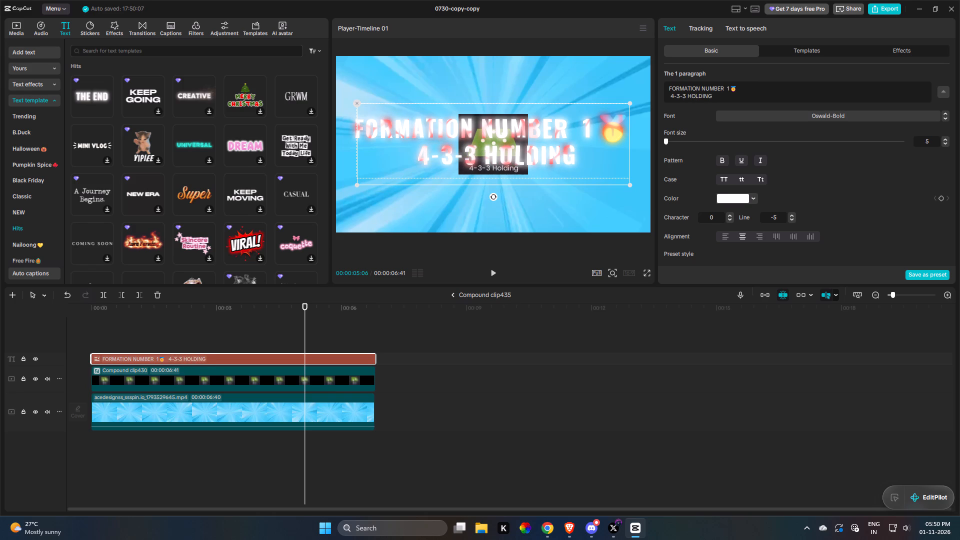
click(92, 340)
key(space)
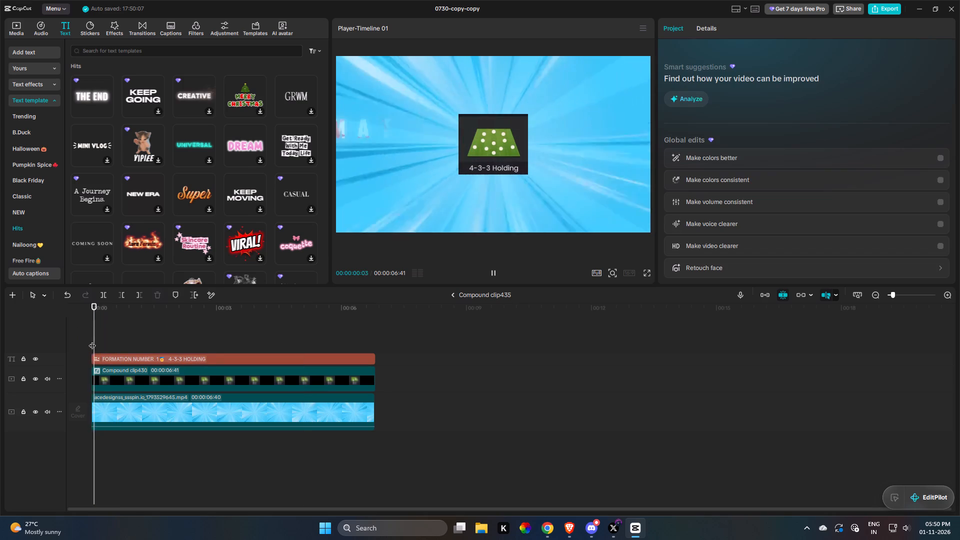
key(space)
Restyle the FORMATION NUMBER 1 title with the white NEW POST! text template from the Social media category.
click(227, 358)
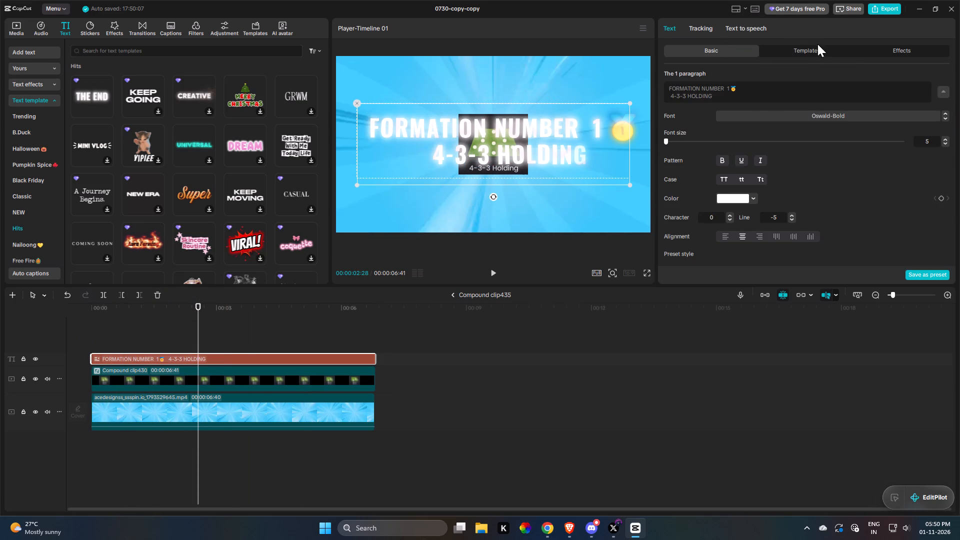
click(822, 50)
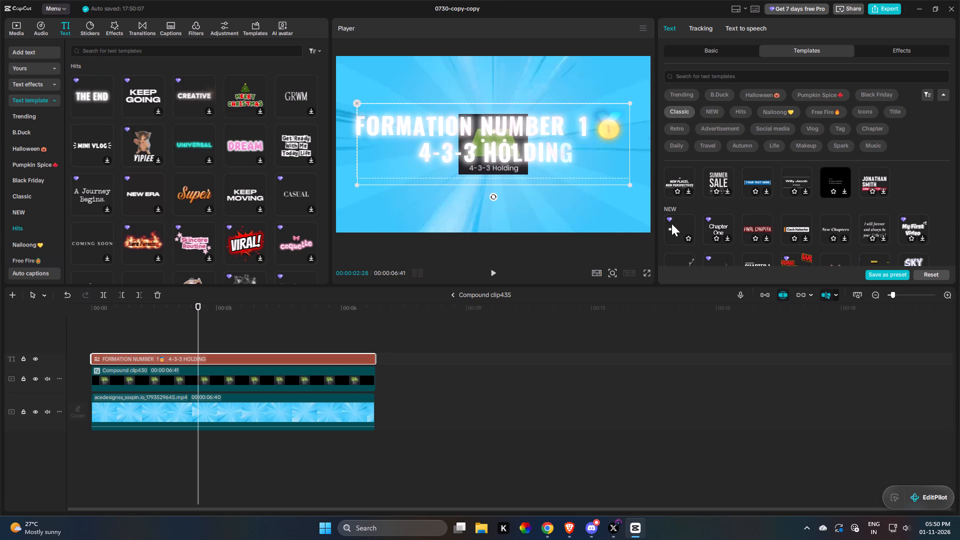
click(819, 92)
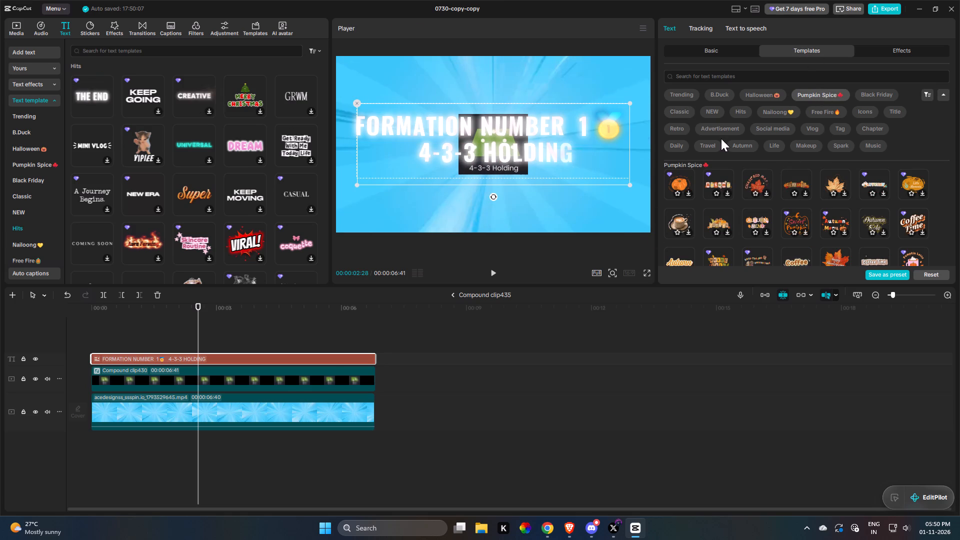
click(738, 128)
click(792, 129)
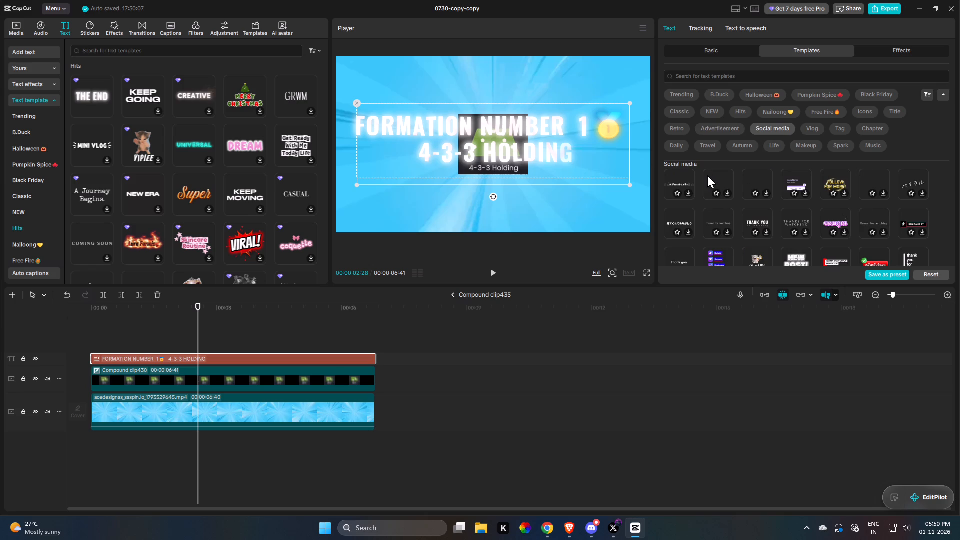
scroll(706, 238, down, 1)
scroll(722, 176, up, 2)
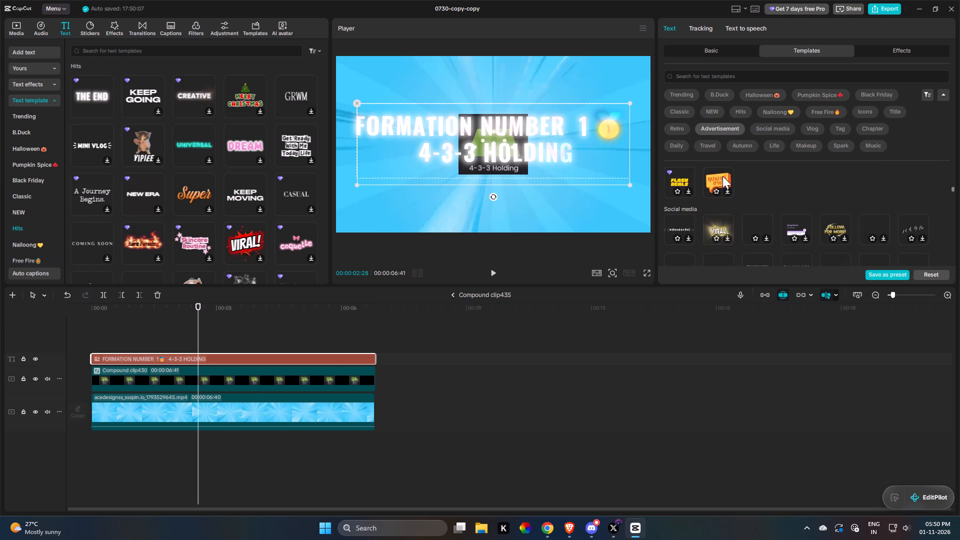
click(718, 225)
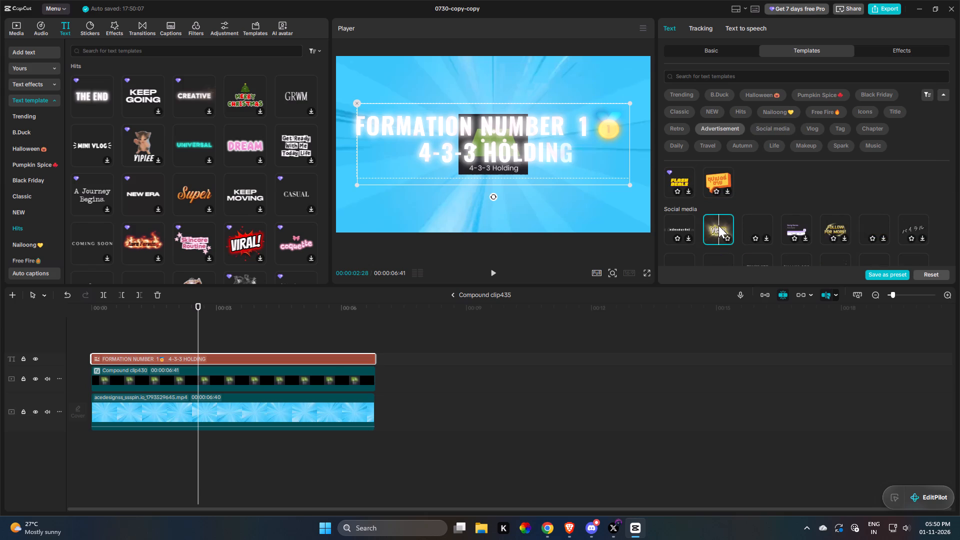
click(718, 225)
scroll(725, 209, down, 2)
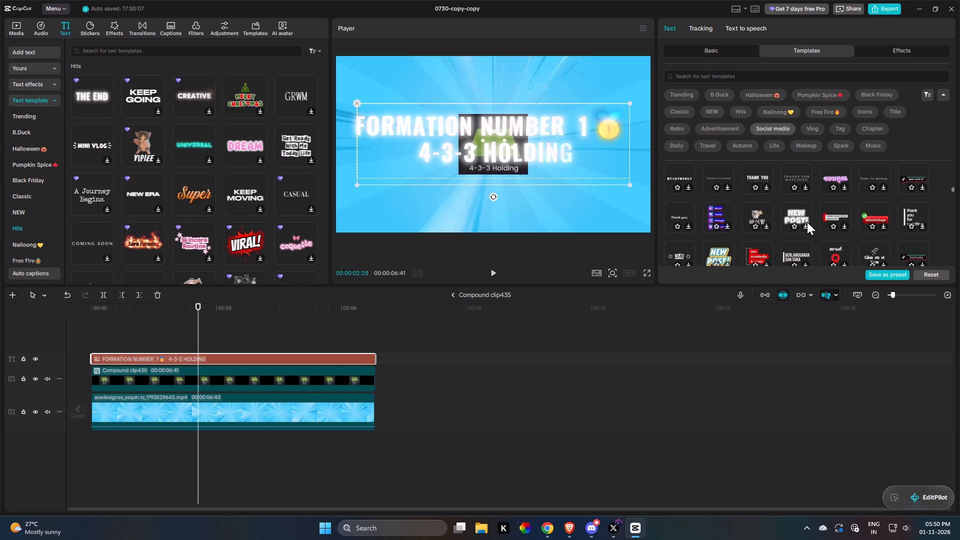
scroll(738, 216, up, 2)
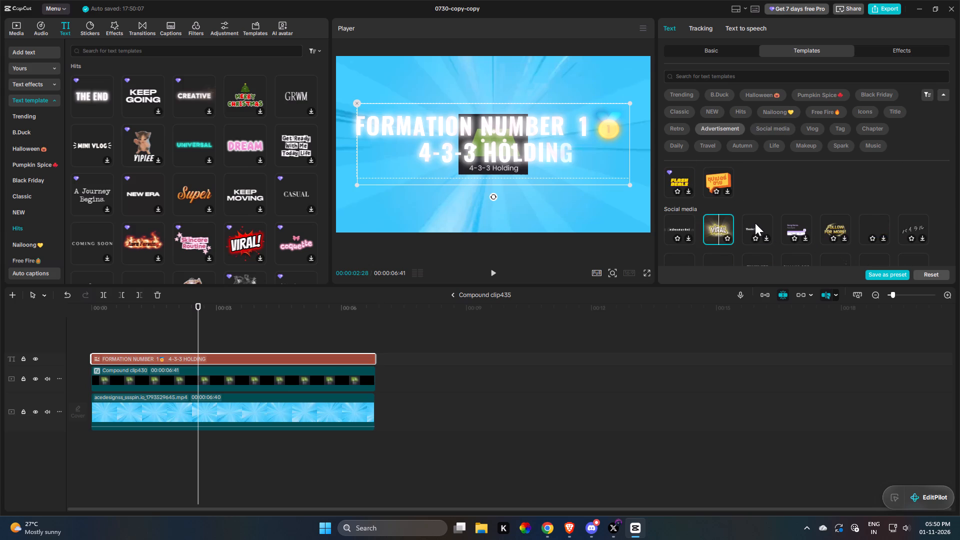
scroll(755, 223, down, 2)
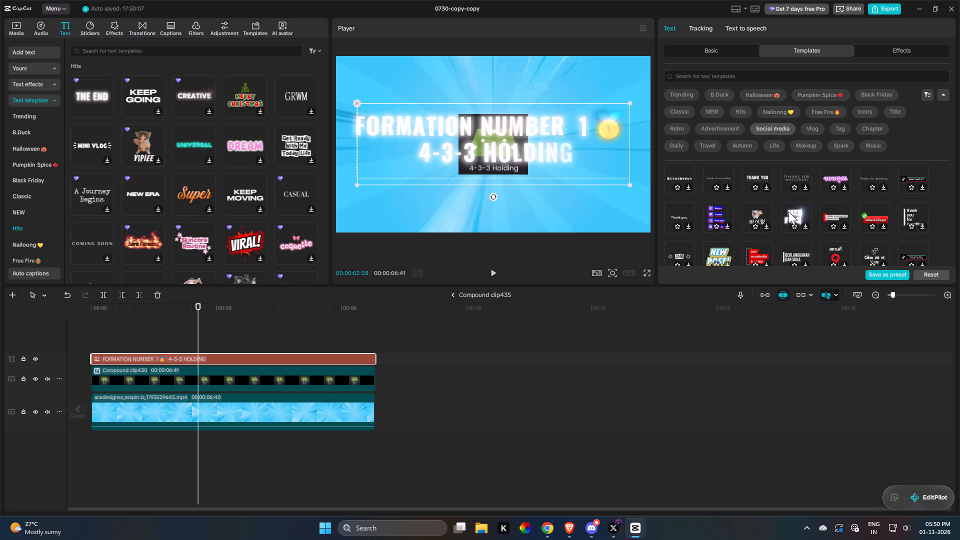
click(801, 217)
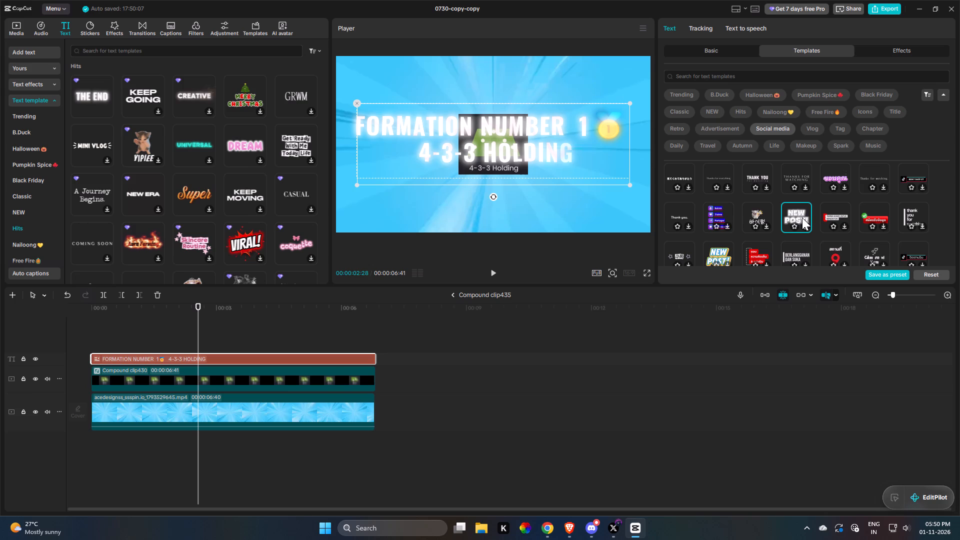
click(794, 215)
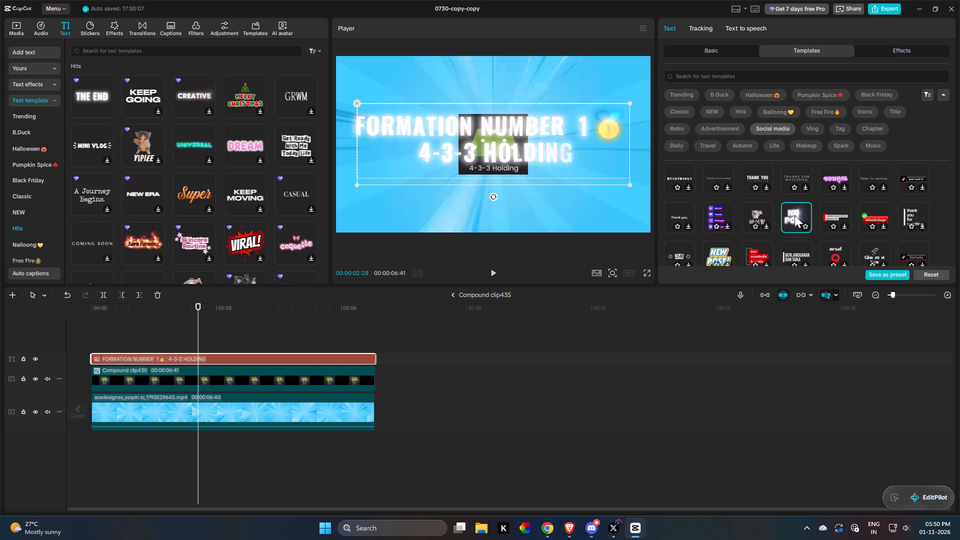
click(797, 214)
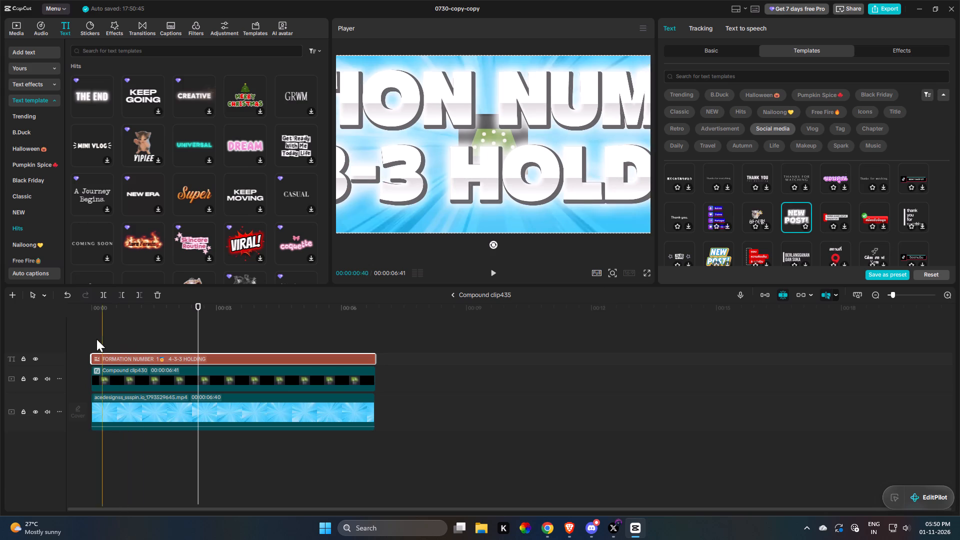
Restyle the FORMATION NUMBER 1 title with the glowing yellow VIRAL text template from the Social media category and preview it.
key(space)
scroll(800, 218, up, 4)
scroll(760, 220, down, 2)
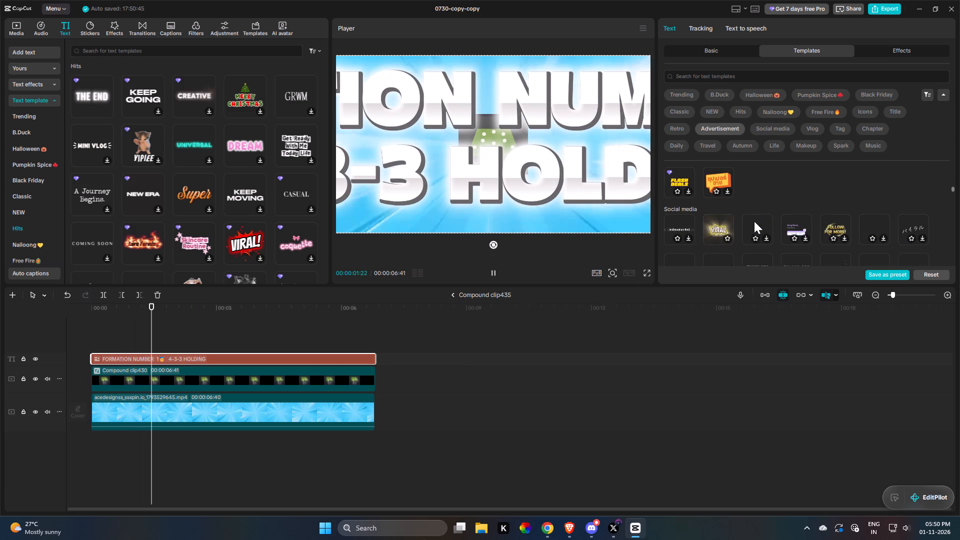
click(716, 223)
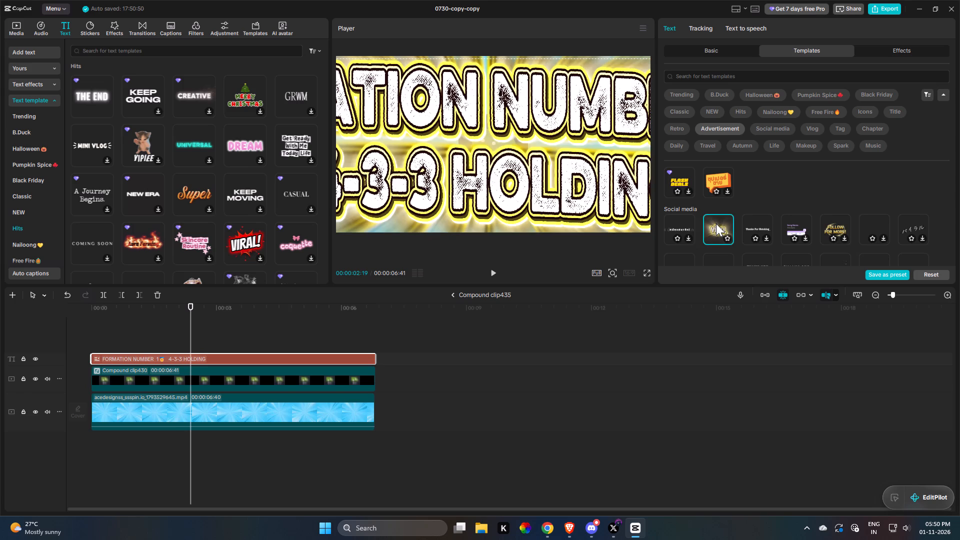
key(space)
Reduce the font size of the FORMATION NUMBER 1 title to 7.
click(720, 53)
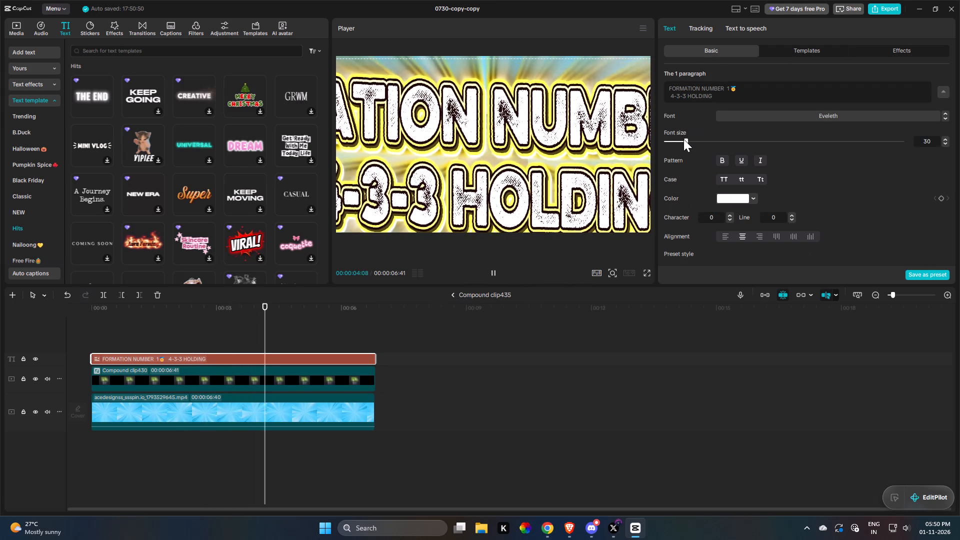
drag(683, 139, 669, 142)
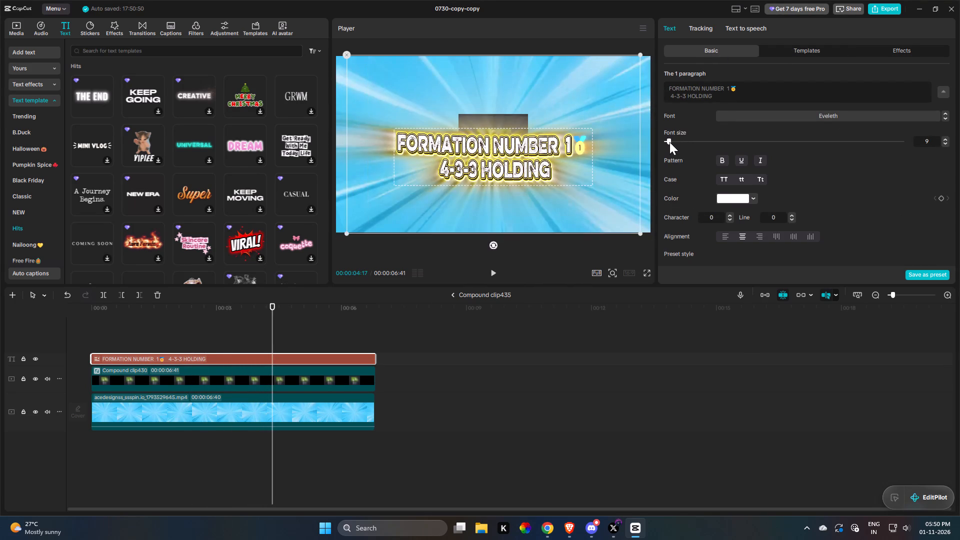
drag(669, 142, 668, 142)
click(668, 142)
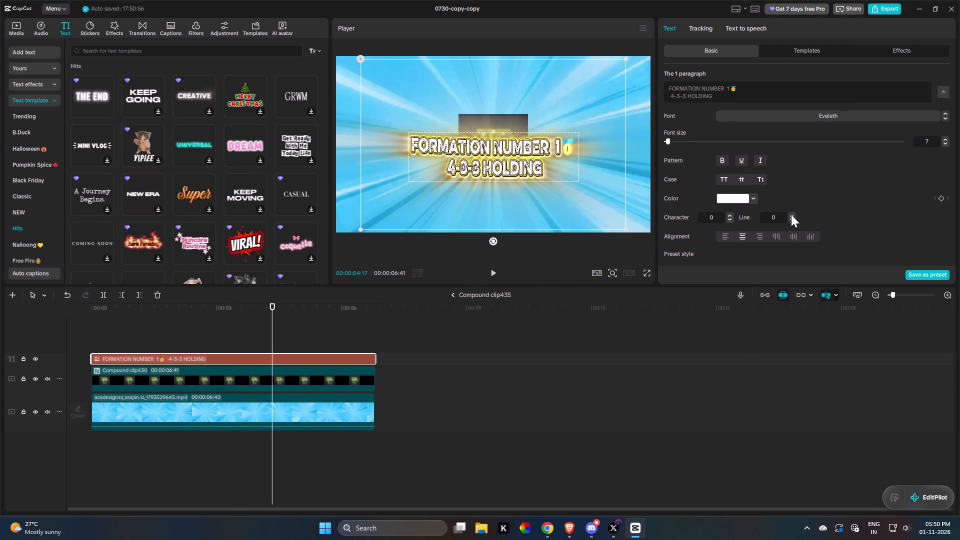
Set the line spacing of the two-line title to 3.
triple_click(791, 214)
triple_click(791, 214)
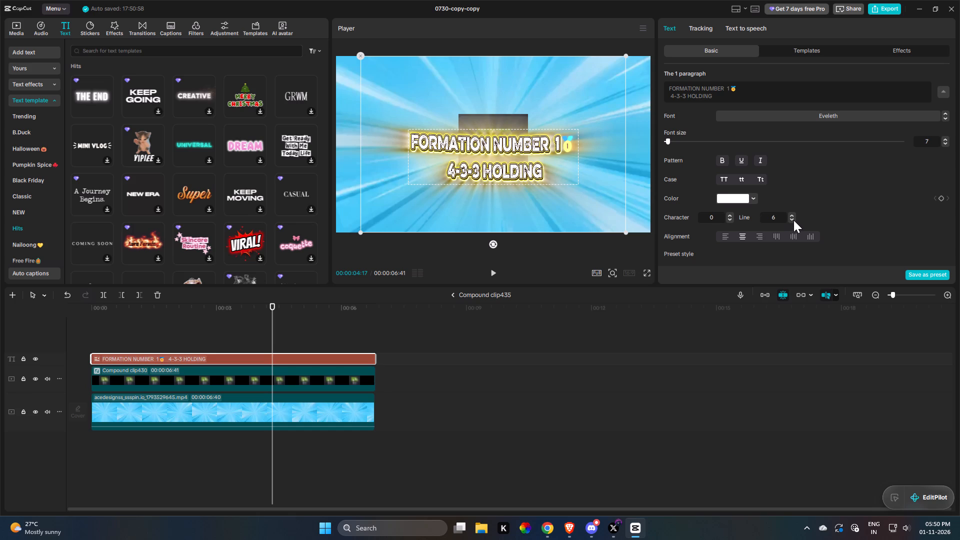
double_click(793, 220)
click(793, 220)
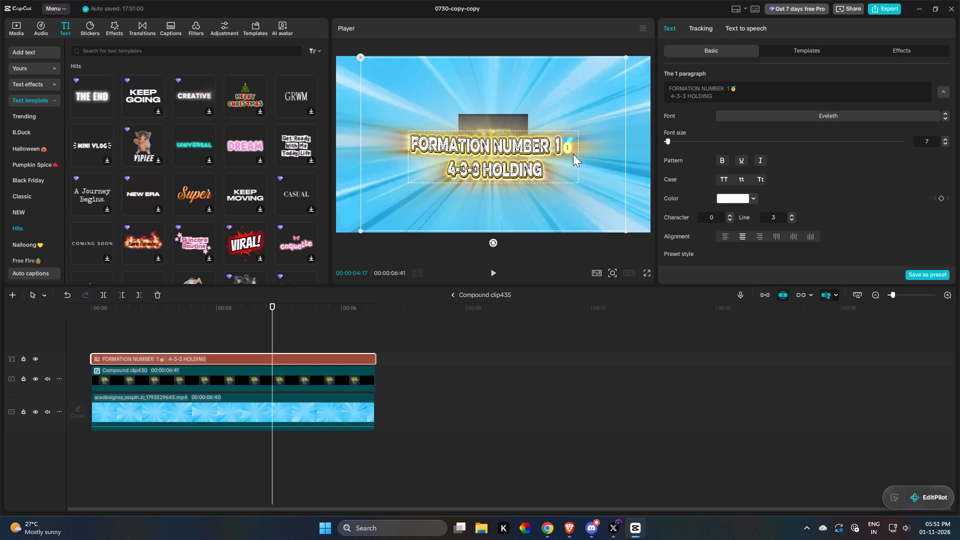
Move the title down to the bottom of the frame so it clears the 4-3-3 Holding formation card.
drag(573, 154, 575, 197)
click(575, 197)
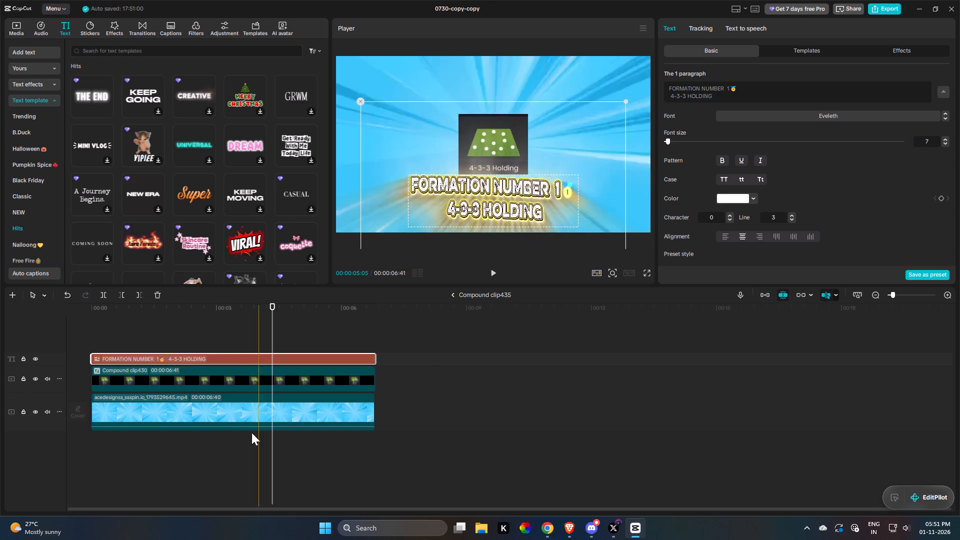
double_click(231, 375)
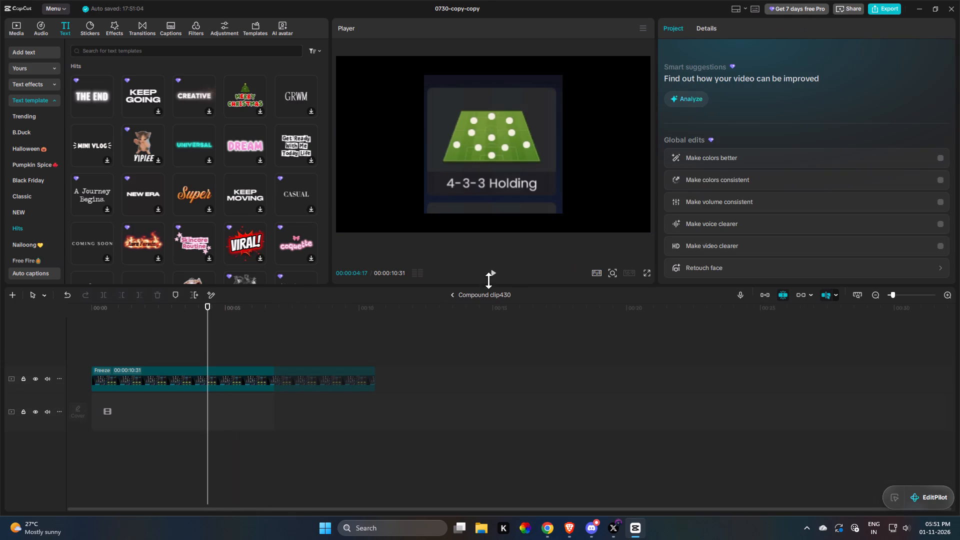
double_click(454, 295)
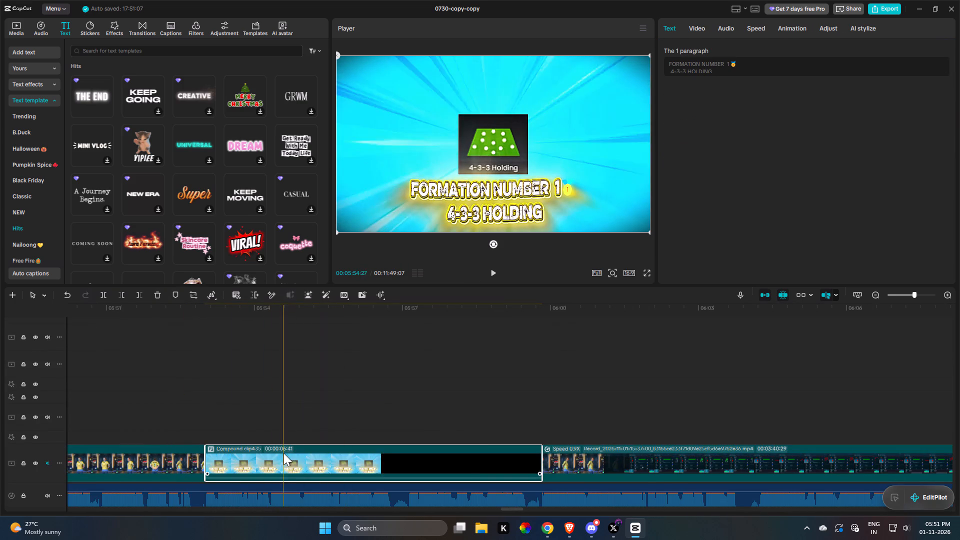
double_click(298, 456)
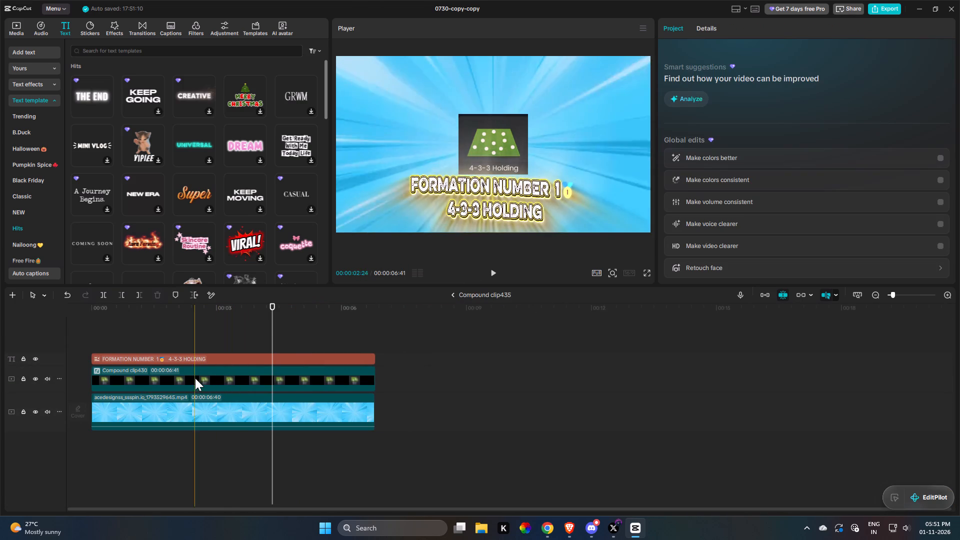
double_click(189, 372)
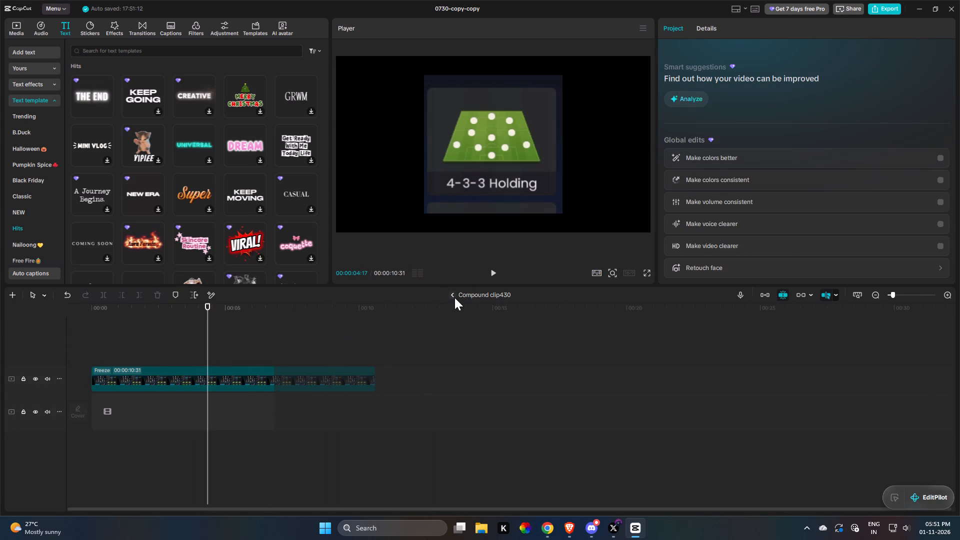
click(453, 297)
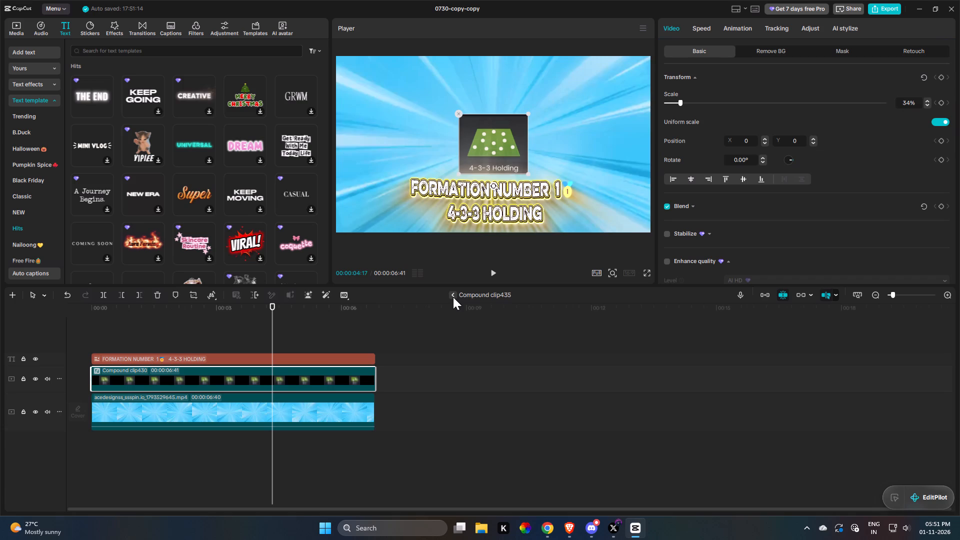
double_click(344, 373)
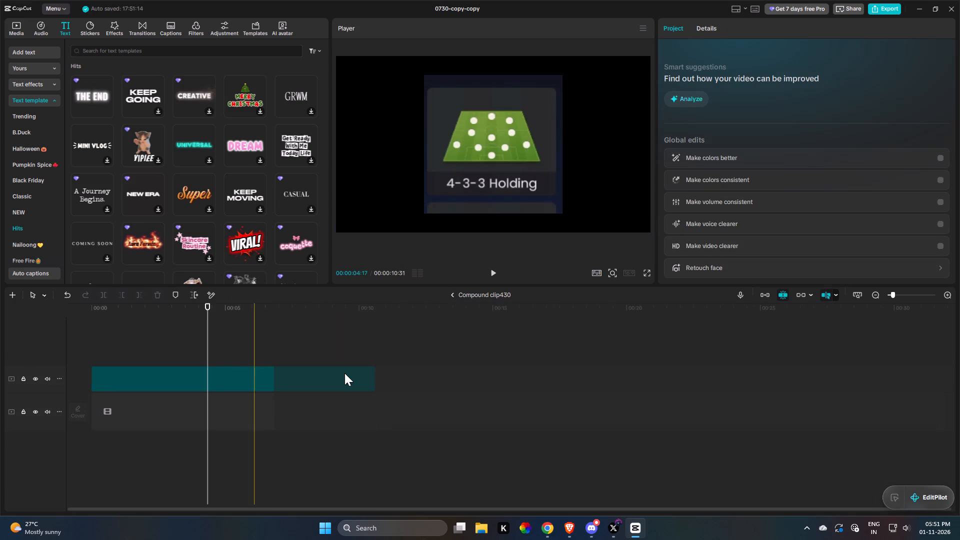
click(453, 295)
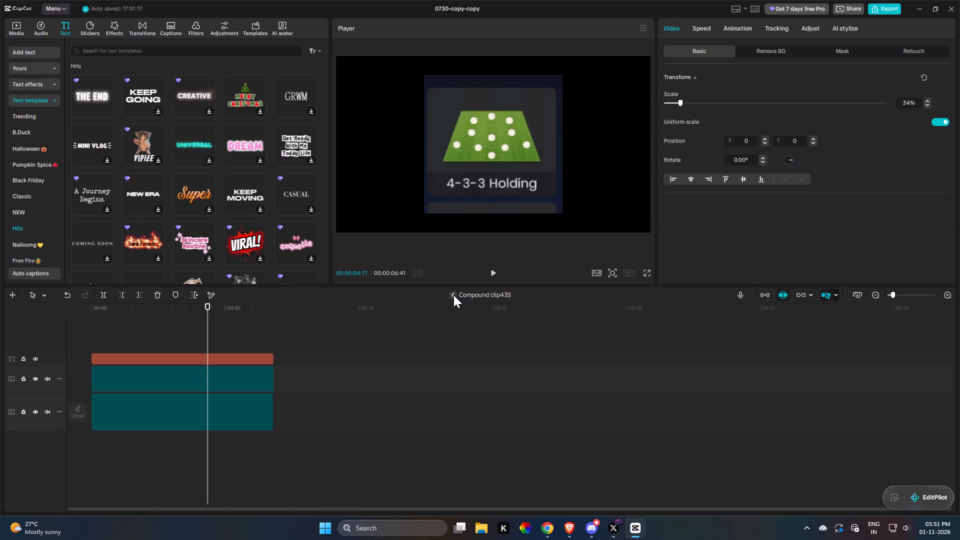
Move the 4-3-3 Holding formation card up to about position X 0, Y 503, keeping it horizontally centred.
drag(500, 142, 500, 104)
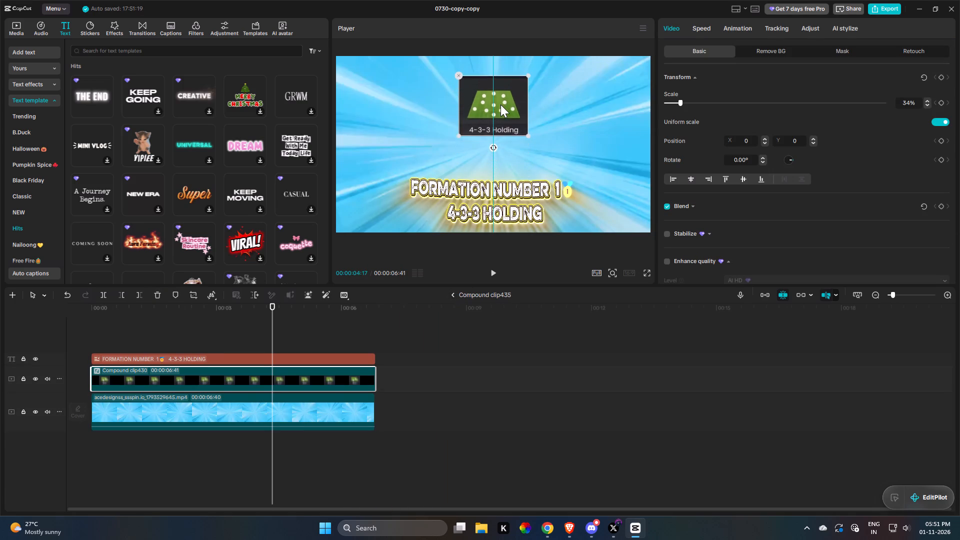
drag(500, 104, 500, 101)
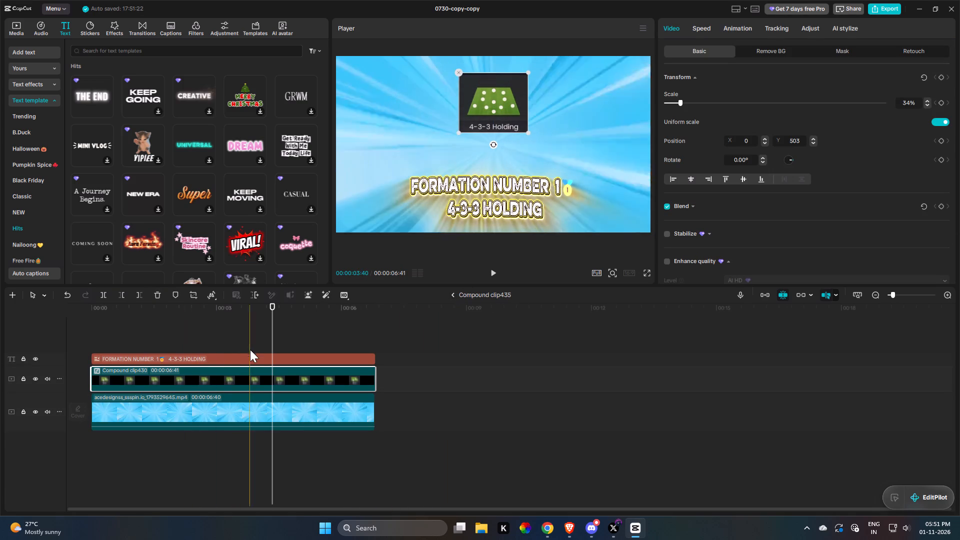
Move the title up to sit centred just beneath the formation card and play the clip from its start.
click(252, 353)
drag(479, 211, 484, 170)
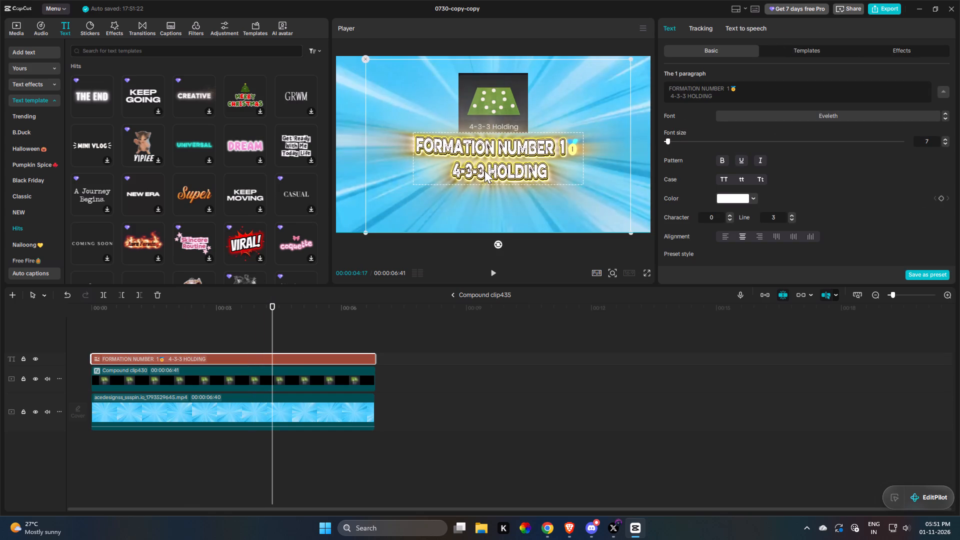
drag(484, 170, 480, 173)
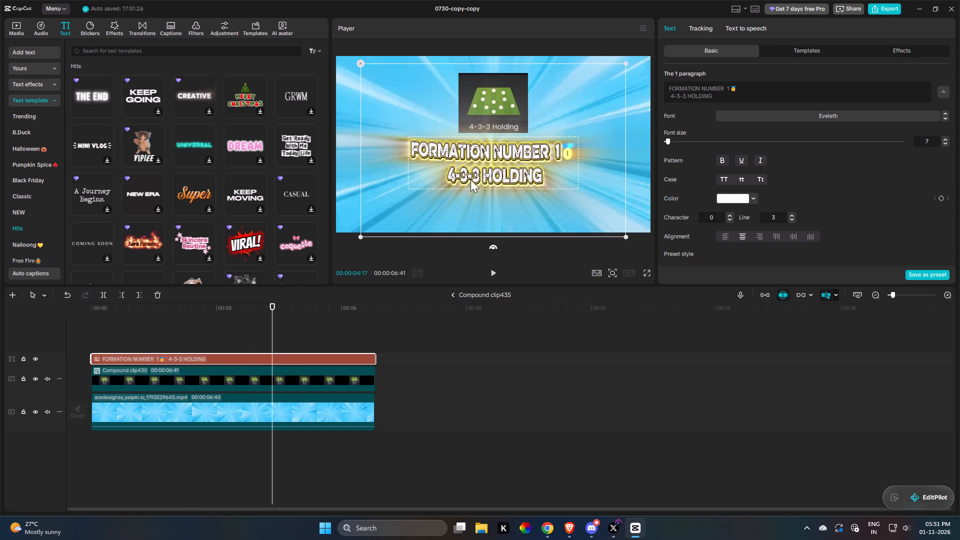
click(90, 336)
key(space)
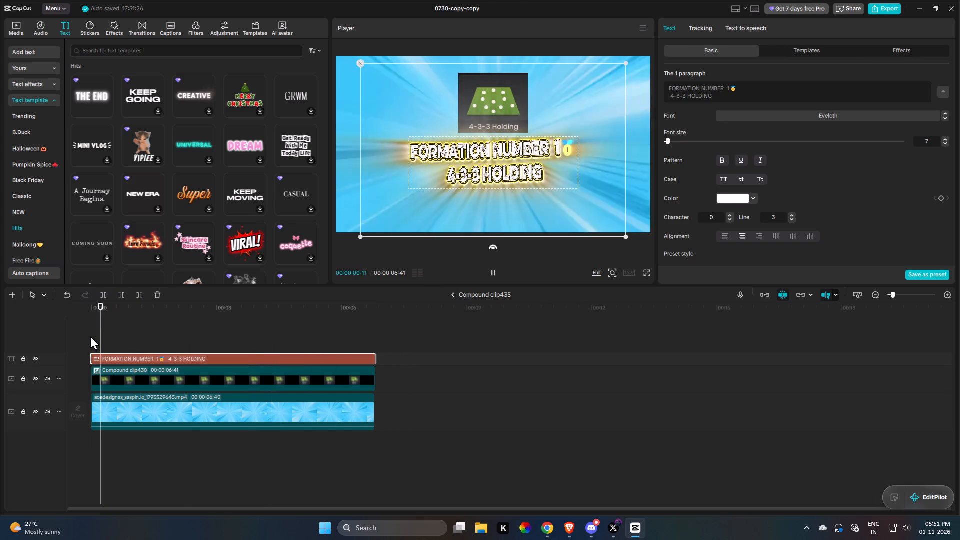
Apply the Zoom 1 combo animation to the 4-3-3 Holding formation card clip.
click(234, 371)
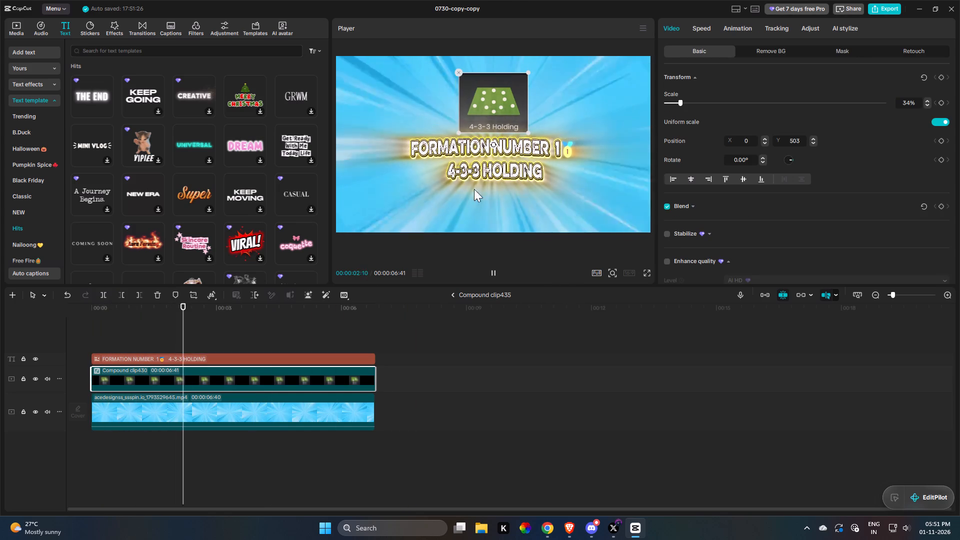
double_click(742, 25)
click(729, 109)
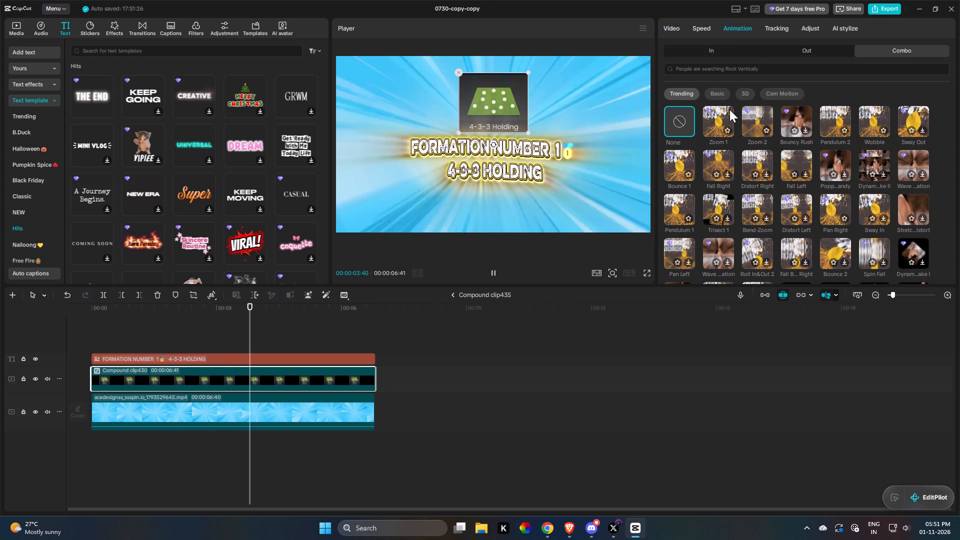
click(262, 343)
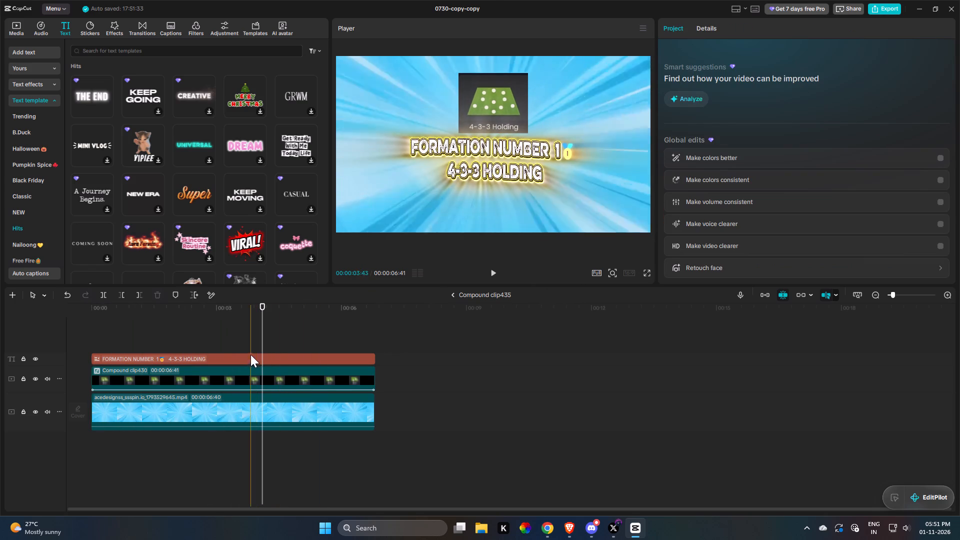
Scale the title down slightly, lower it a little beneath the formation card, and play the clip to check it.
double_click(252, 354)
drag(625, 233, 607, 221)
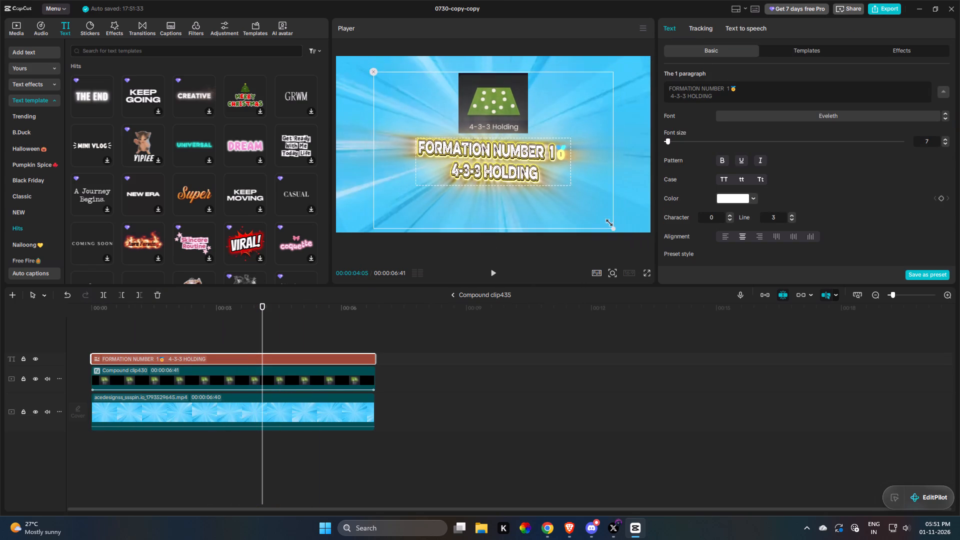
drag(607, 221, 591, 212)
drag(518, 160, 518, 170)
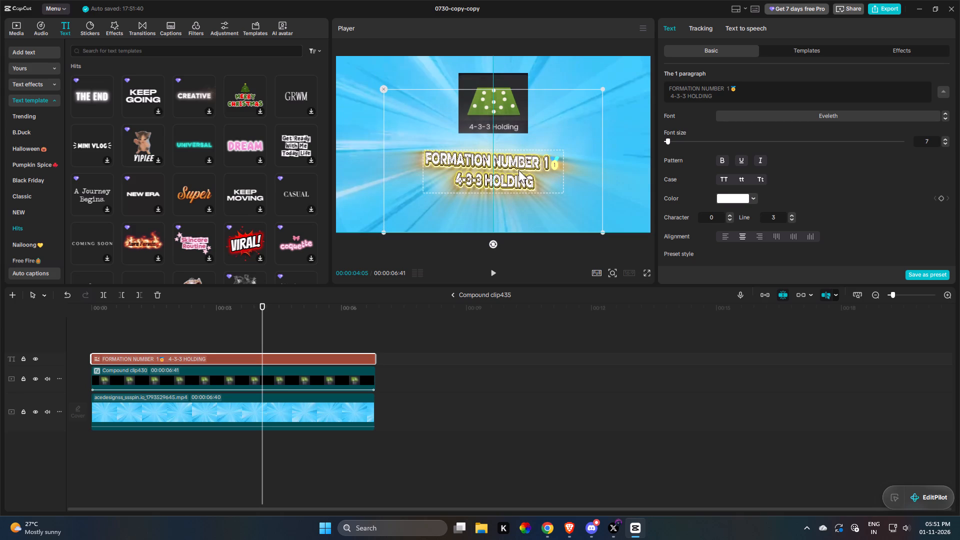
drag(518, 170, 518, 175)
click(112, 338)
key(space)
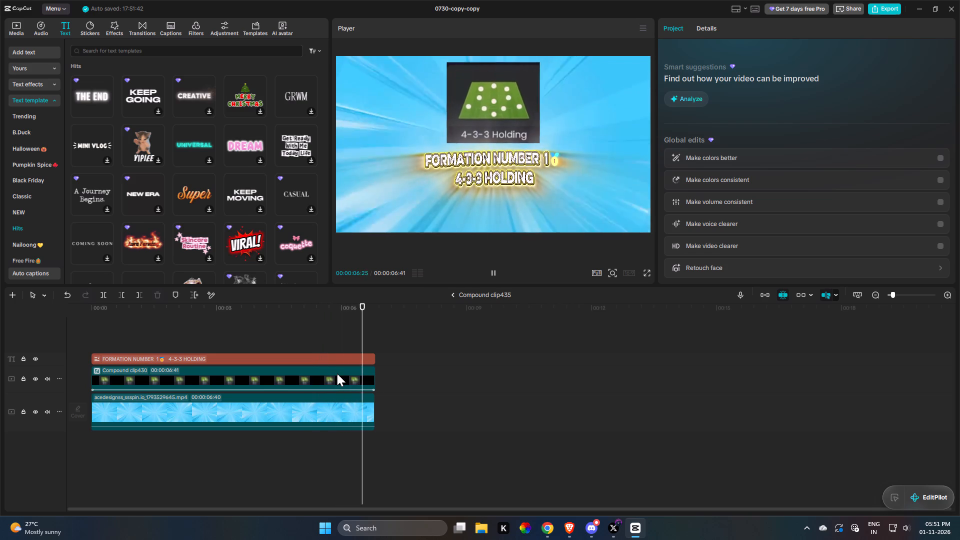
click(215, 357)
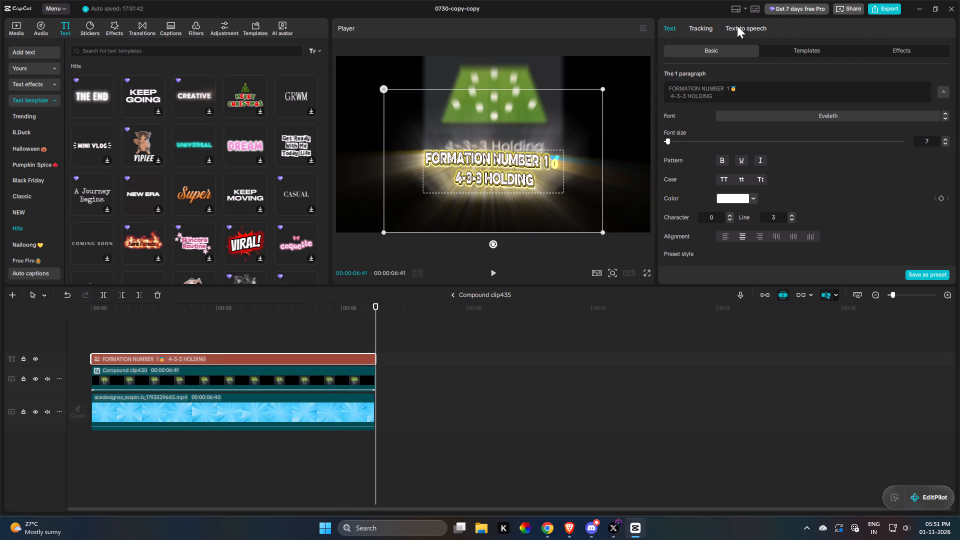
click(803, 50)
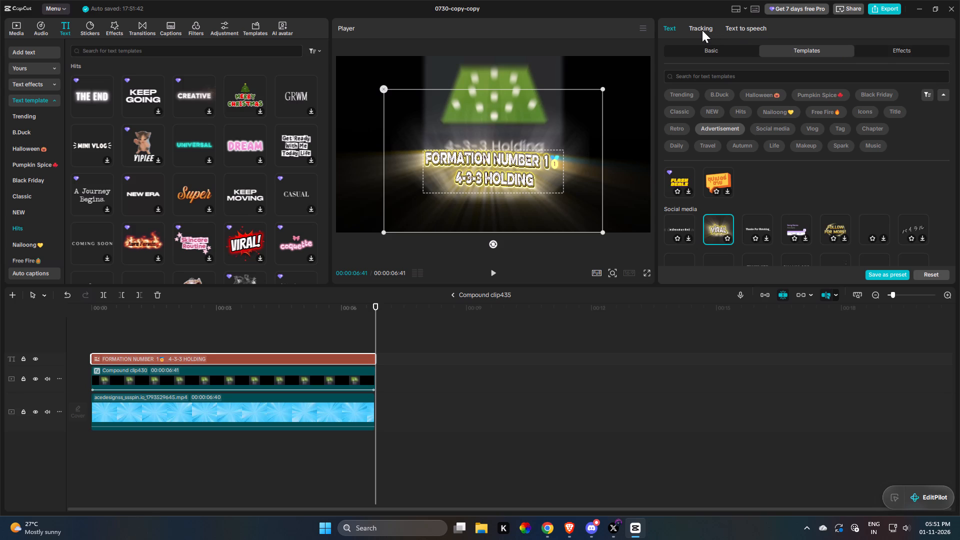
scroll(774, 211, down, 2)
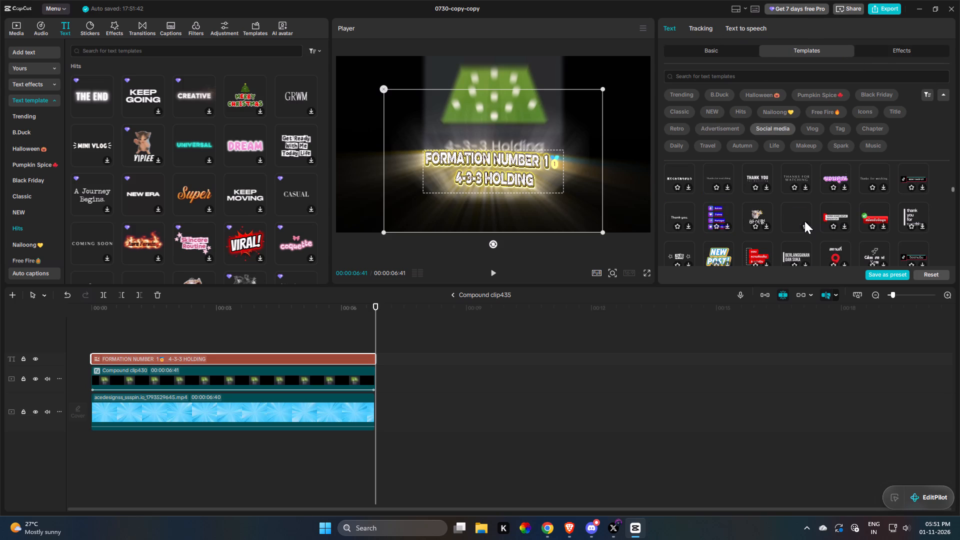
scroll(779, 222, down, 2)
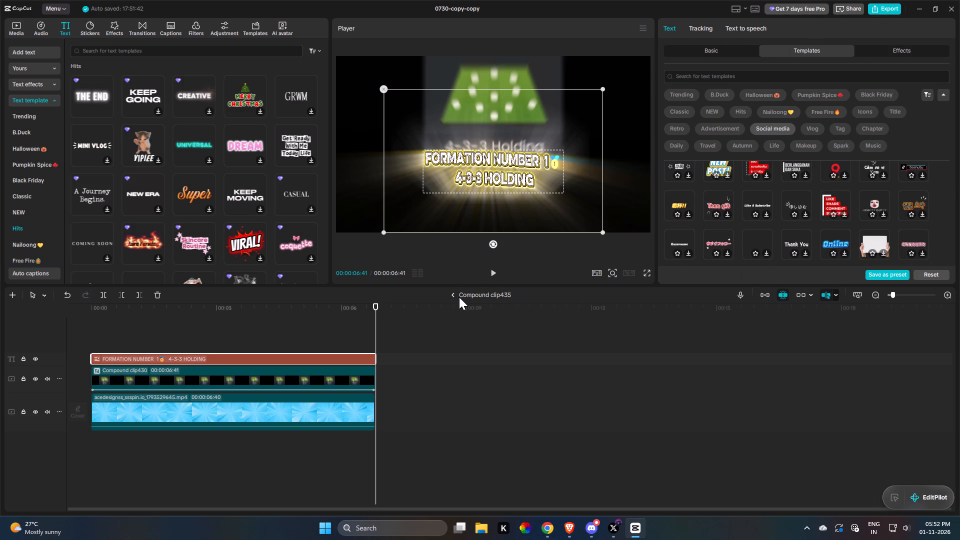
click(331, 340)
Extend the blue background clip's end to 00:00:06:41 to match the layers above and return to the main timeline.
click(360, 409)
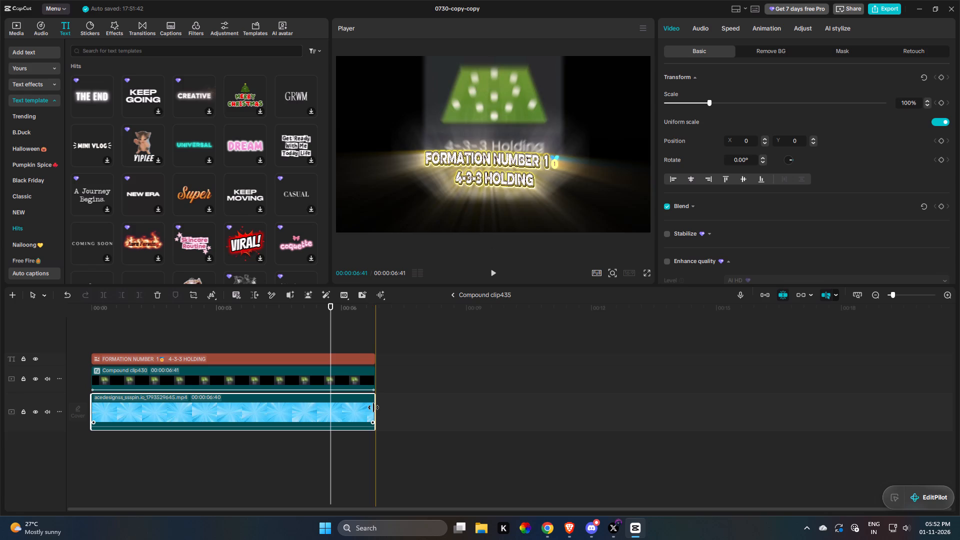
click(373, 407)
click(454, 295)
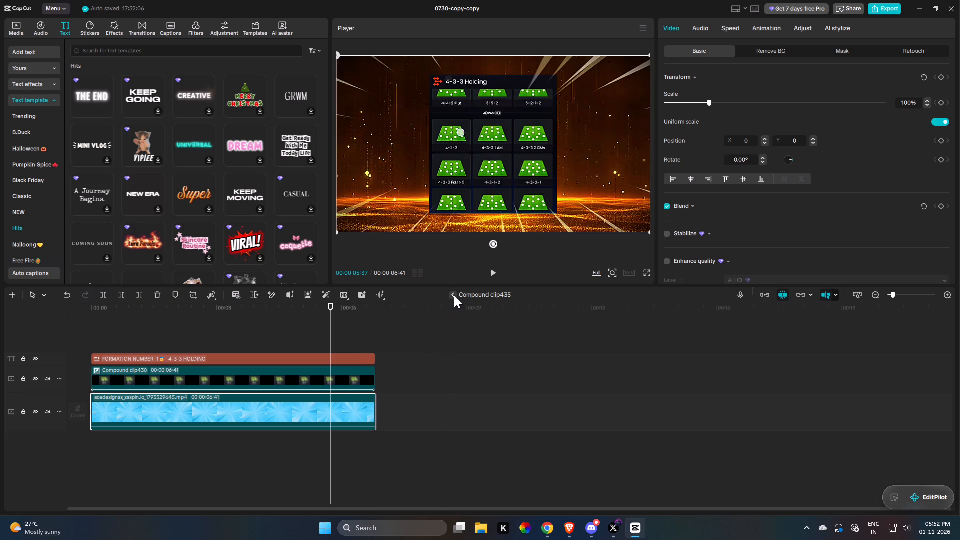
Play the formation number 1 title card in the main timeline to check it against the narration.
scroll(220, 431, down, 6)
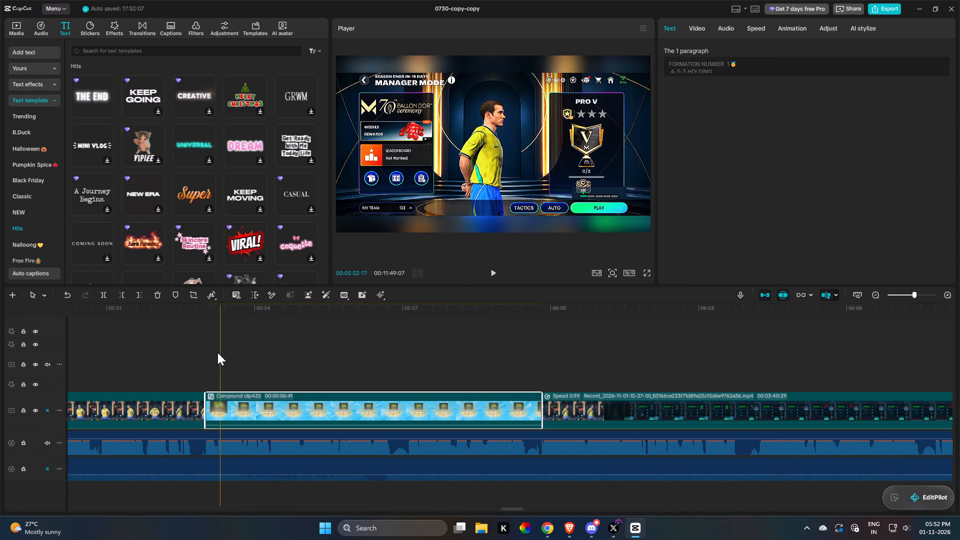
key(space)
key(space)
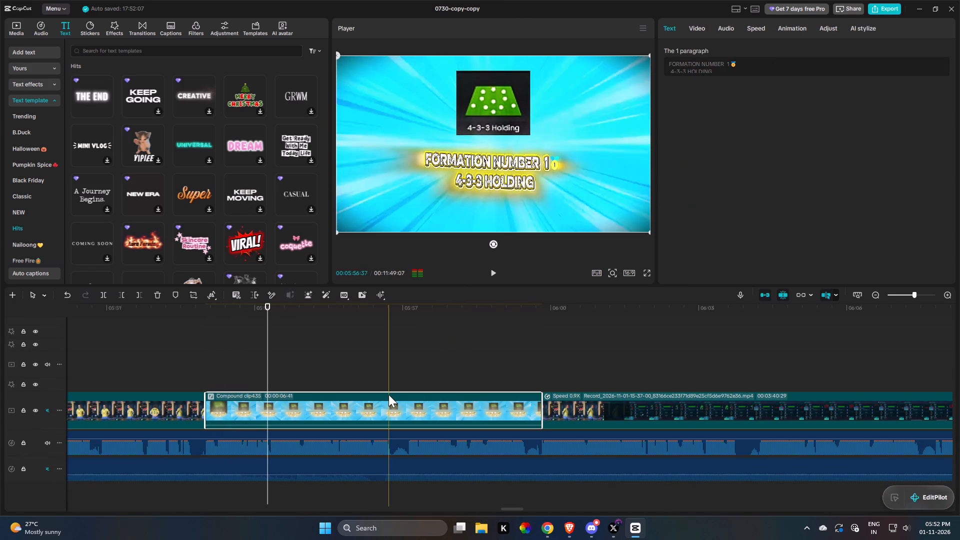
key(space)
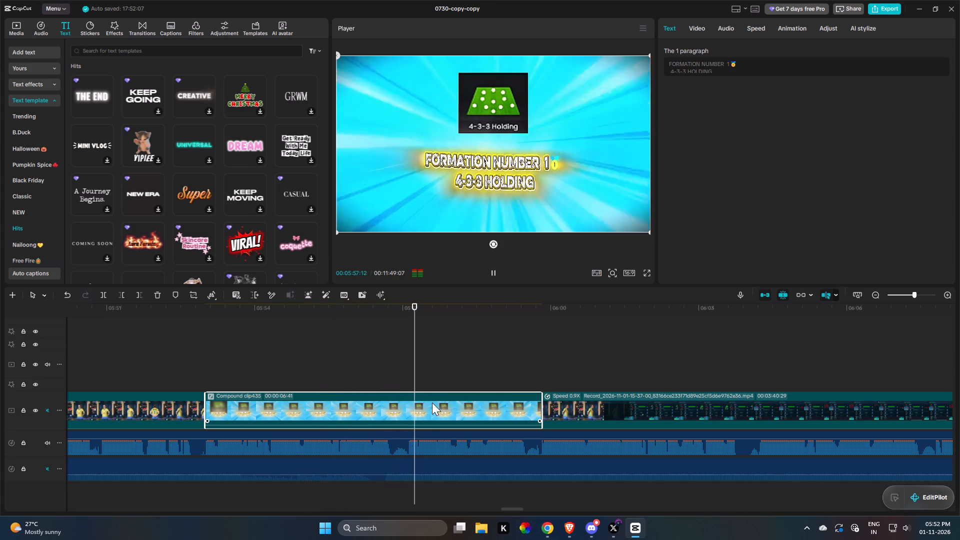
Open the formation number 1 title card and remove the combo animation from the 4-3-3 Holding card clip.
key(space)
double_click(494, 405)
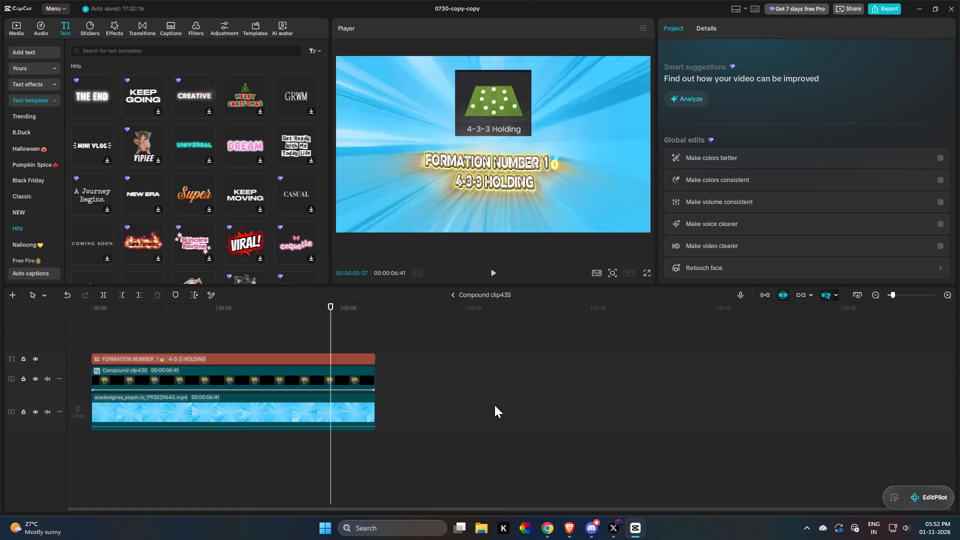
click(199, 386)
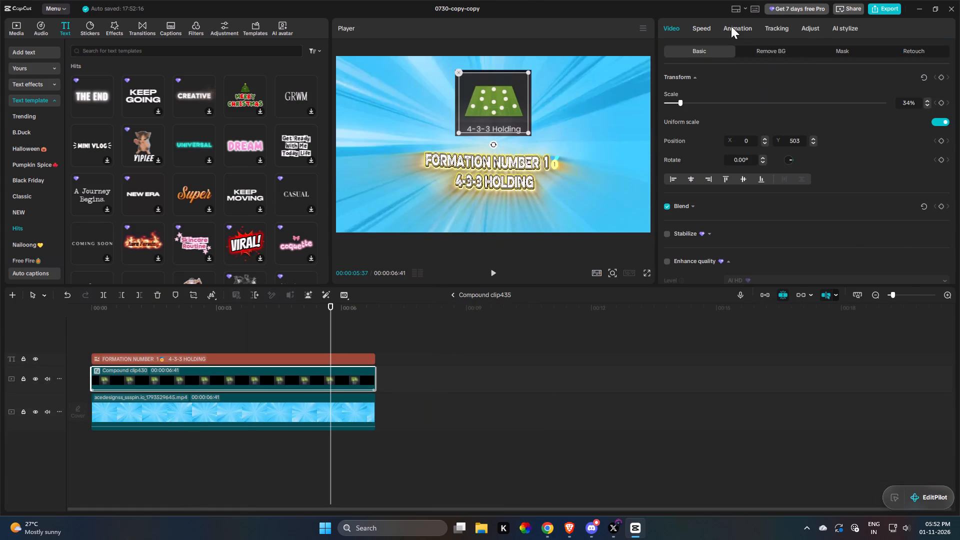
click(731, 26)
click(684, 119)
Group the title text and formation card into one compound clip and apply the Zoom 1 combo animation to it.
drag(233, 332, 244, 370)
key(g)
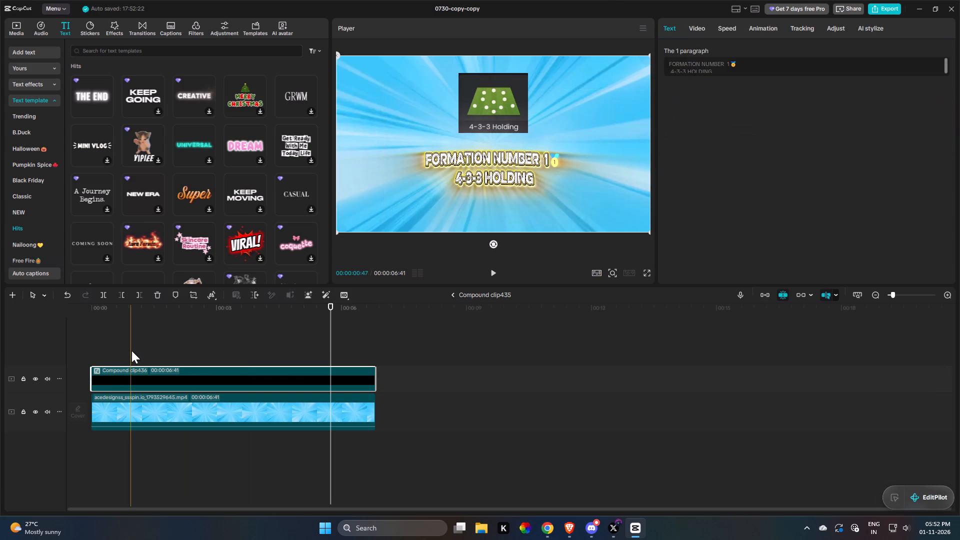
click(131, 350)
click(177, 373)
click(768, 29)
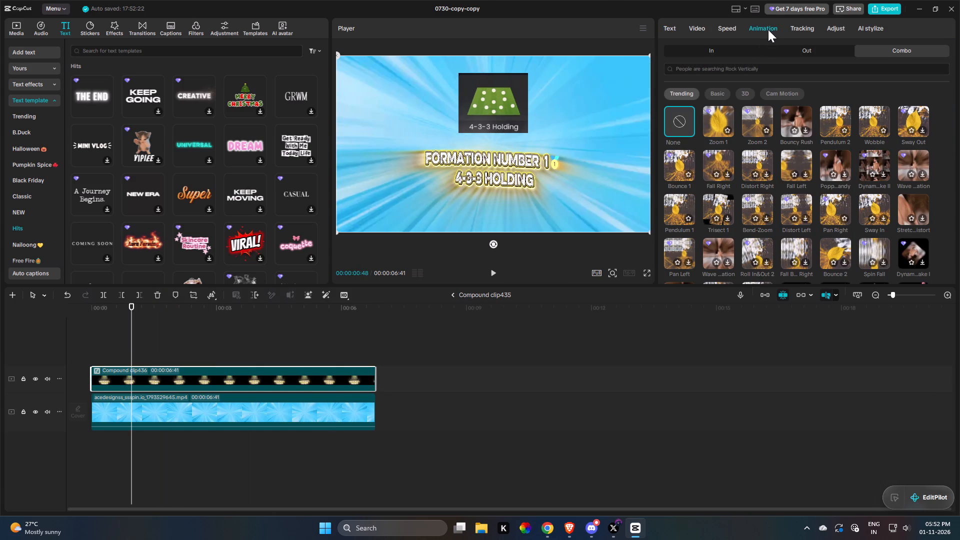
double_click(722, 116)
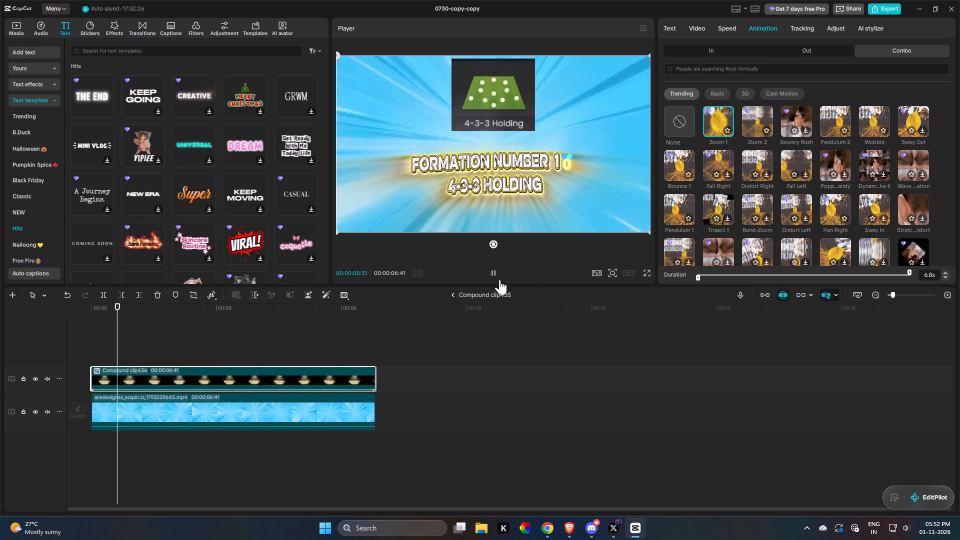
Apply the Zoom 1 combo animation to the blue background clip and play the title card in the main timeline.
click(361, 407)
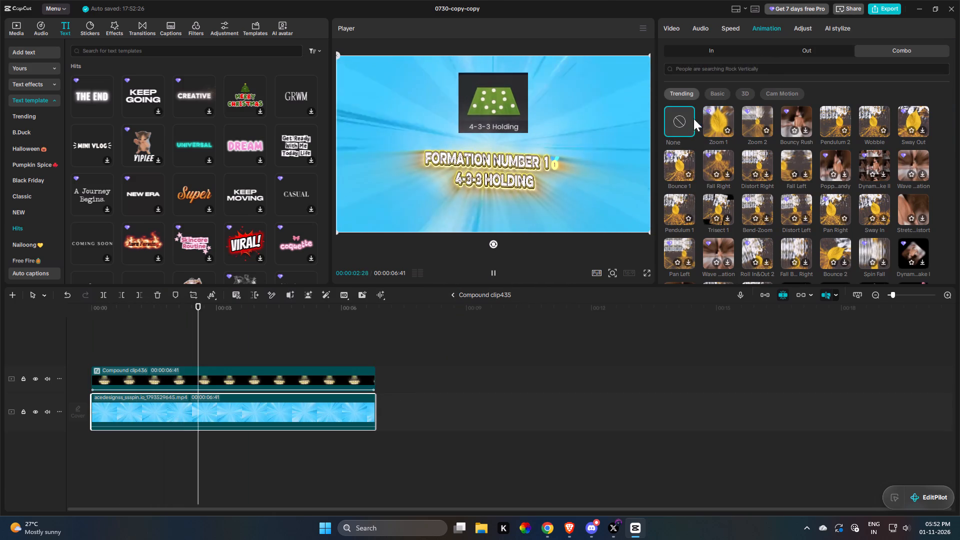
double_click(706, 112)
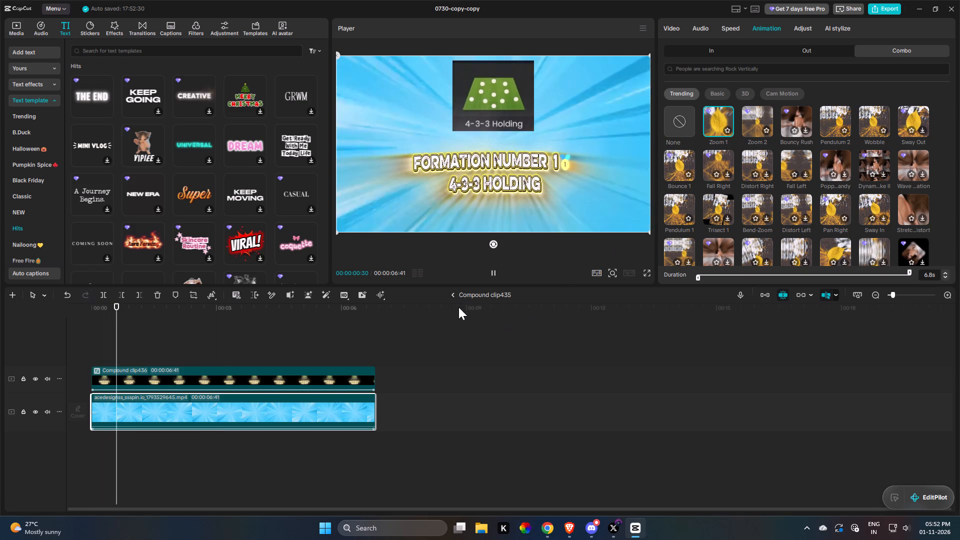
click(452, 295)
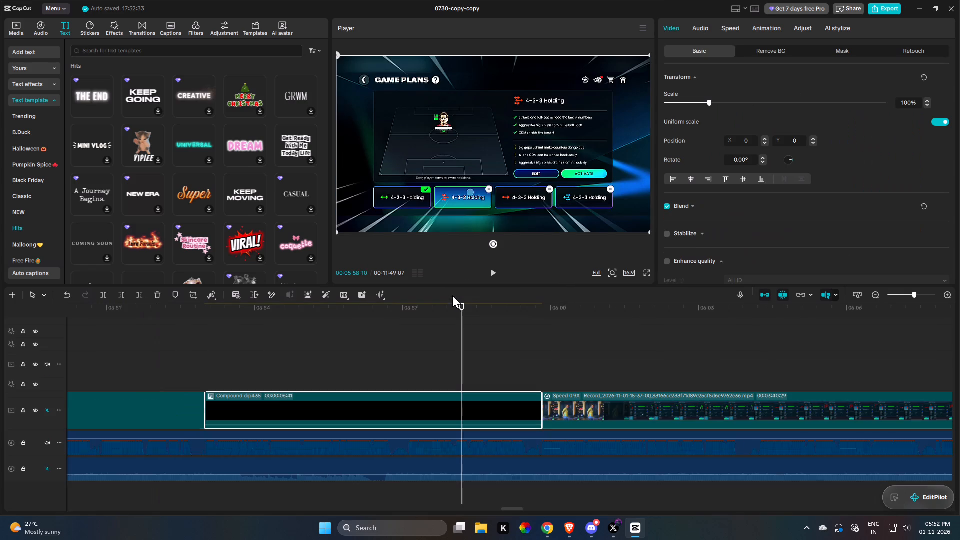
click(212, 370)
key(space)
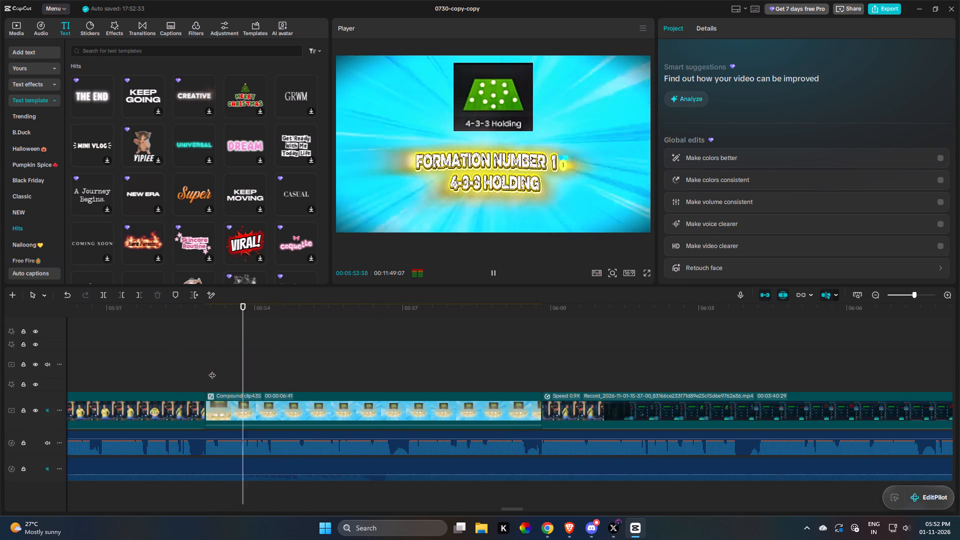
Open the title card's nested title-and-card compound clip and nudge the title text slightly to the right.
click(420, 405)
click(420, 405)
click(253, 375)
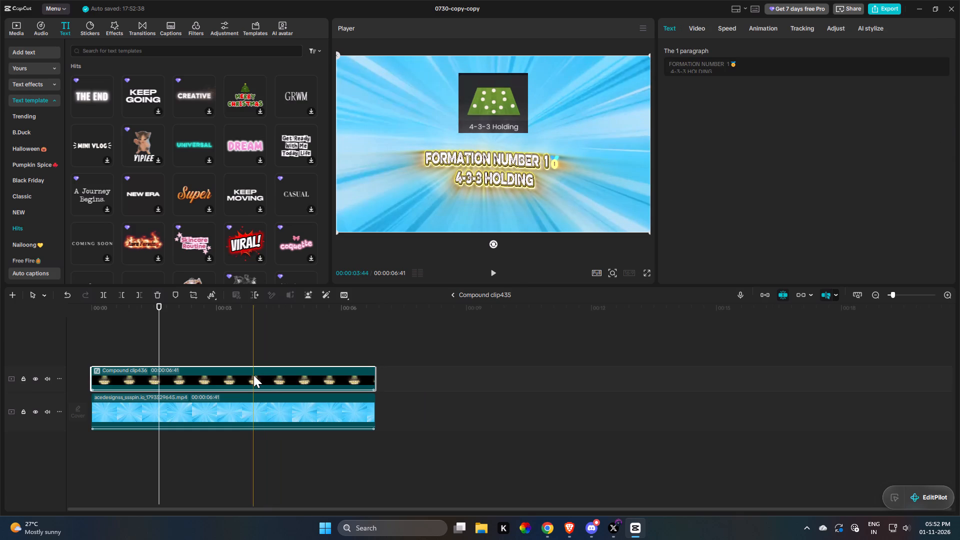
click(253, 375)
double_click(253, 375)
click(251, 358)
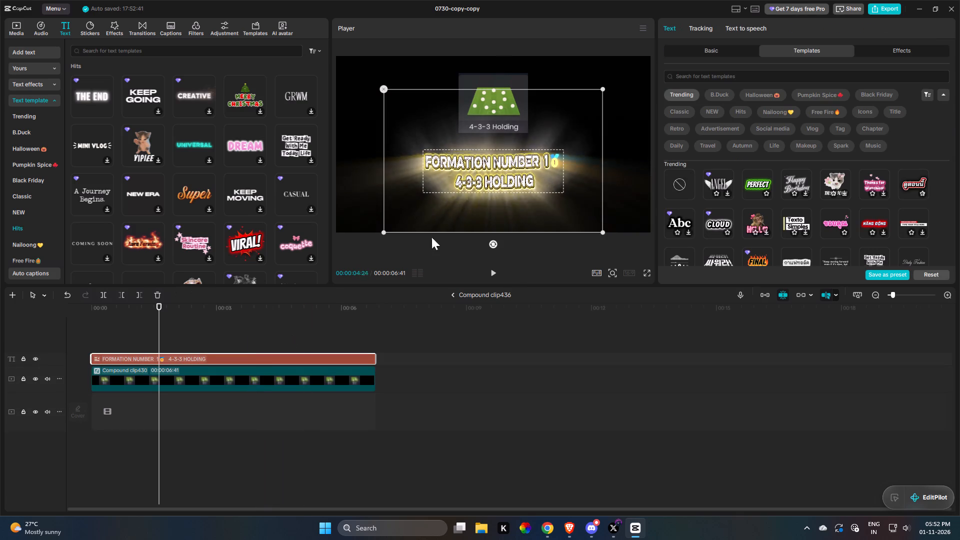
click(552, 180)
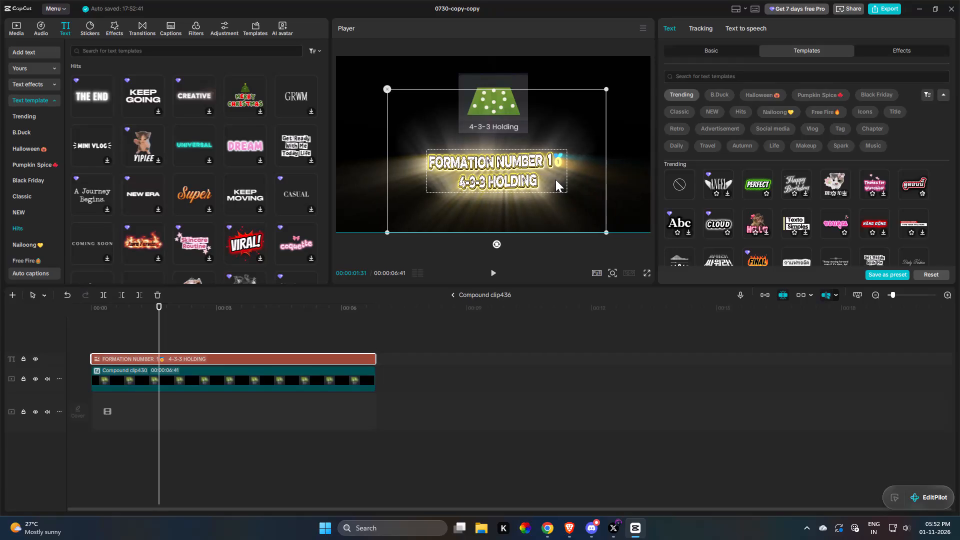
Insert a space between the 1 and the medal emoji in the title, and replay the card in the main timeline.
click(729, 47)
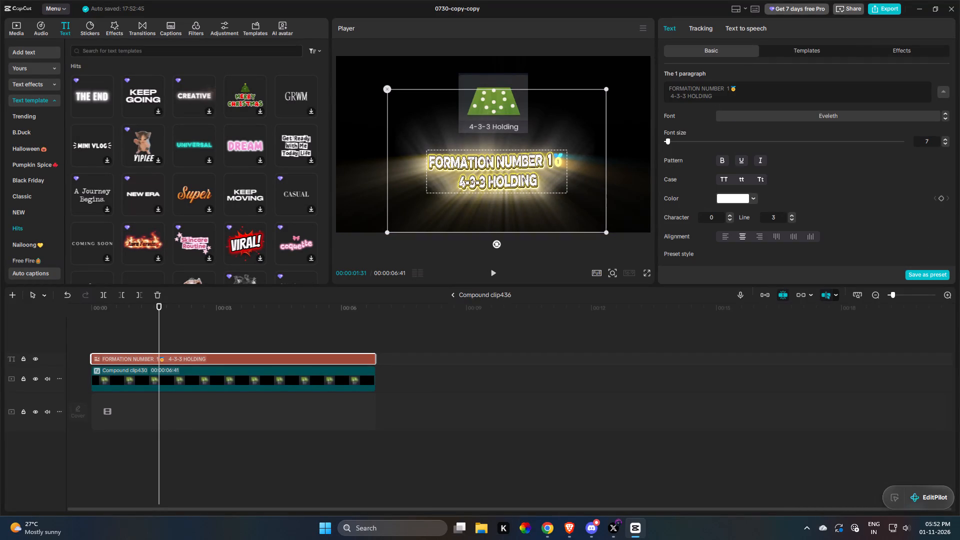
double_click(730, 84)
double_click(764, 87)
double_click(750, 91)
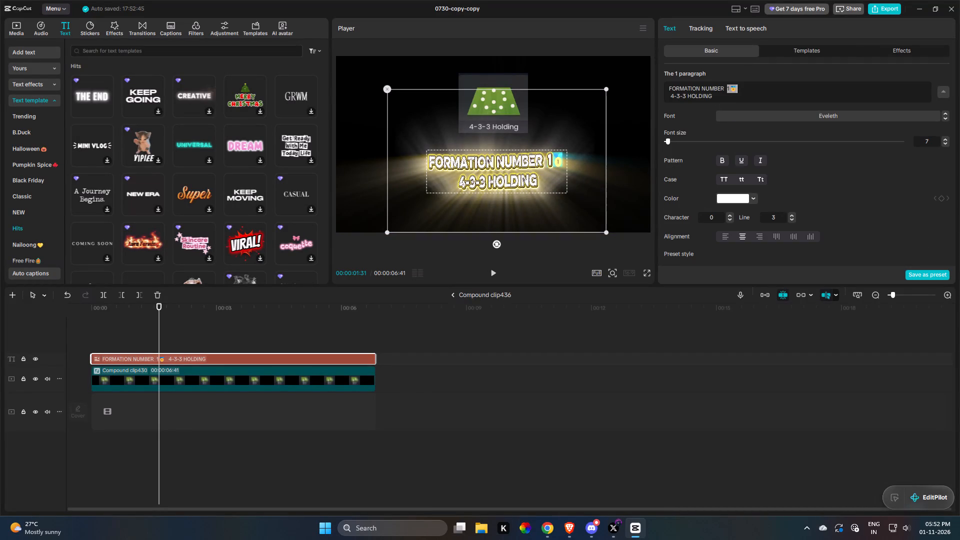
click(736, 90)
click(731, 89)
key(space)
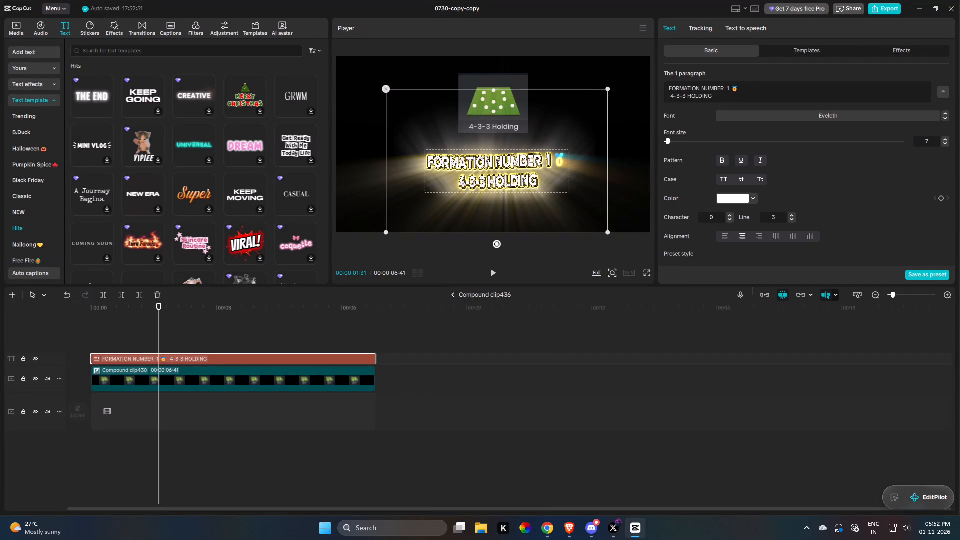
click(452, 296)
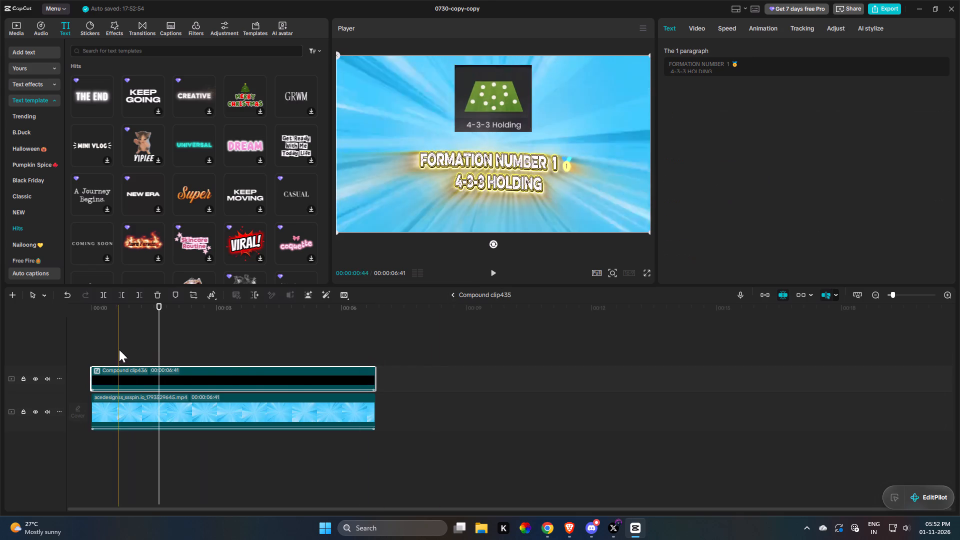
click(451, 294)
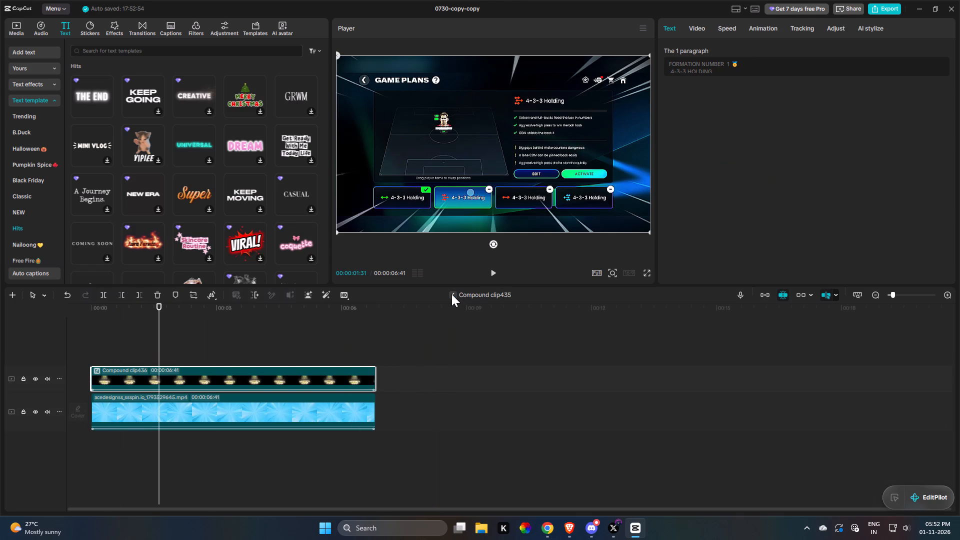
key(space)
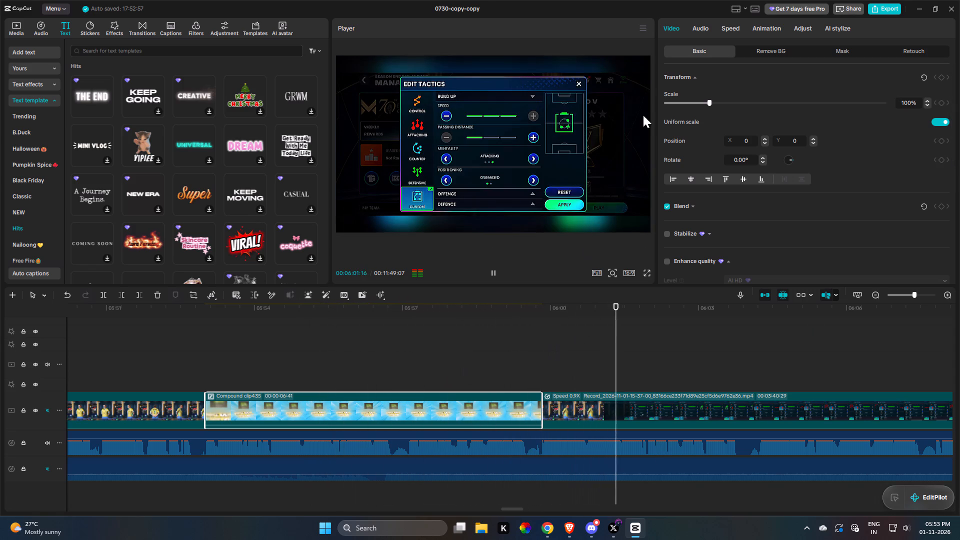
Trim away the start of the recording after the title card, so it begins where 4-3-3 Holding is picked in Game Plans.
drag(681, 405, 614, 419)
key(space)
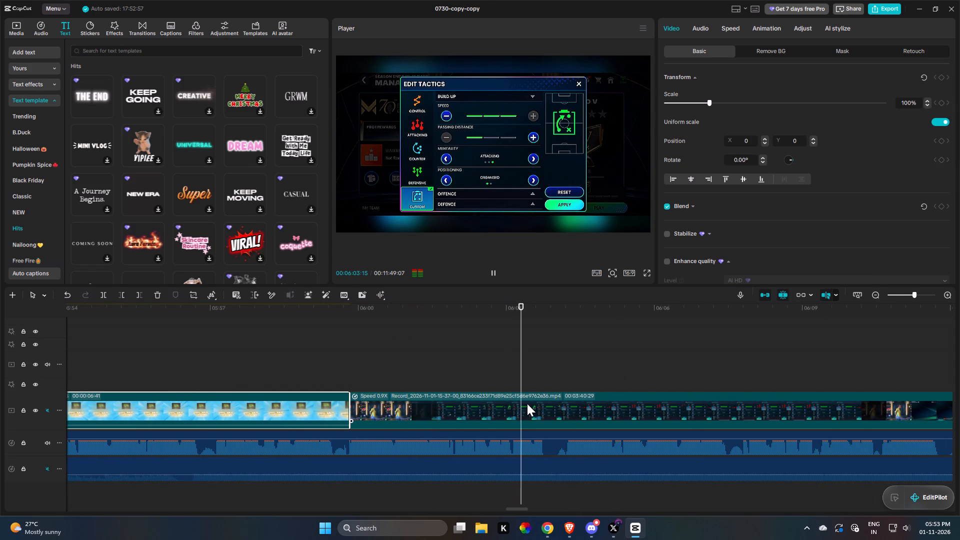
click(527, 404)
drag(536, 404, 671, 374)
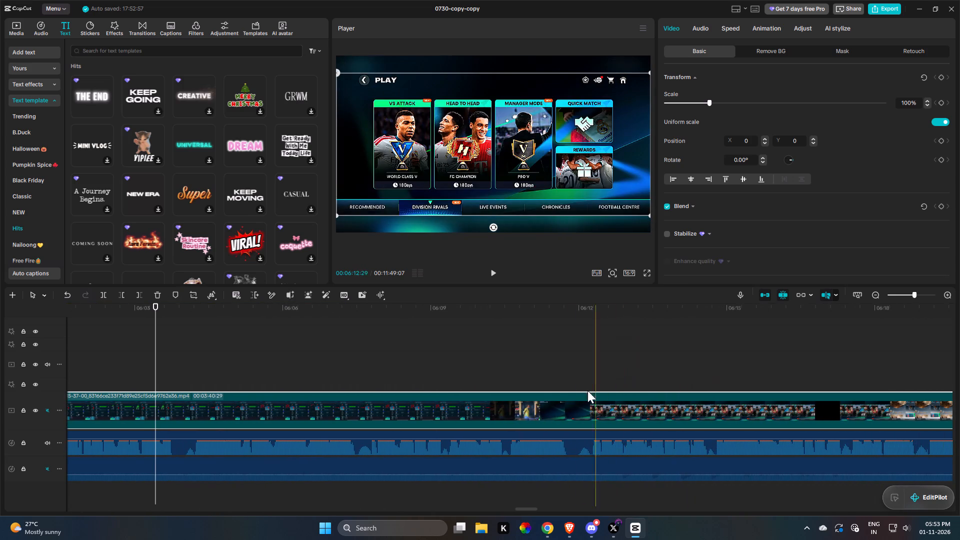
drag(545, 384, 641, 377)
drag(566, 375, 523, 384)
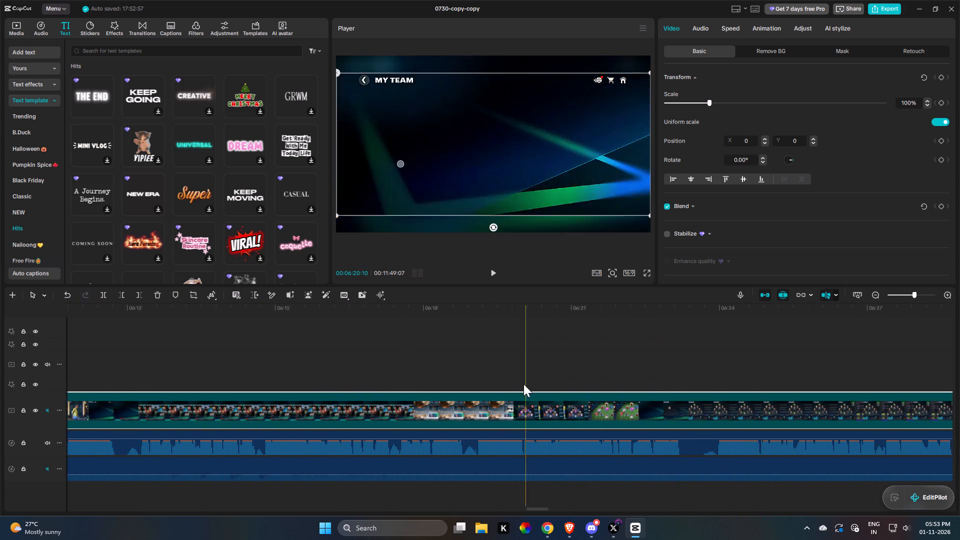
drag(523, 384, 524, 383)
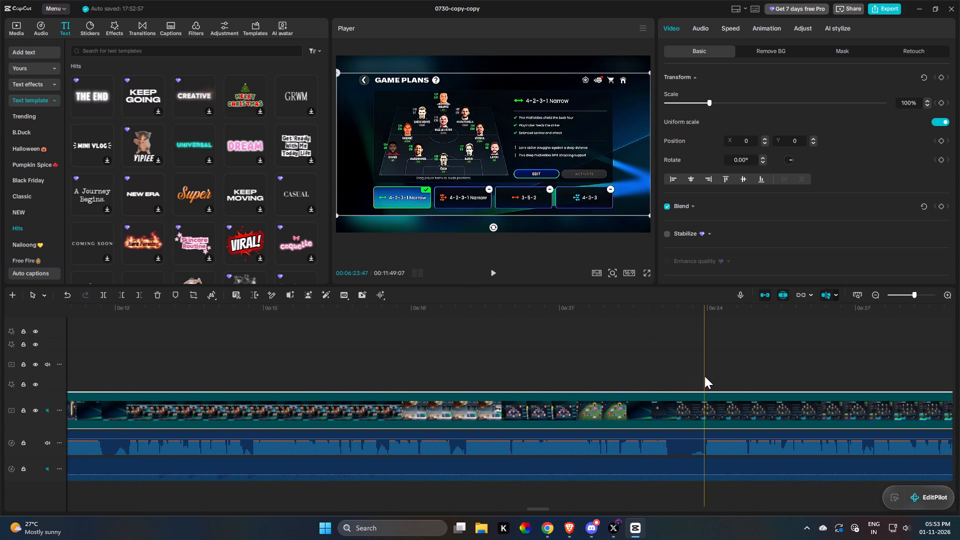
drag(786, 378, 832, 384)
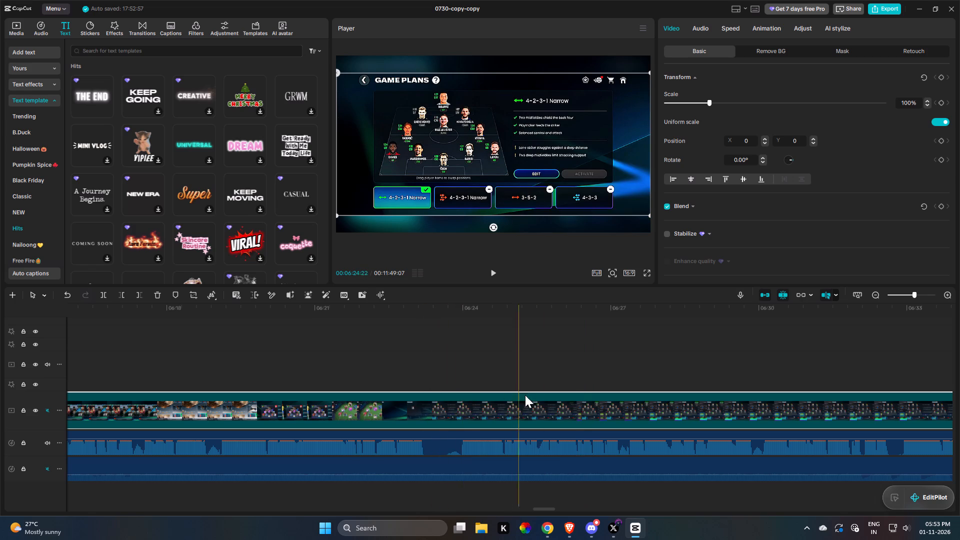
key(q)
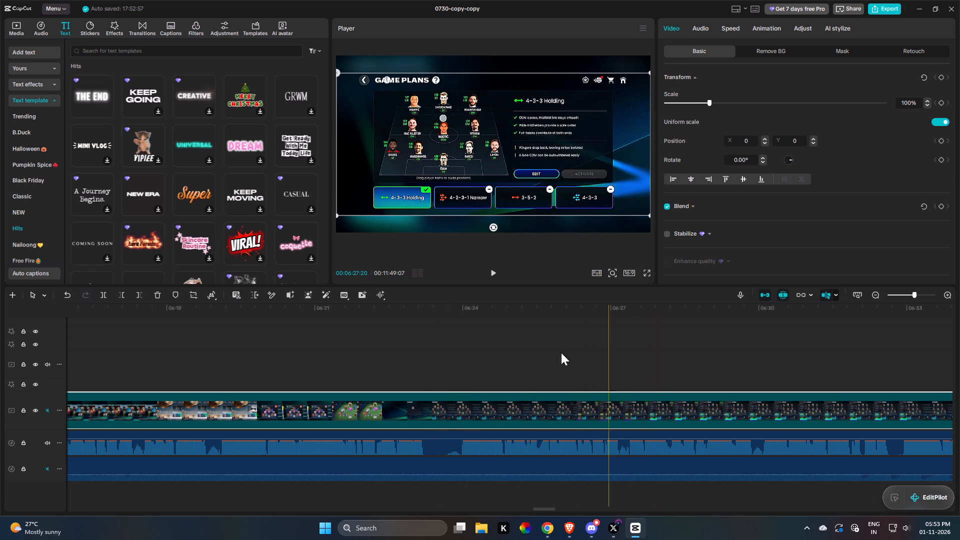
click(500, 276)
drag(425, 319, 315, 387)
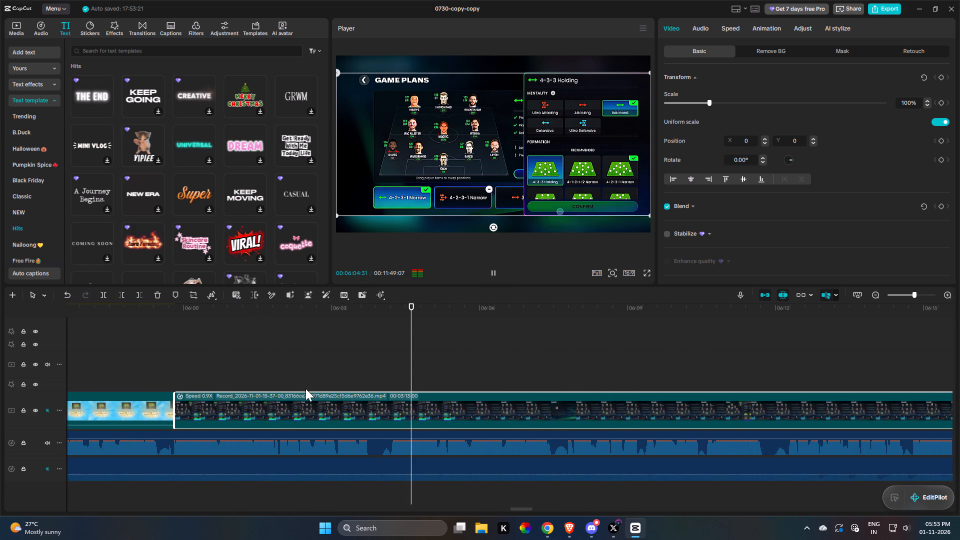
Keyframe a quick zoom at the recording's start onto the 4-3-3 Holding option: scale 404%, position X -2482, Y 1345.
key(space)
key(space)
key(space)
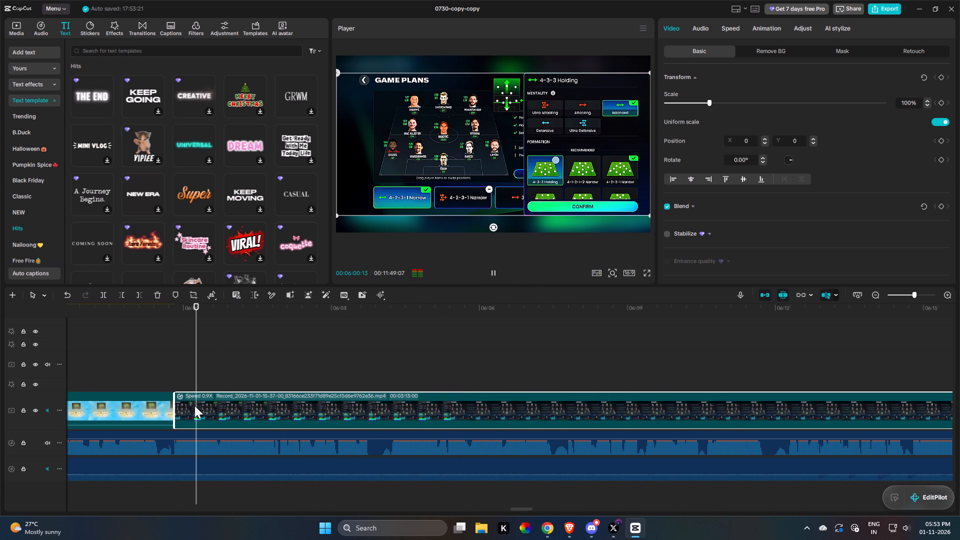
key(c)
key(c)
double_click(198, 410)
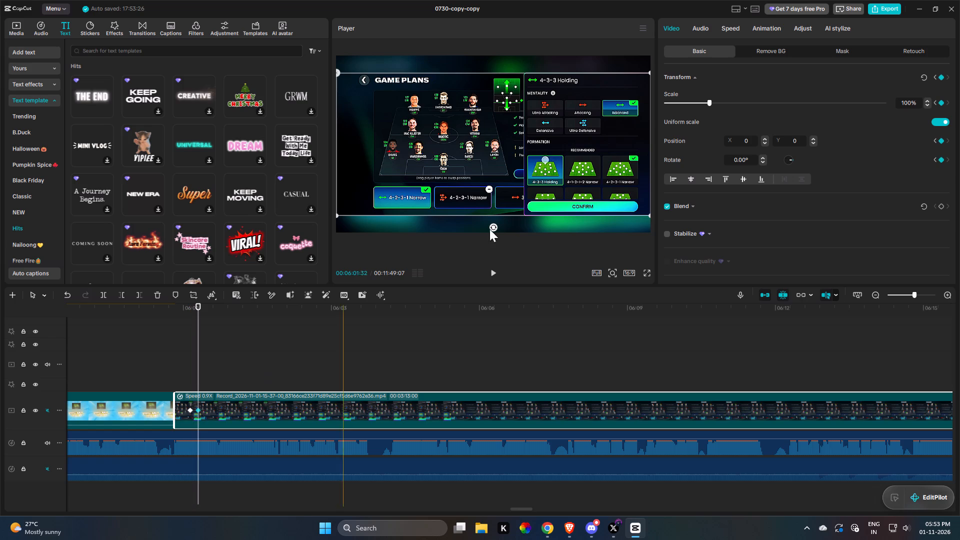
triple_click(842, 104)
drag(549, 184, 427, 81)
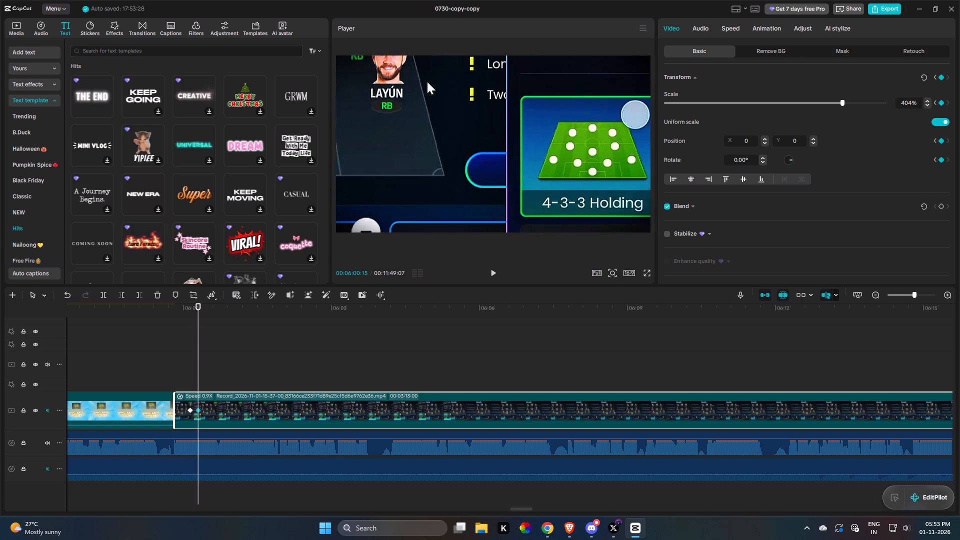
drag(427, 81, 346, 74)
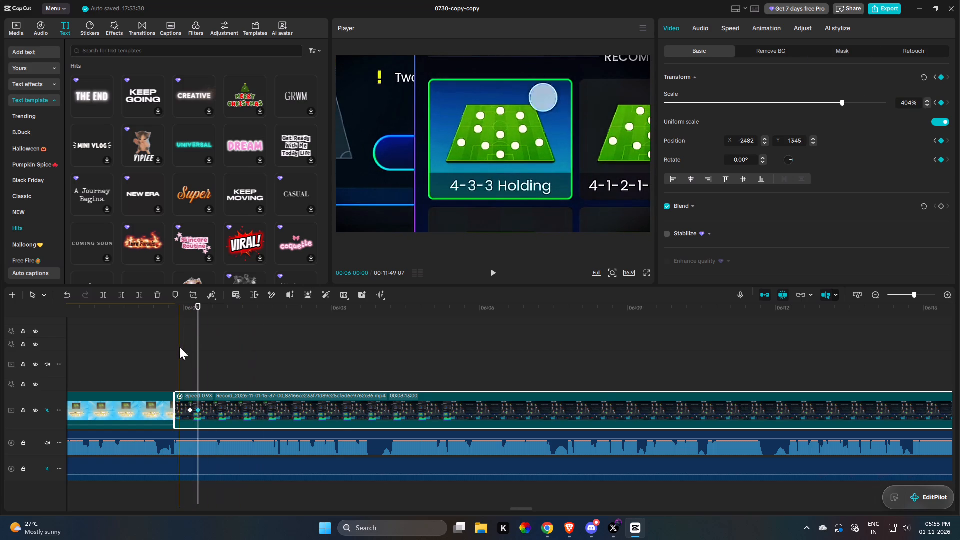
double_click(179, 347)
key(space)
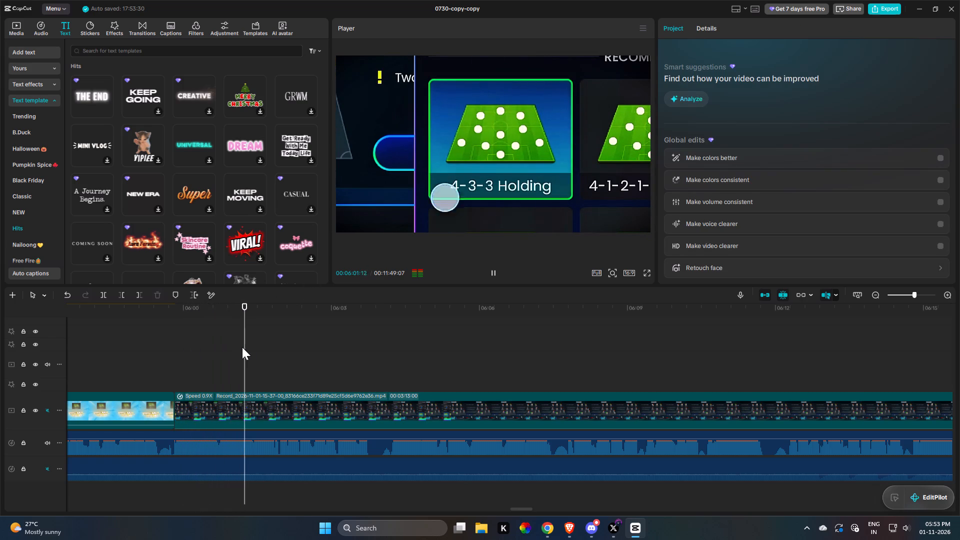
Hold the zoom with a keyframe just after 00:06:03, paste the 100% keyframe shortly after it, and play the zoom-out.
double_click(339, 407)
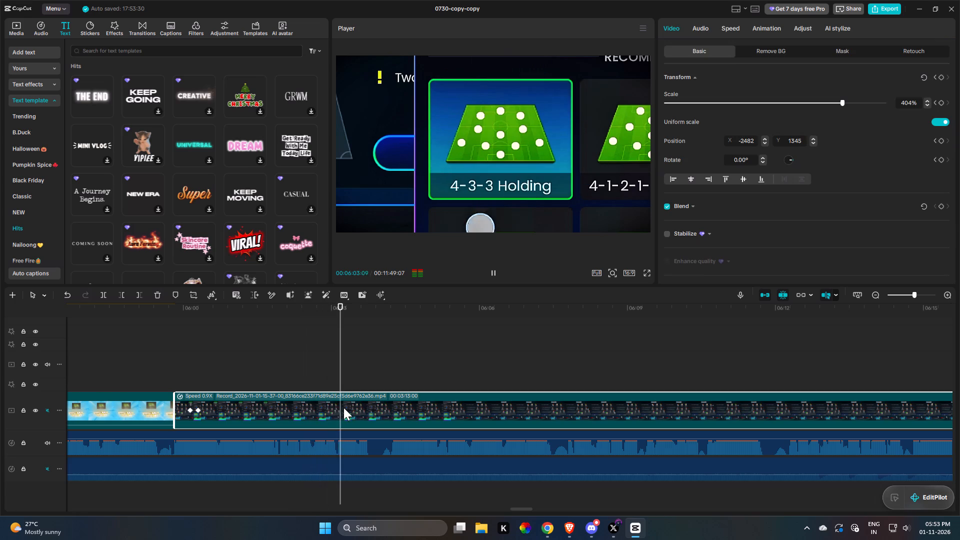
key(space)
key(c)
double_click(190, 411)
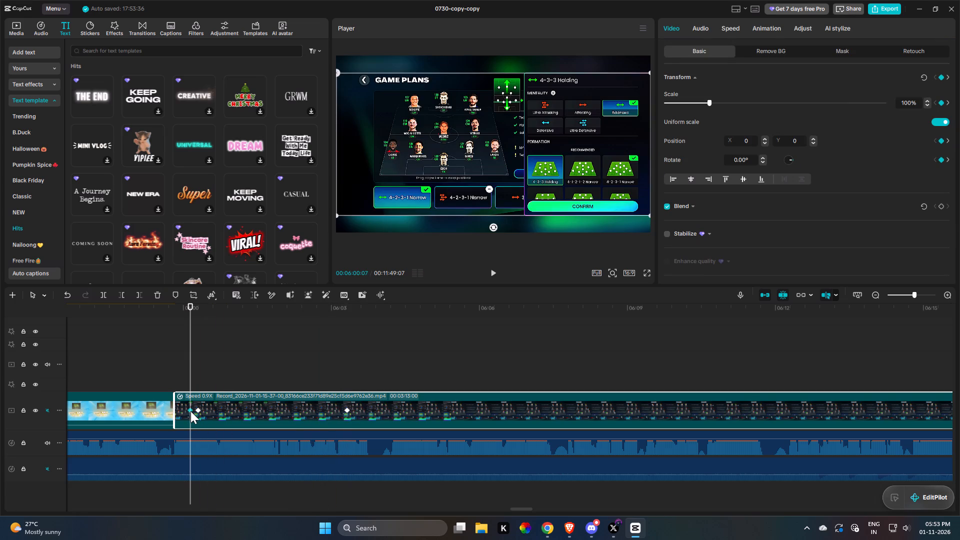
key(ctrl+c)
ctrl+triple_click(375, 375)
ctrl+click(375, 411)
key(ctrl+v)
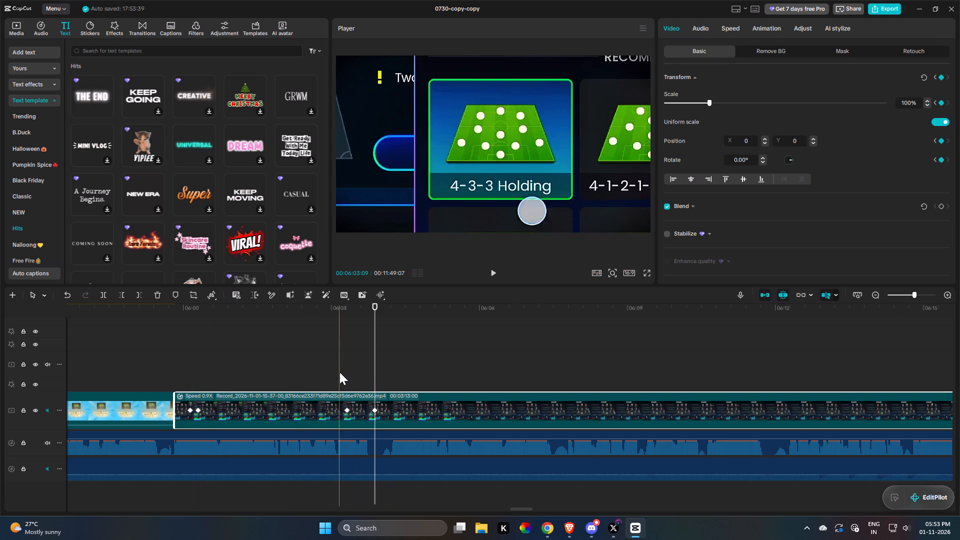
double_click(339, 372)
key(space)
click(339, 372)
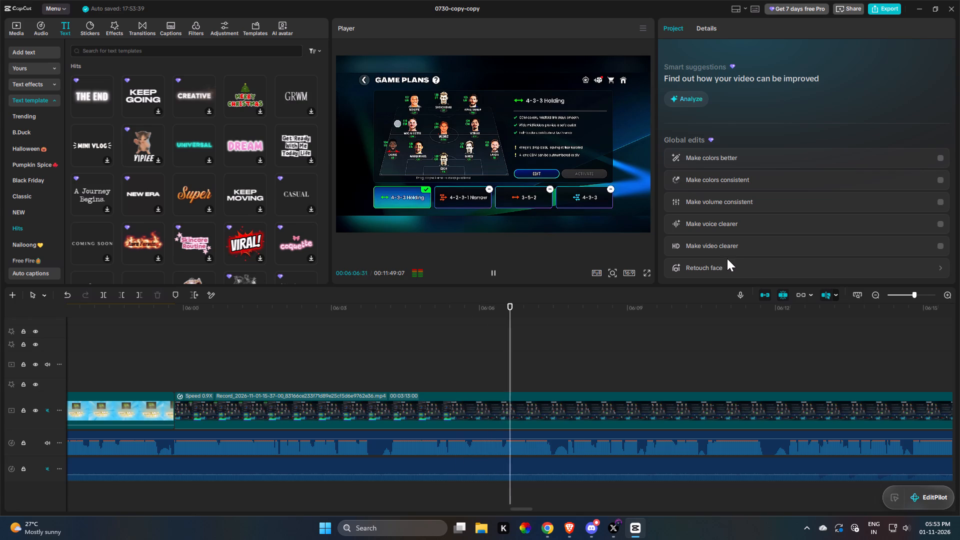
Play the Game Plans recording between about 06:06 and 06:09 against the narration to judge where to cut.
drag(675, 323, 640, 405)
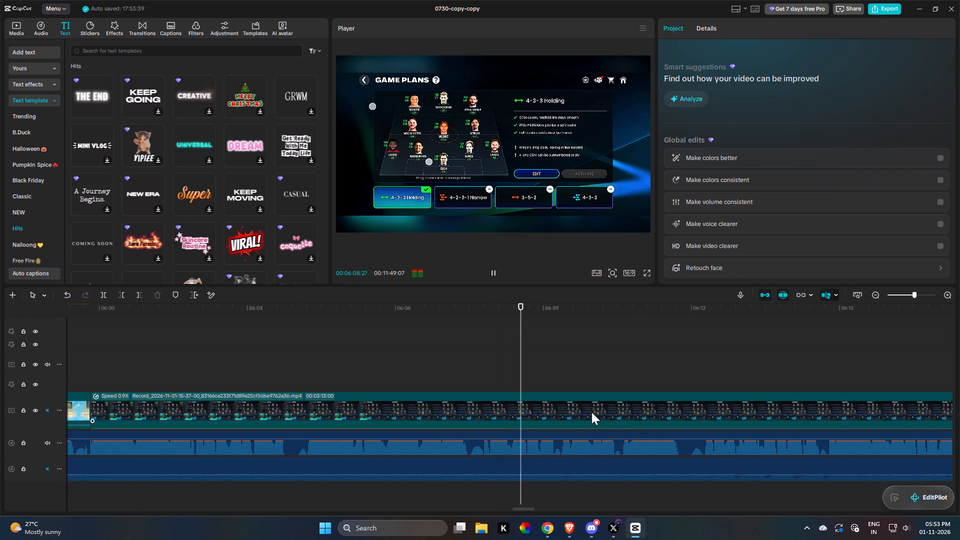
key(space)
key(space)
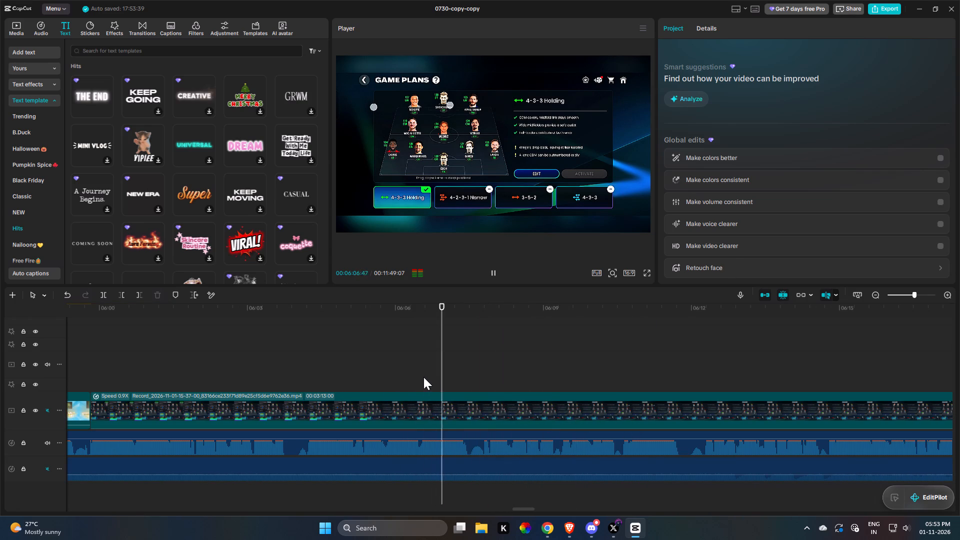
key(space)
click(19, 23)
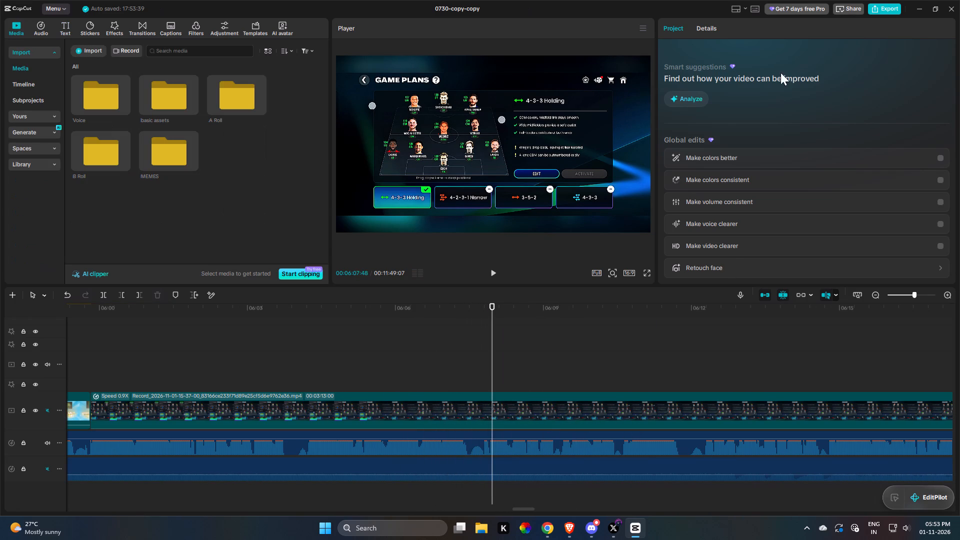
key(space)
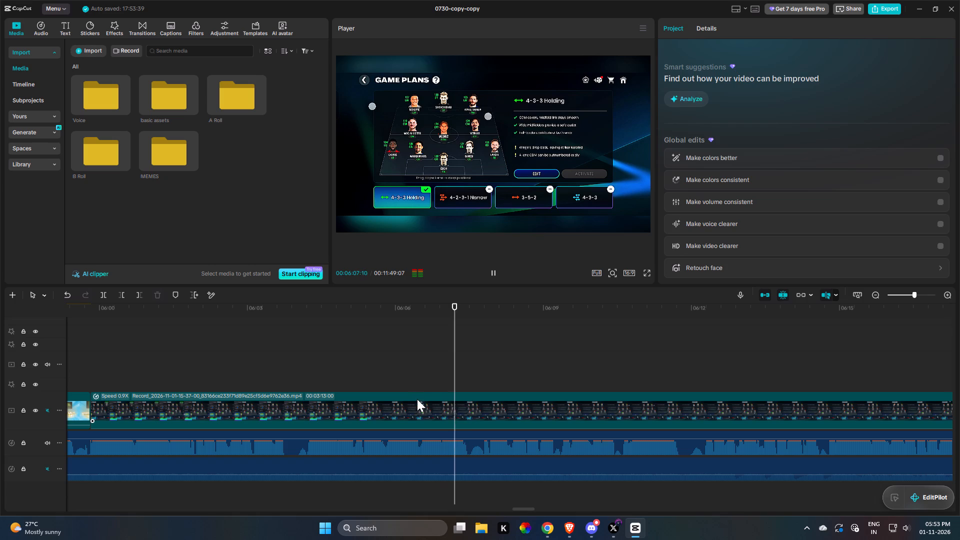
key(space)
double_click(468, 422)
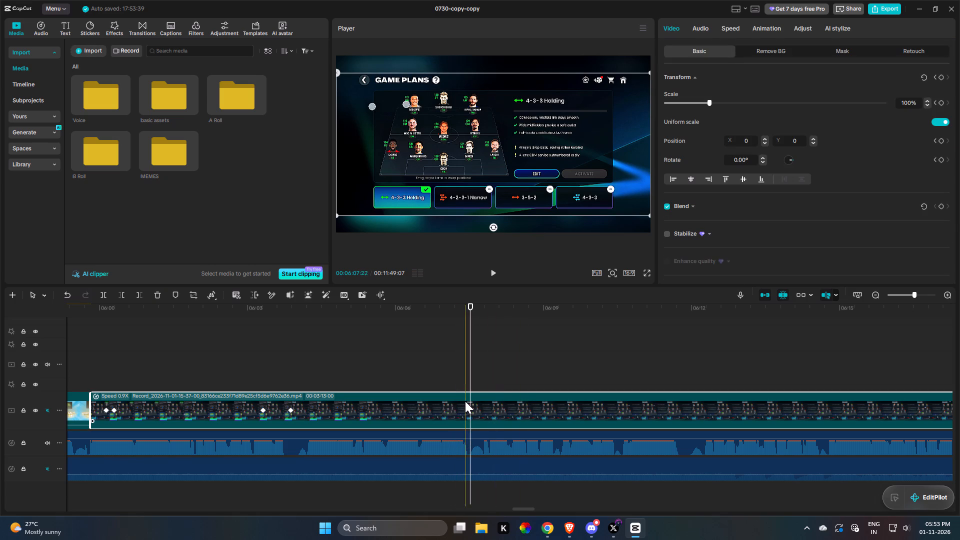
key(space)
drag(539, 396, 522, 425)
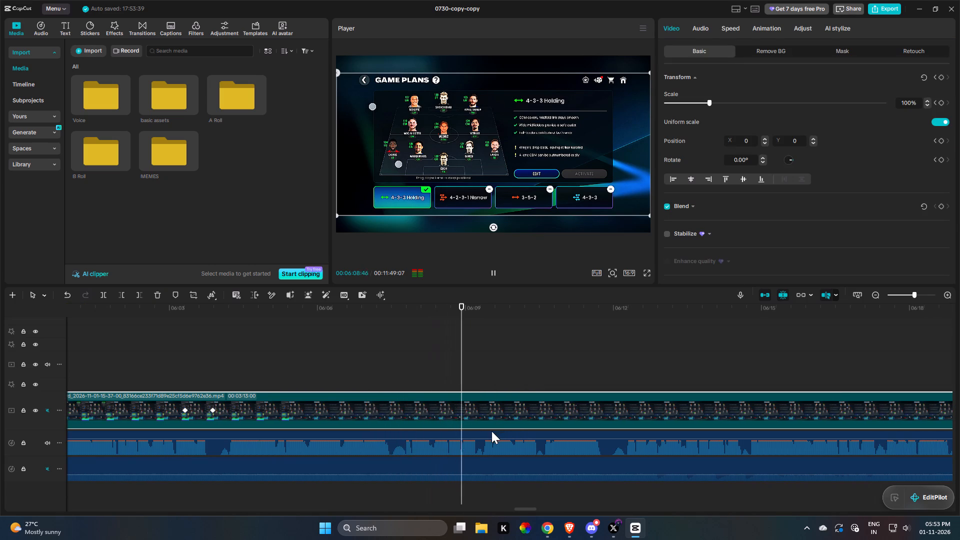
key(space)
Split the Game Plans recording just before 06:06 and trim away the material after the split up to about 06:14.
key(space)
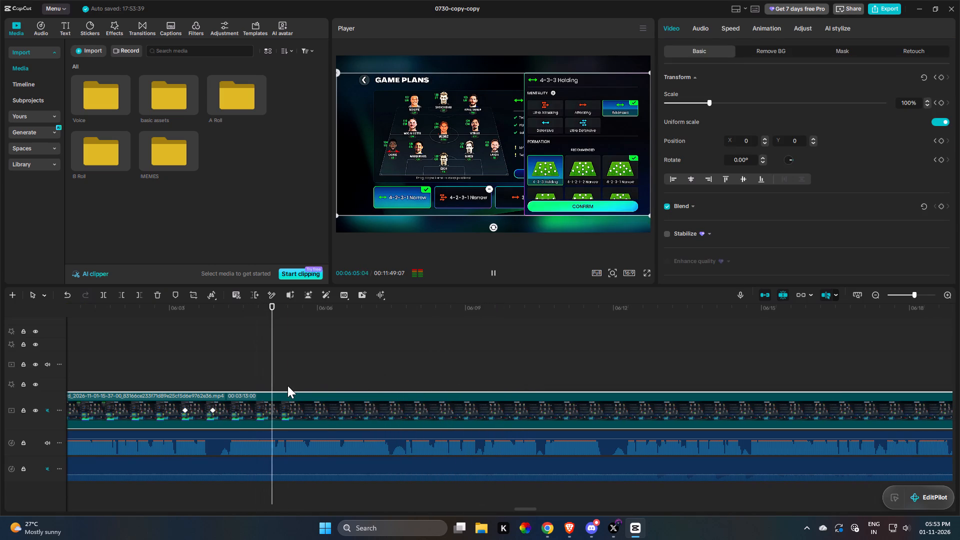
key(space)
key(space)
key(space)
key(r)
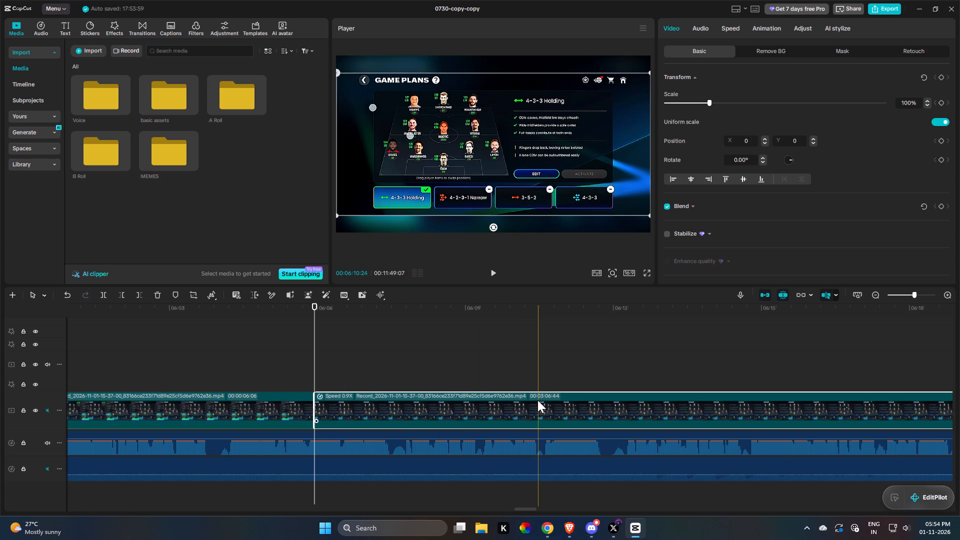
key(space)
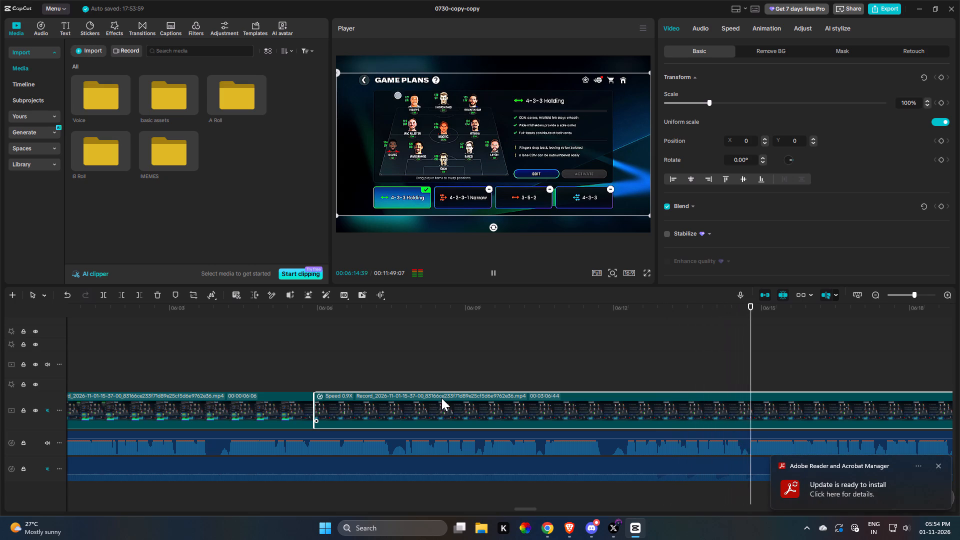
key(space)
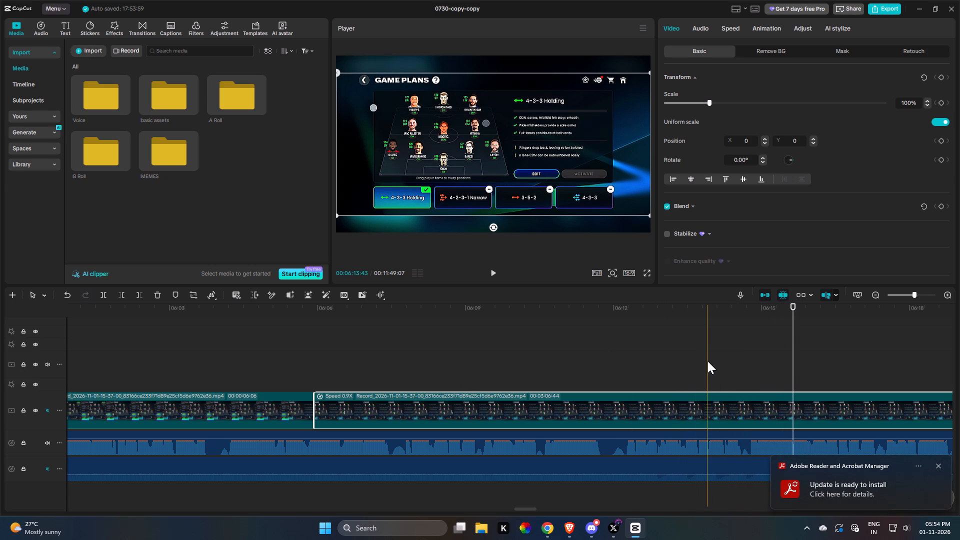
key(q)
Keyframe a zoom onto the 4-3-3 Holding lineup from 100% at 06:06:23 to 162%, position X 684, Y -171, at 06:07:03, and play it.
key(space)
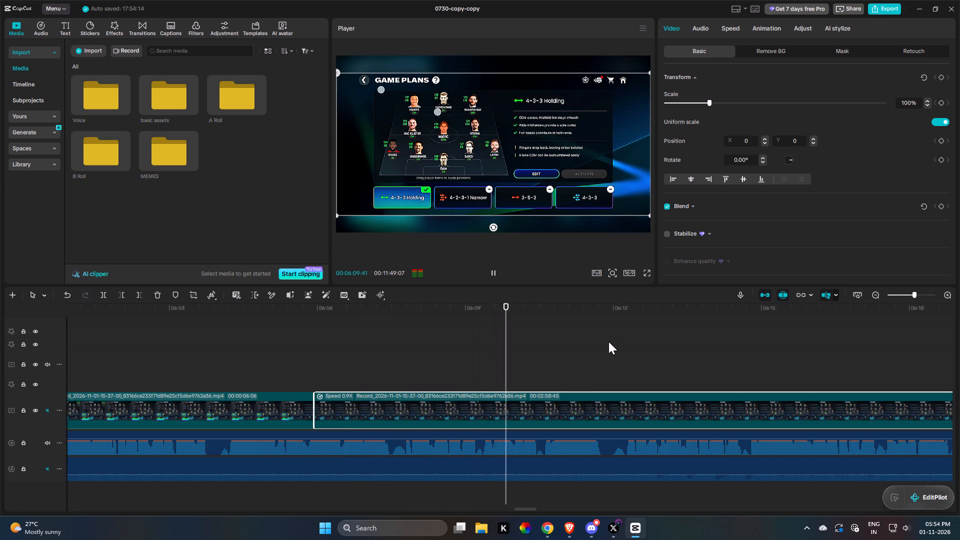
key(space)
key(space)
key(space)
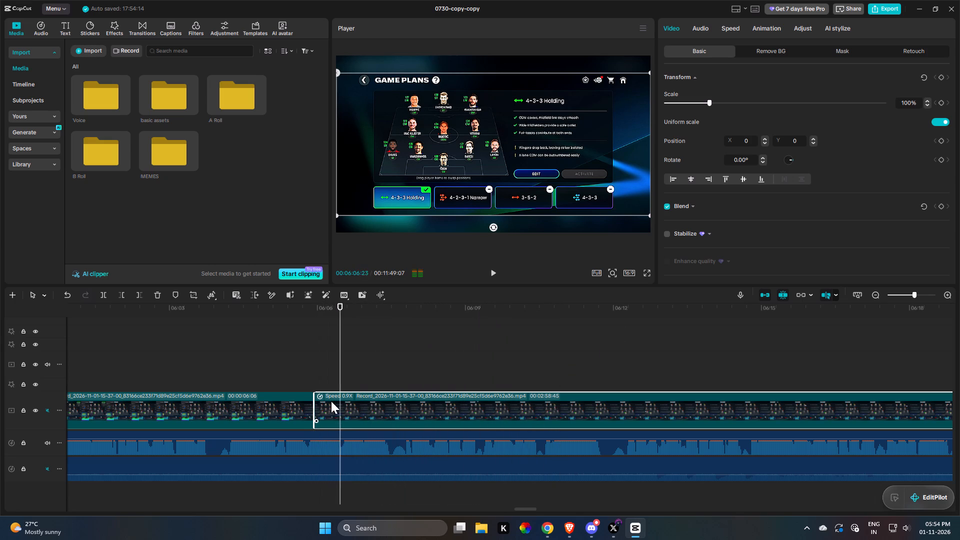
text(C)
key(space)
key(space)
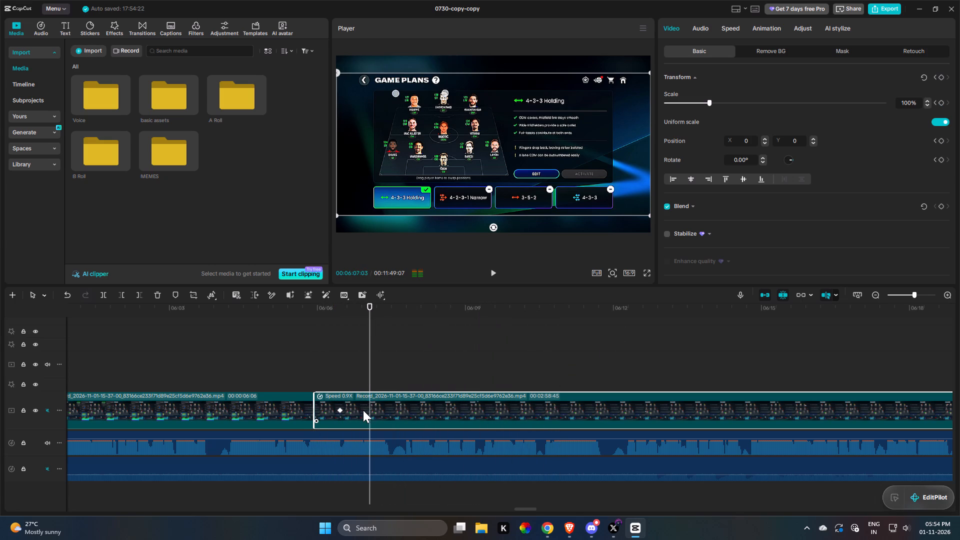
key(c)
click(363, 410)
click(367, 410)
drag(710, 101, 737, 111)
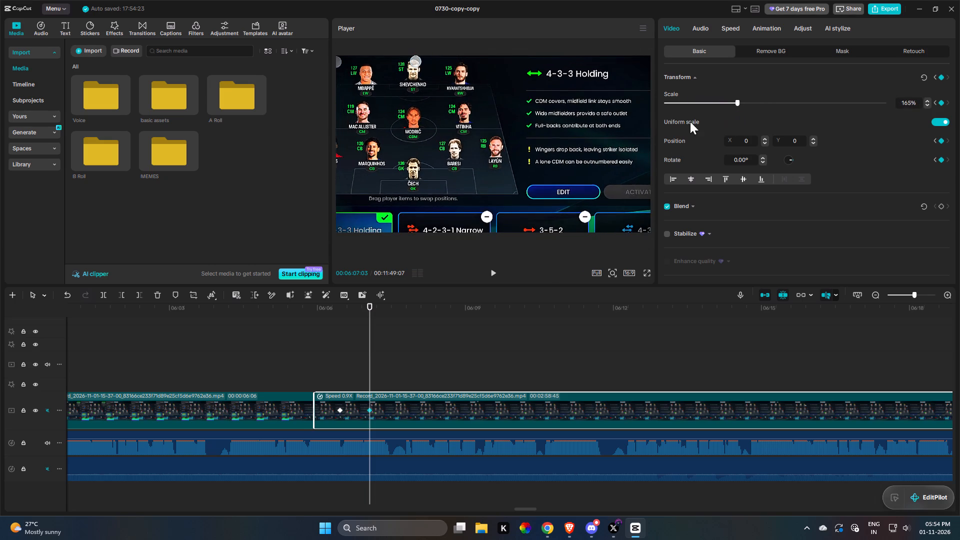
drag(490, 145, 548, 161)
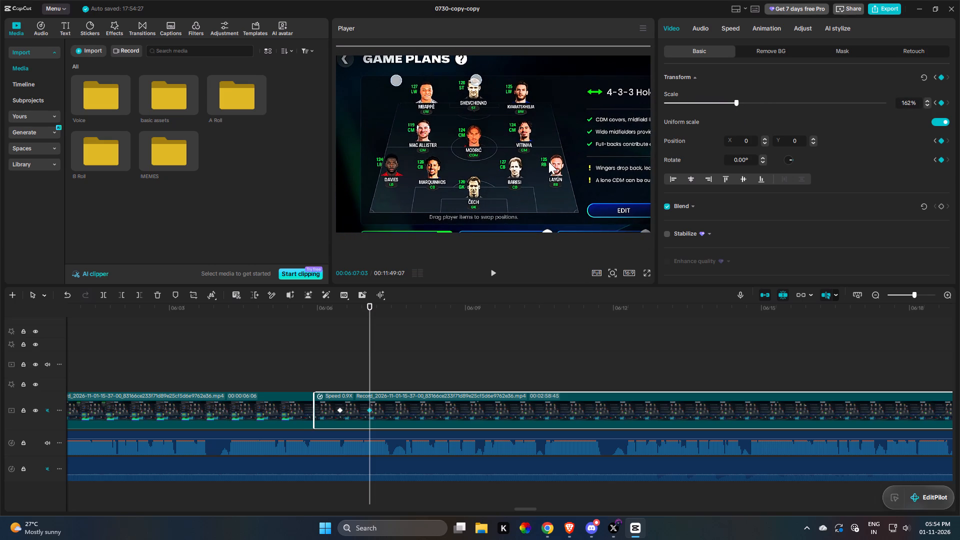
drag(548, 161, 546, 159)
click(336, 358)
key(space)
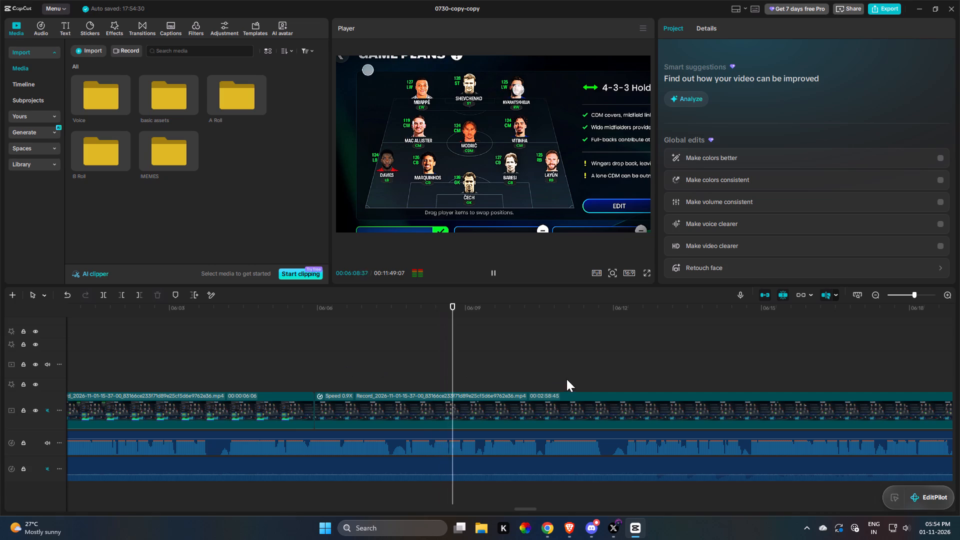
Play the narration over the zoomed lineup to about 06:30 to find where the match footage should start.
drag(575, 384, 566, 397)
click(549, 397)
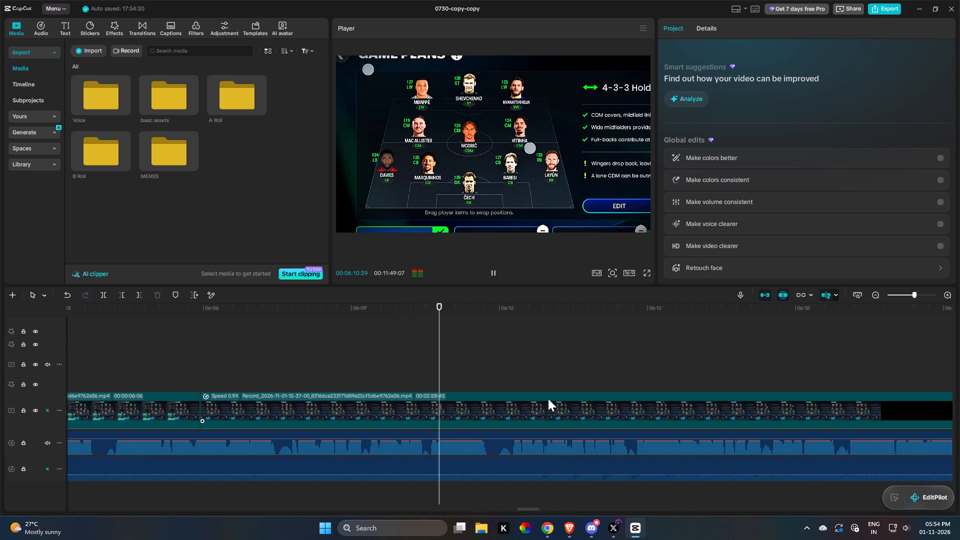
drag(548, 398, 540, 409)
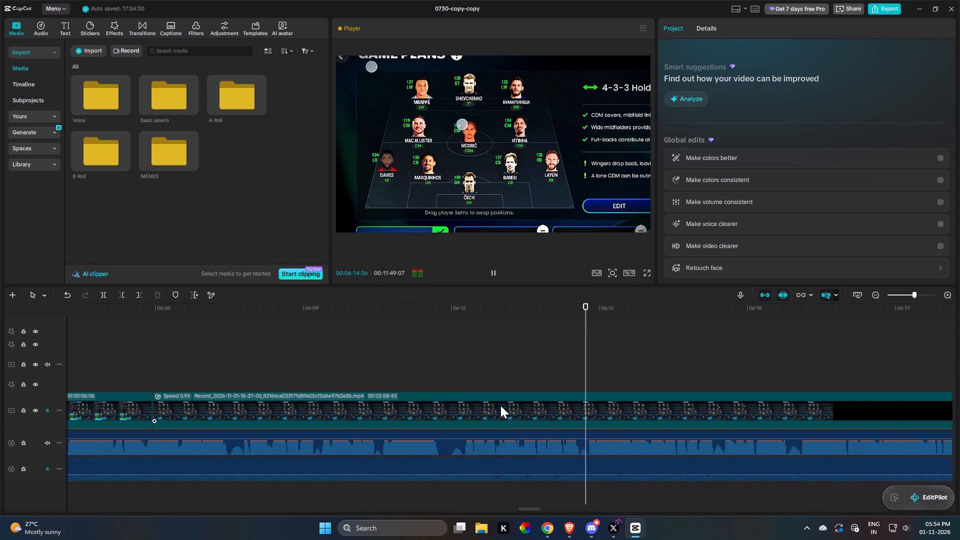
drag(667, 412, 636, 408)
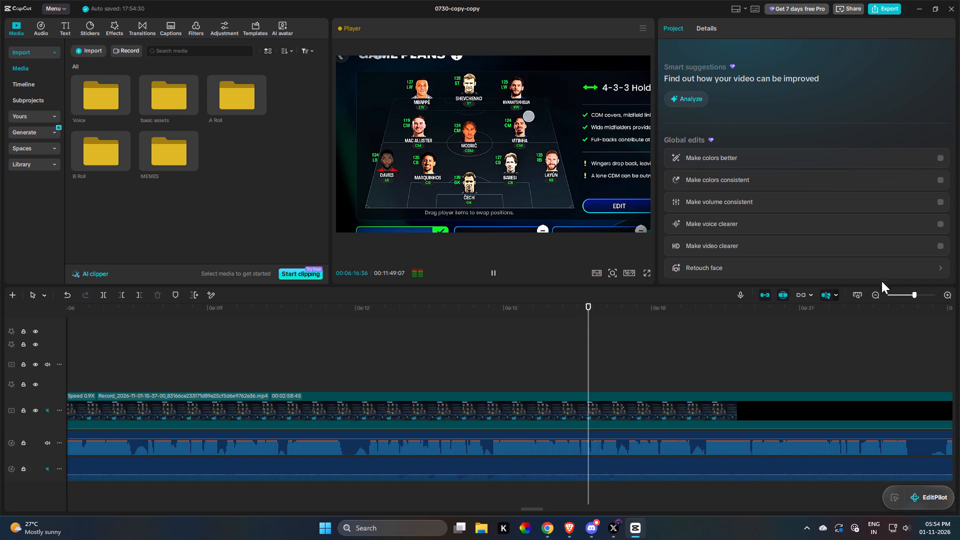
double_click(876, 293)
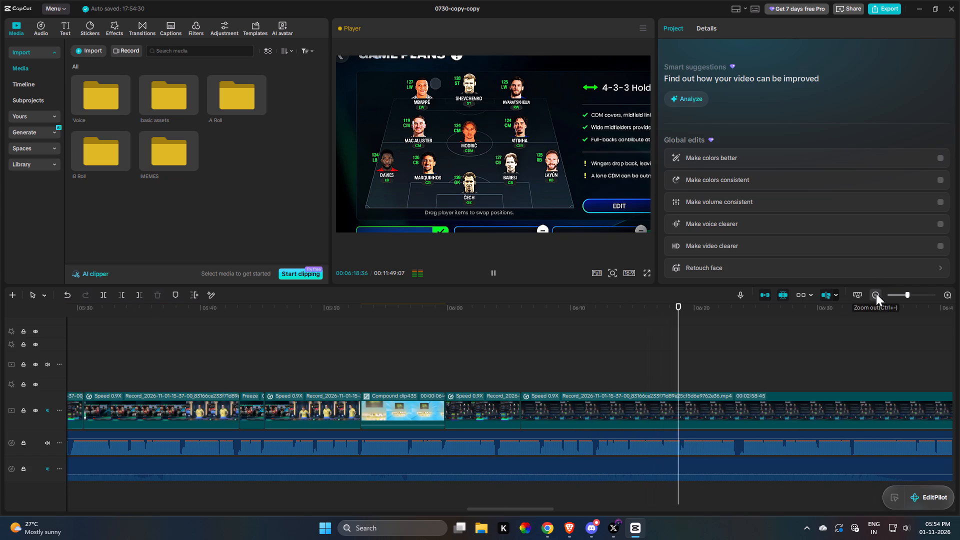
drag(872, 341, 595, 393)
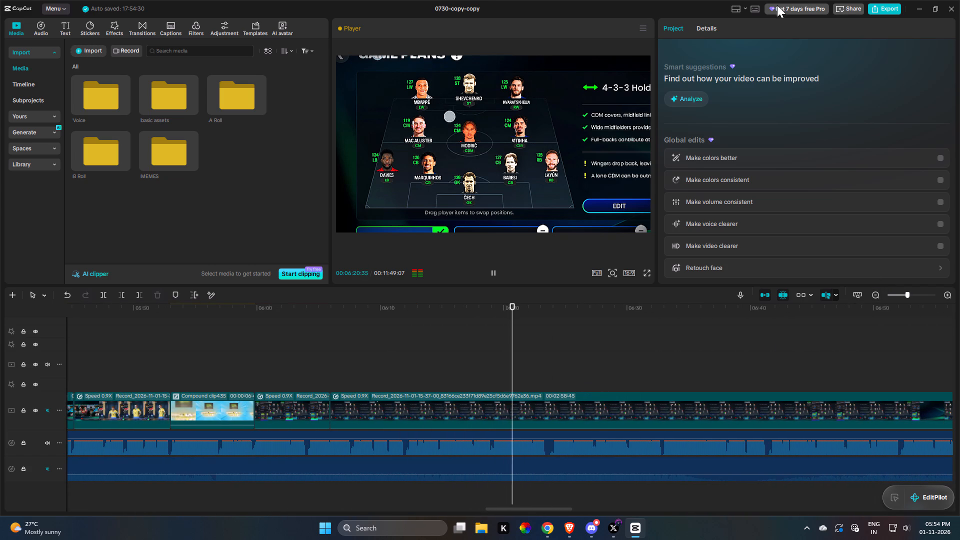
drag(583, 430, 629, 437)
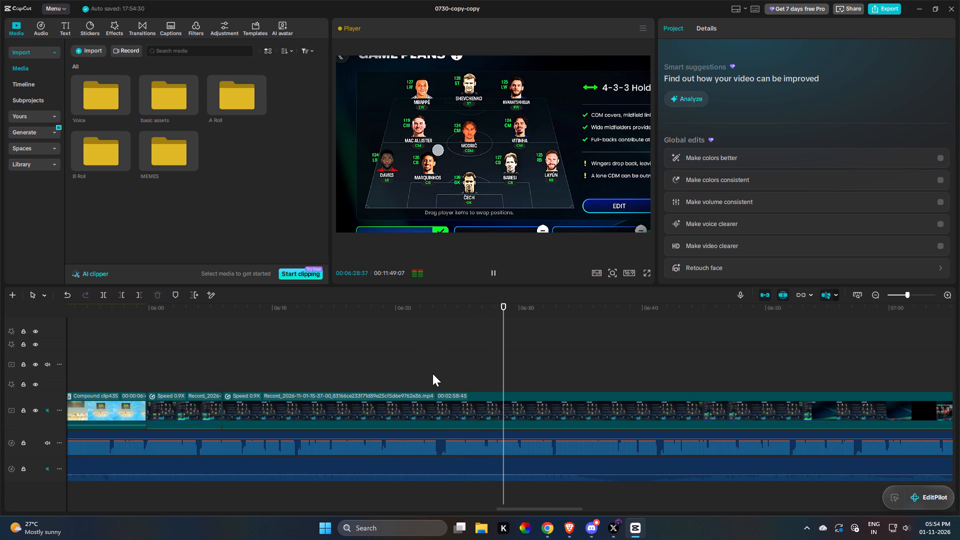
key(space)
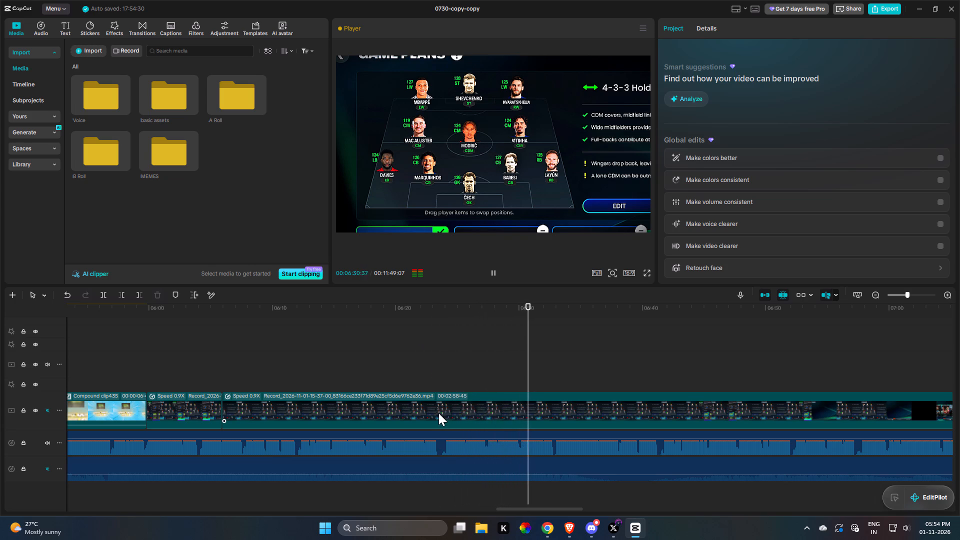
Split the zoomed lineup clip at about 06:23 and insert the 05:49 match recording from the A Roll folder at the cut.
click(441, 407)
key(r)
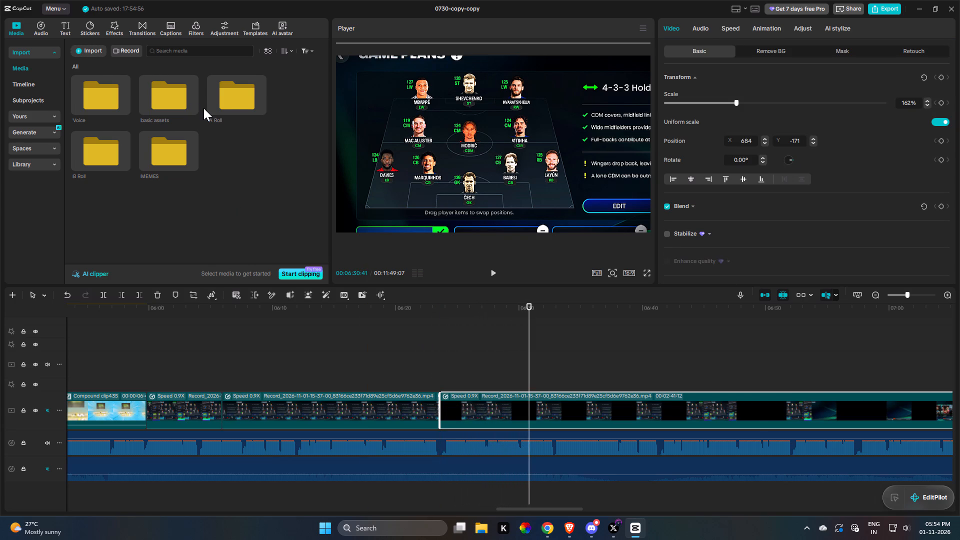
triple_click(227, 97)
double_click(227, 97)
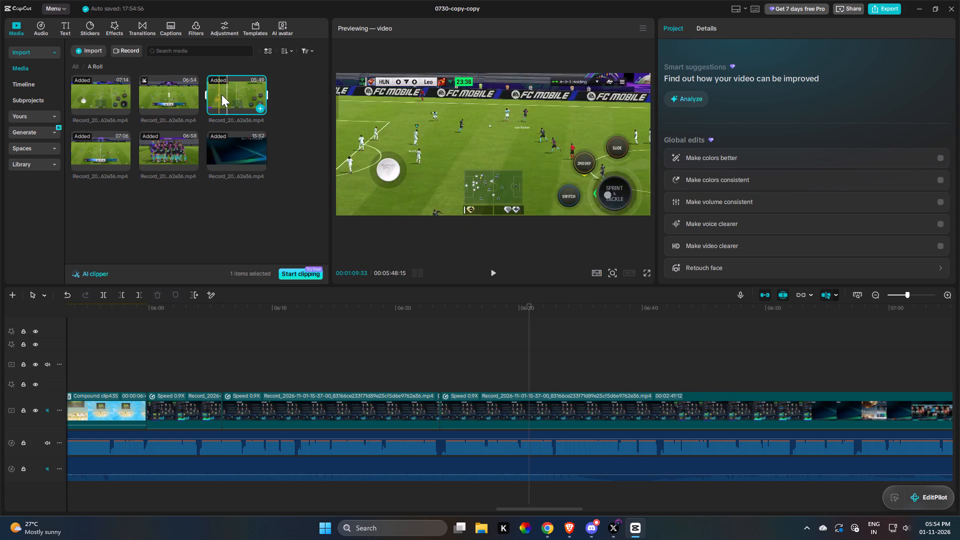
drag(238, 95, 489, 366)
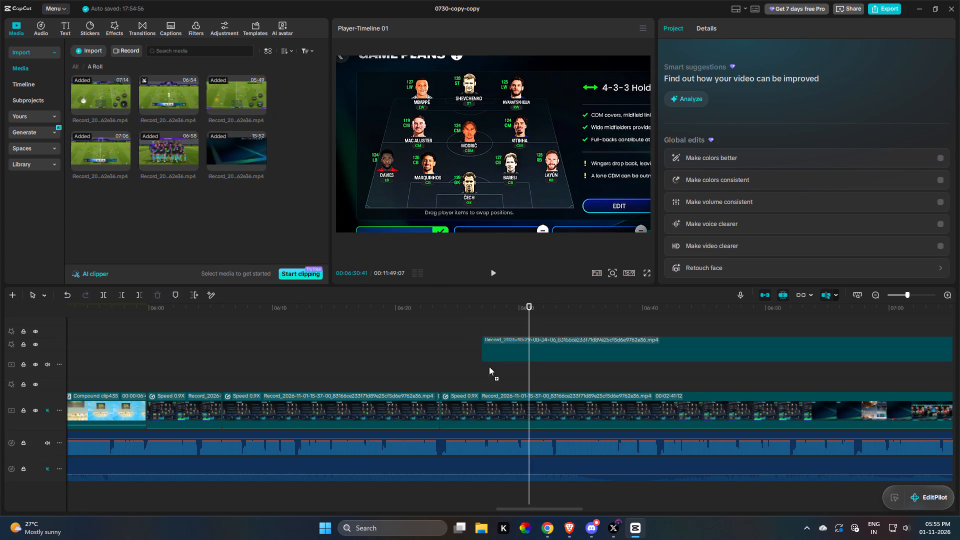
drag(489, 366, 452, 404)
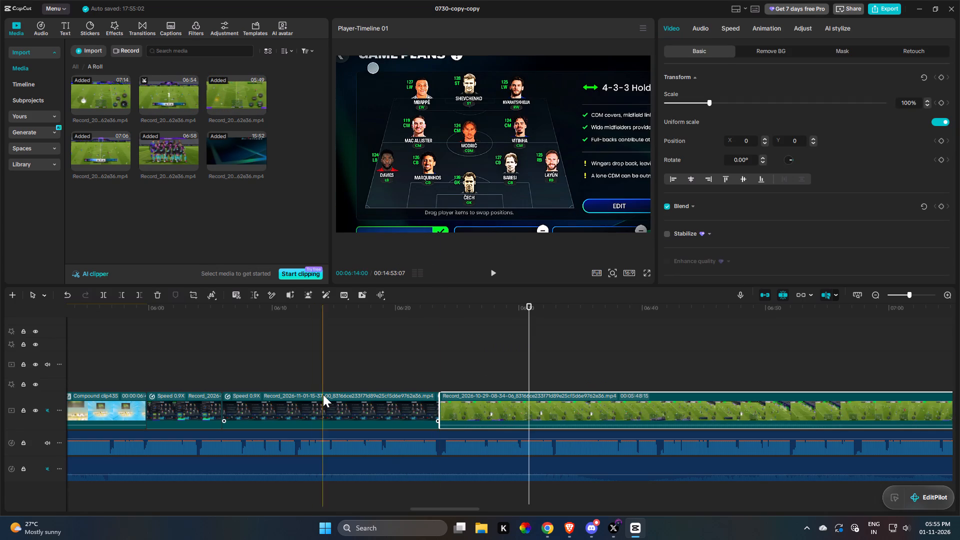
Replay the zoomed lineup clip and trim its end back to about 06:19, closing up the match footage behind it.
key(space)
triple_click(353, 401)
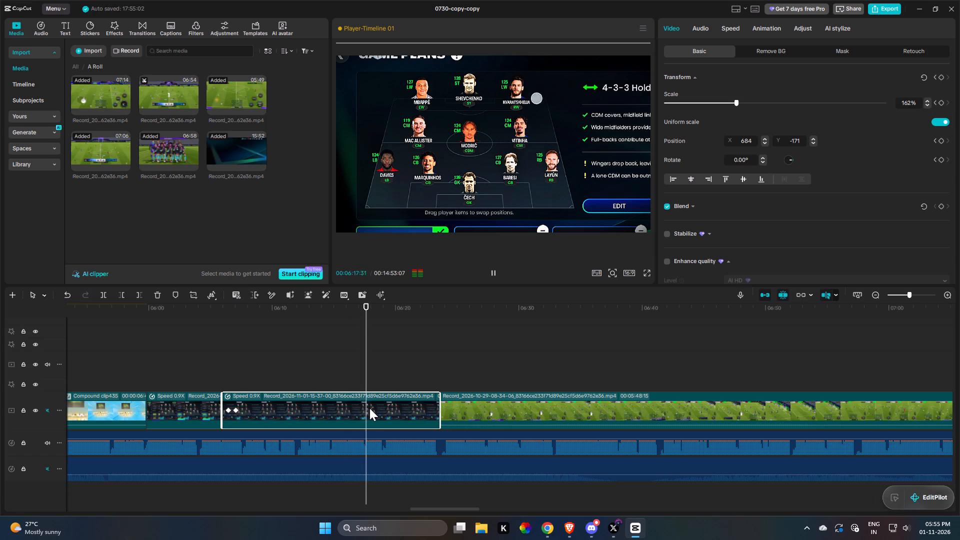
key(space)
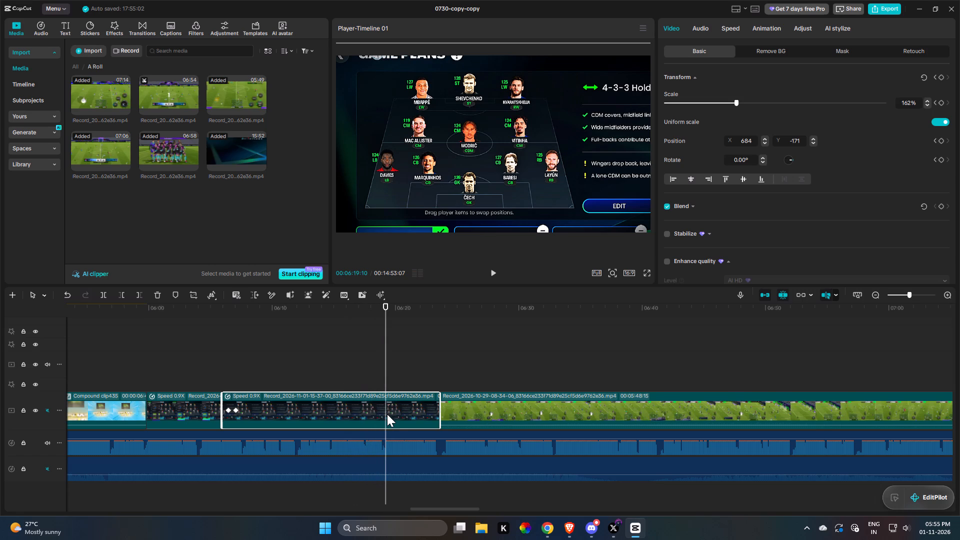
key(space)
key(space)
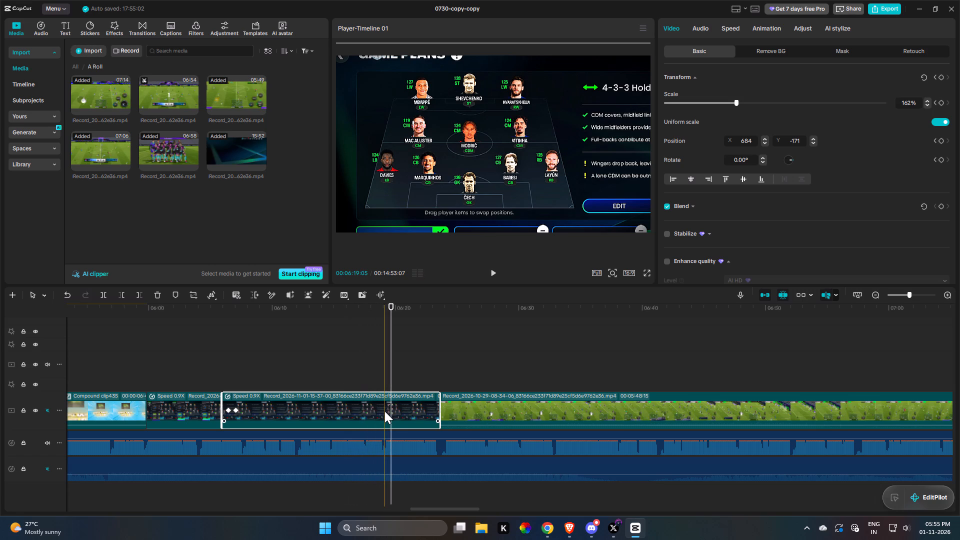
key(w)
Trim the match footage's start in two cuts so it opens at match clock 20:55, and replay the change from the lineup.
drag(393, 408, 391, 417)
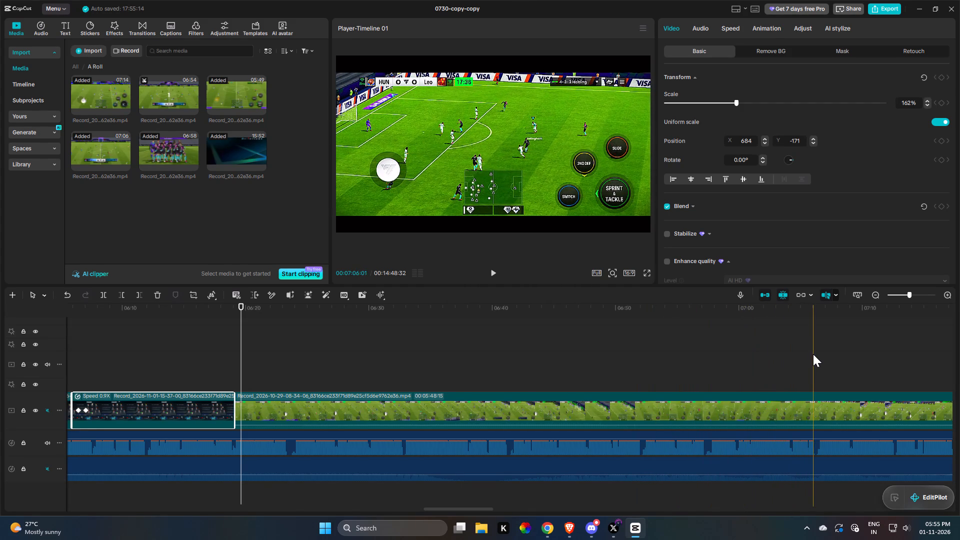
click(813, 396)
key(q)
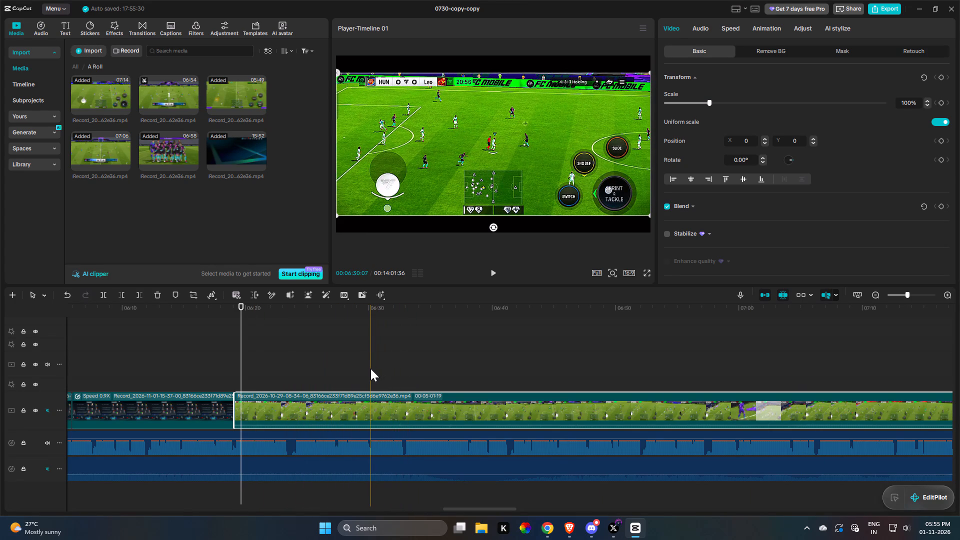
key(q)
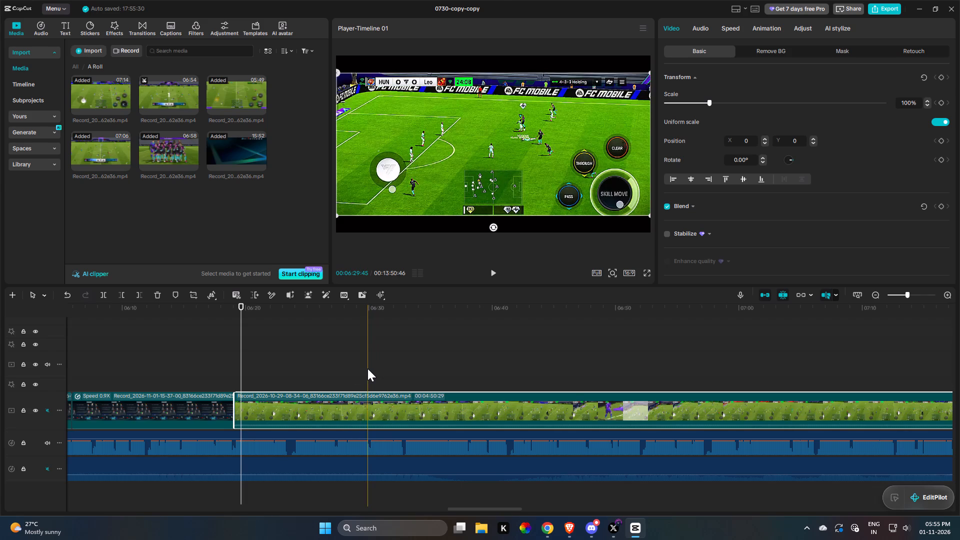
key(space)
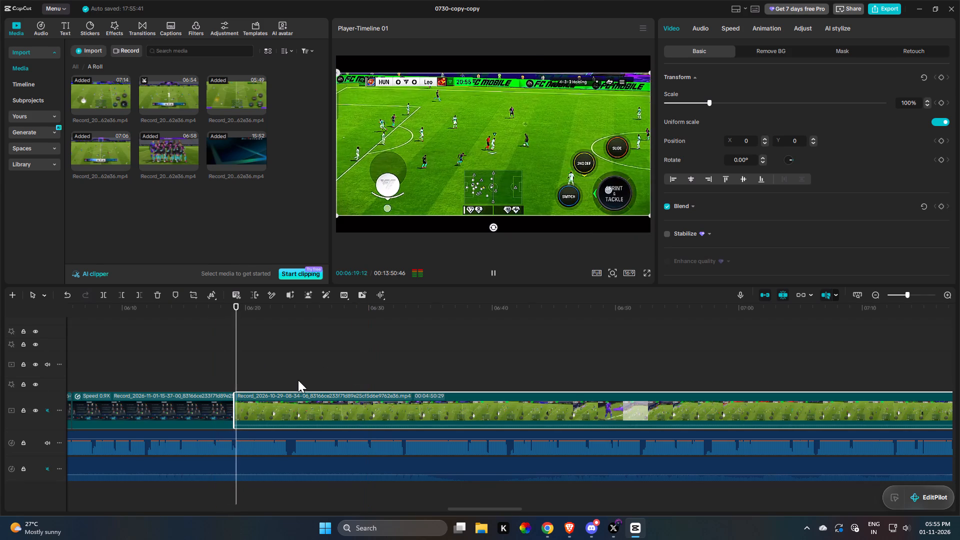
key(space)
key(space)
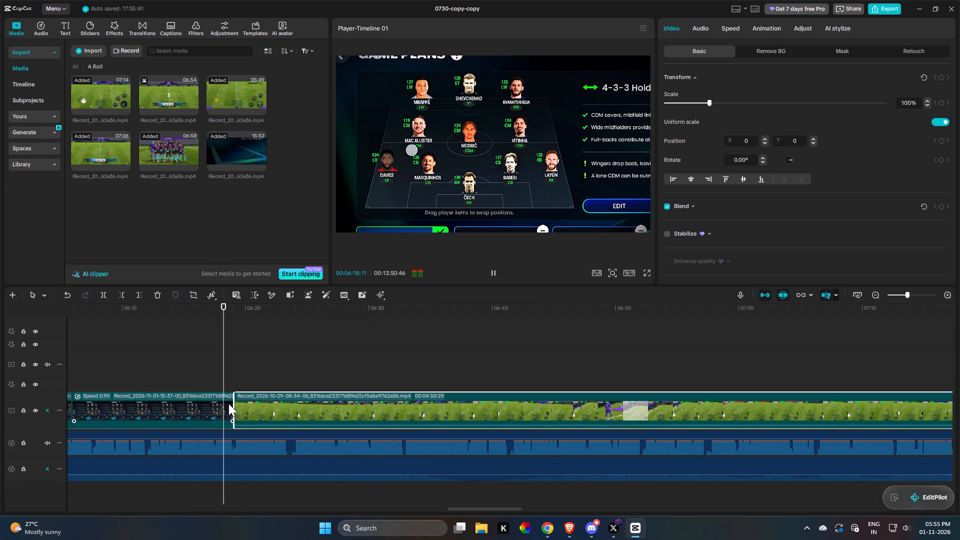
Trim the zoomed lineup clip's end back to about 06:18 and replay the match footage that follows the cut.
key(space)
triple_click(228, 403)
double_click(228, 403)
text(W)
key(space)
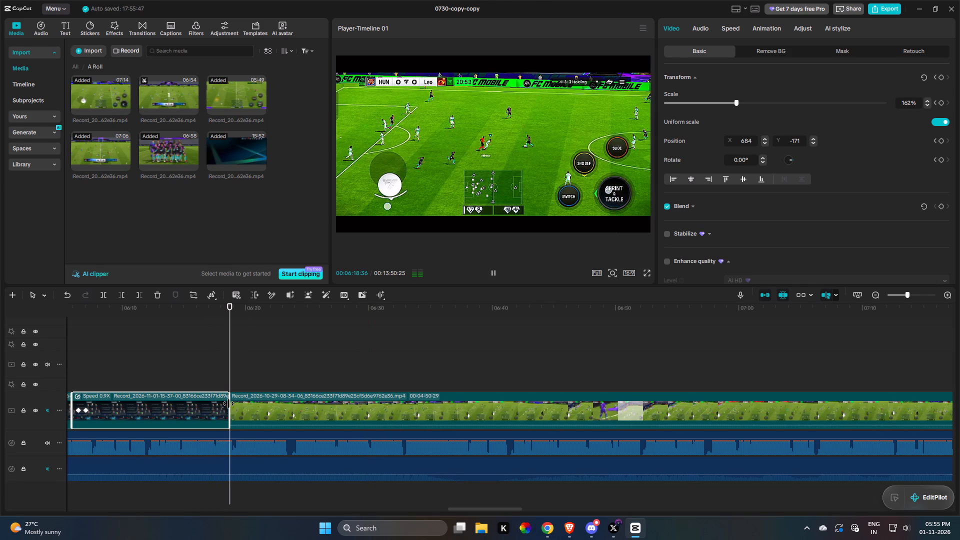
double_click(253, 410)
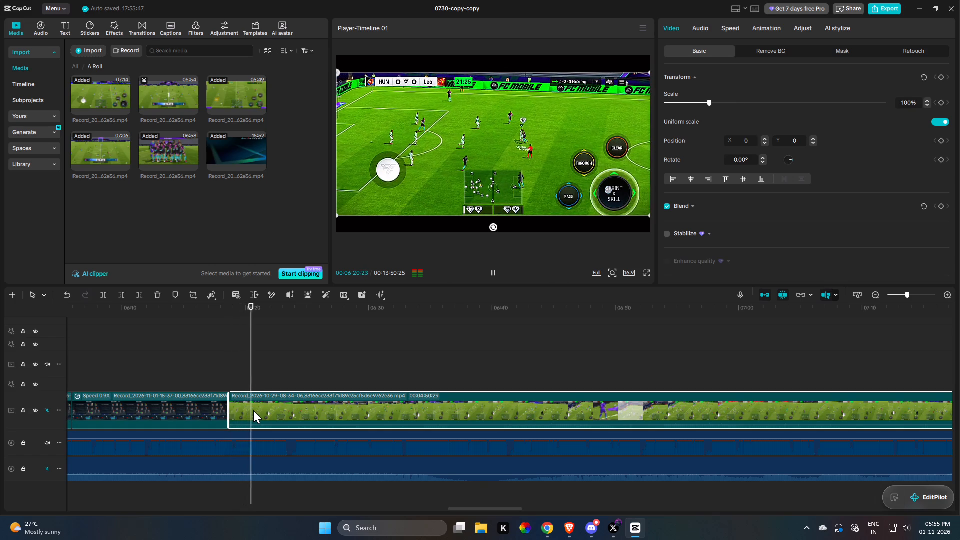
drag(398, 347, 412, 351)
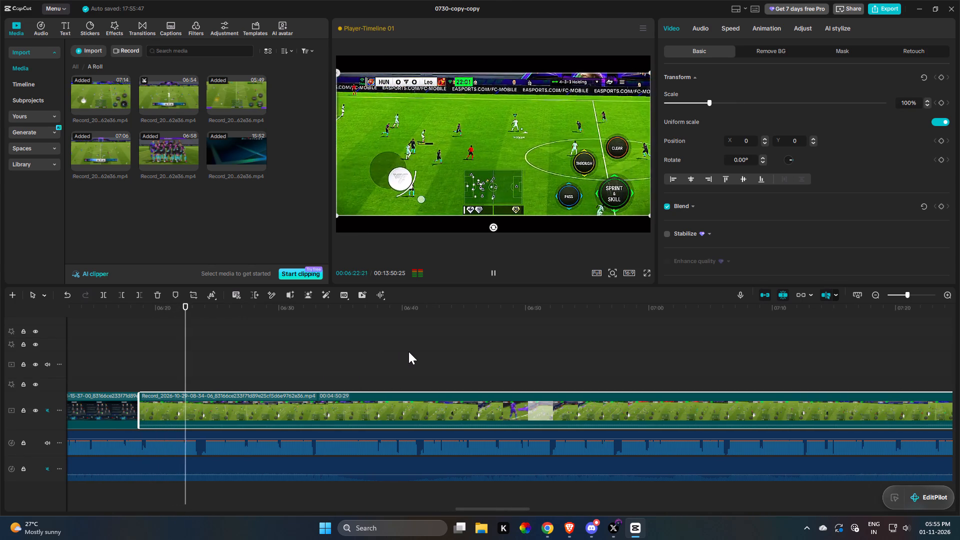
key(space)
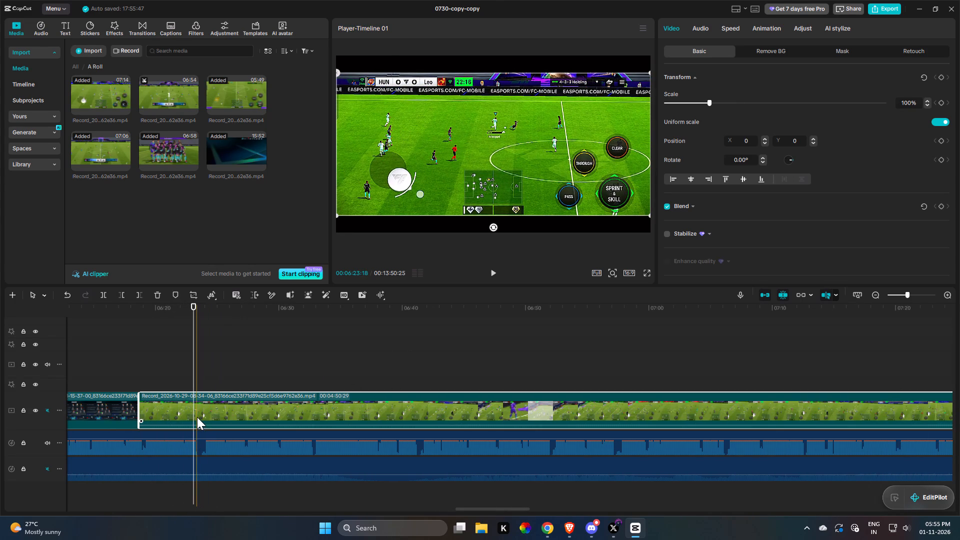
key(space)
key(space)
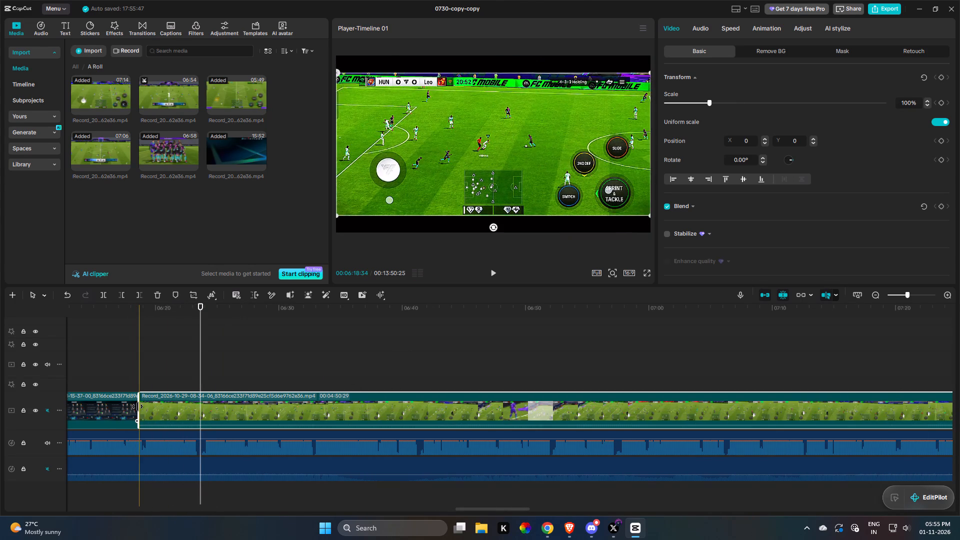
Fine-trim the start of the match footage at the lineup cut so the clip runs 00:04:50:34, and replay it.
triple_click(137, 406)
click(137, 406)
double_click(133, 405)
triple_click(152, 406)
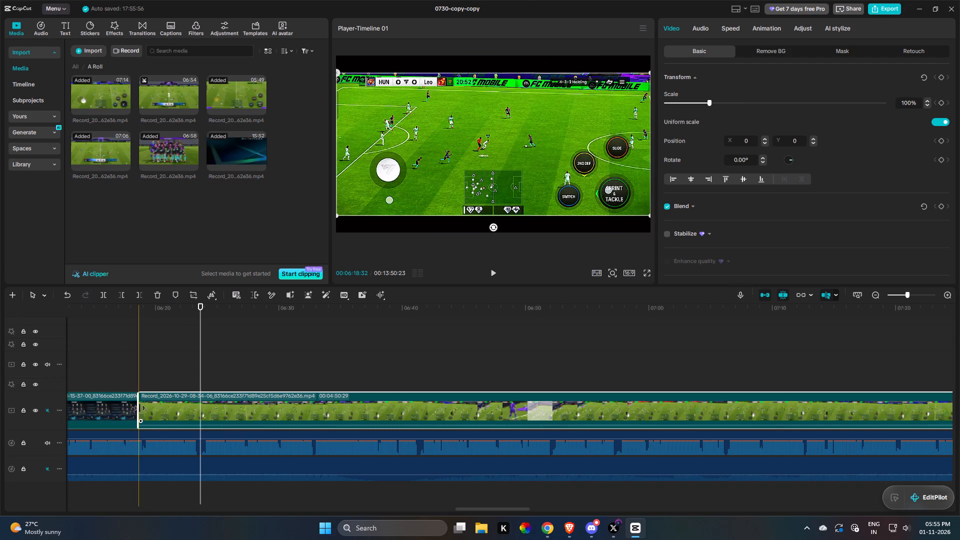
click(140, 407)
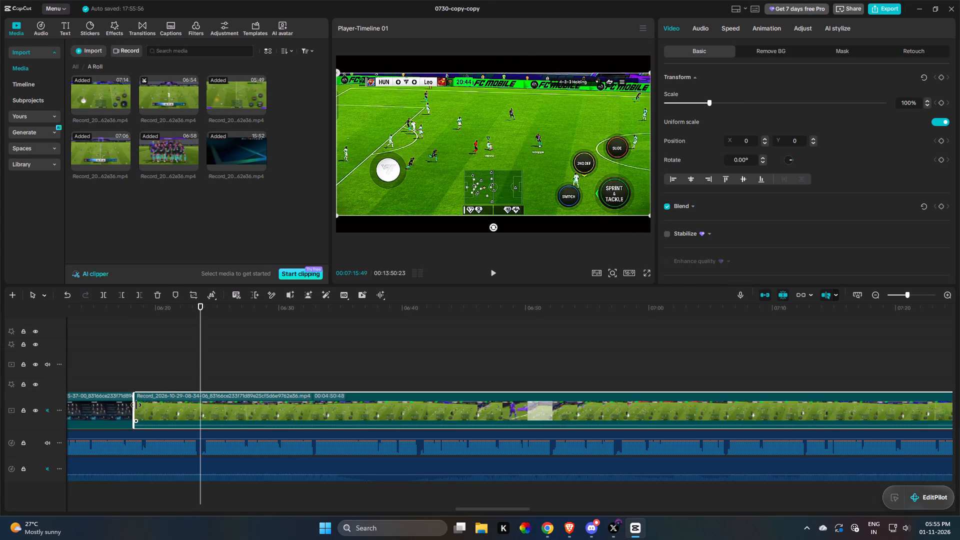
click(141, 403)
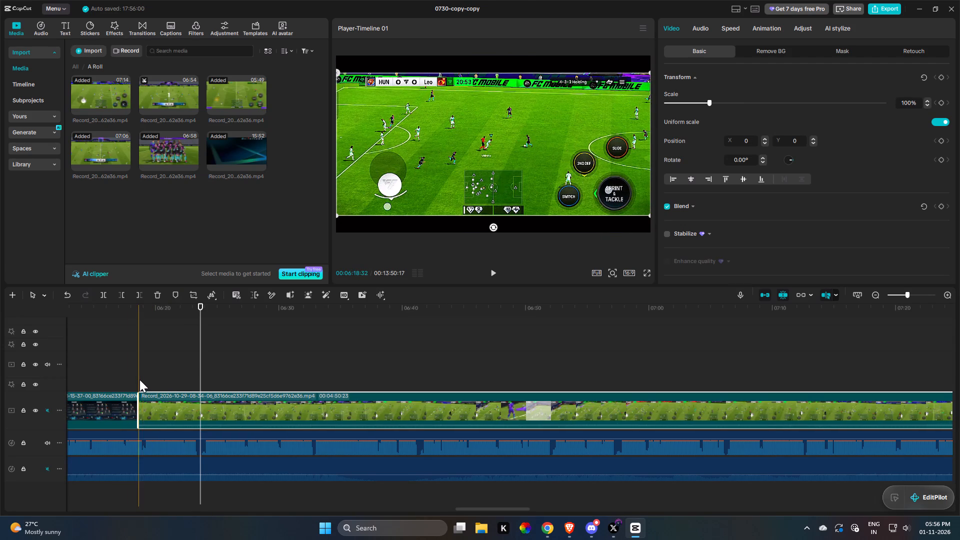
key(space)
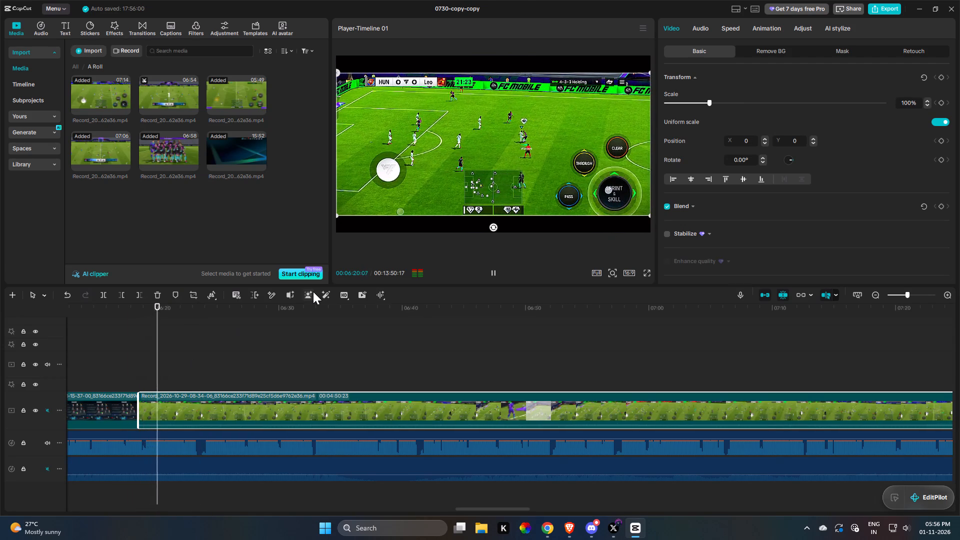
key(space)
click(138, 406)
drag(138, 406, 144, 406)
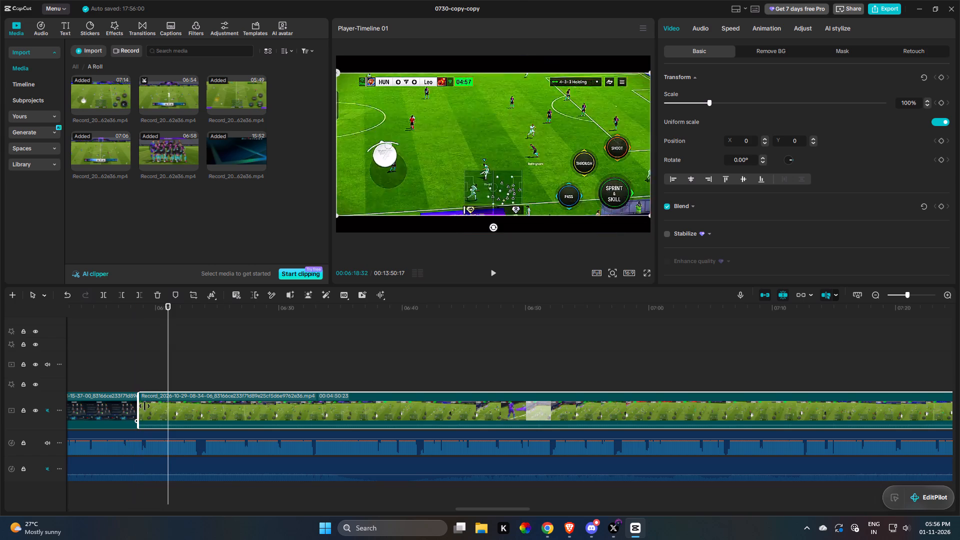
drag(144, 406, 145, 406)
click(143, 406)
click(138, 406)
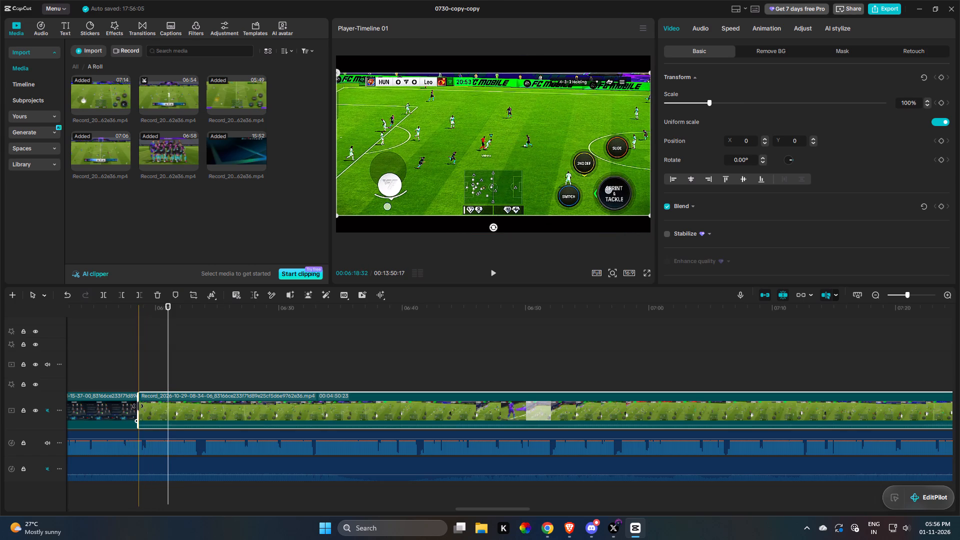
click(138, 406)
click(143, 405)
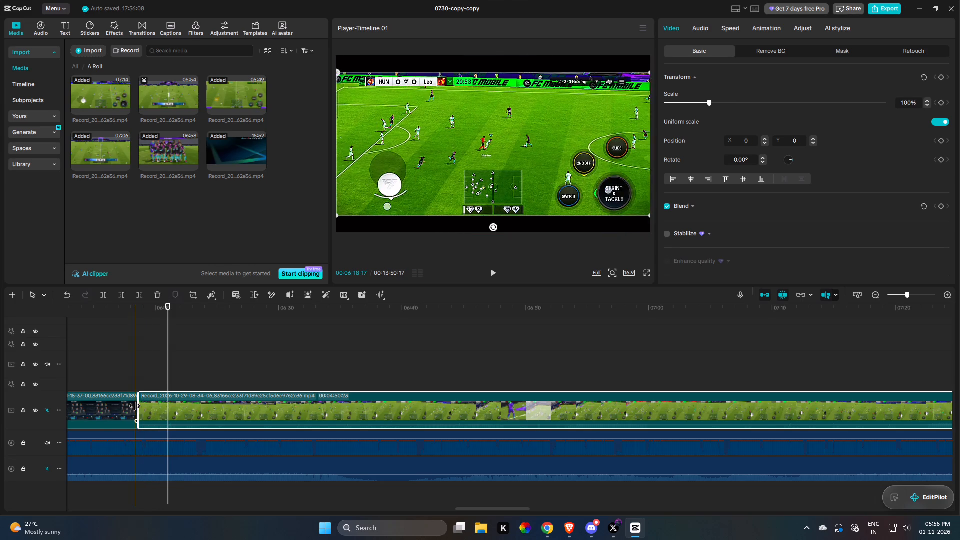
click(135, 406)
drag(139, 409, 129, 411)
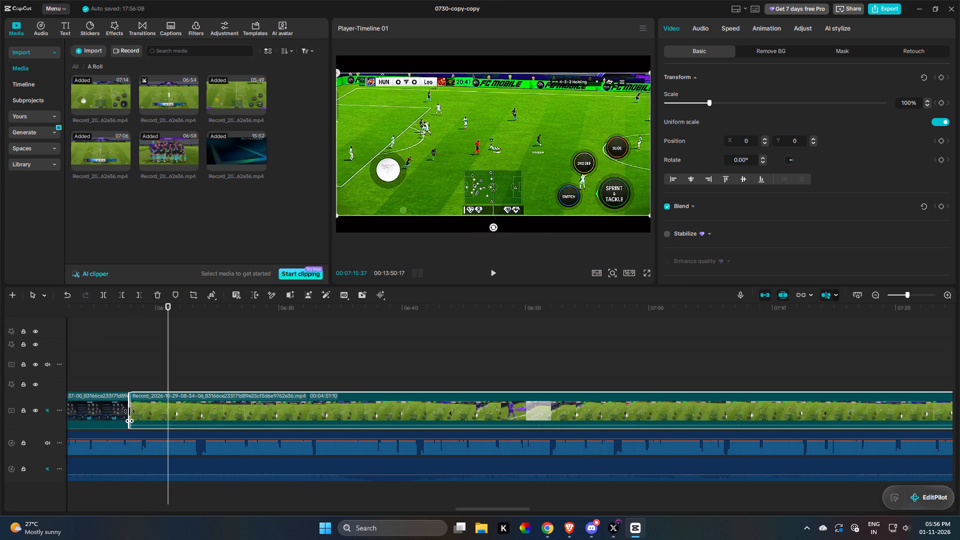
drag(129, 411, 133, 405)
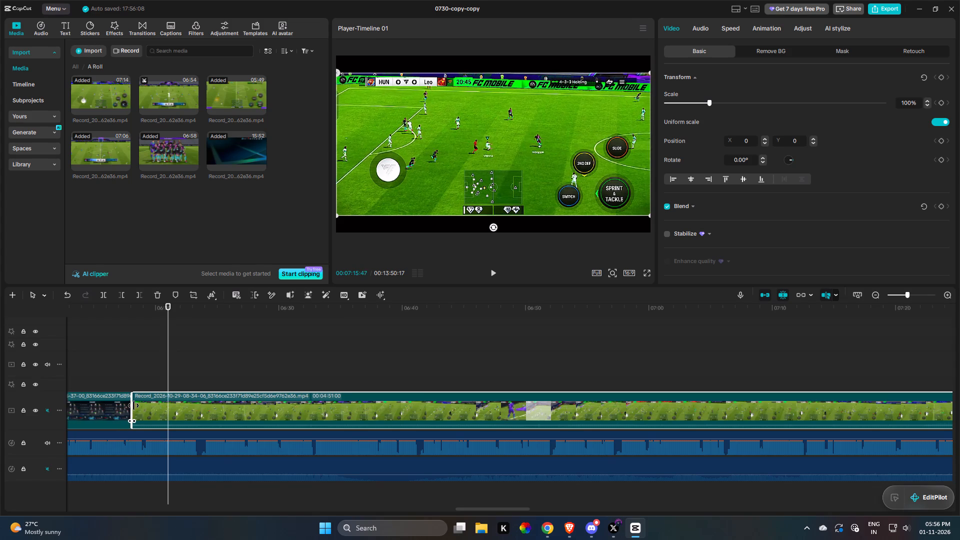
drag(133, 405, 136, 404)
key(space)
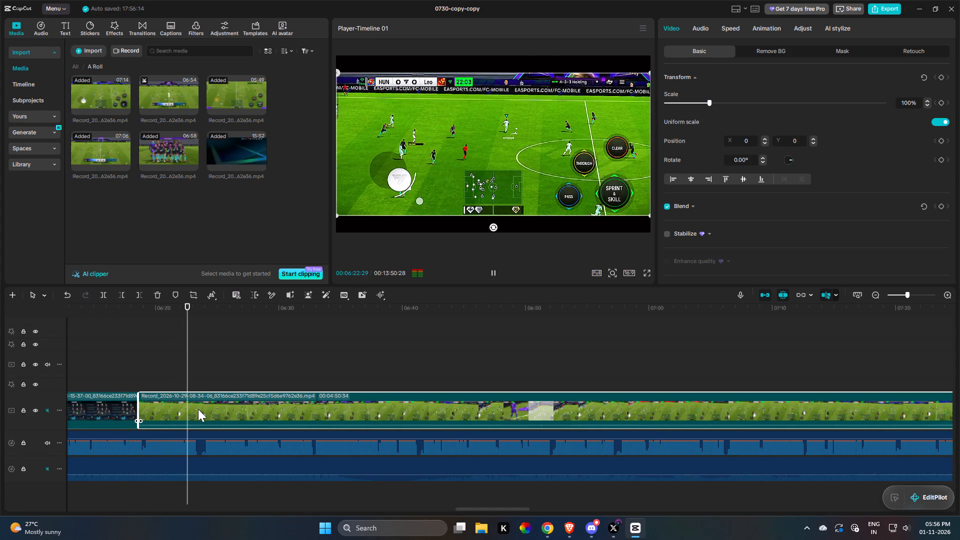
Split the match footage at about 06:24.
key(space)
key(r)
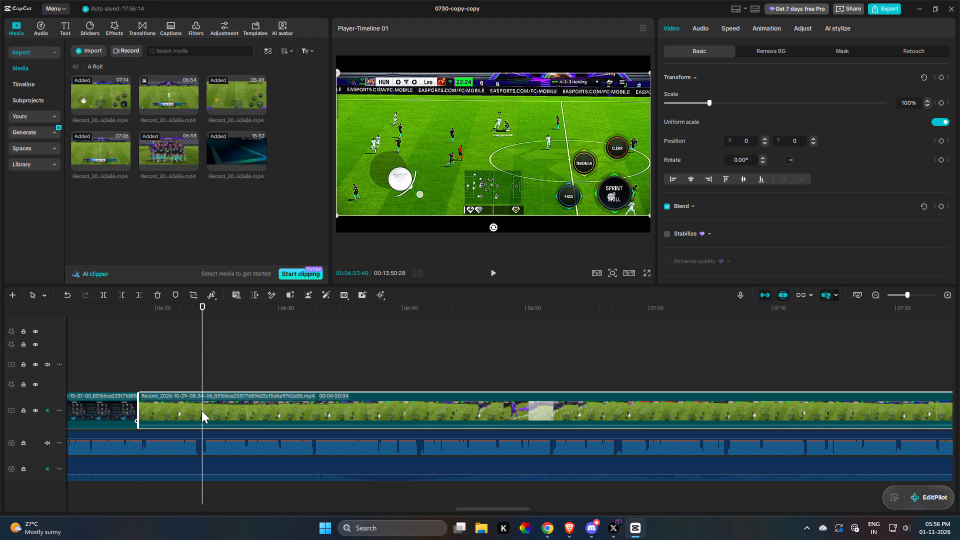
Zoom the first match piece to 189% and reposition it to X -552, Y 0, keeping the play in frame.
key(space)
click(167, 403)
key(space)
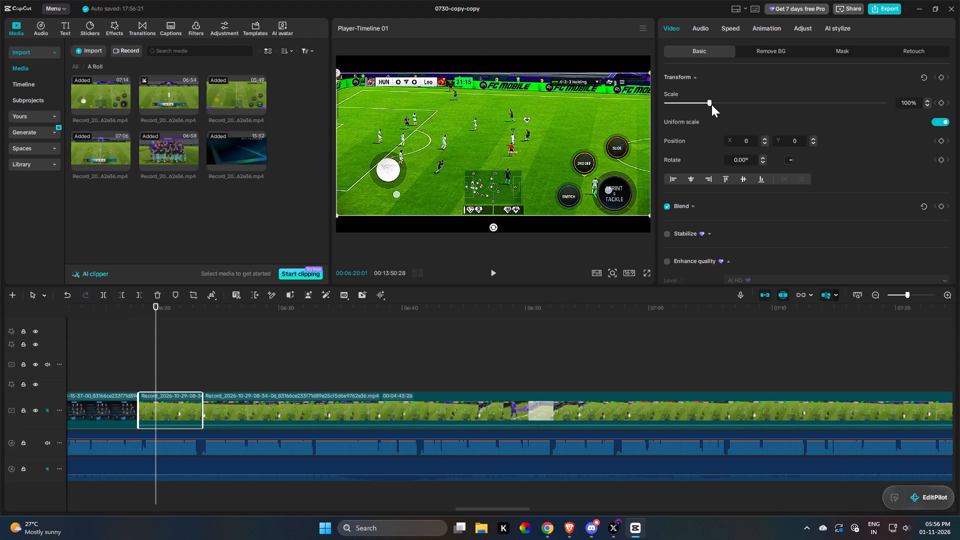
drag(710, 102, 749, 99)
drag(581, 187, 546, 187)
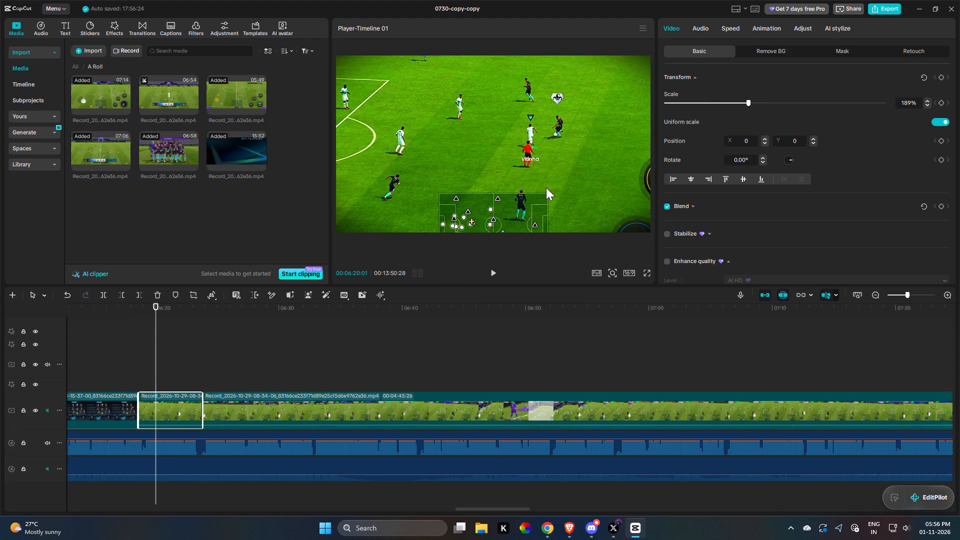
drag(546, 187, 530, 187)
key(space)
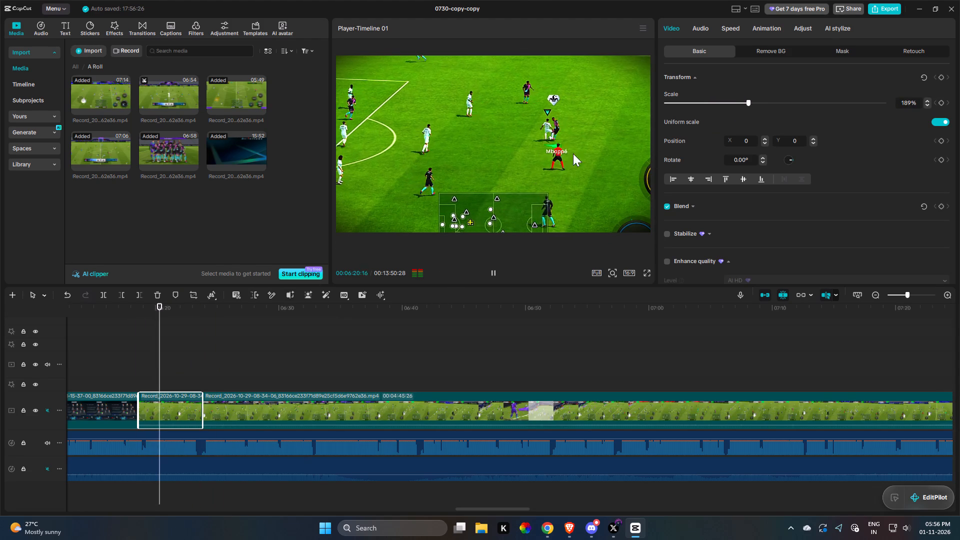
key(space)
drag(559, 158, 523, 158)
click(184, 341)
click(177, 408)
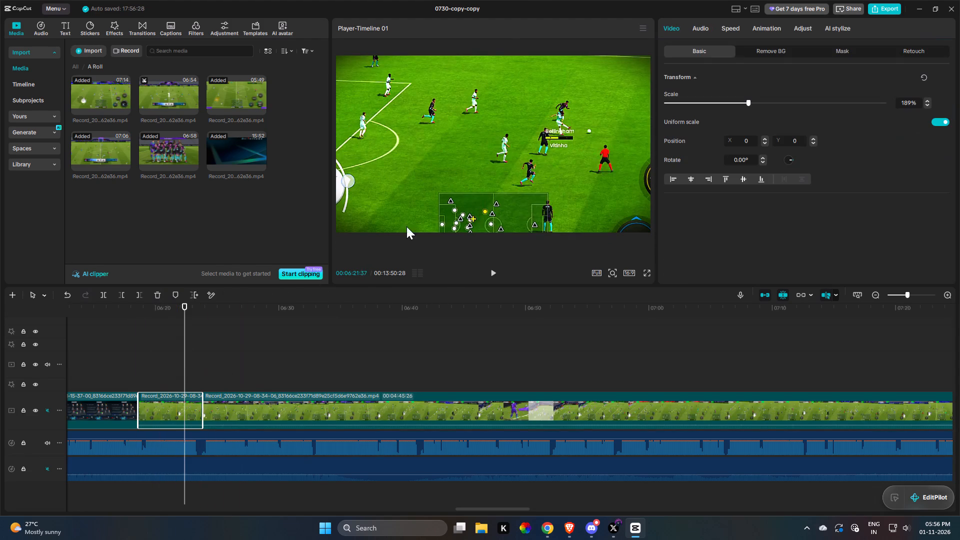
drag(522, 142, 477, 145)
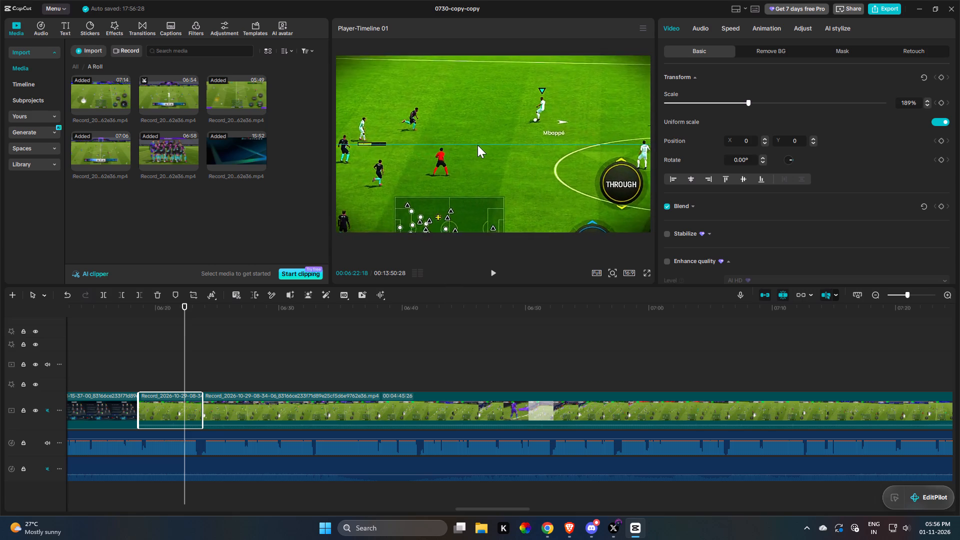
drag(477, 145, 477, 142)
click(477, 142)
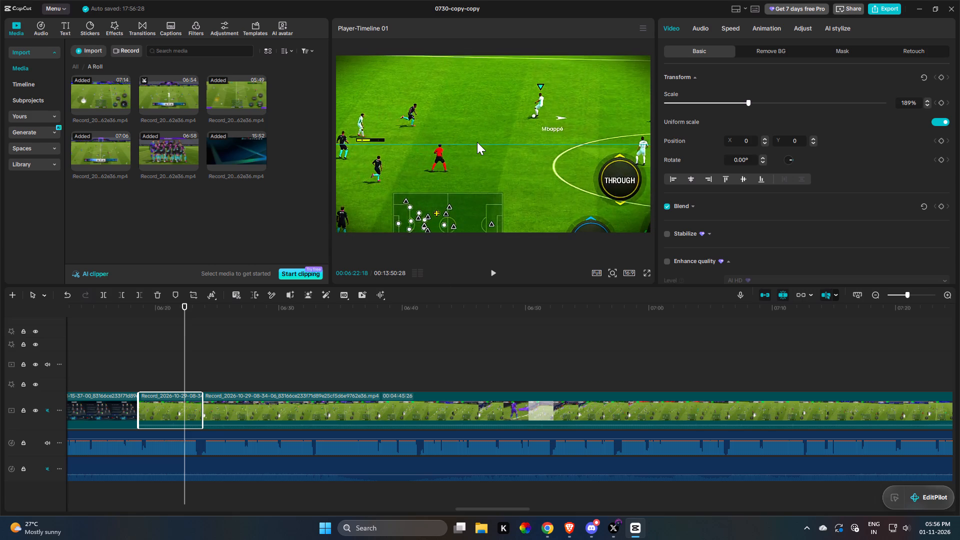
Replay the zoomed piece and trim the following match clip's start so it opens at match clock 23:34.
key(space)
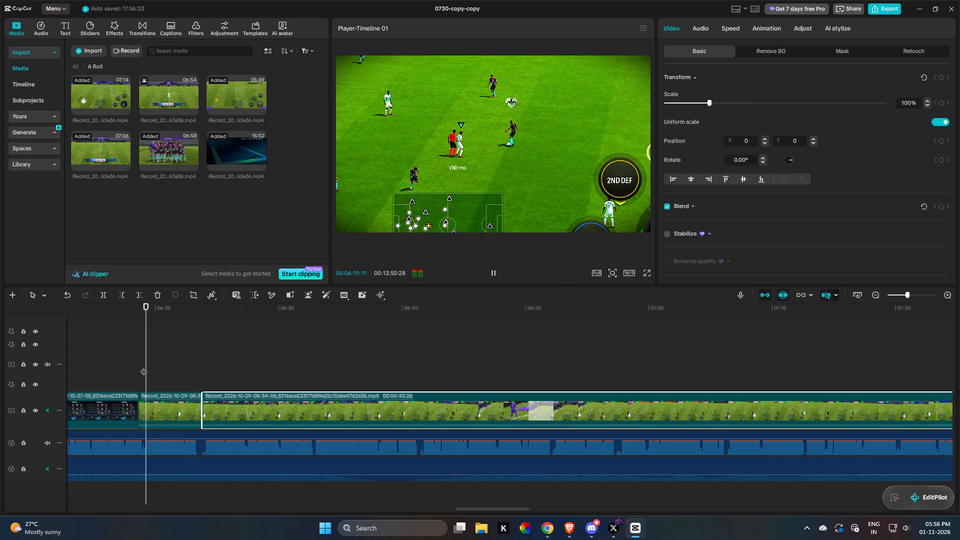
drag(203, 377, 274, 386)
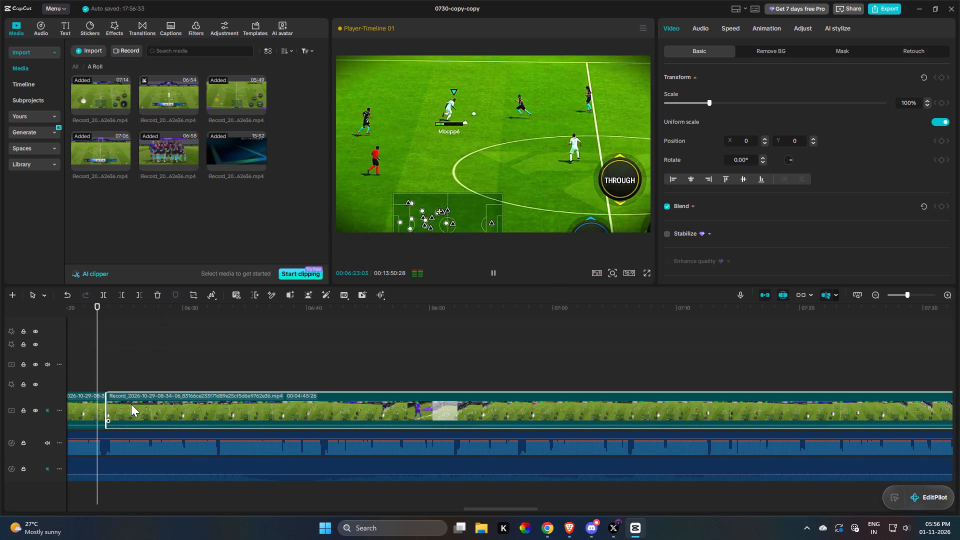
drag(131, 404, 227, 399)
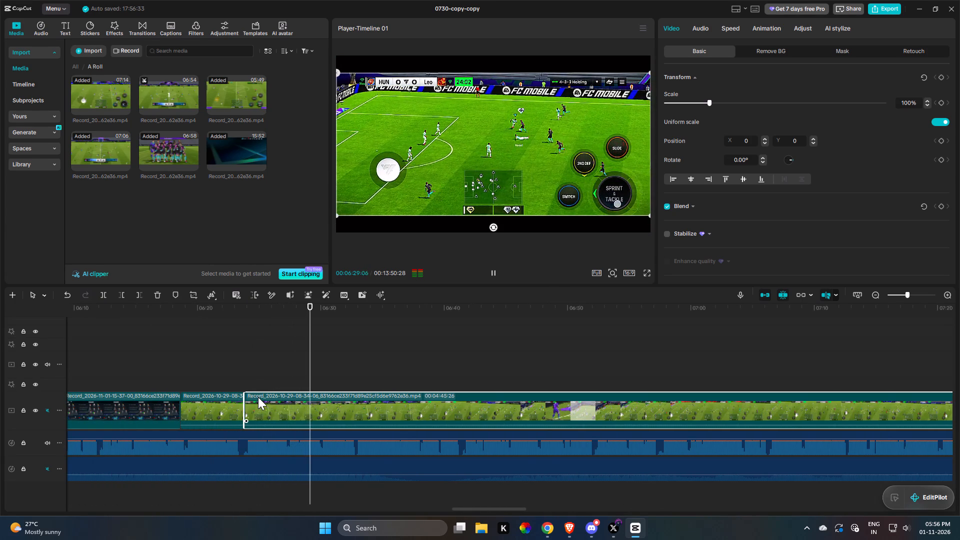
key(space)
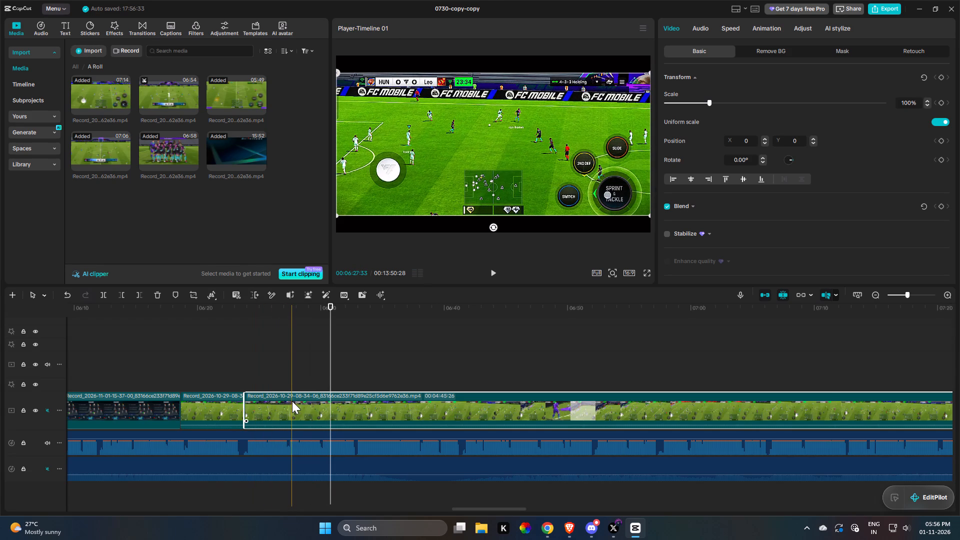
key(q)
Split the remaining match footage at about 06:29 to isolate a second short match piece.
click(233, 406)
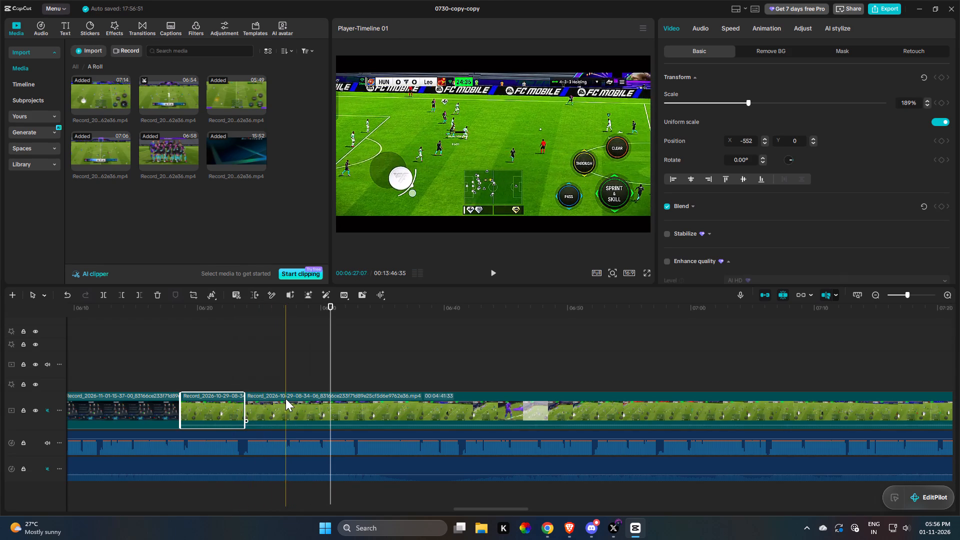
triple_click(297, 398)
drag(384, 407, 402, 410)
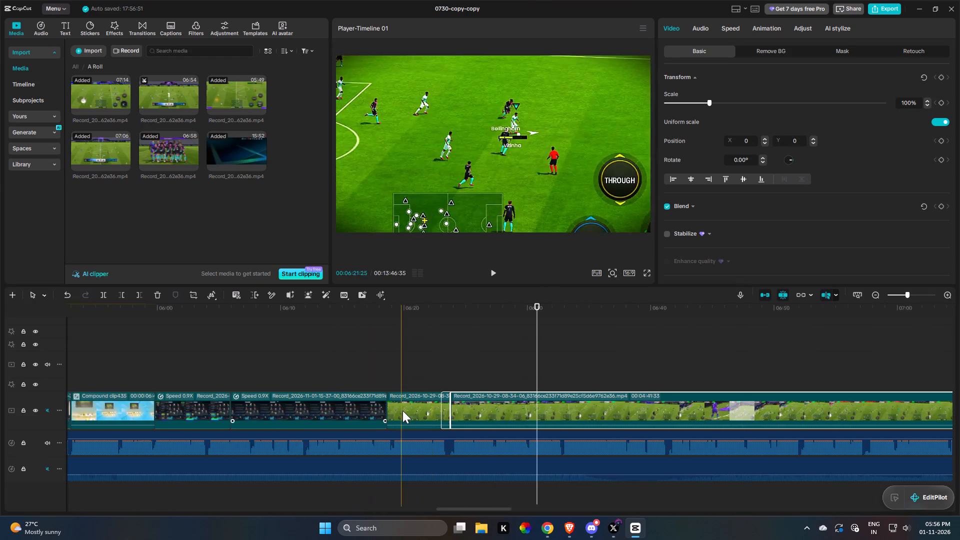
drag(402, 410, 412, 407)
key(r)
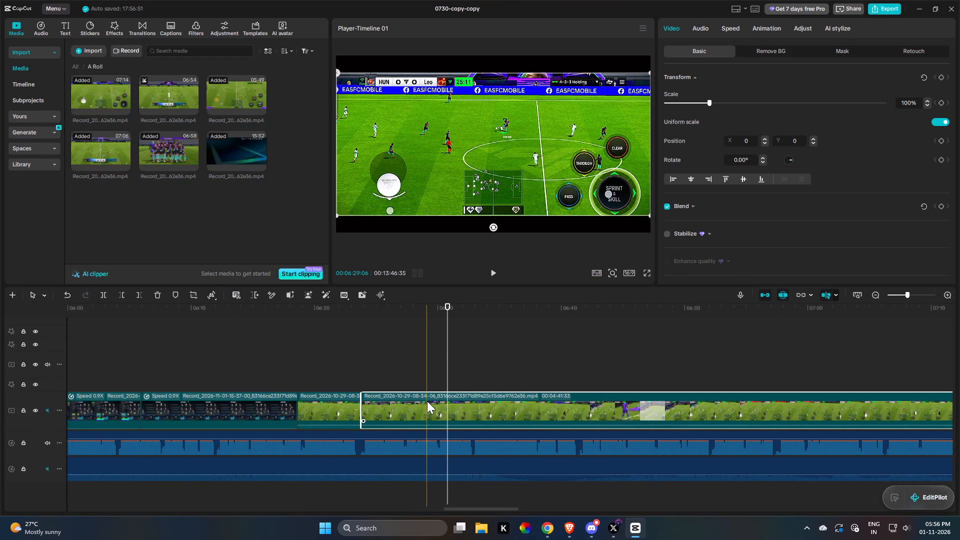
Copy the first match piece's zoom attributes onto the second piece and replay it from about 06:24.
click(356, 408)
key(shift+c)
shift+double_click(407, 409)
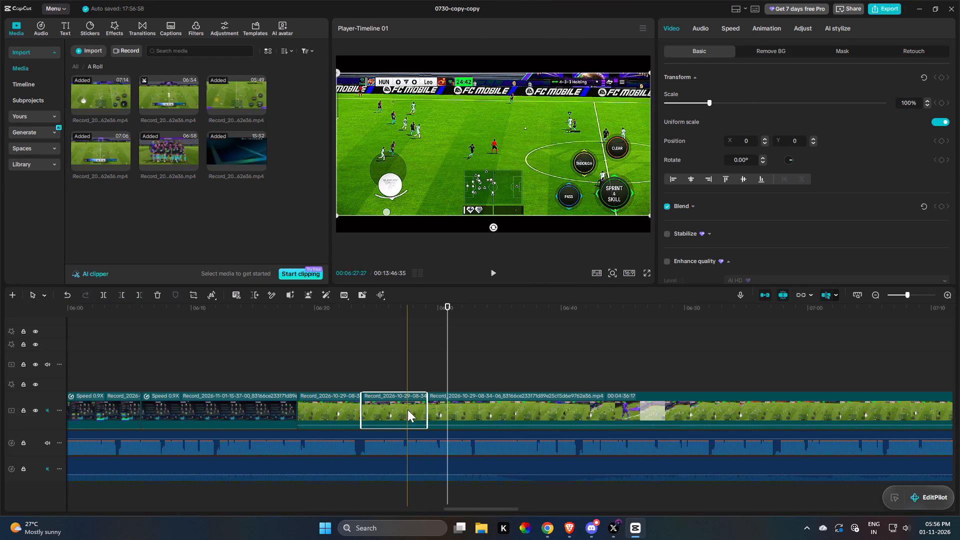
key(shift+v)
double_click(584, 335)
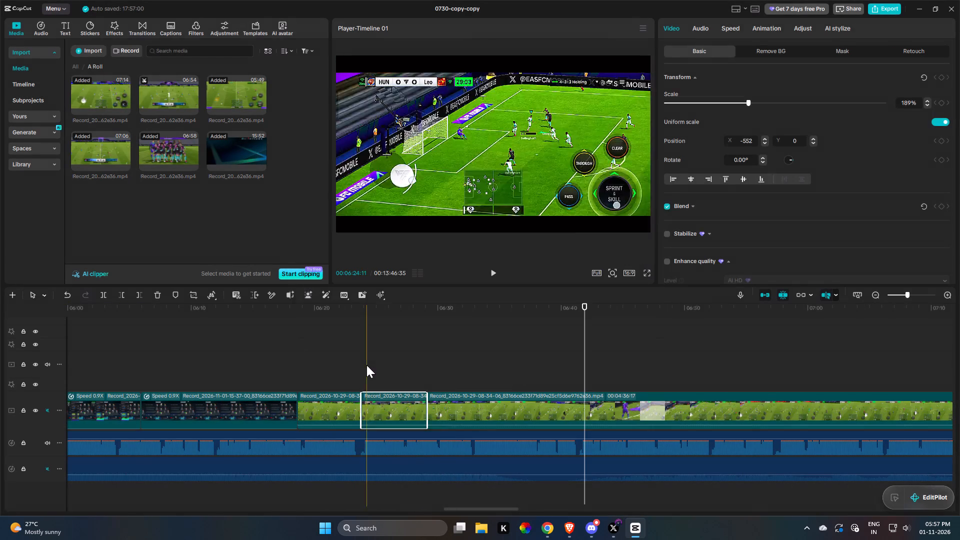
double_click(362, 365)
key(space)
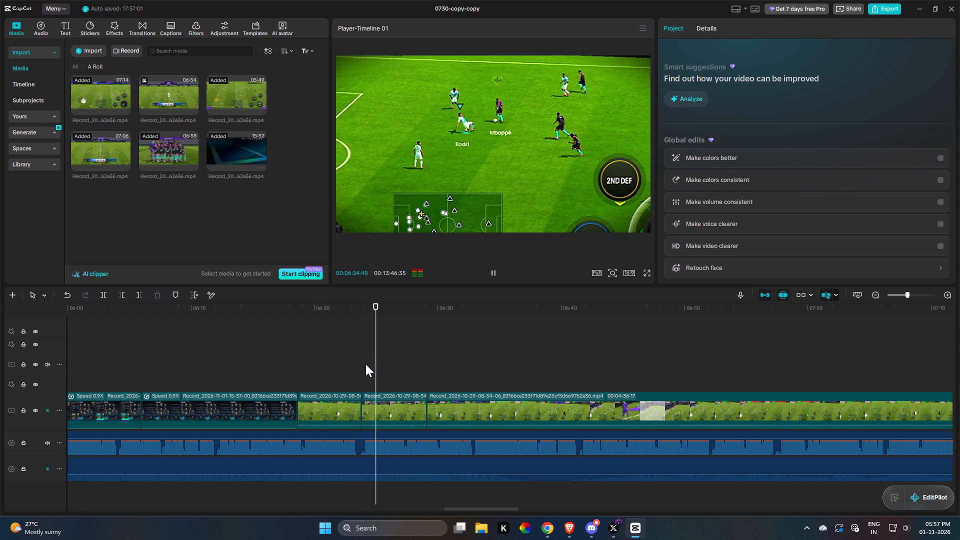
drag(448, 339, 451, 350)
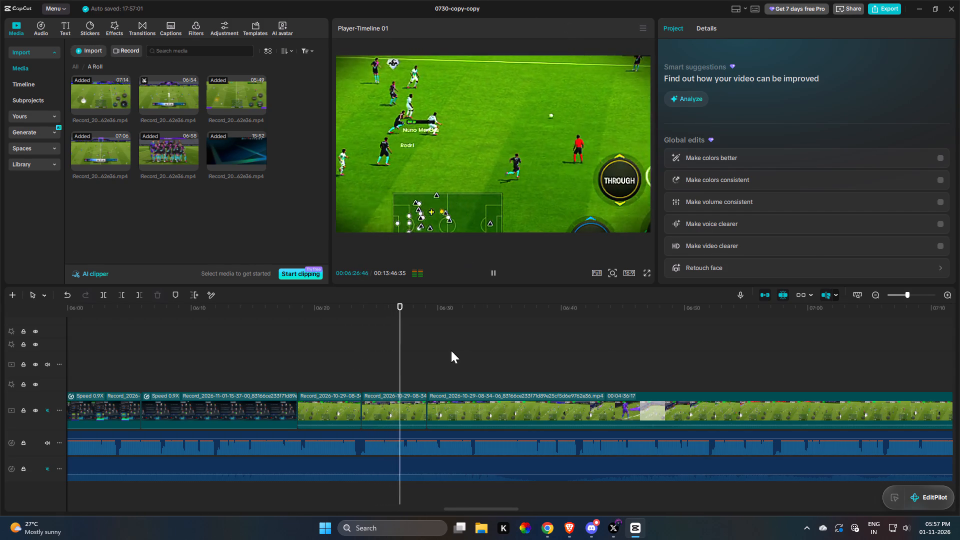
drag(451, 350, 438, 360)
key(space)
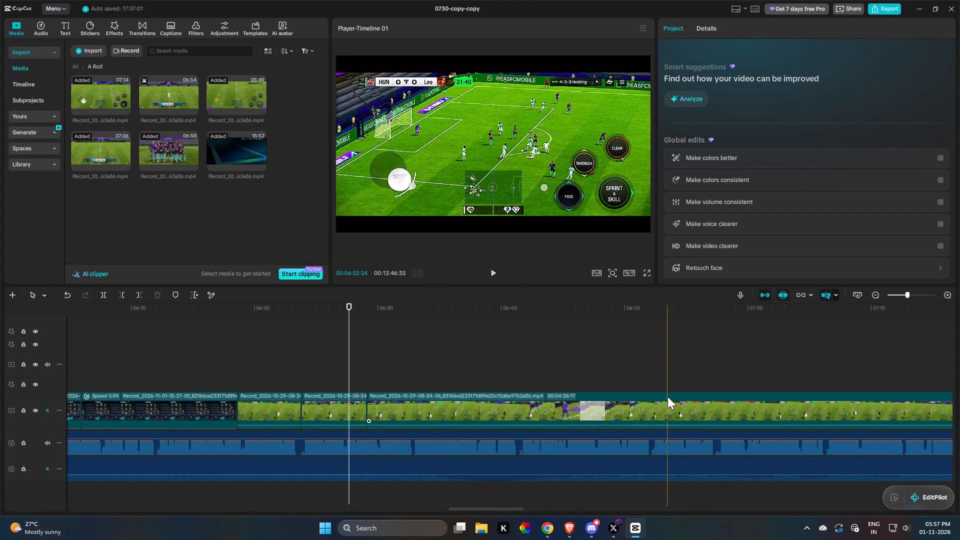
Trim the remaining match clip's start to about match clock 31:05 and split it near 06:34 to isolate a third short piece.
double_click(648, 395)
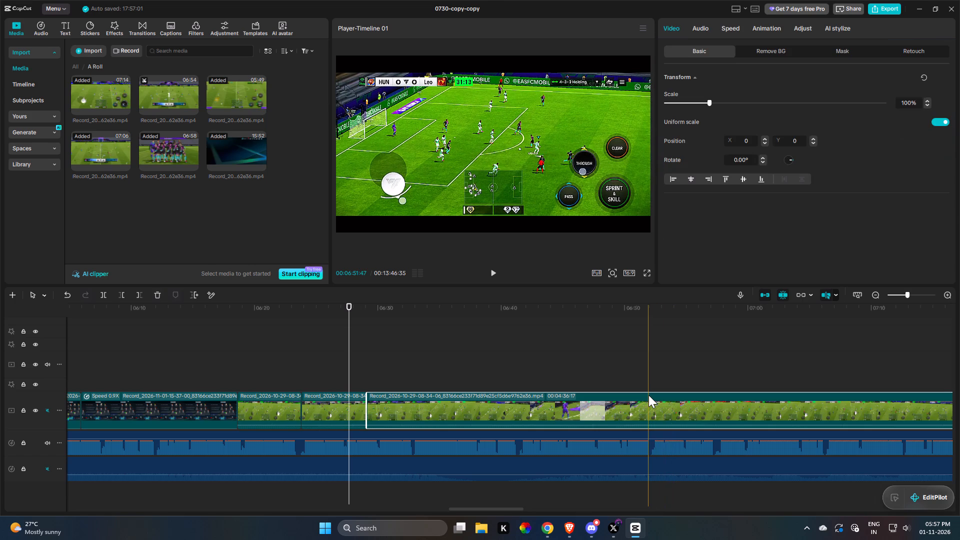
key(q)
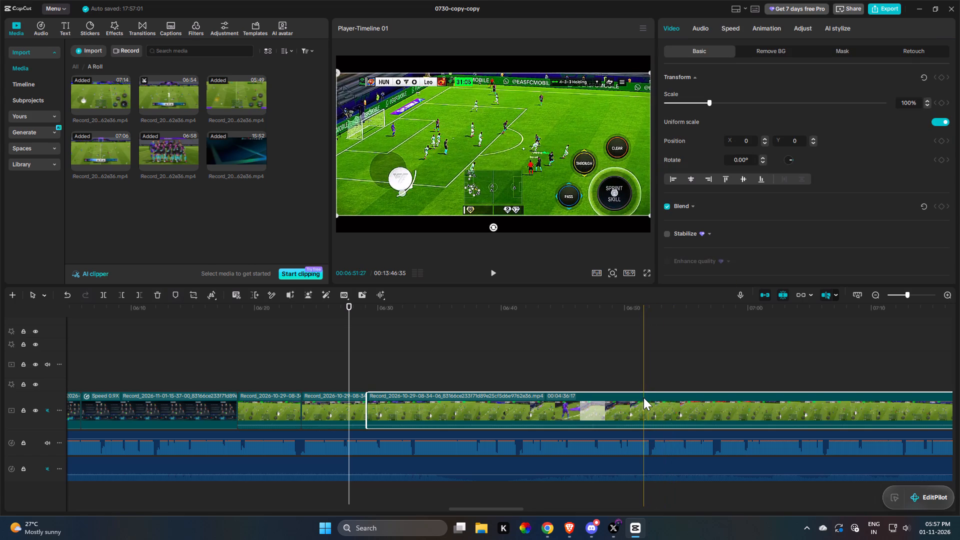
click(361, 394)
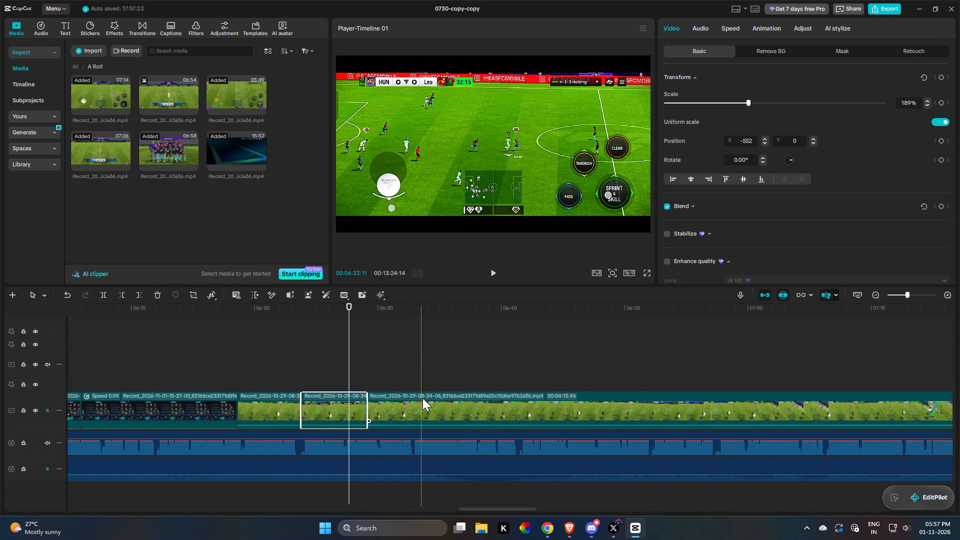
double_click(437, 402)
key(r)
Copy the second match piece's zoom attributes onto the newly split third piece.
click(346, 405)
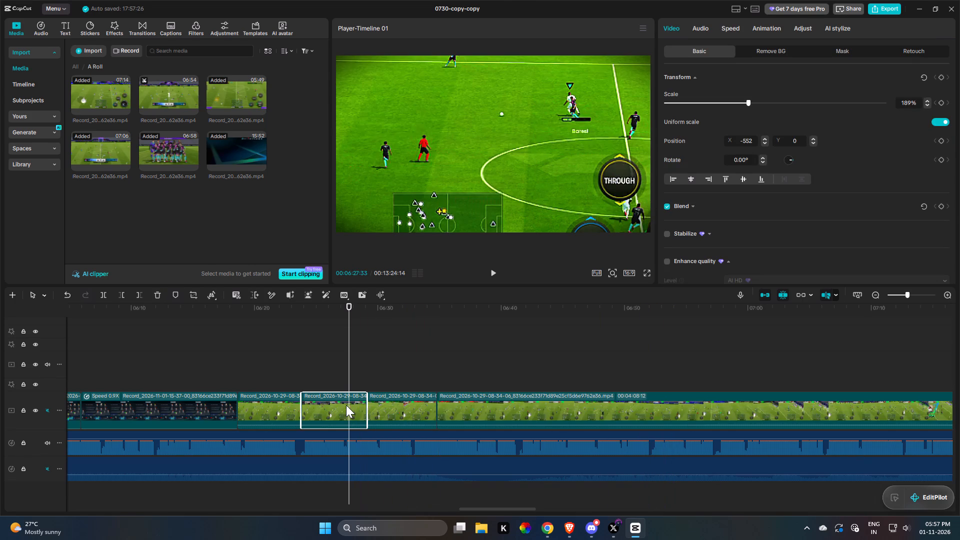
key(shift+c)
double_click(392, 408)
key(shift+v)
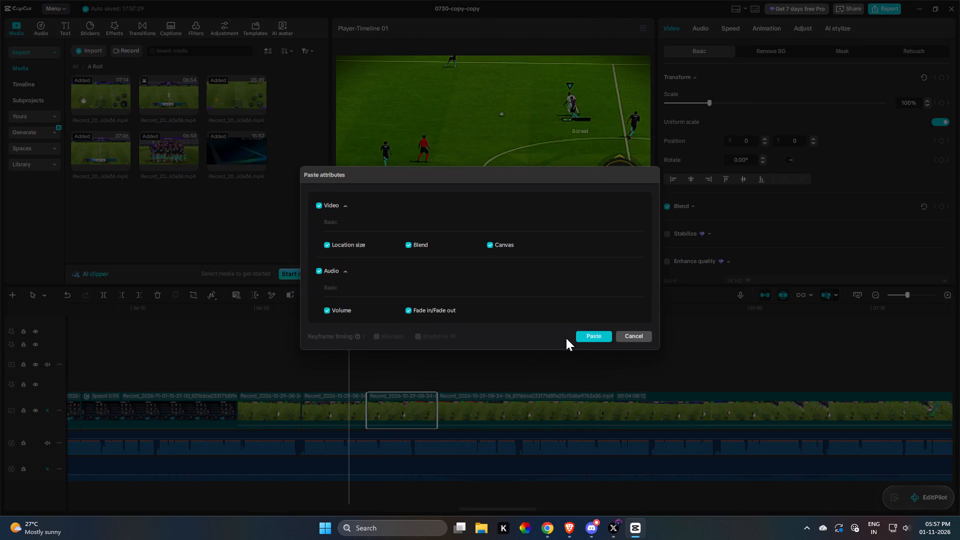
click(584, 334)
Delete the second match piece, closing the gap with the third, and replay the cut from about 06:27.
click(341, 405)
key(f)
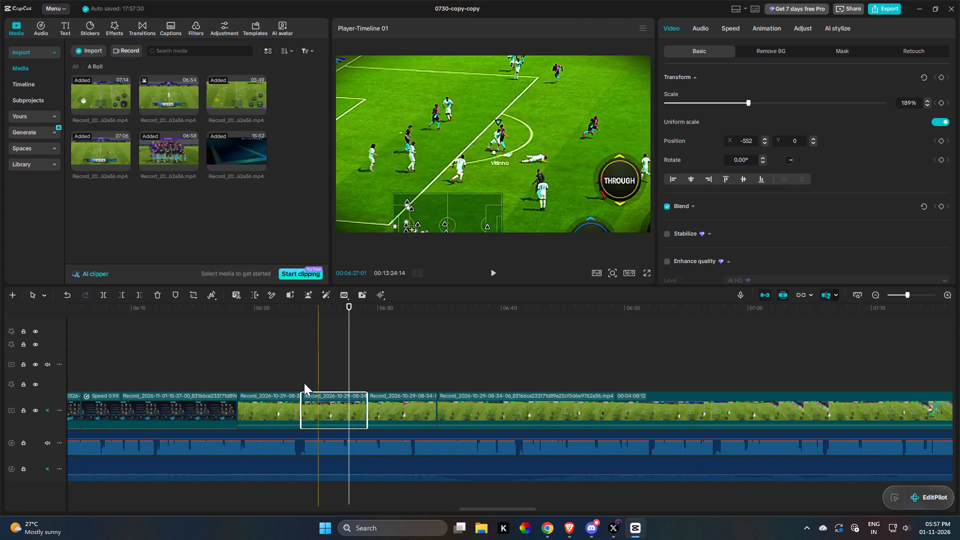
key(space)
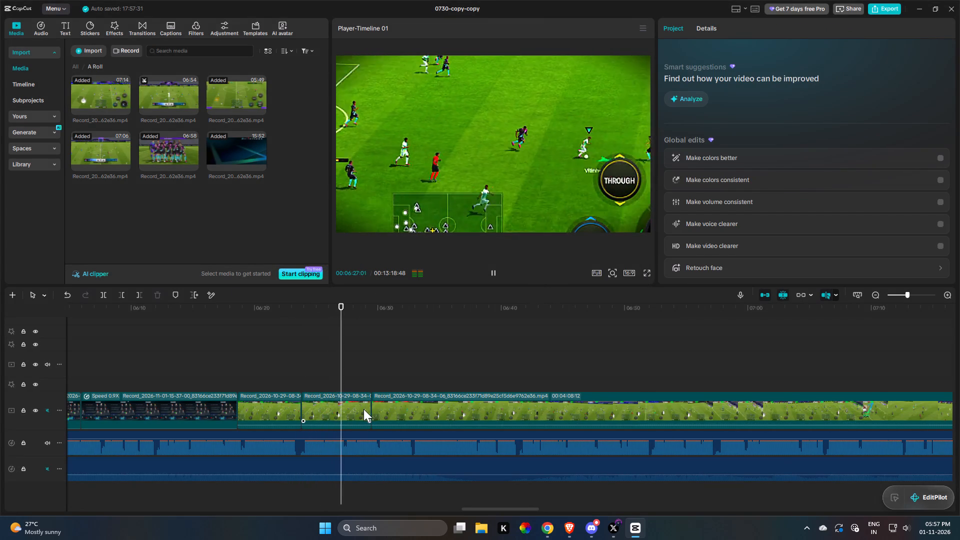
key(space)
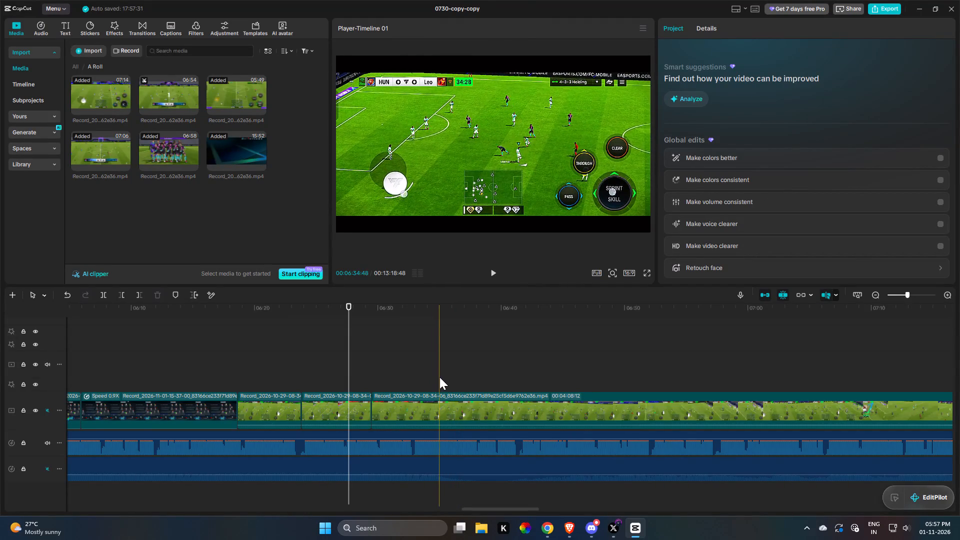
key(space)
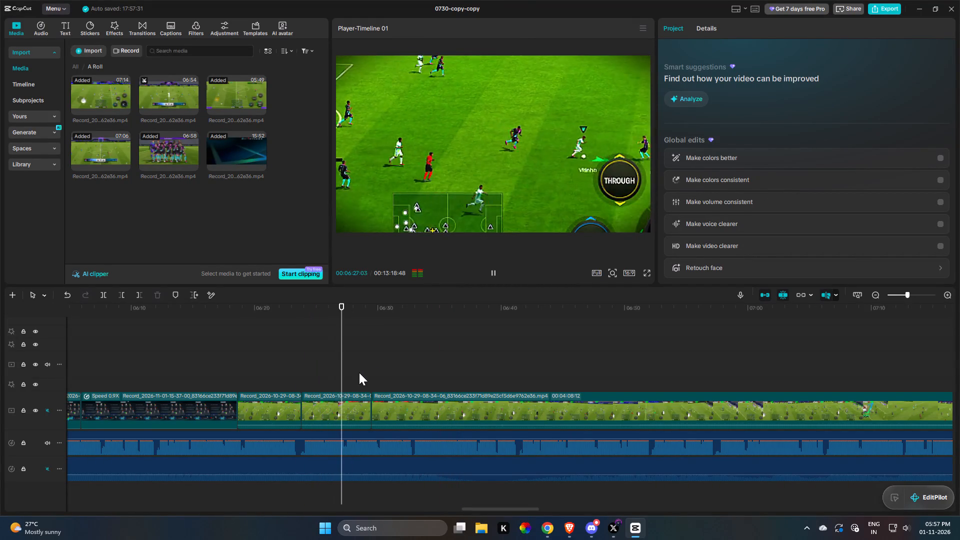
drag(389, 375, 389, 409)
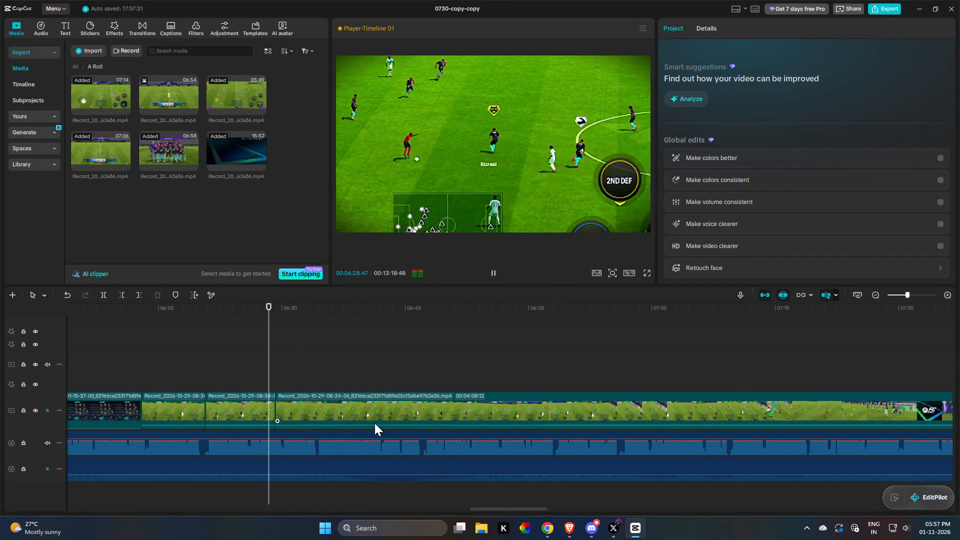
key(space)
Extend the second zoomed match piece's start by about one second of earlier footage and replay it.
triple_click(251, 407)
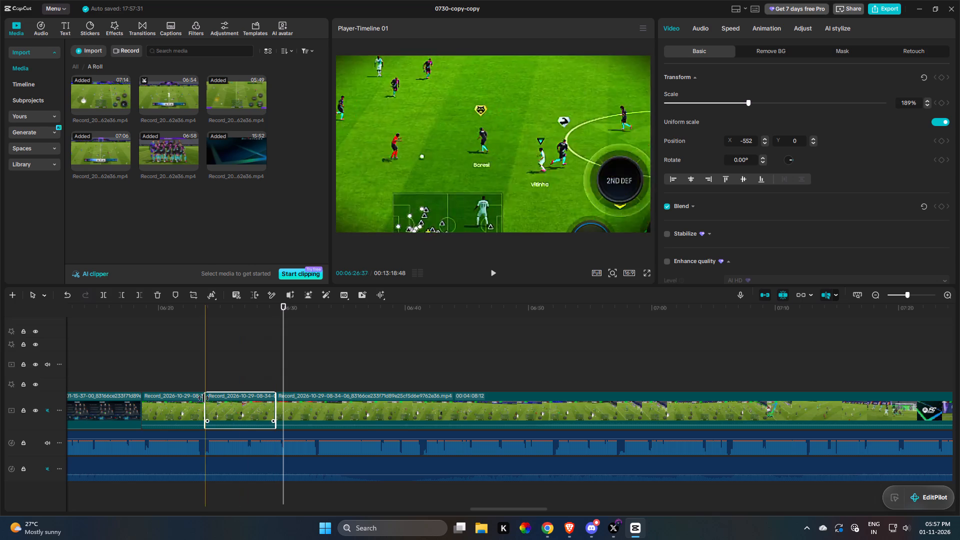
drag(205, 407, 194, 407)
key(space)
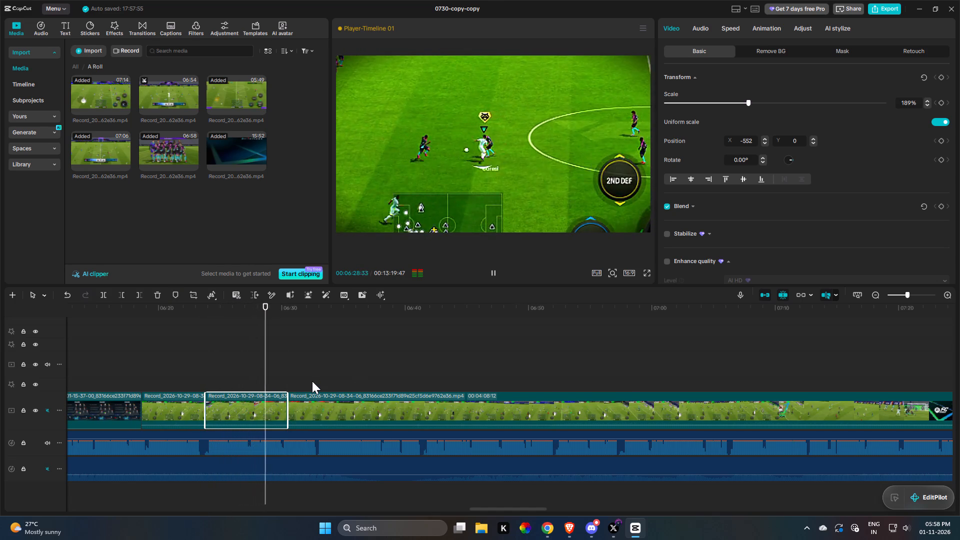
key(space)
Replay the extended match piece against the narration and trim its end to about 06:29.
text(V)
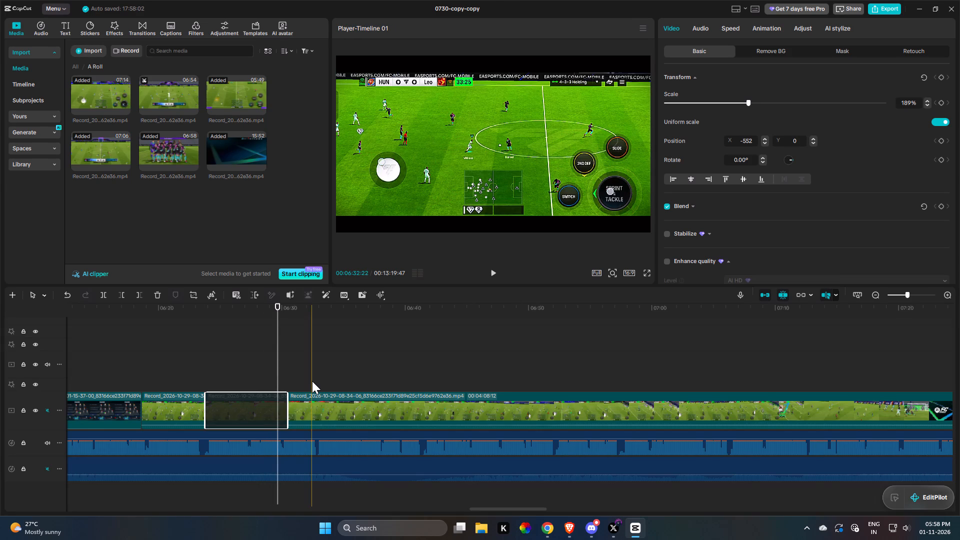
key(v)
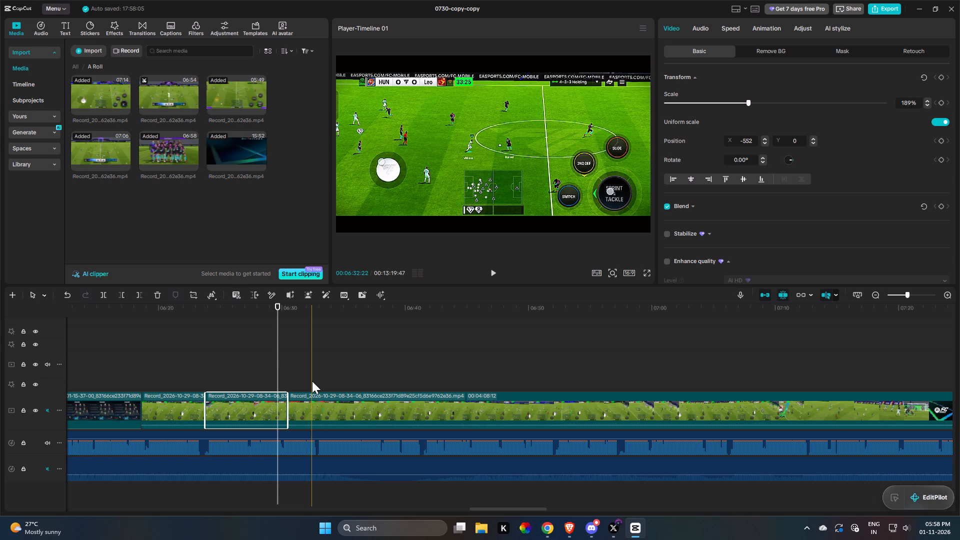
key(space)
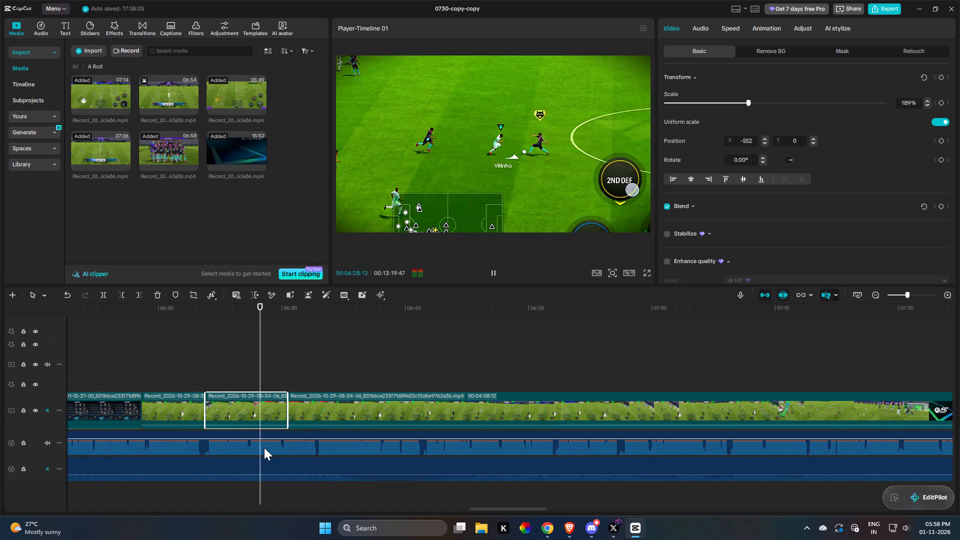
key(space)
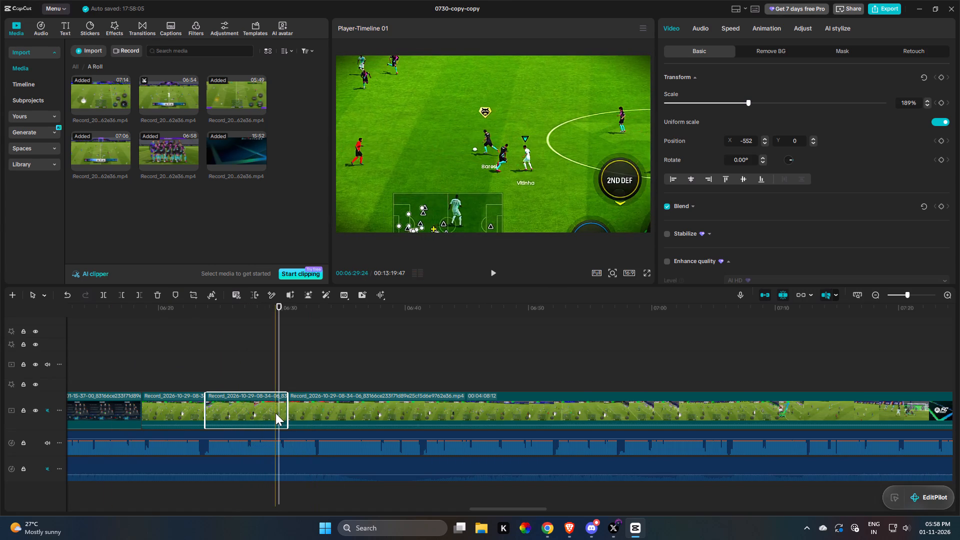
text(W)
key(space)
Trim the remaining match clip's start in successive cuts past halftime, so it opens at about match clock 52.
click(294, 411)
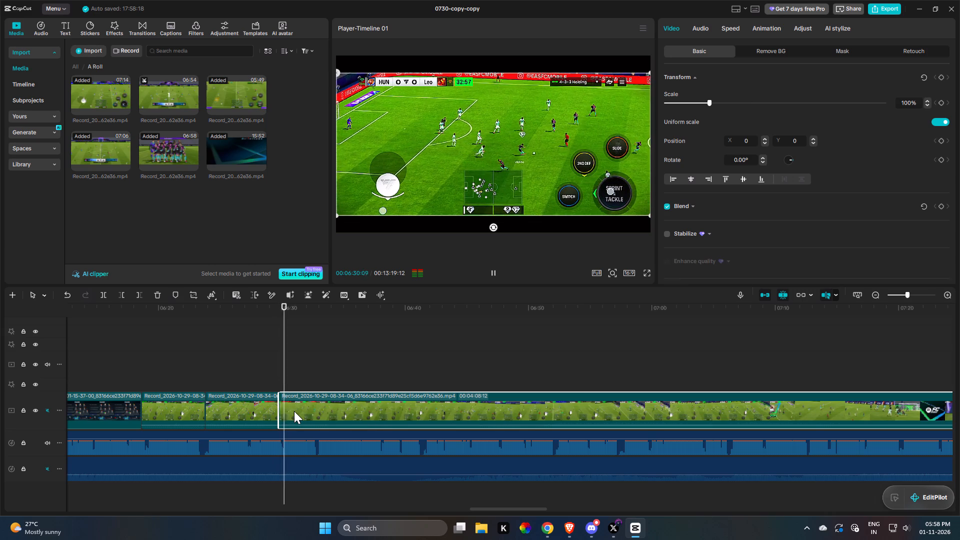
key(space)
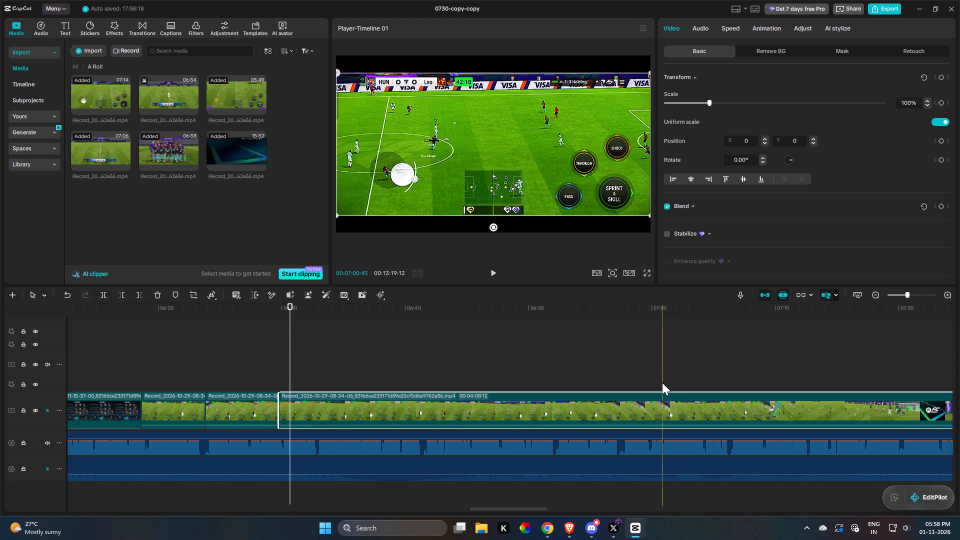
key(q)
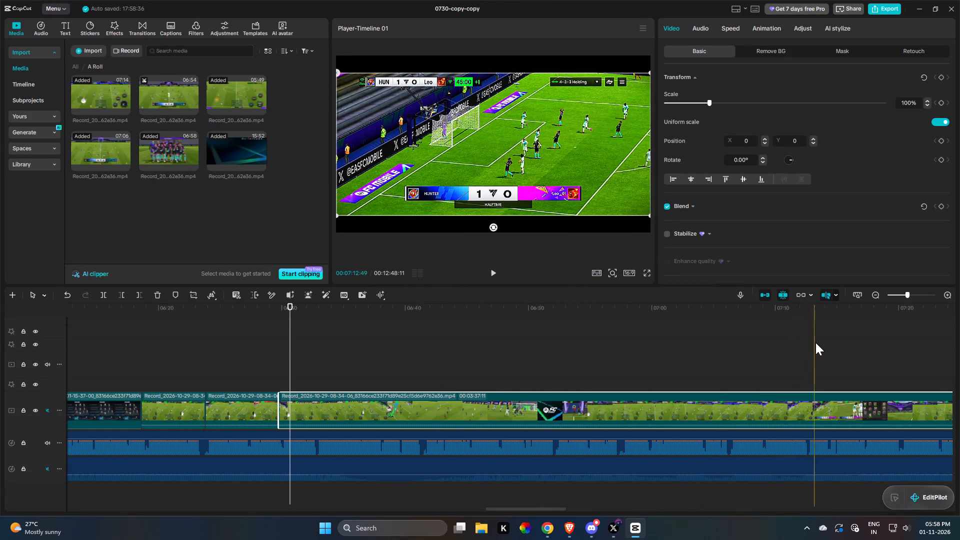
key(q)
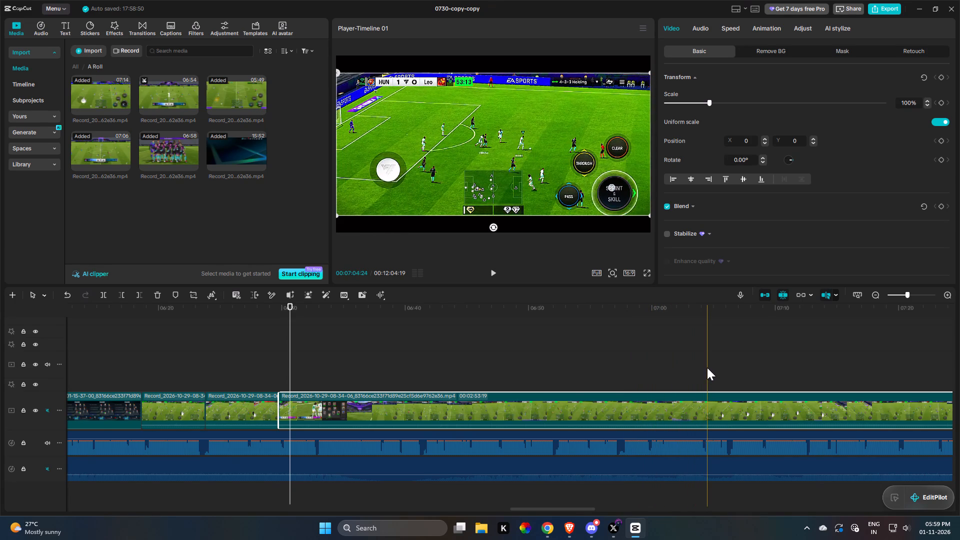
key(q)
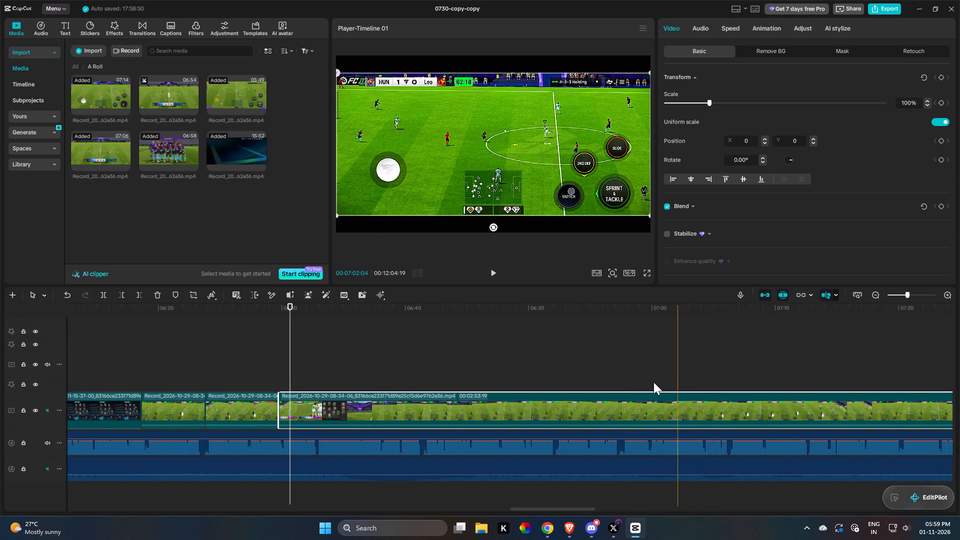
Replay the trimmed match clip and cut slightly under one second more from its start.
key(space)
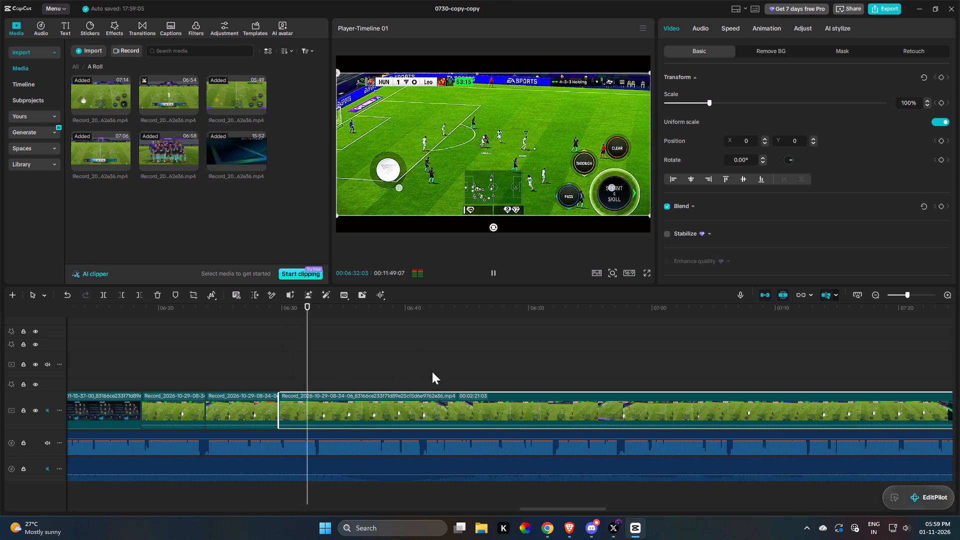
drag(453, 391, 454, 414)
key(space)
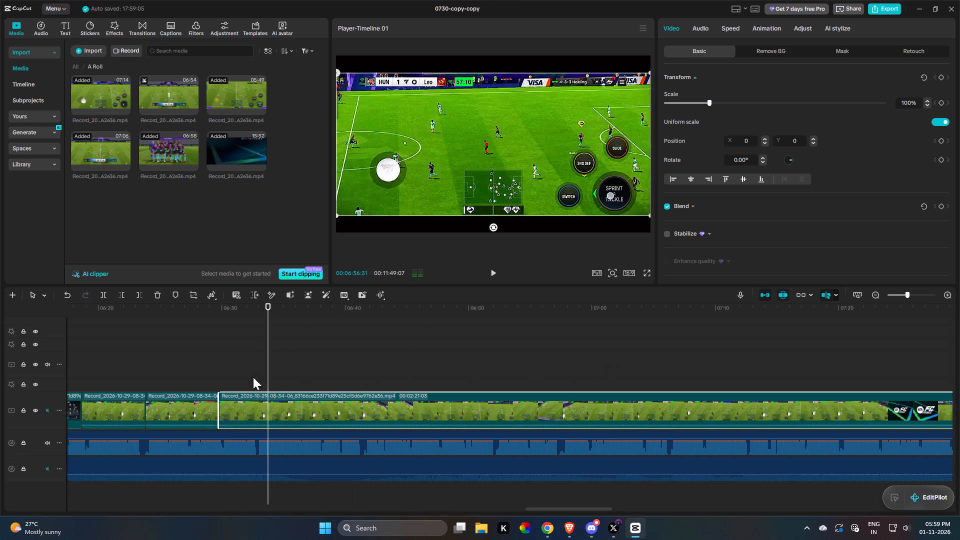
key(q)
Replay the new opening and split the match footage at about 06:33 to isolate another short piece.
key(space)
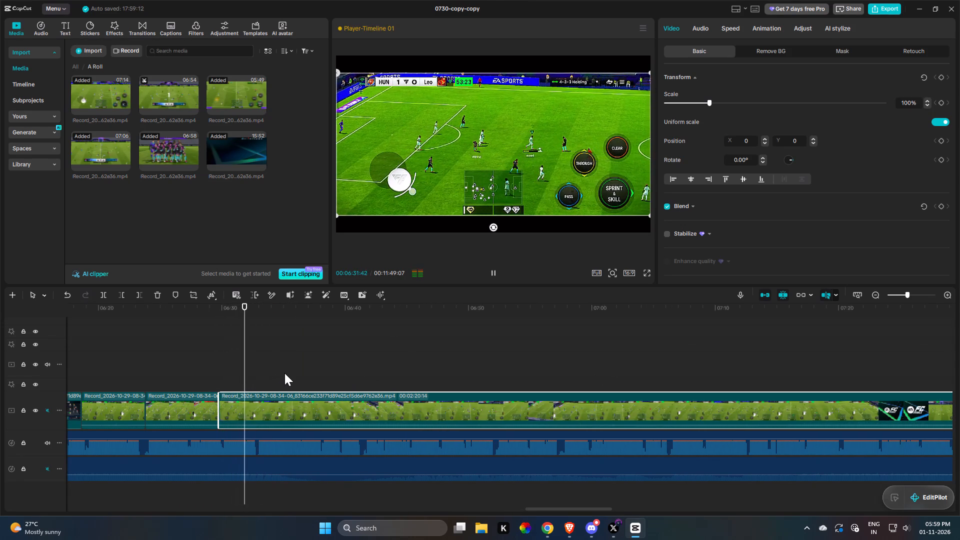
key(space)
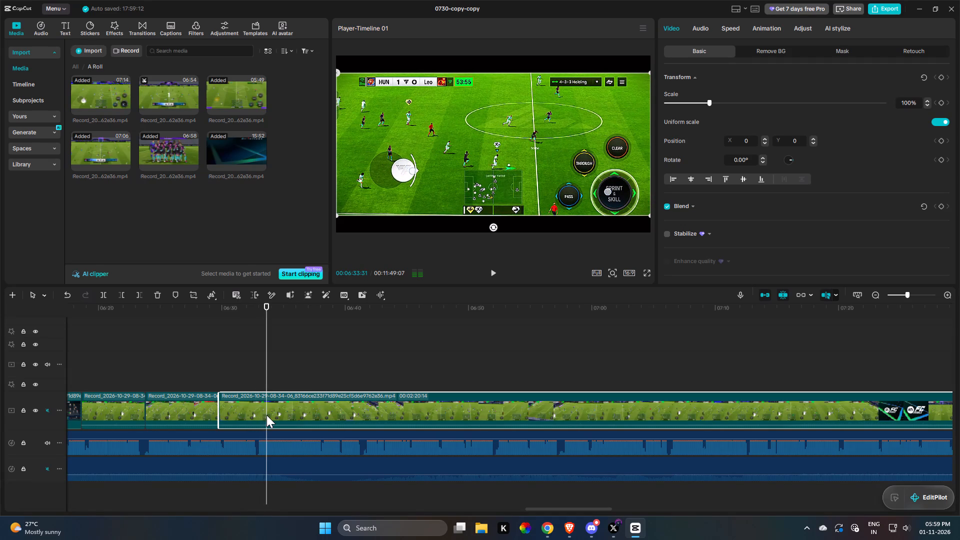
text(R)
Copy the preceding match piece's zoom attributes onto the newly split piece and start replaying it.
click(199, 417)
key(shift+c)
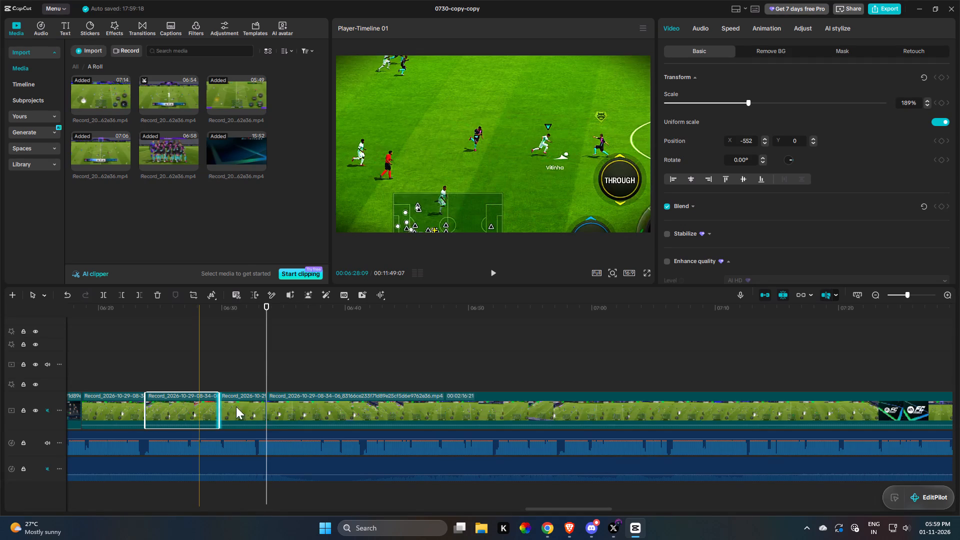
click(255, 409)
key(shift+v)
triple_click(593, 340)
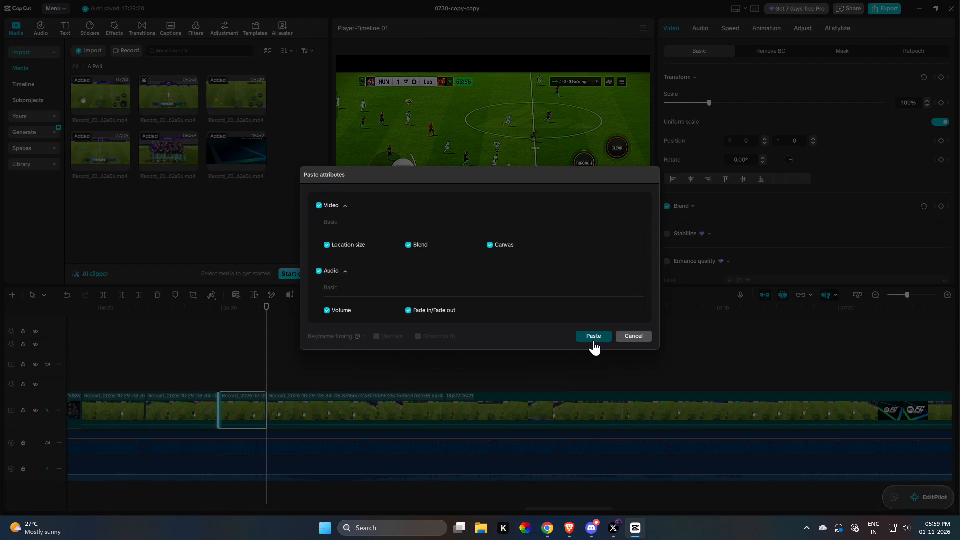
key(space)
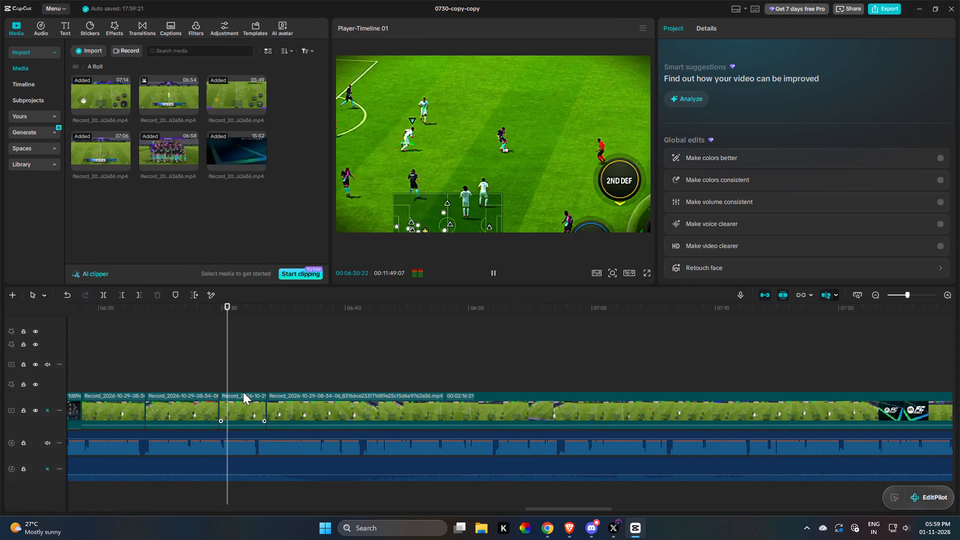
Reposition the newly zoomed match piece to X -299, Y 0 and replay it.
triple_click(244, 392)
key(space)
drag(495, 195, 515, 191)
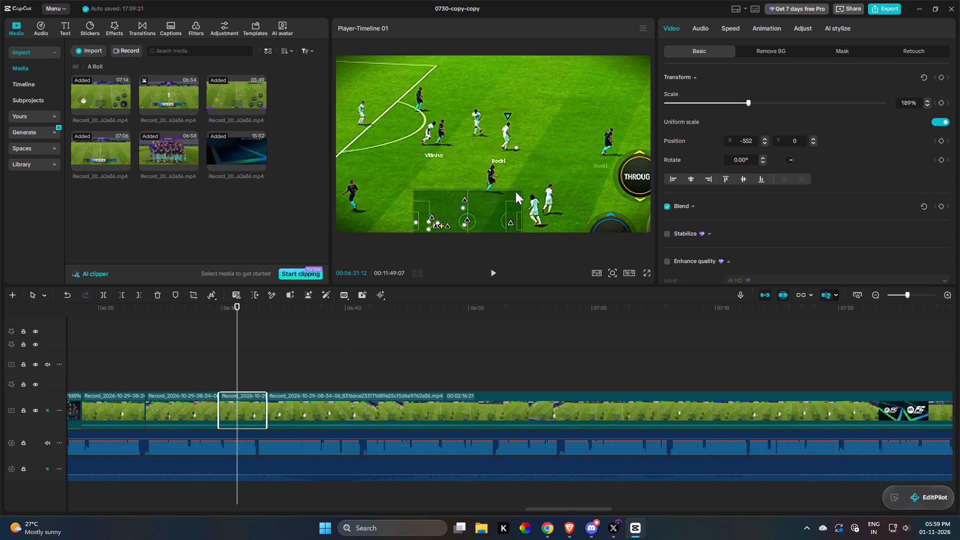
drag(515, 191, 516, 195)
key(space)
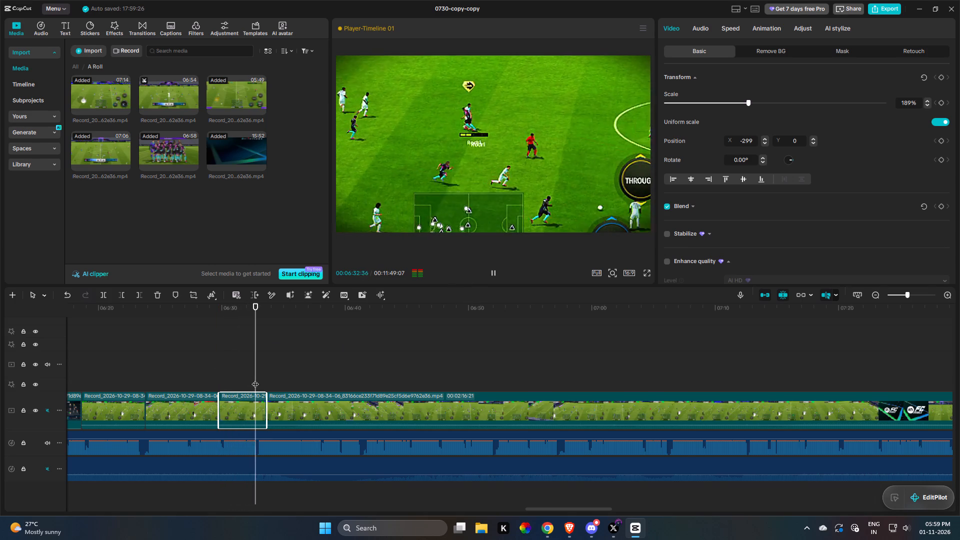
key(space)
Delete the leftover long match clip after the last zoomed piece.
double_click(282, 411)
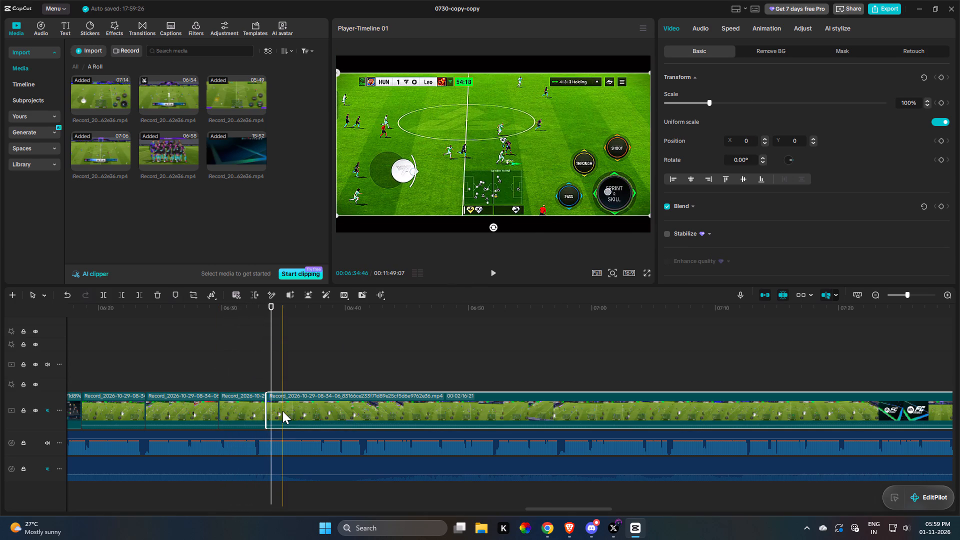
key(f)
Select the following game-plan clip and reset its transform to 100% scale and X 0, Y 0.
key(space)
double_click(276, 409)
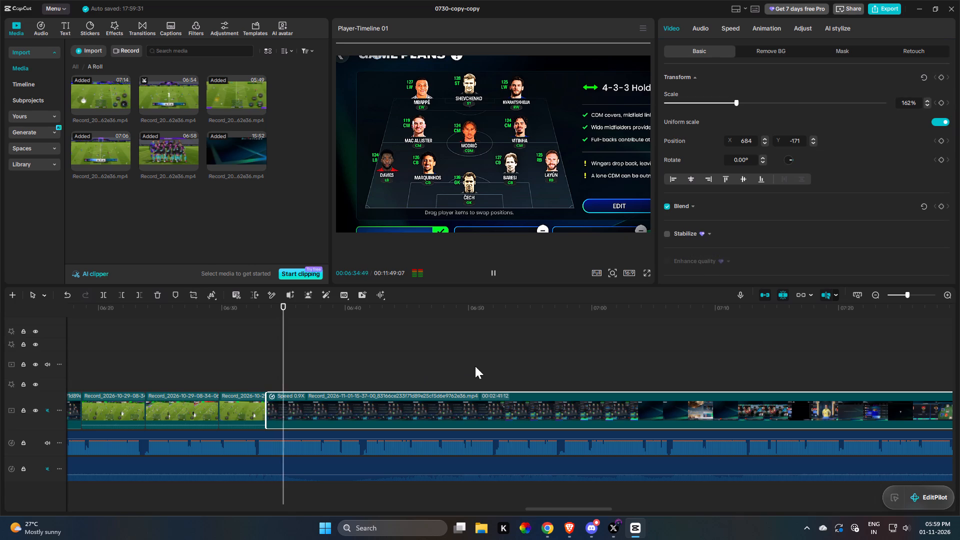
key(space)
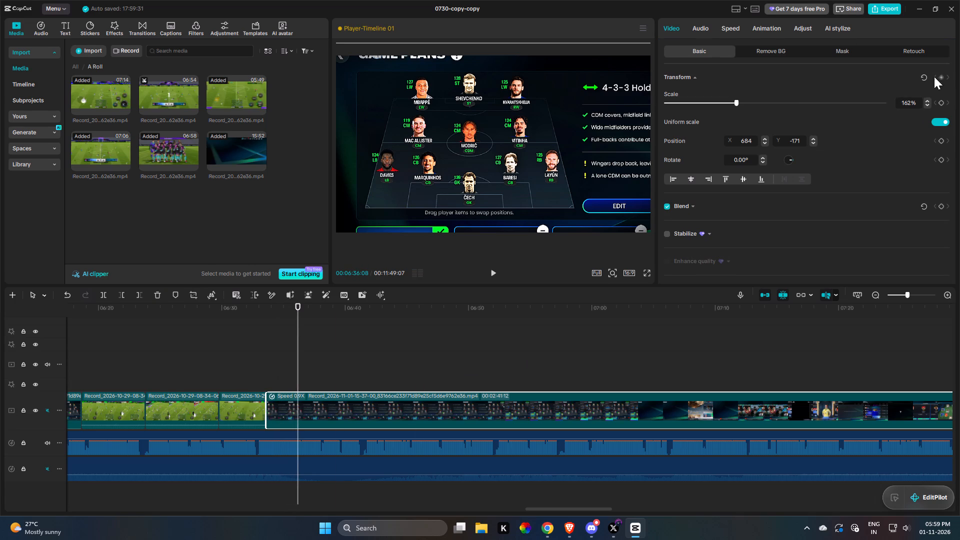
double_click(925, 77)
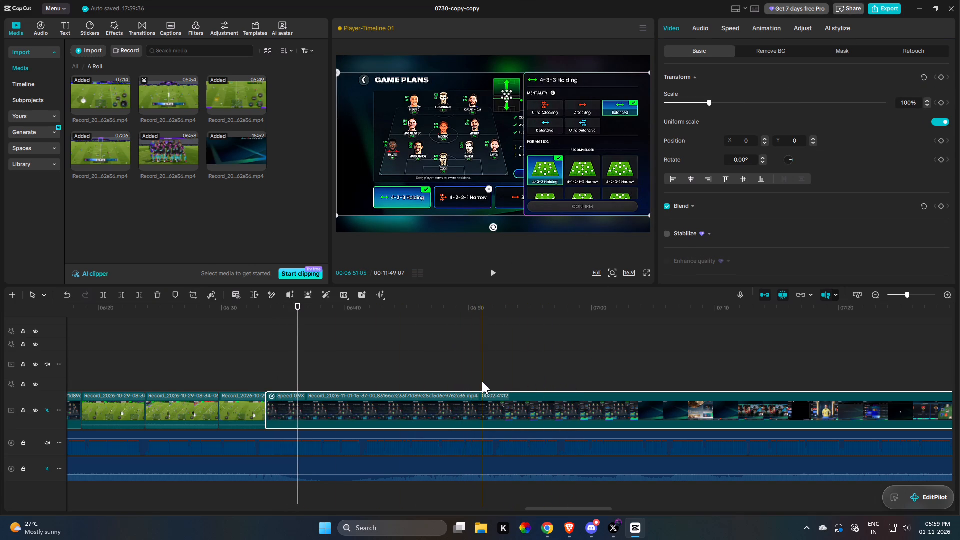
Trim the game-plan clip's start so it opens at the 4-3-3 Holding formation selection and play the result.
key(q)
key(space)
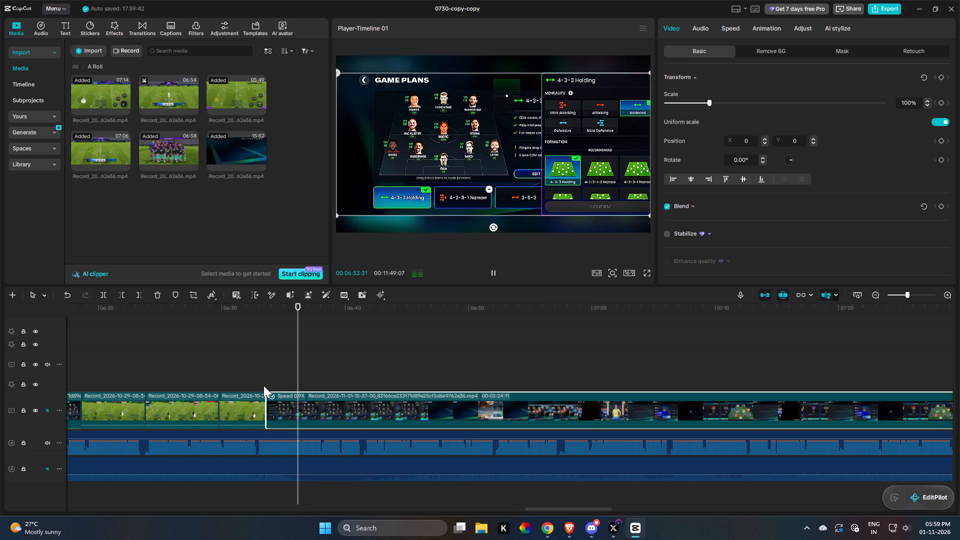
Add a transform keyframe near the start of the 4-3-3 Holding game-plan clip and another at about 00:06:34:37.
drag(272, 387, 281, 418)
key(space)
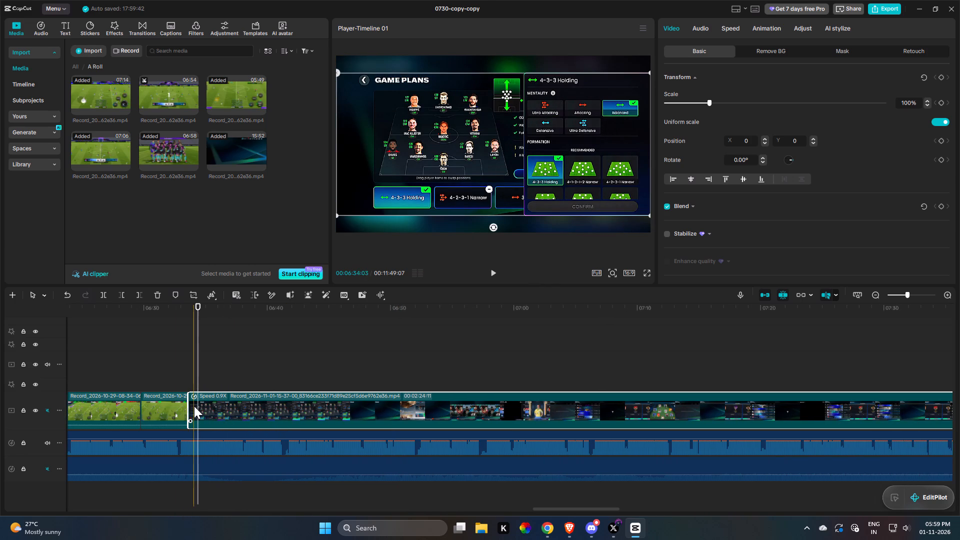
key(c)
key(space)
click(191, 376)
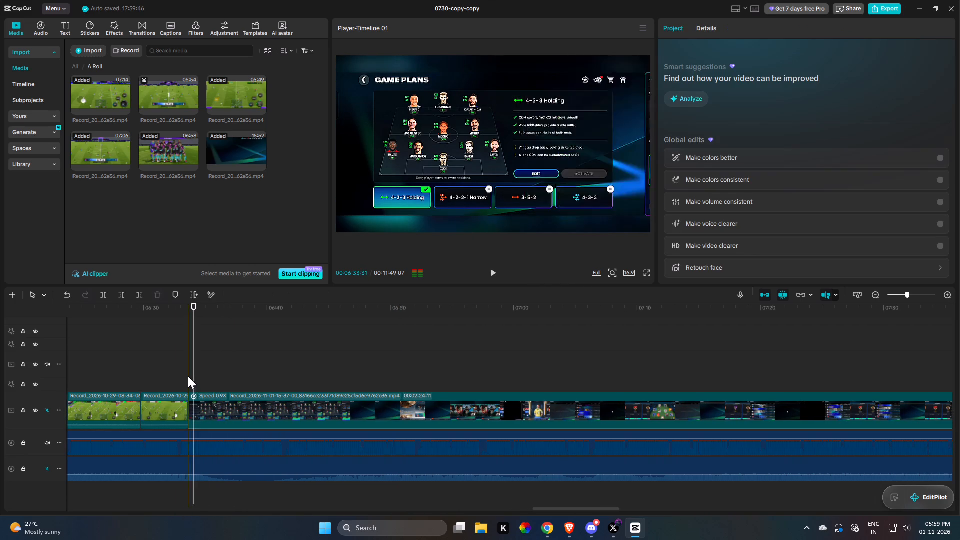
key(space)
double_click(198, 404)
key(space)
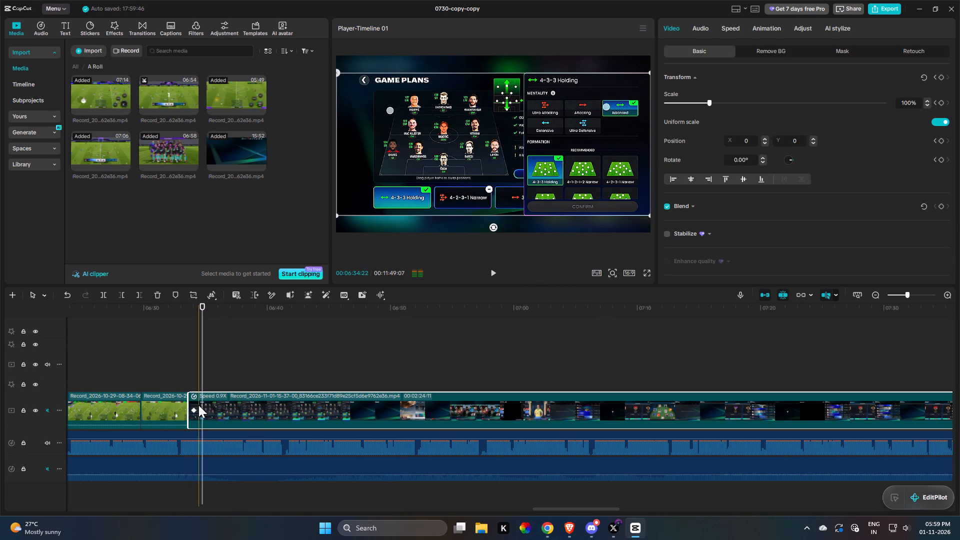
key(c)
Zoom to 191% at X -1739, Y -581 on the mentality options at the second keyframe and replay the animated zoom.
triple_click(201, 406)
drag(713, 106, 726, 104)
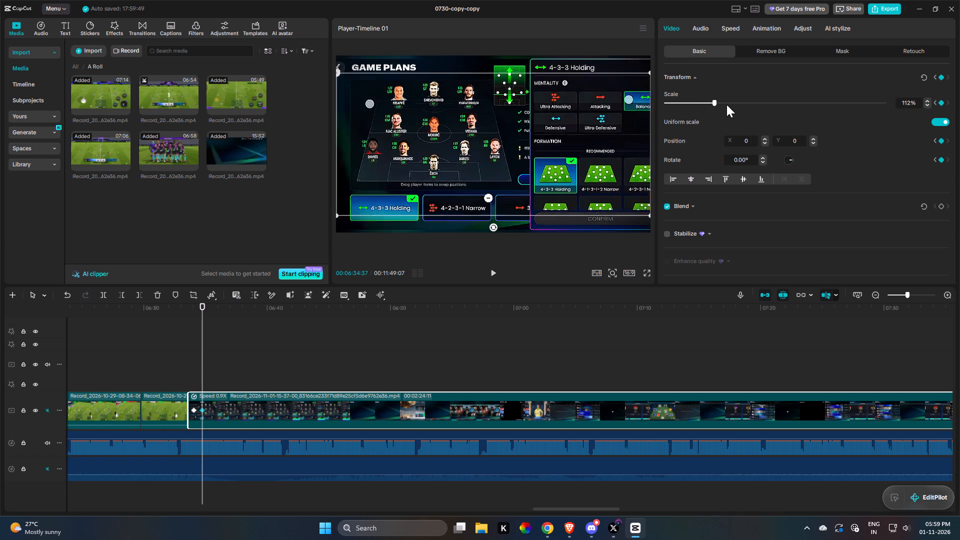
drag(726, 104, 737, 104)
click(738, 104)
drag(533, 178, 418, 204)
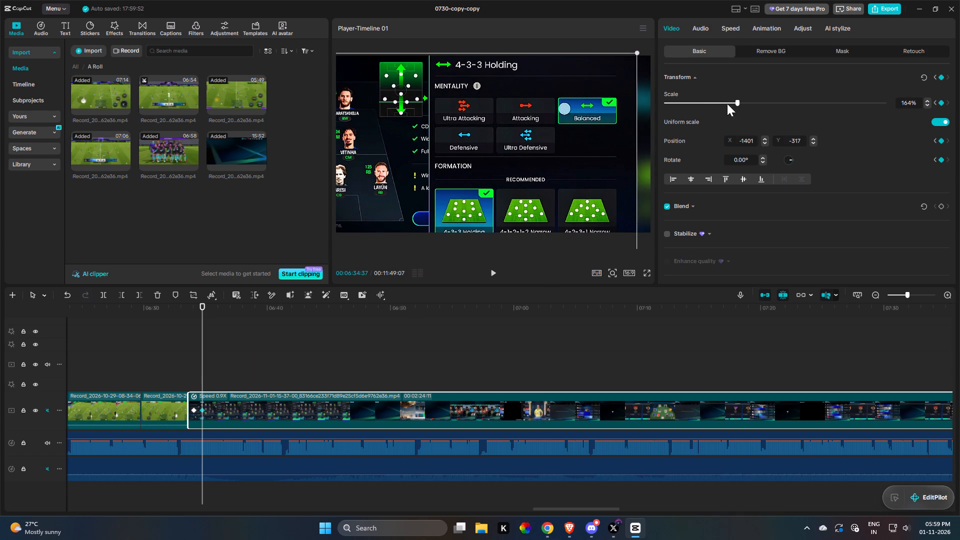
drag(739, 102, 750, 102)
click(750, 102)
drag(555, 134, 540, 157)
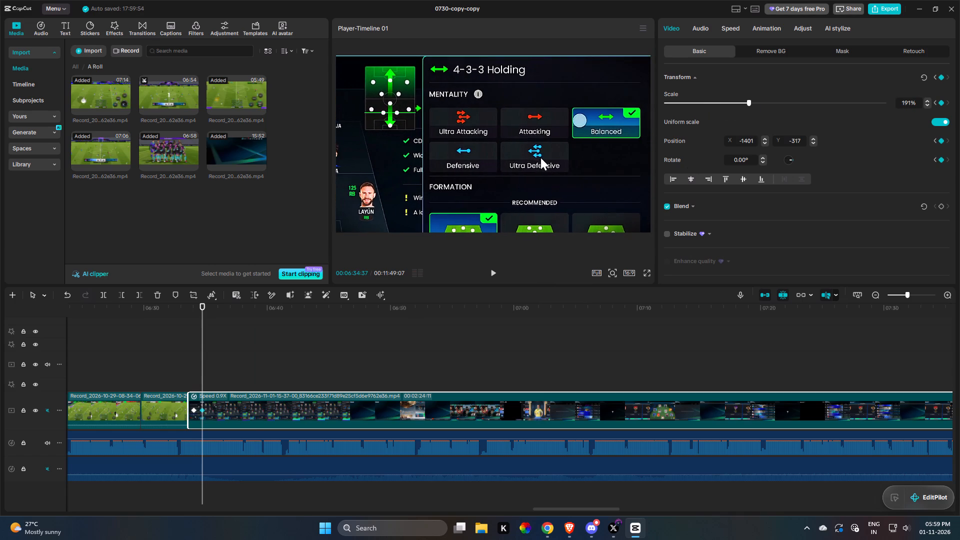
drag(540, 157, 526, 155)
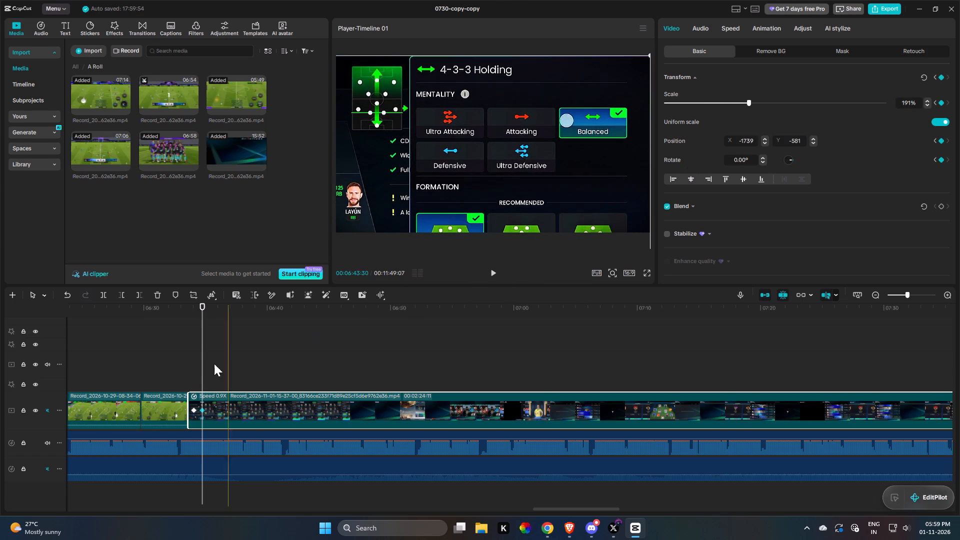
click(194, 370)
key(space)
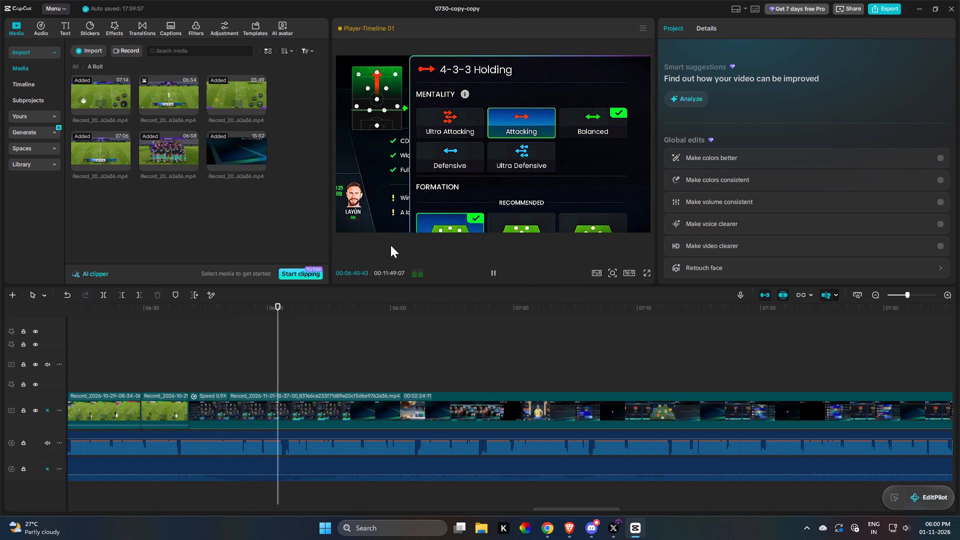
Split the zoomed game-plan clip at 00:06:41:26 and trim the second part's start to the game-mode menu footage.
key(space)
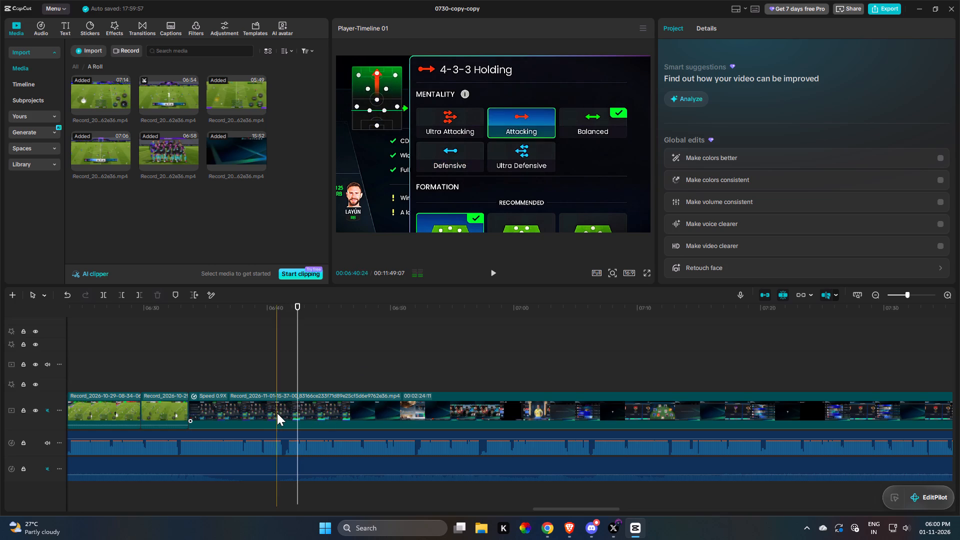
key(space)
key(space)
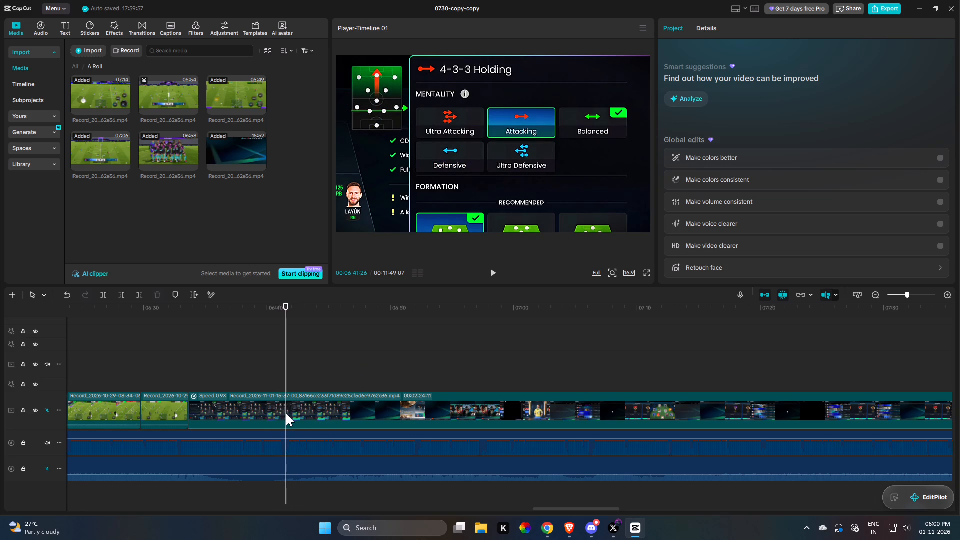
click(286, 413)
key(r)
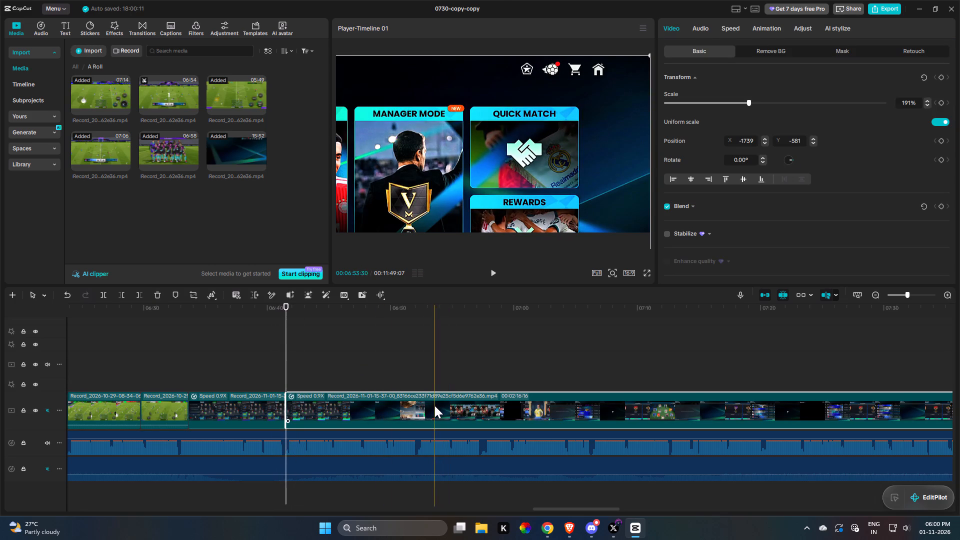
key(q)
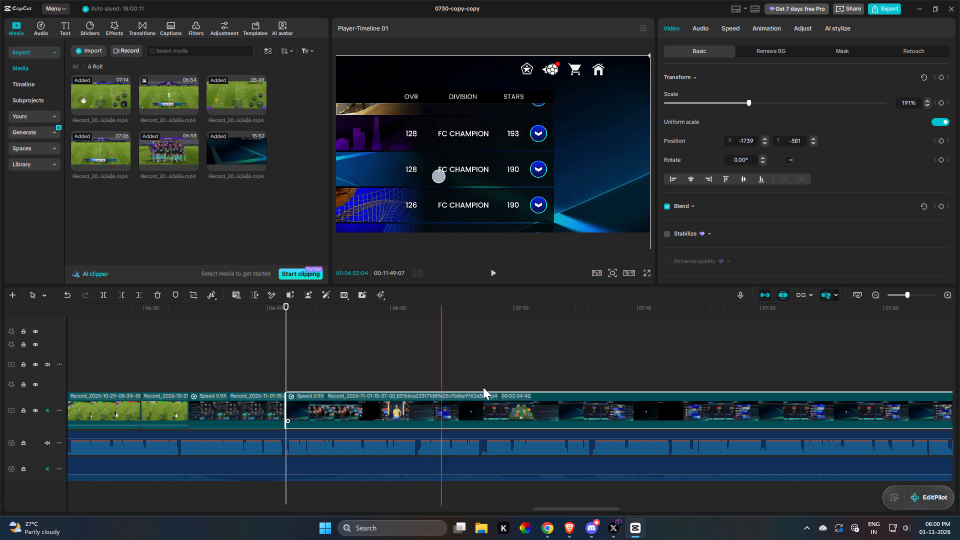
Reset the trimmed menu clip's transform to 100% scale and X 0, Y 0, and play it through the leaderboard.
triple_click(925, 76)
key(space)
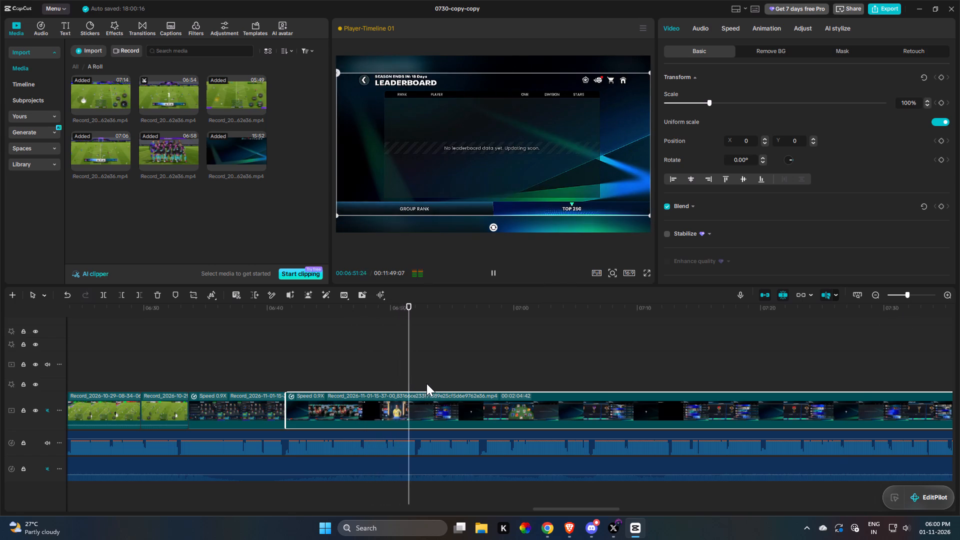
Split the menu clip at the leaderboard at 00:06:52:09 and trim the second part's start to the Division Rivals play screen.
drag(432, 386, 436, 402)
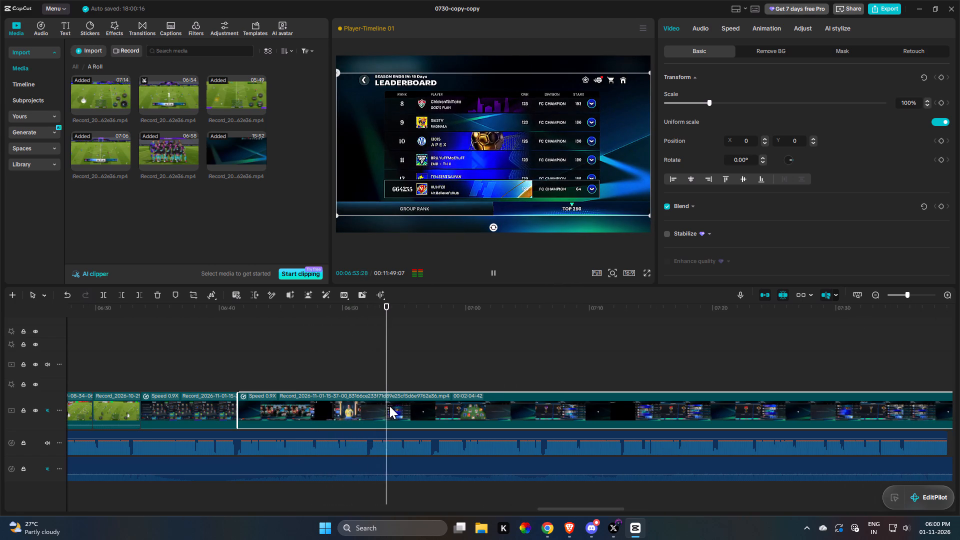
key(space)
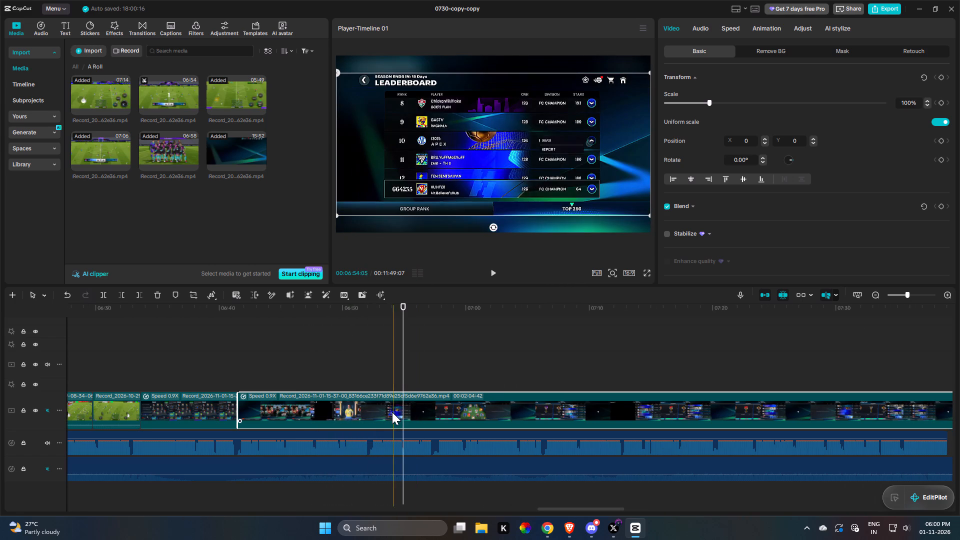
key(space)
key(space)
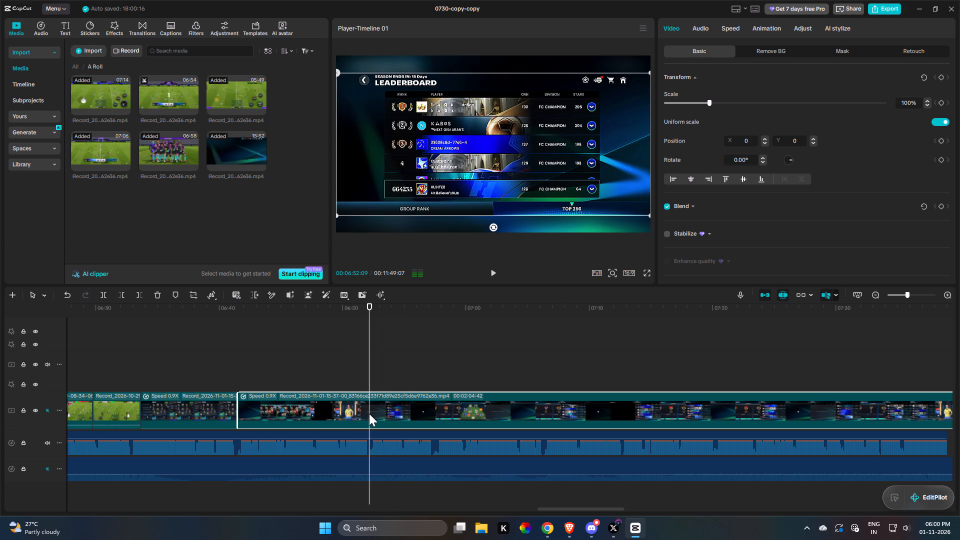
text(R)
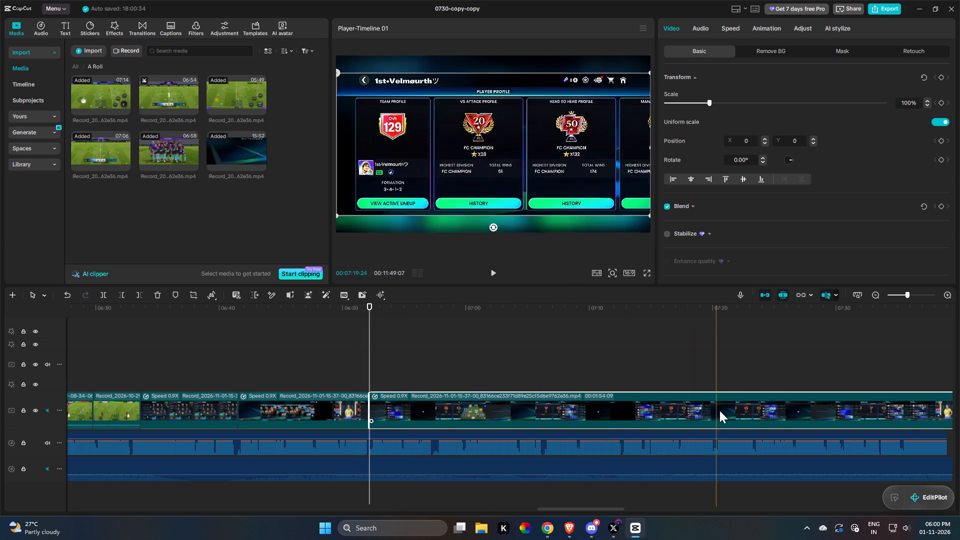
key(q)
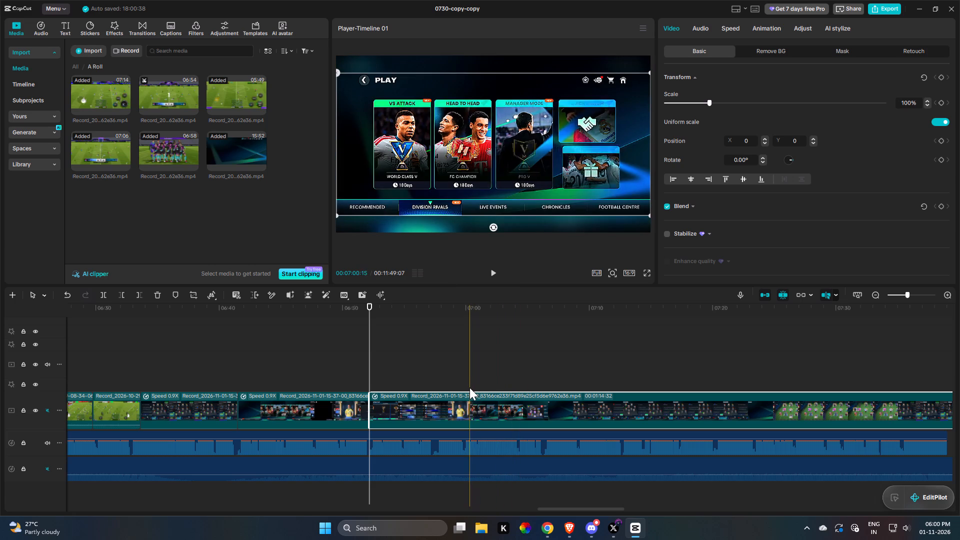
key(q)
Create a freeze frame of the Division Rivals play screen at the beginning of the newly trimmed clip.
key(space)
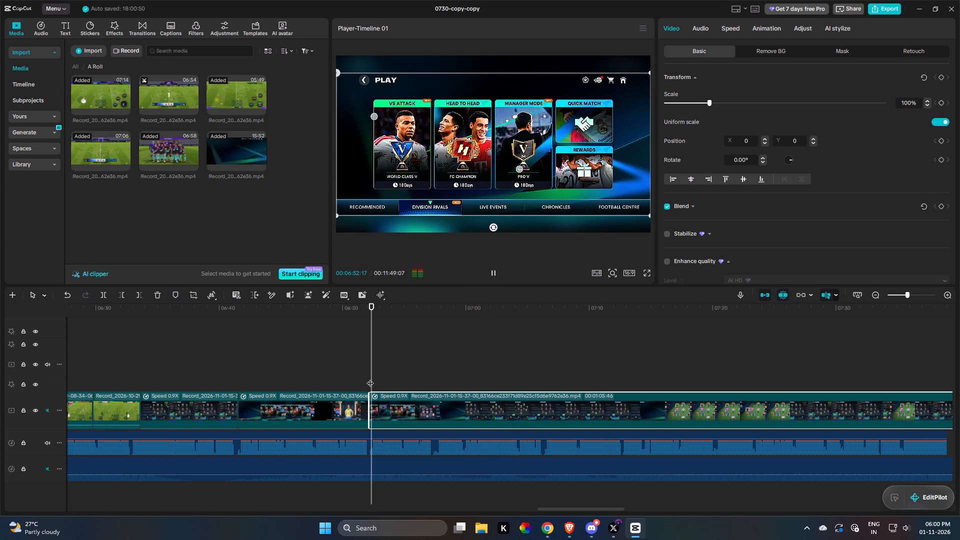
drag(387, 387, 389, 398)
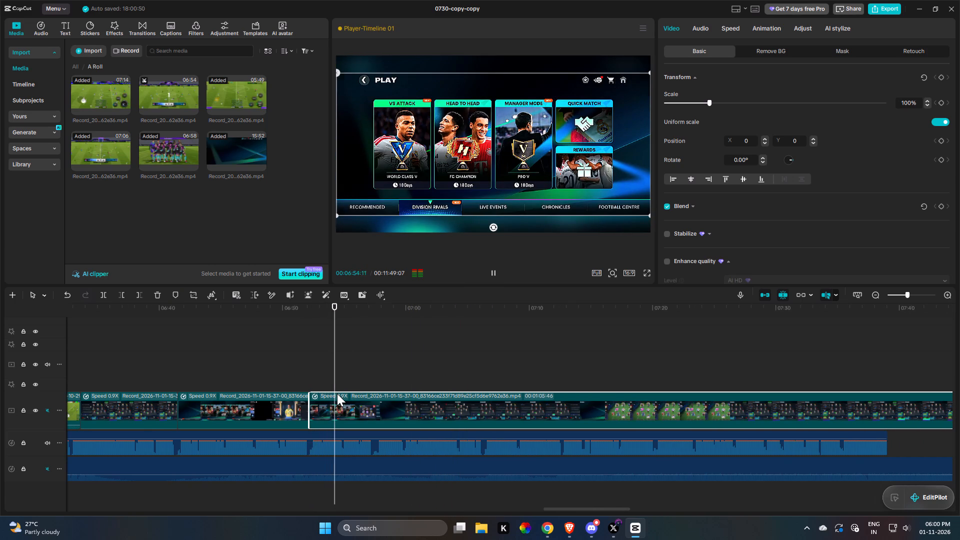
key(space)
key(shift+f)
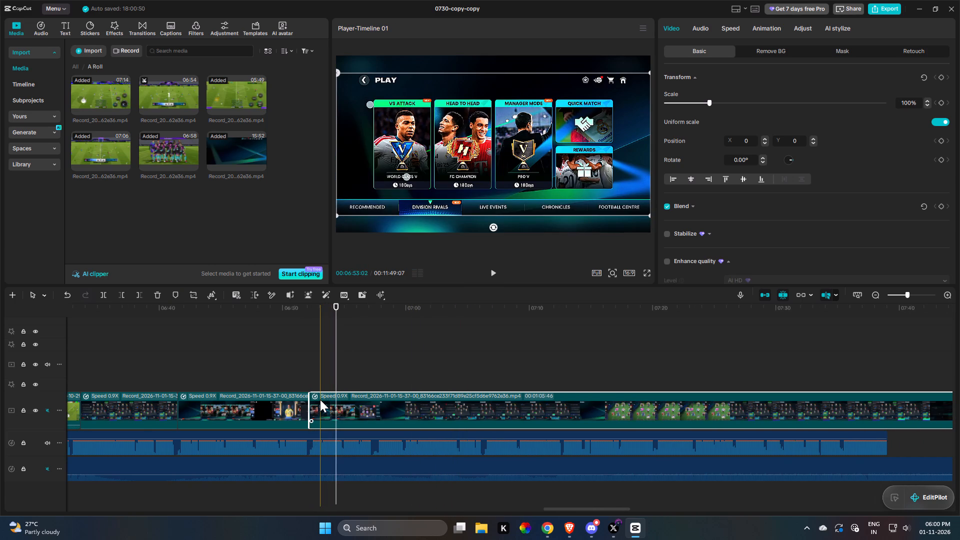
click(318, 400)
key(f)
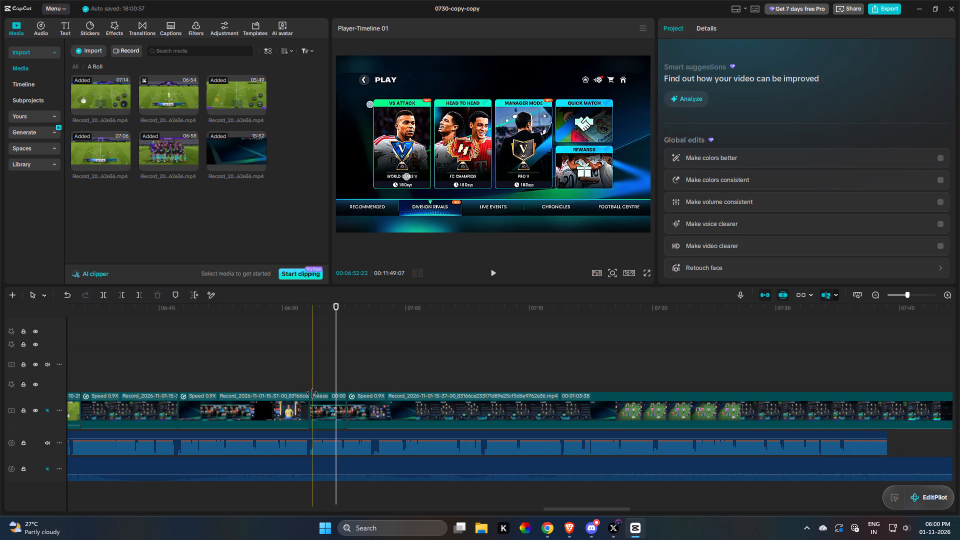
Zoom the freeze frame to 160% at X -867, Y 0 on the Manager Mode card and replay it.
click(312, 393)
key(space)
key(space)
key(space)
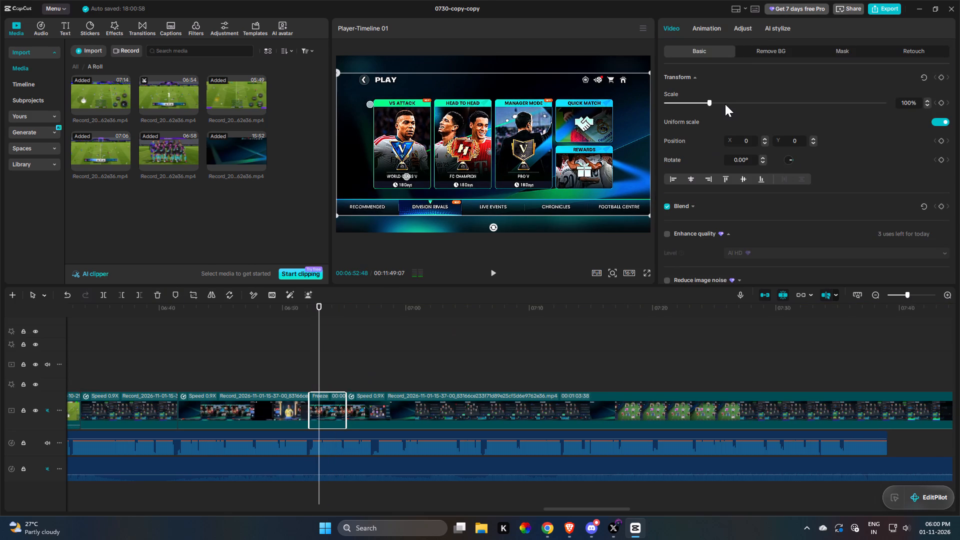
drag(725, 104, 758, 103)
click(745, 103)
drag(745, 103, 735, 103)
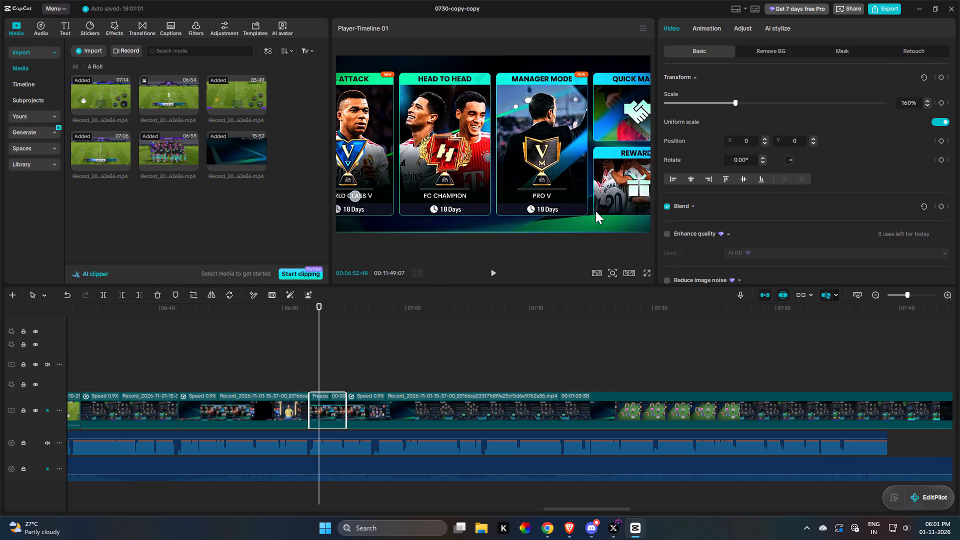
drag(549, 210, 479, 210)
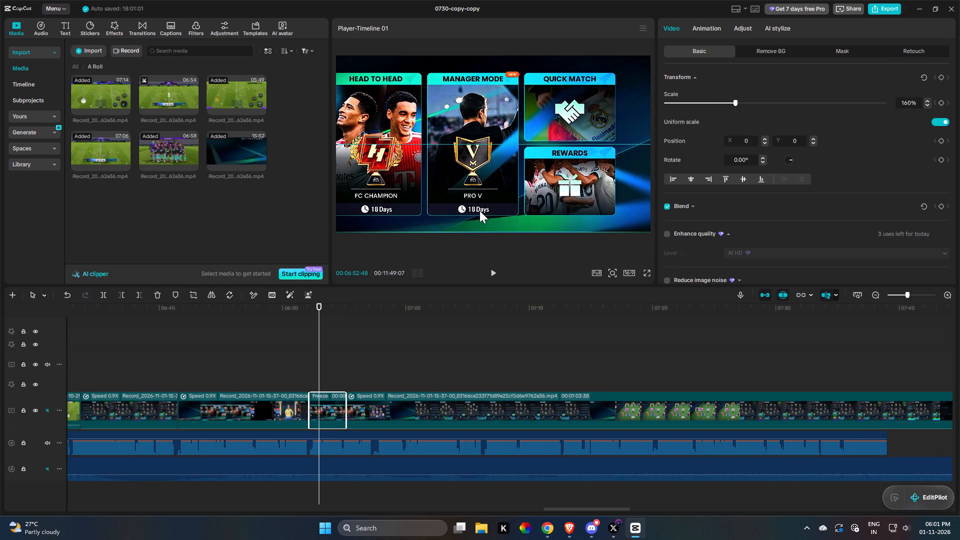
drag(479, 210, 490, 210)
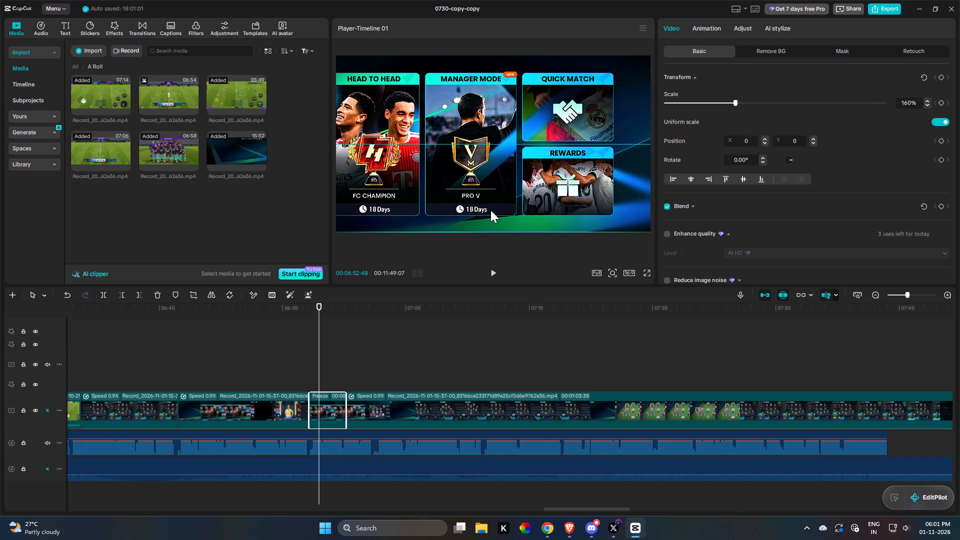
drag(490, 210, 492, 210)
double_click(309, 364)
key(space)
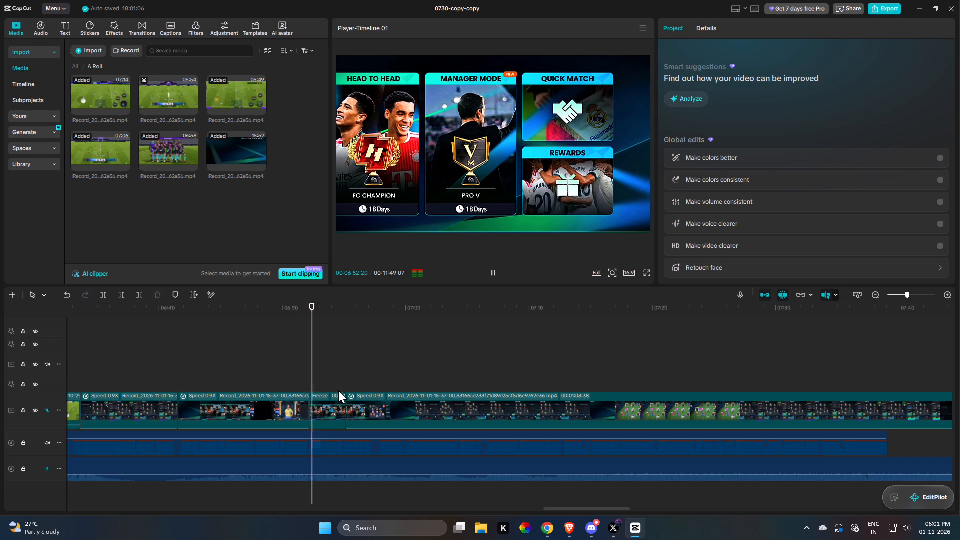
Extend the Manager Mode freeze frame, then trim its end at 00:06:58:21 so it lasts 6:12.
double_click(335, 411)
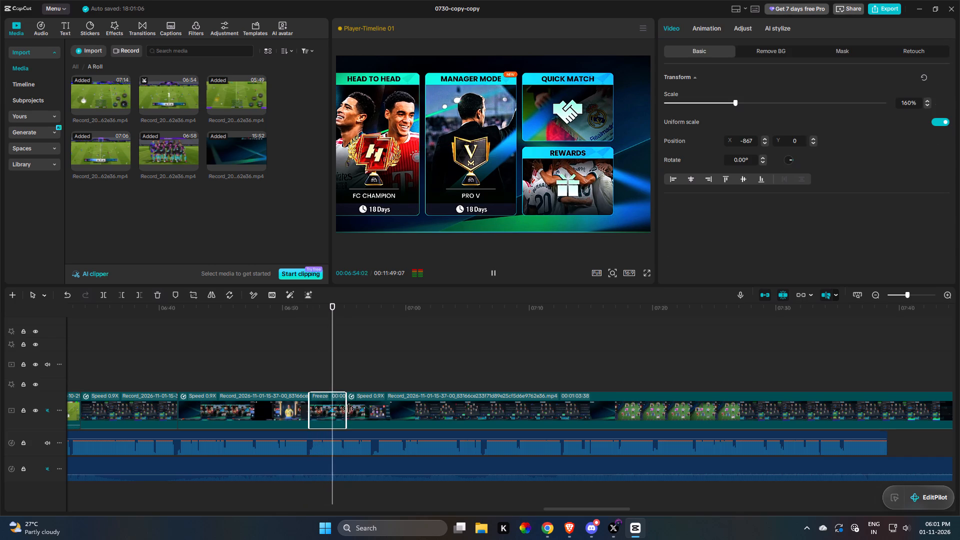
click(345, 408)
drag(345, 408, 412, 413)
drag(346, 409, 417, 403)
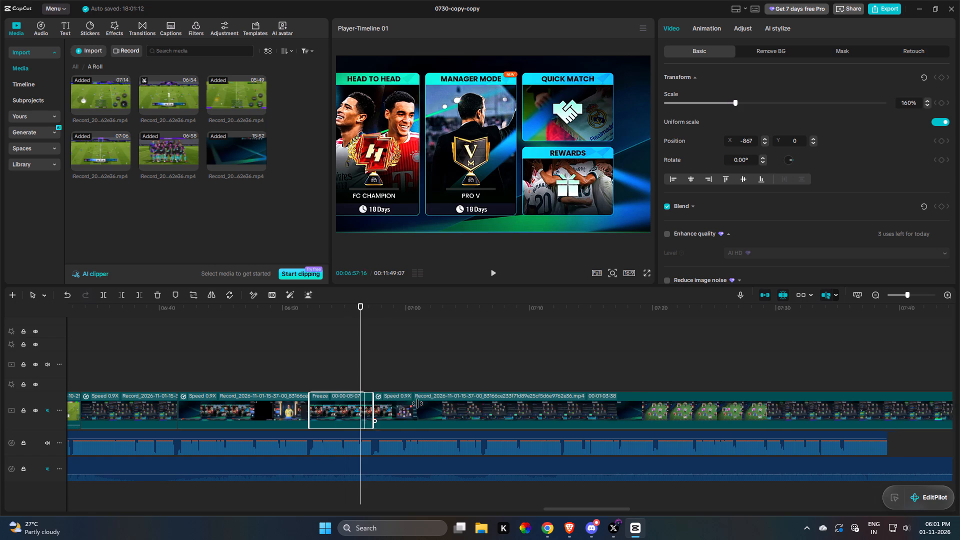
drag(417, 403, 423, 403)
key(space)
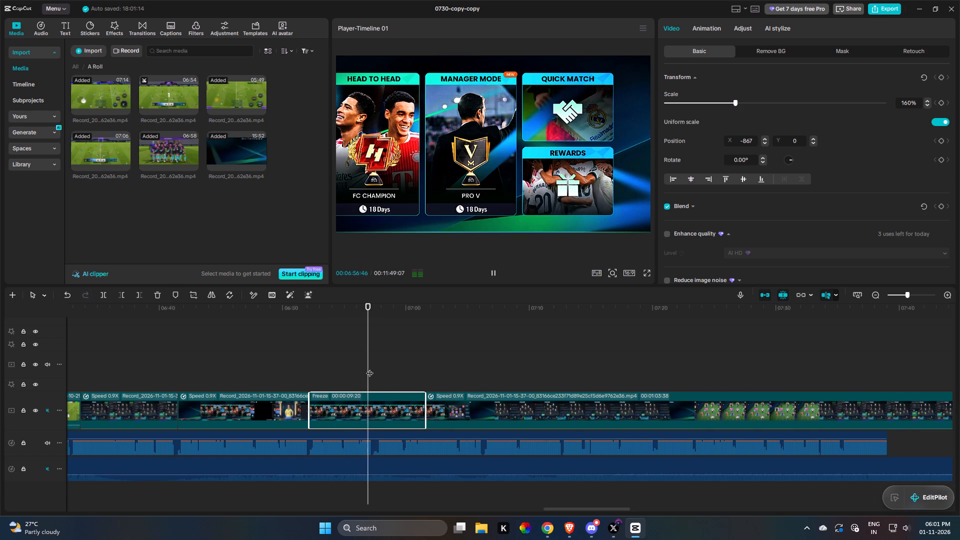
key(space)
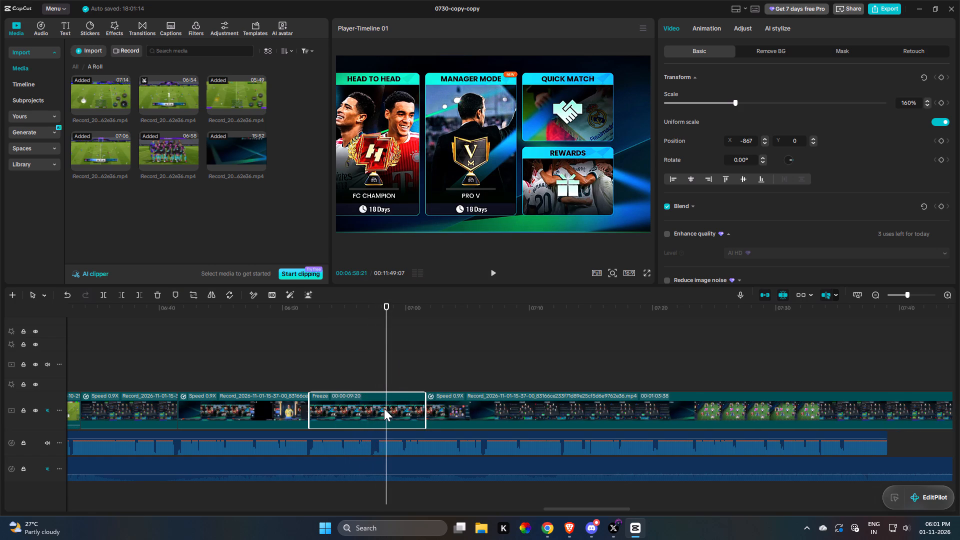
key(w)
Trim the start of the clip after the freeze frame so it opens on the game-plans footage, and play it.
double_click(413, 408)
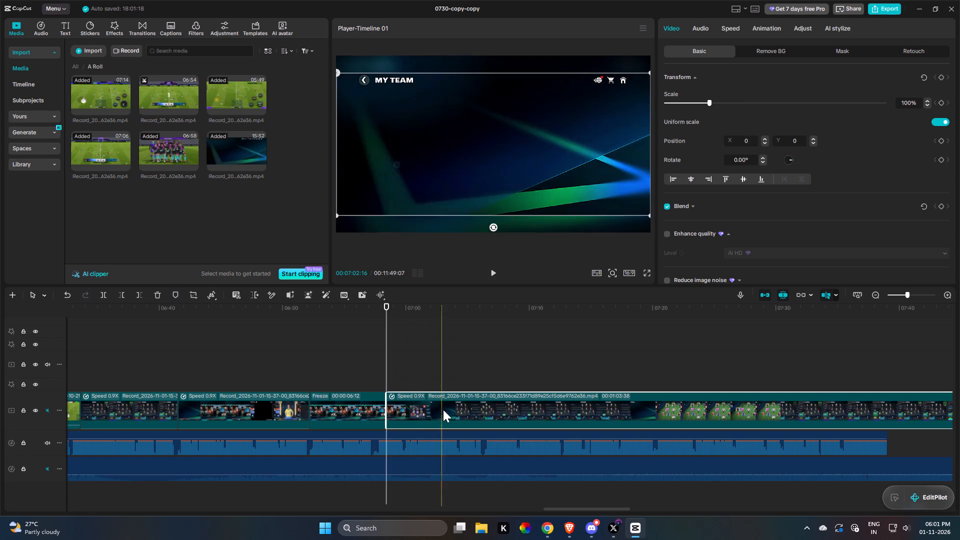
key(q)
key(space)
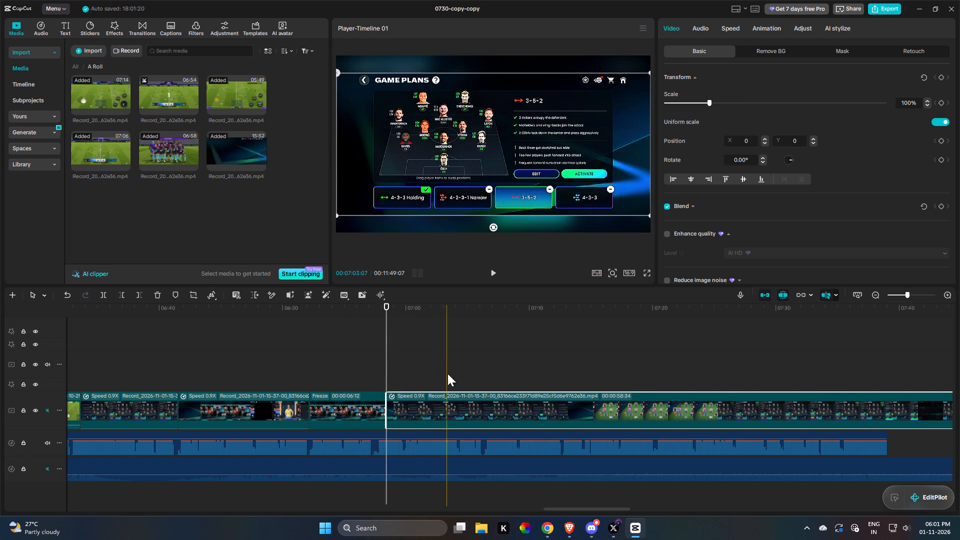
key(space)
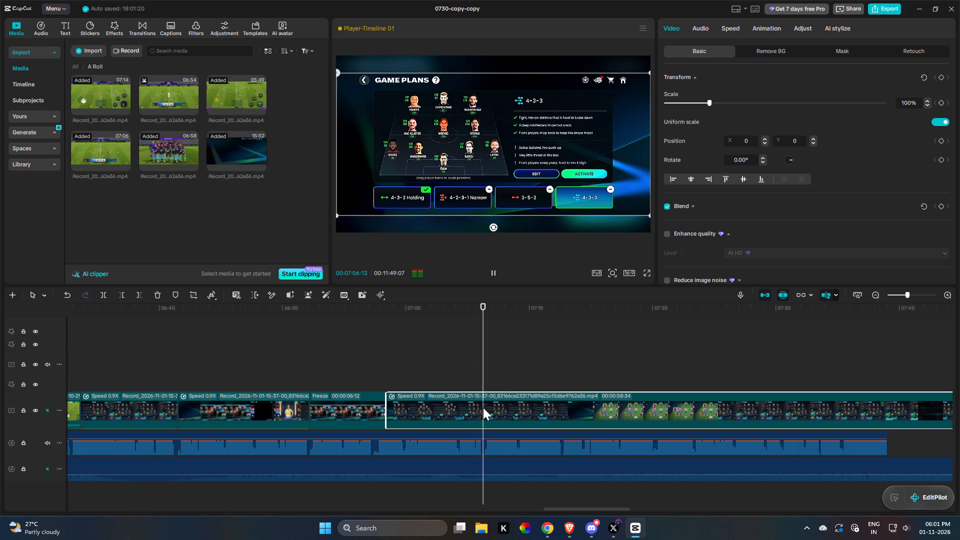
Split the game-plans clip at 00:07:06:17, where the 4-3-3 plan is selected.
key(space)
key(r)
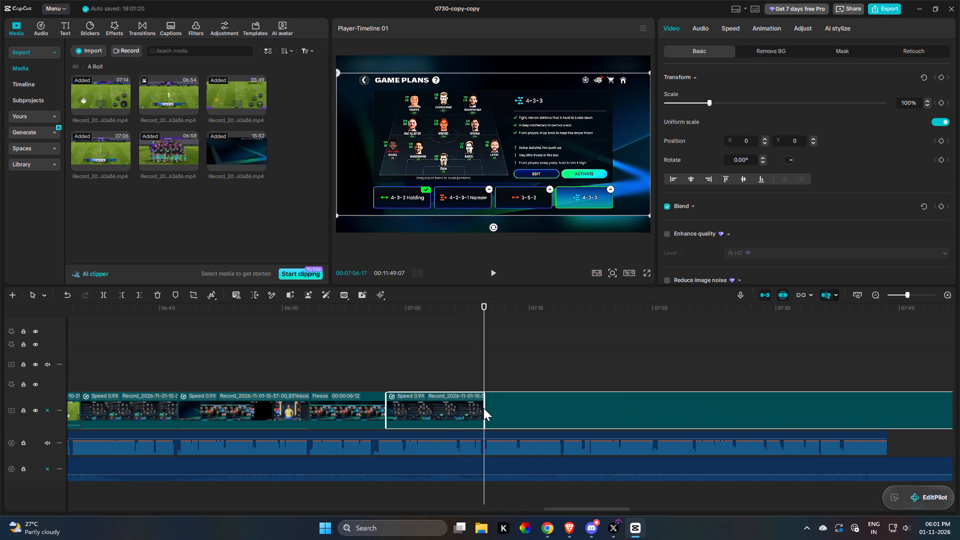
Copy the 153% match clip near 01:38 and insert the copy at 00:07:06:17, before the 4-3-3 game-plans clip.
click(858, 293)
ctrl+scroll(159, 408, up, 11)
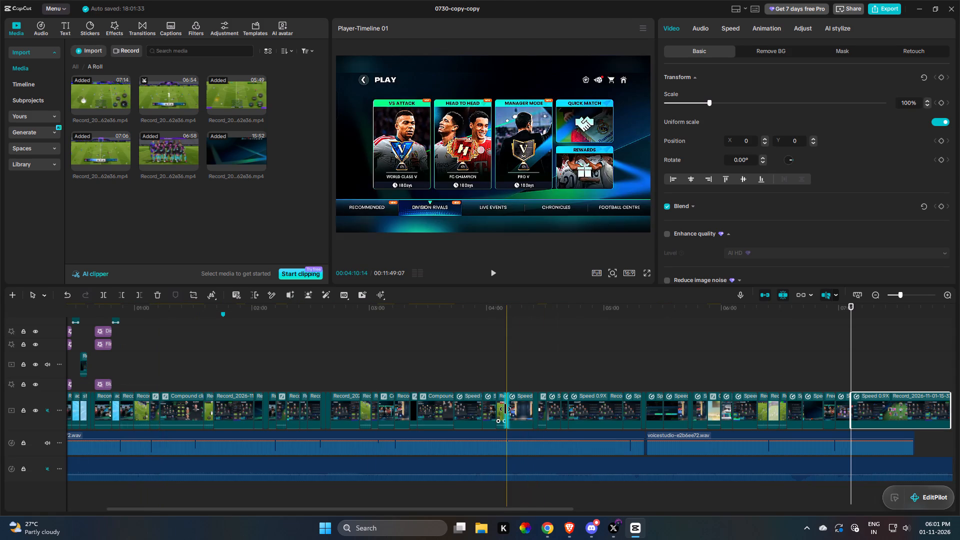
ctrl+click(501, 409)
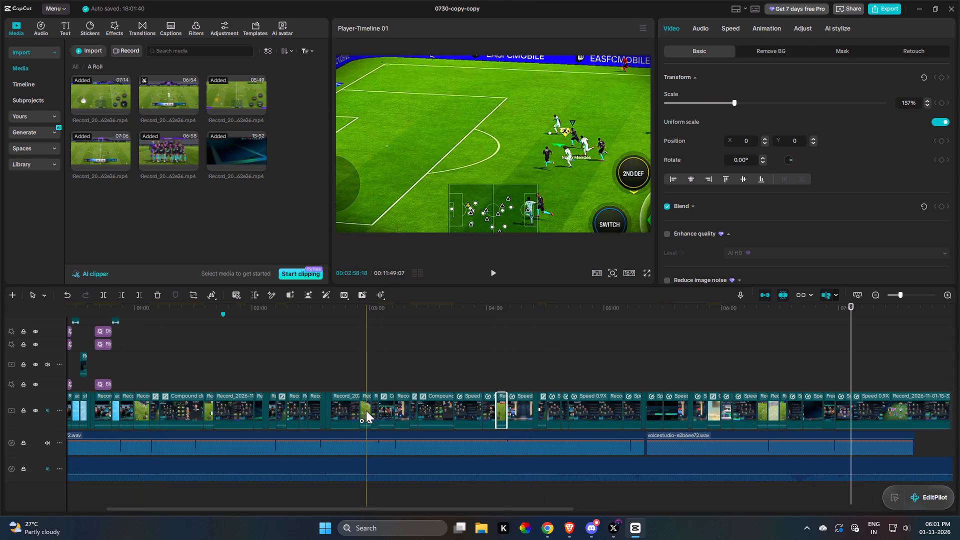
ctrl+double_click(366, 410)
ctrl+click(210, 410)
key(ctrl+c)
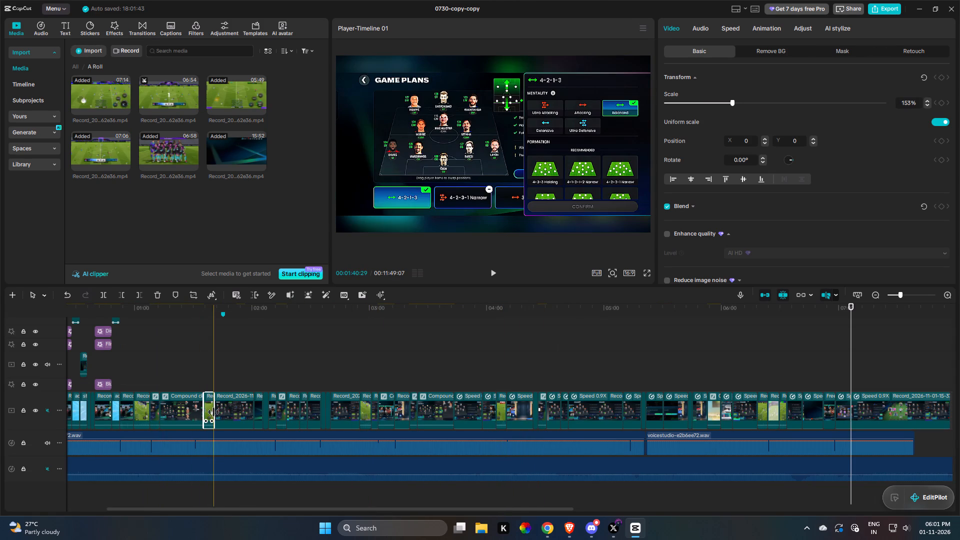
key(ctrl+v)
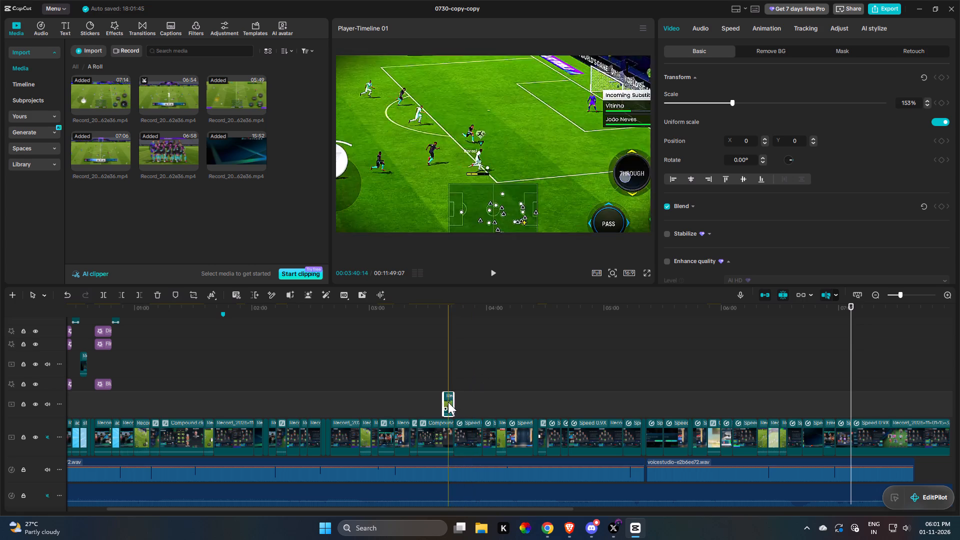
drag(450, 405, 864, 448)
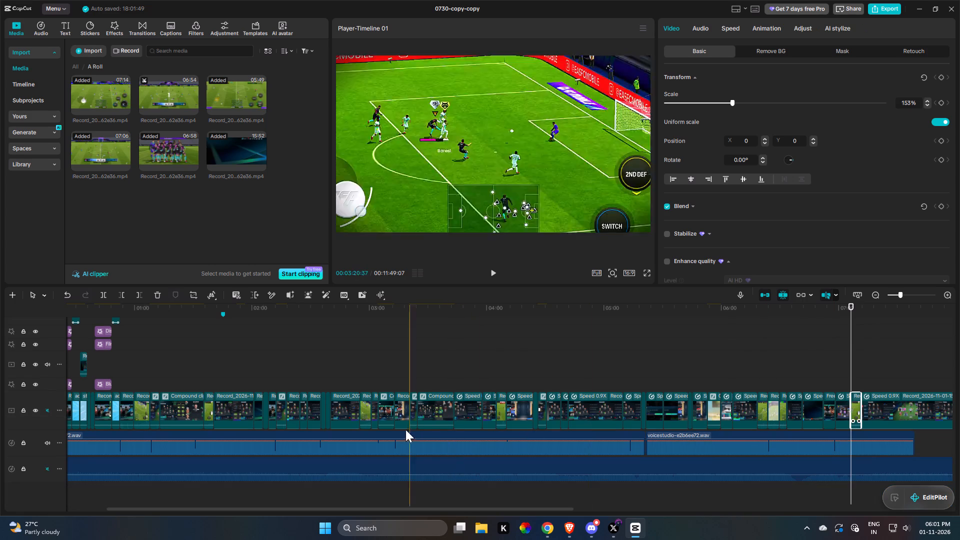
Copy the 154% match clip near 02:58 and insert the copy directly after the match clip placed at 00:07:06:17.
click(366, 414)
key(ctrl+c)
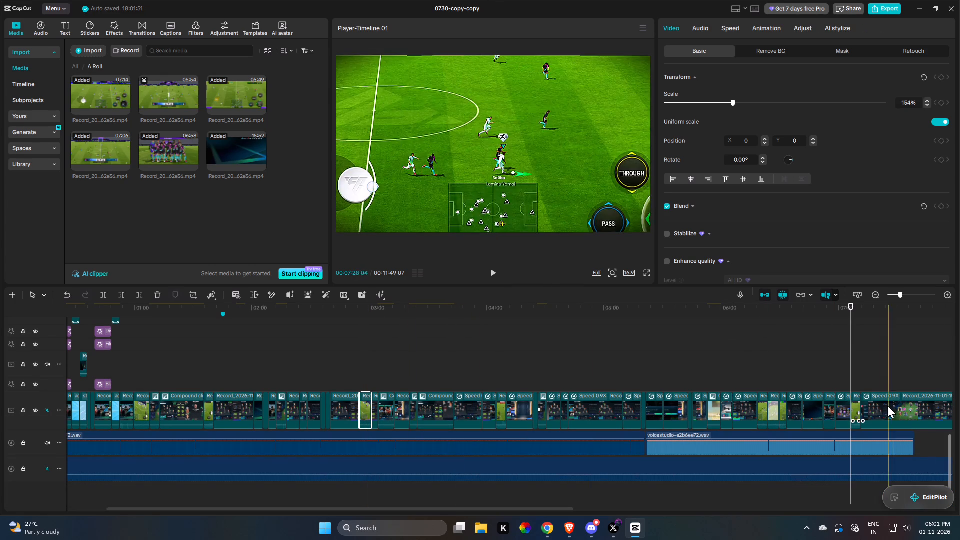
key(ctrl+v)
click(884, 402)
drag(884, 402, 863, 429)
click(863, 429)
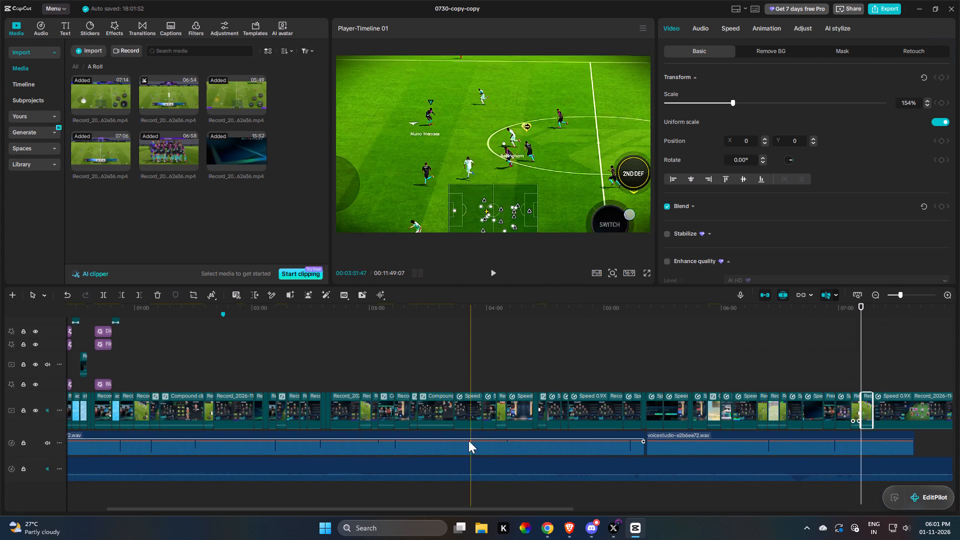
Copy the 157% match clip just before 04:10, insert it after the second pasted match clip, and play the sequence.
click(500, 407)
key(ctrl+c)
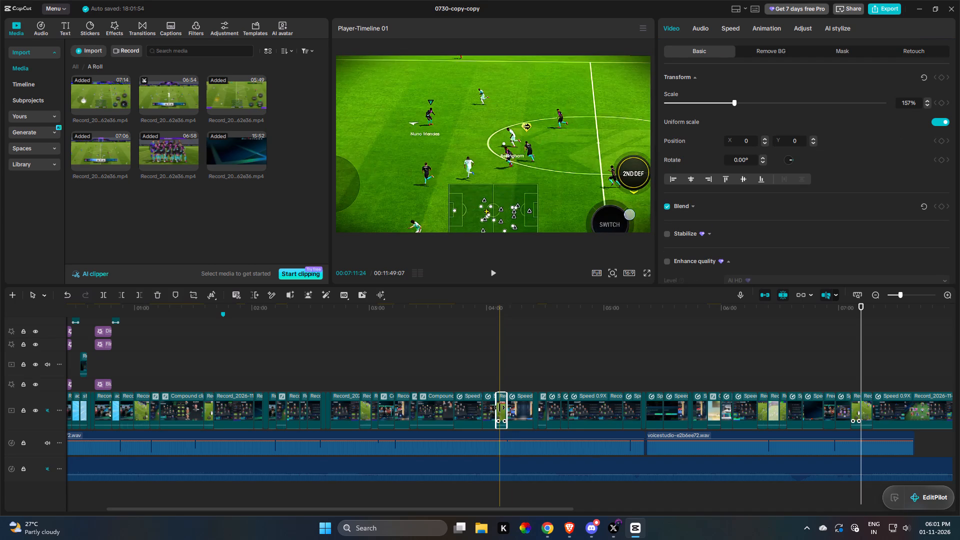
key(ctrl+v)
drag(866, 402, 879, 431)
ctrl+scroll(853, 397, up, 15)
key(space)
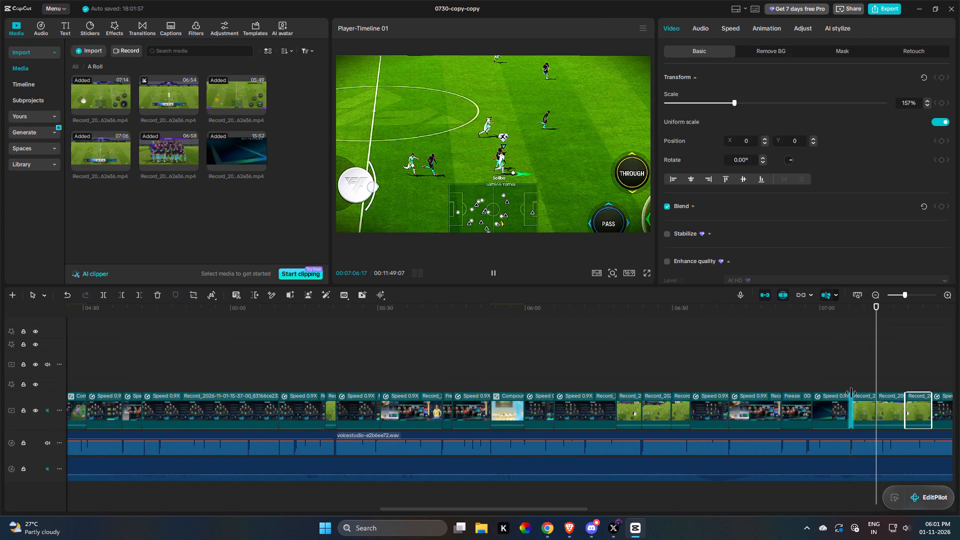
drag(868, 396, 821, 429)
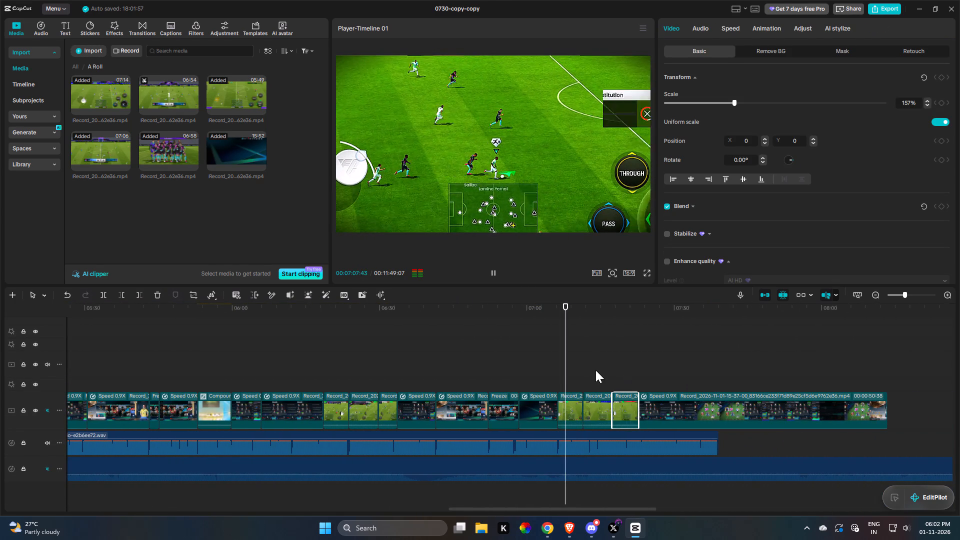
key(space)
Speed up the three pasted match clips together to 1.64x and replay from where they begin.
drag(568, 375, 613, 398)
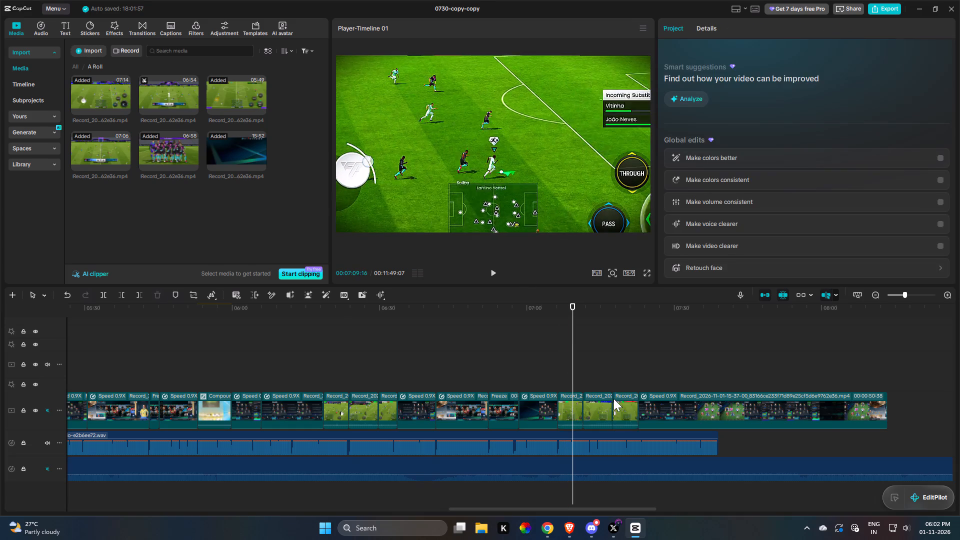
drag(613, 398, 619, 399)
click(739, 33)
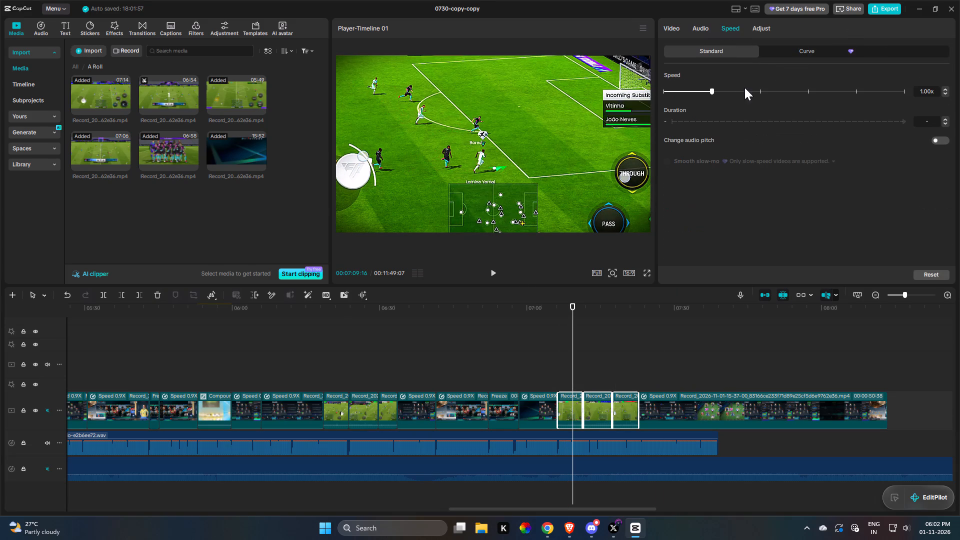
double_click(743, 90)
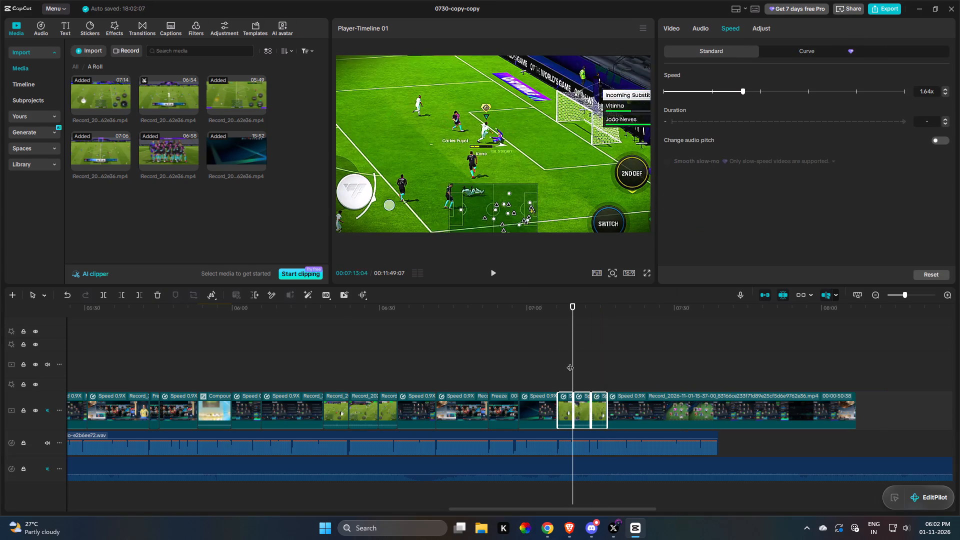
click(556, 369)
key(space)
key(space)
key(space)
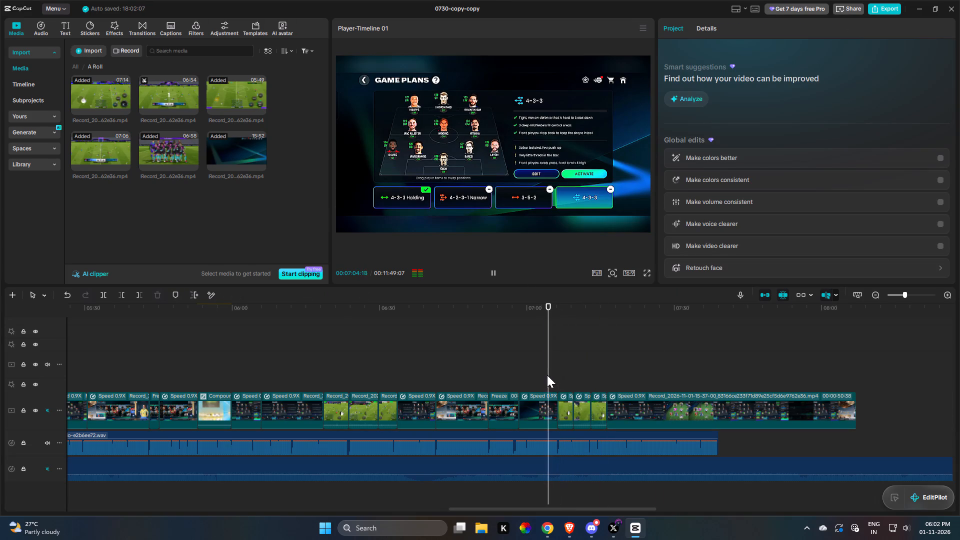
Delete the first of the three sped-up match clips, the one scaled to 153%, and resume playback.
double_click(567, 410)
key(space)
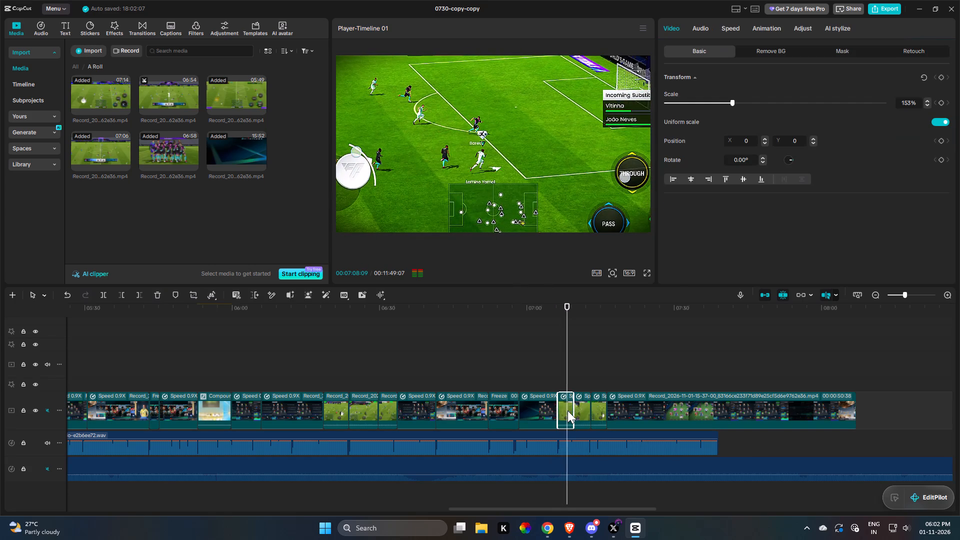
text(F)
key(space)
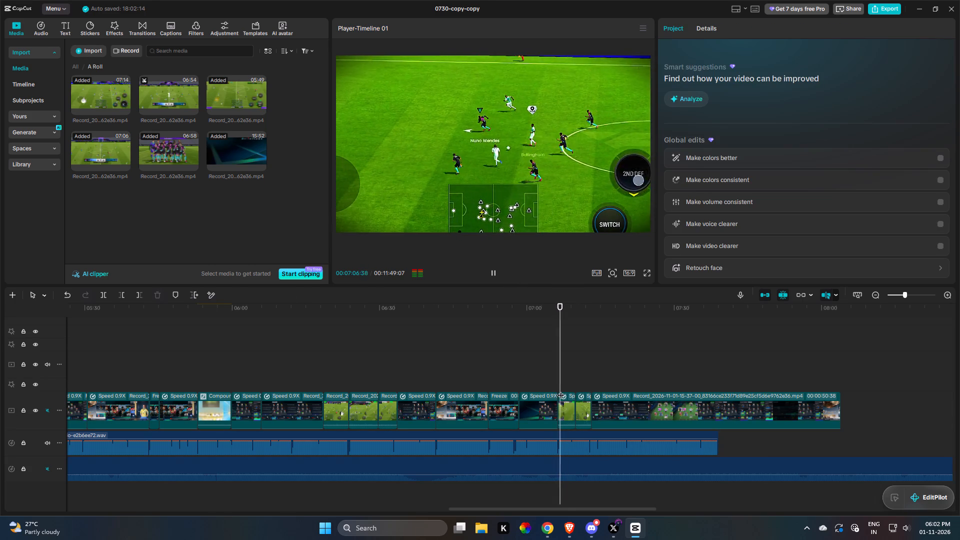
Play the two remaining sped-up clips and insert the 05:49 match recording after them at 00:07:13:09.
click(585, 407)
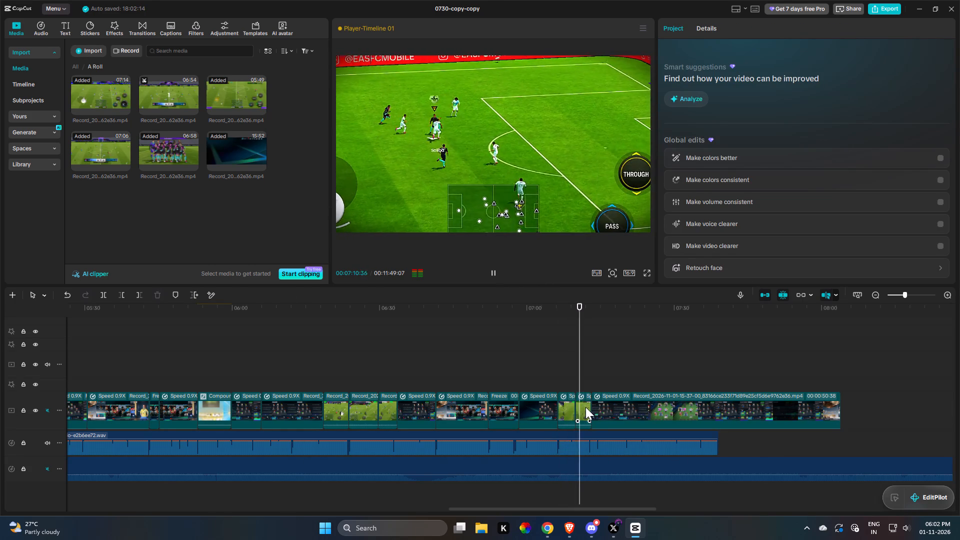
key(space)
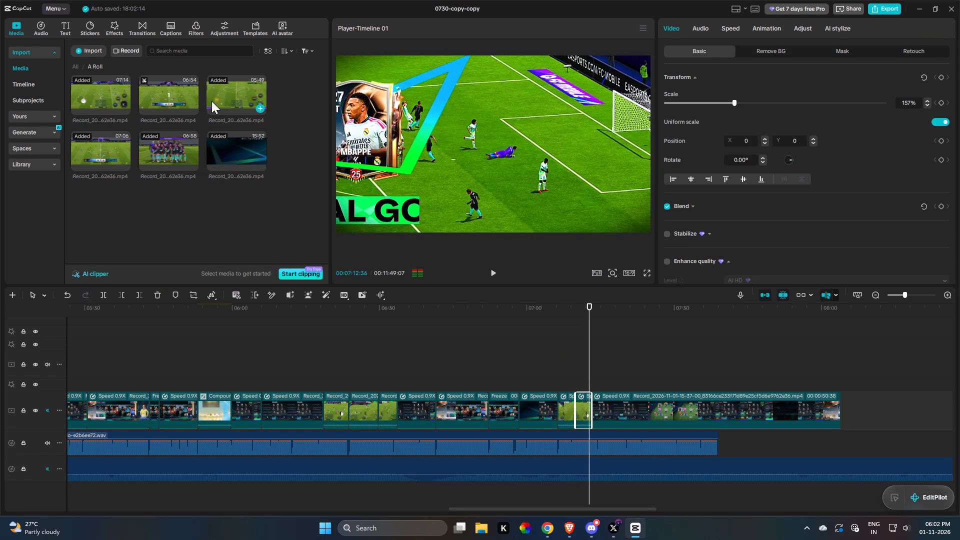
click(239, 94)
drag(239, 94, 590, 396)
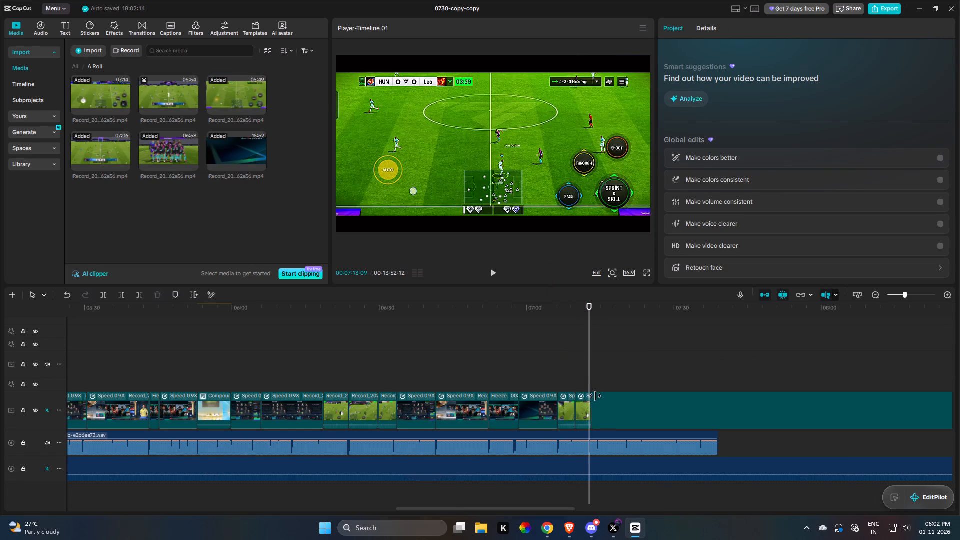
Trim the start of the inserted match recording, adjusting the cut until the clip lasts 00:03:10:46.
key(q)
key(q)
key(q)
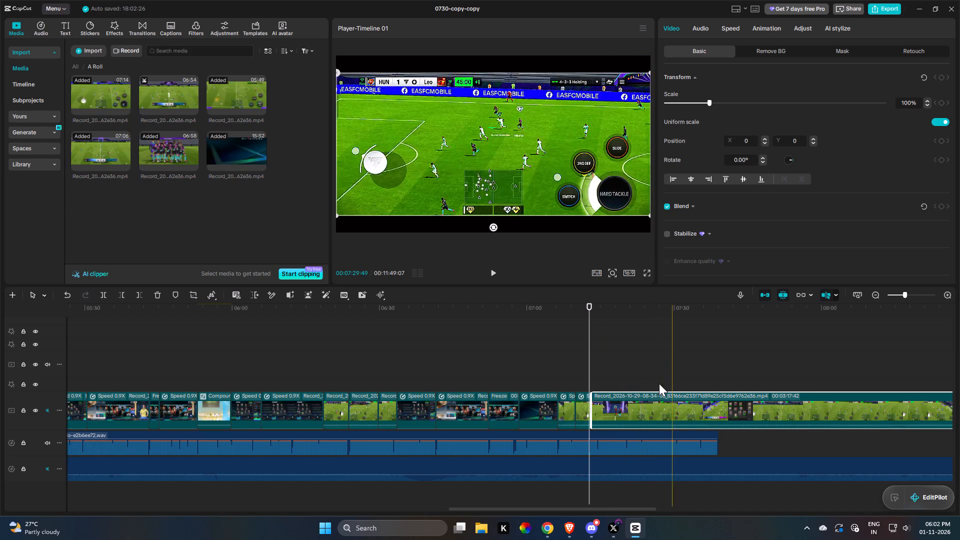
drag(591, 399, 550, 397)
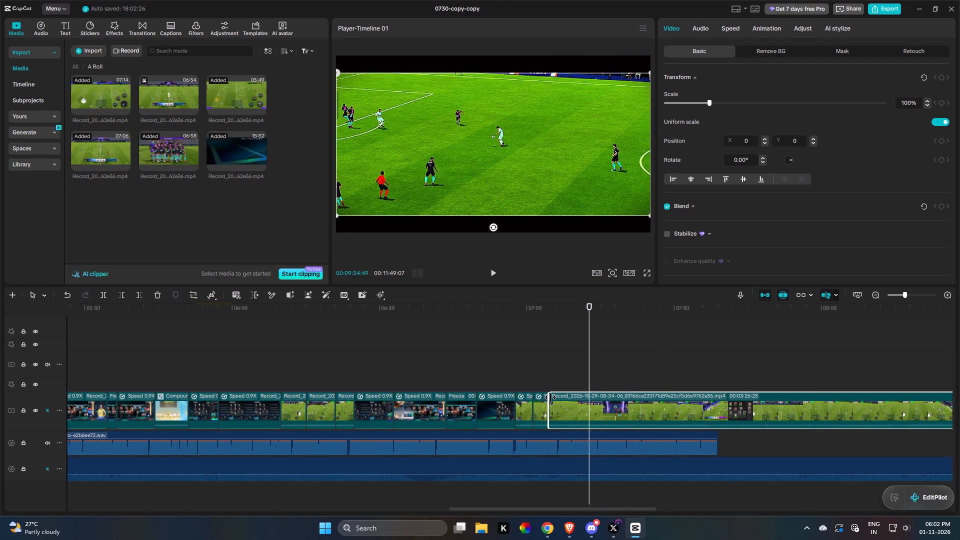
drag(550, 397, 627, 400)
Play the recording's second-half attack and trim the clip's start at 00:08:51:06, around match clock 67:05.
drag(683, 391, 767, 390)
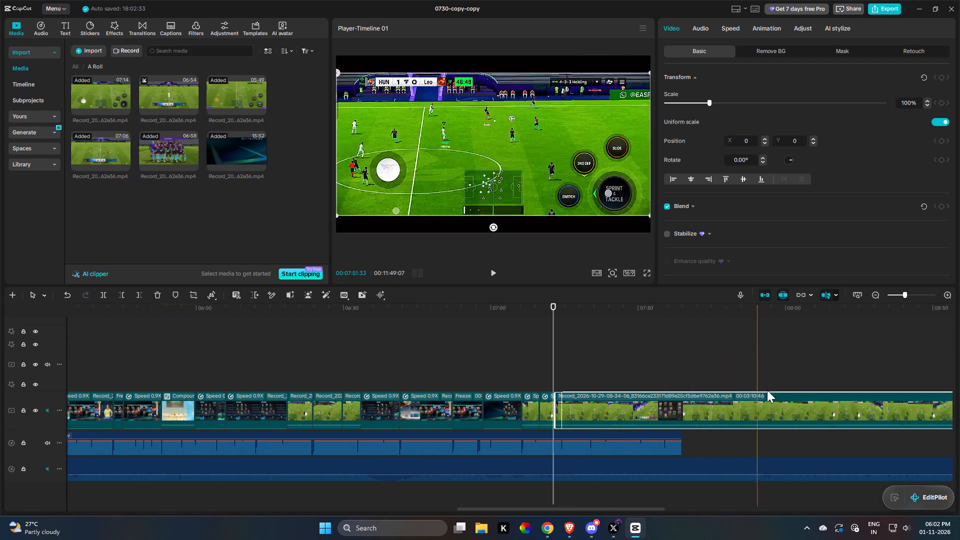
drag(767, 390, 647, 388)
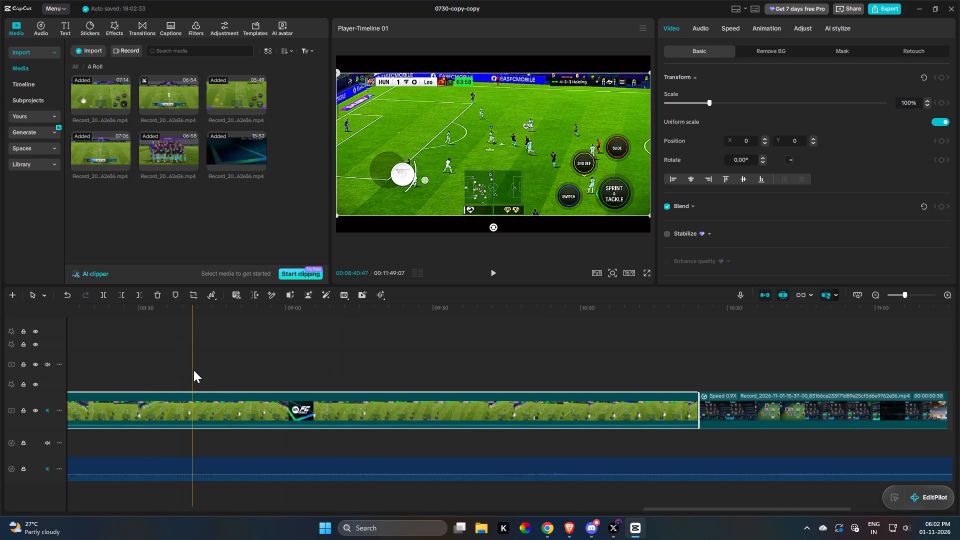
key(space)
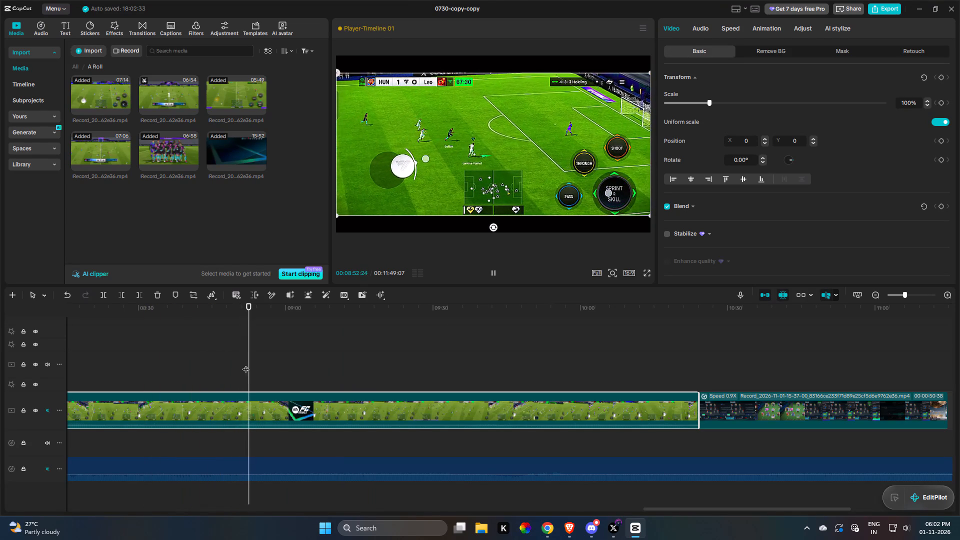
key(space)
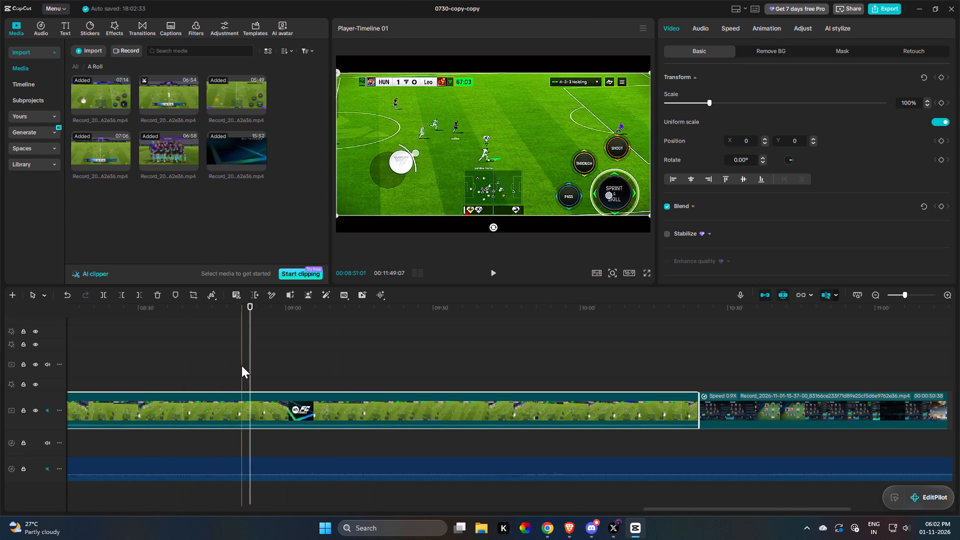
click(245, 366)
double_click(242, 421)
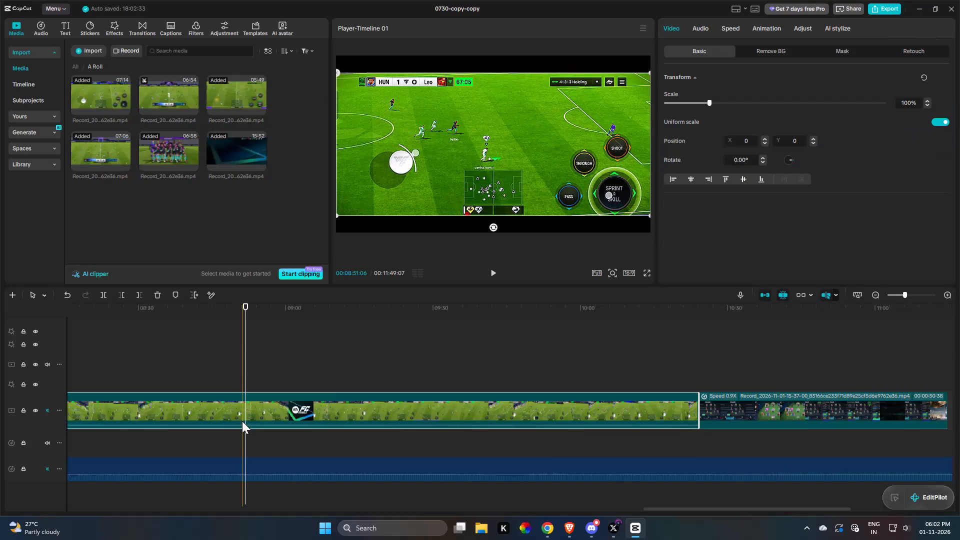
key(q)
click(496, 271)
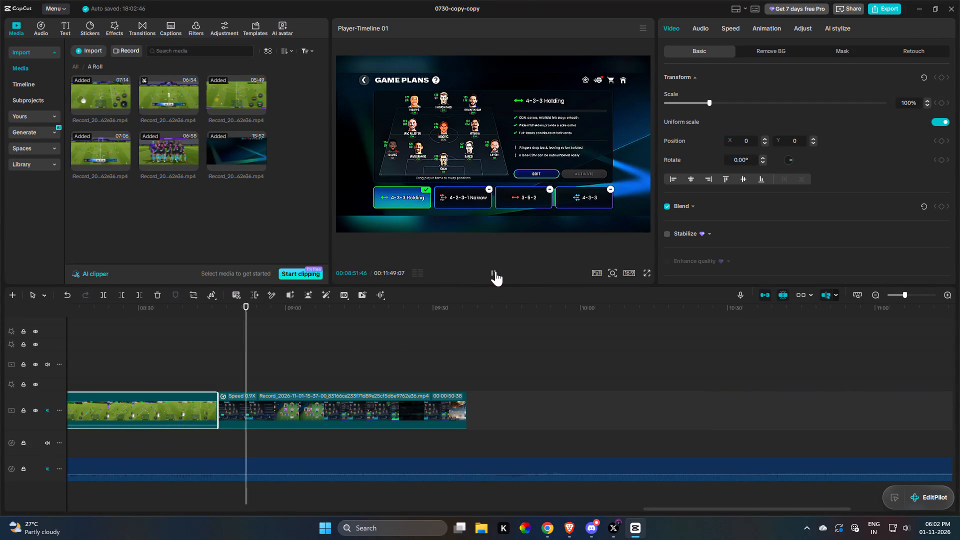
drag(343, 346, 329, 356)
key(space)
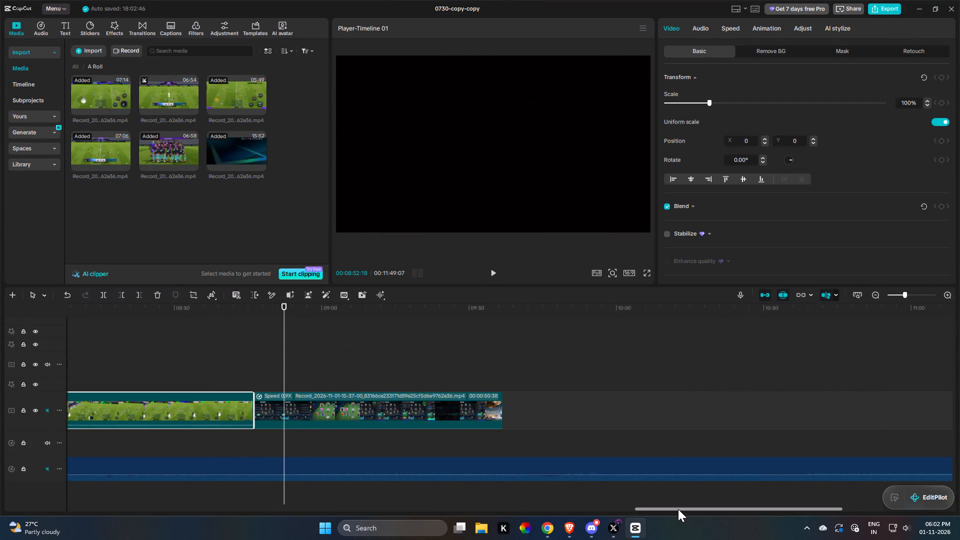
Play the trimmed recording from its start and split it at 00:07:17:34, at match clock 68:27 before the goal graphic.
drag(678, 509, 483, 498)
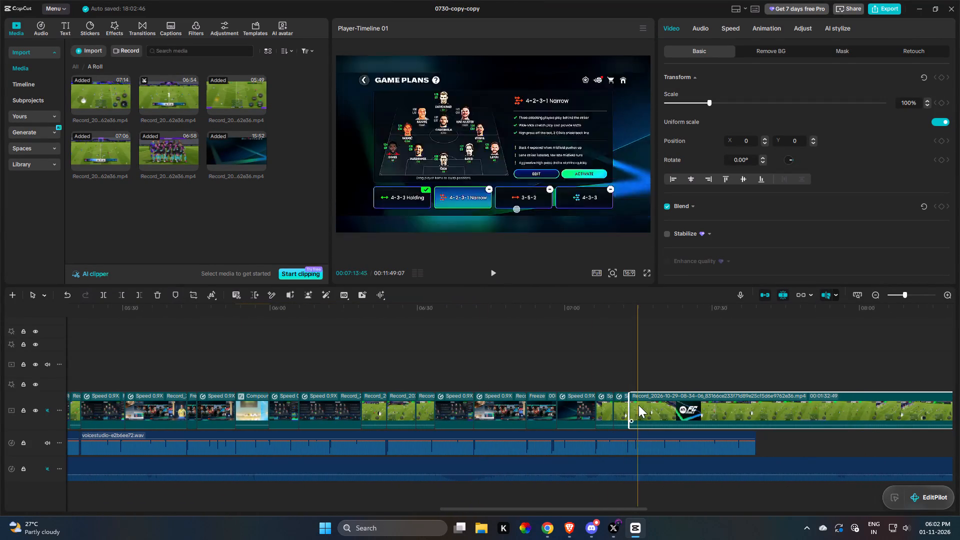
key(space)
drag(642, 391, 644, 411)
key(space)
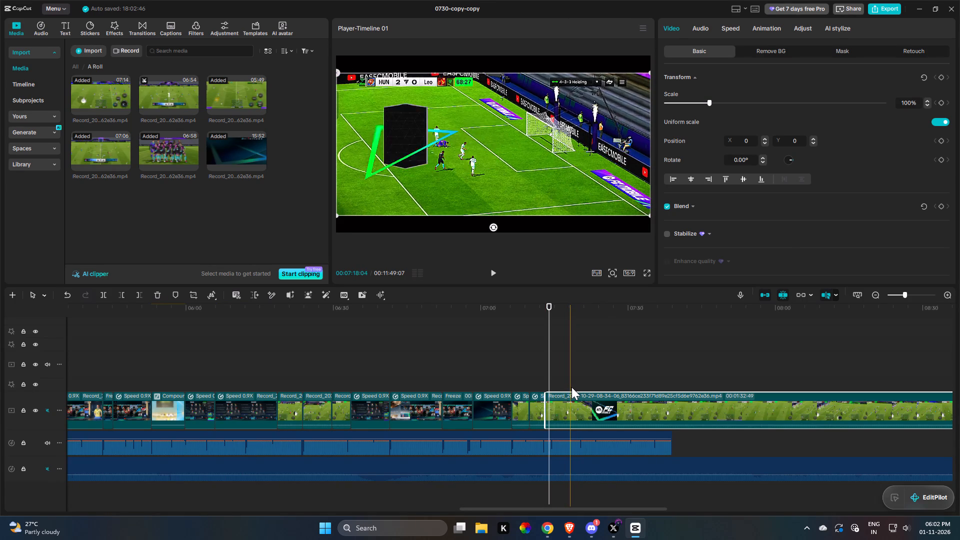
key(r)
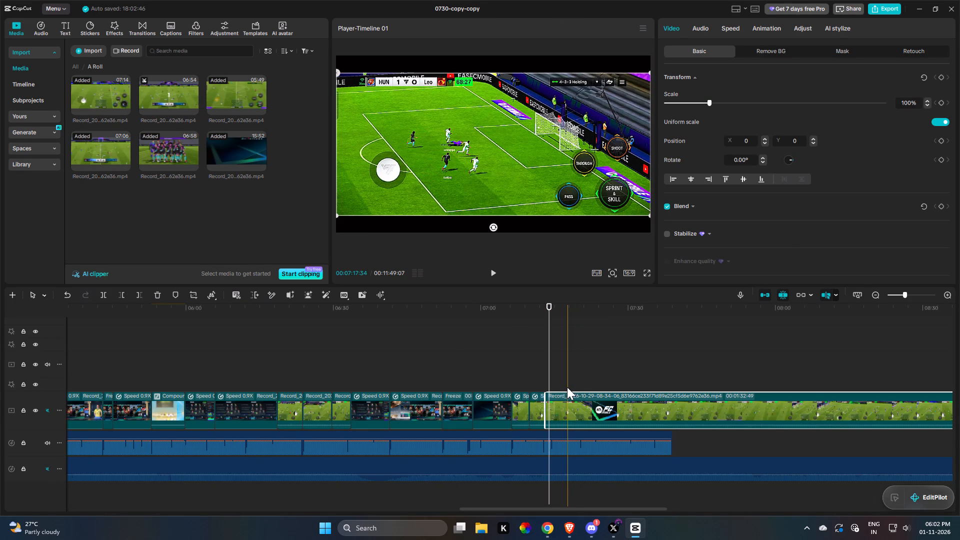
Copy the preceding 157% match clip's attributes and paste all of them, including location size and speed, onto the short split-off clip.
click(541, 405)
key(shift+c)
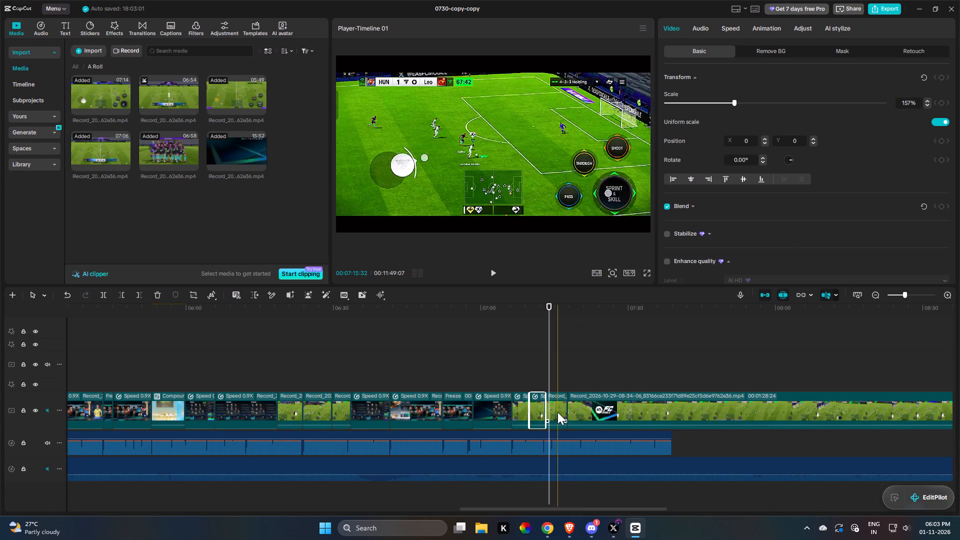
click(557, 412)
key(shift+v)
triple_click(589, 364)
click(589, 364)
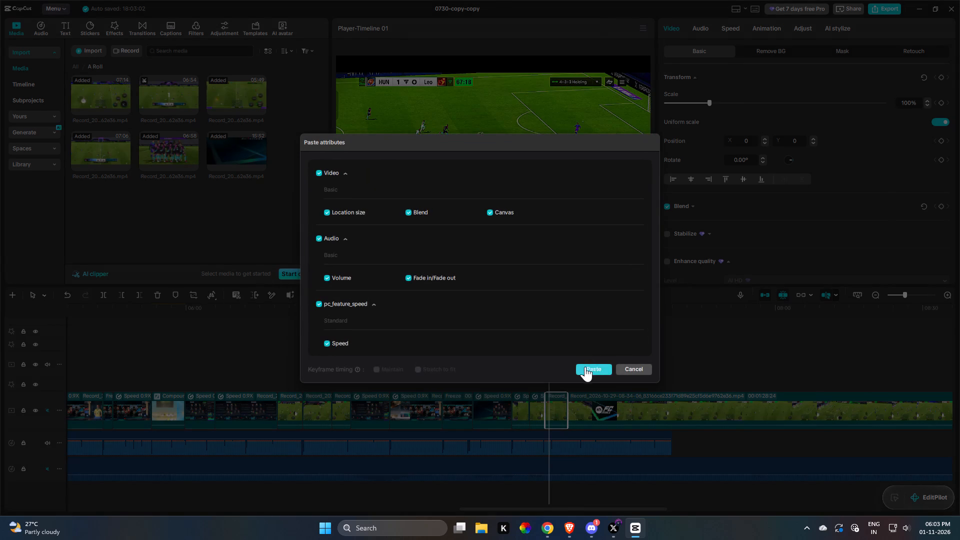
Replay the three sped-up match clips that follow the game-plans footage.
key(space)
triple_click(539, 372)
click(539, 372)
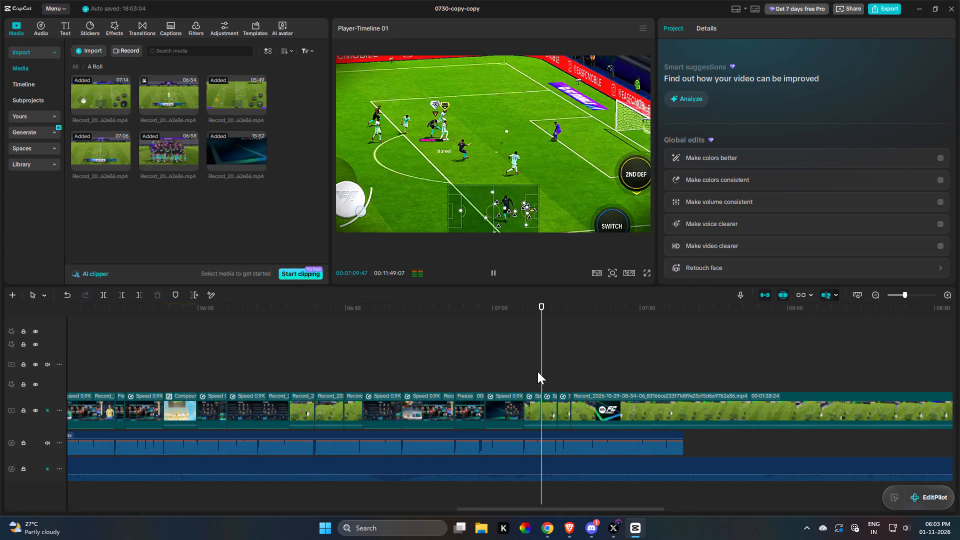
key(space)
drag(739, 387, 623, 390)
double_click(499, 375)
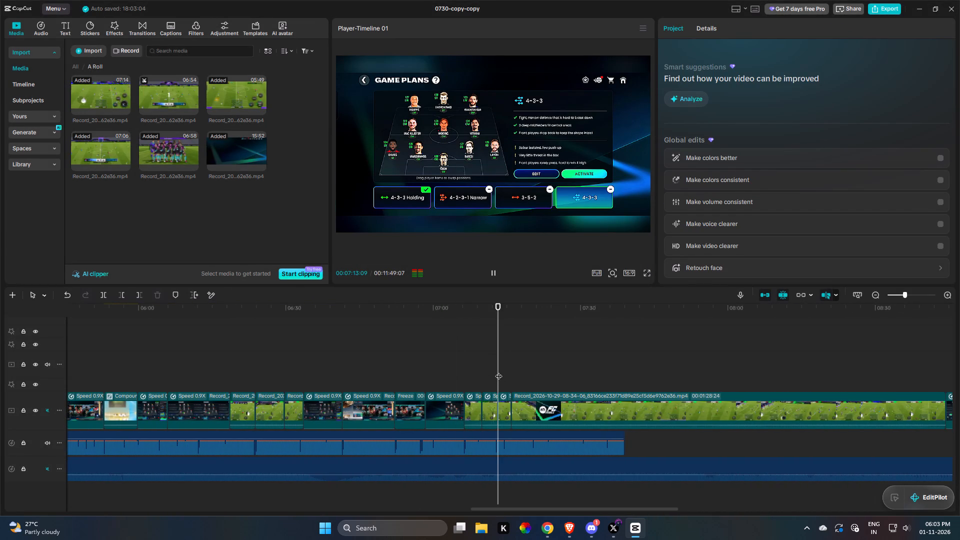
Delete the remaining long match recording that follows the three sped-up match clips.
key(space)
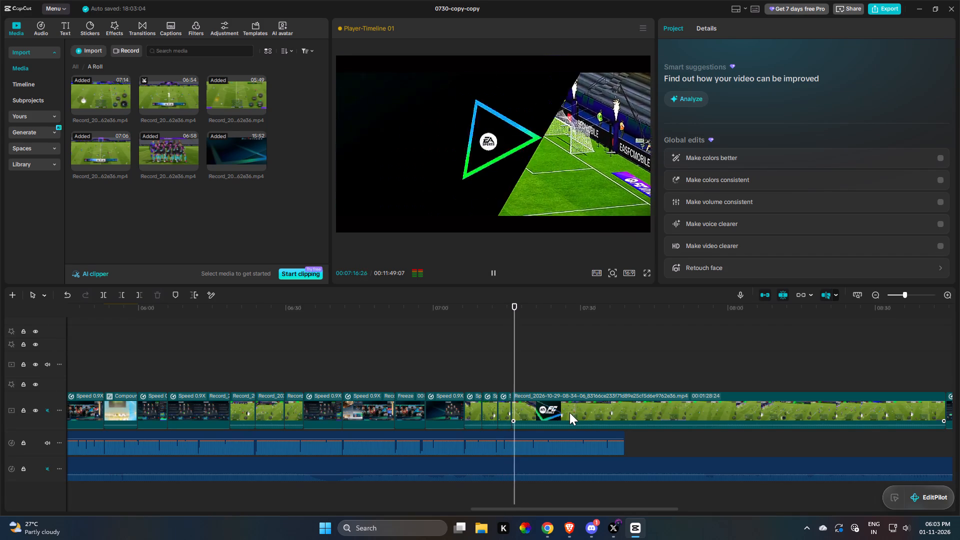
double_click(569, 412)
key(space)
text(F)
Play the 0.9X My Team recording after the match clips and trim its start at 00:07:26:42.
click(510, 404)
key(space)
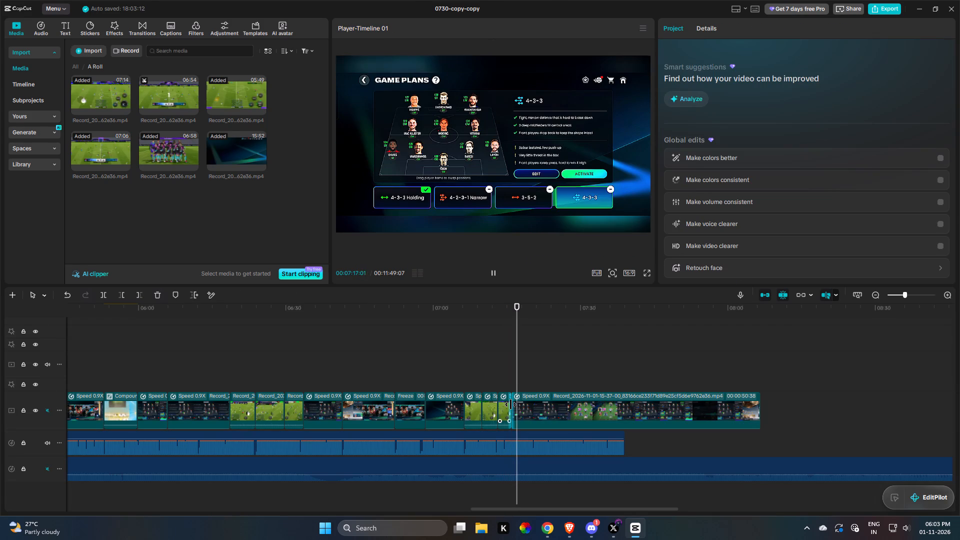
double_click(556, 407)
key(space)
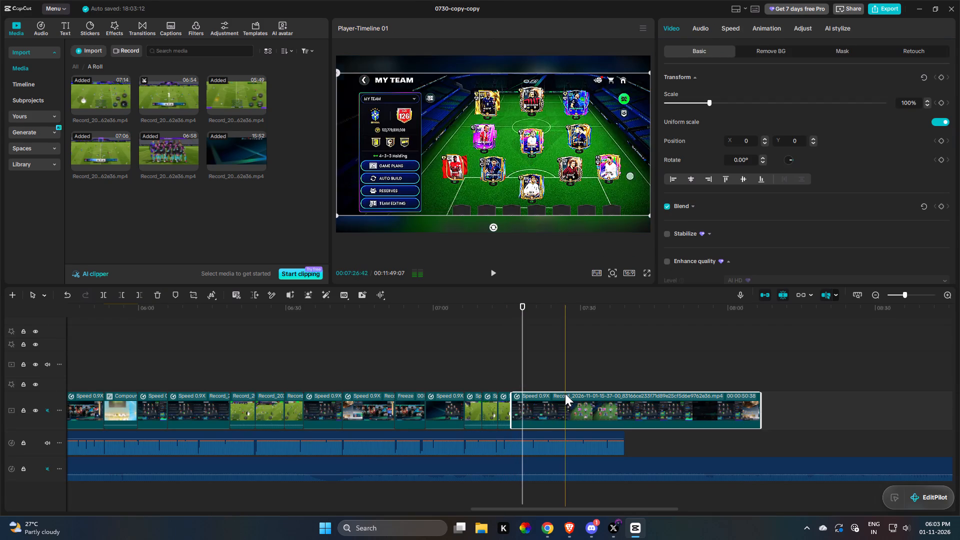
key(q)
Play the trimmed recording and extend its start back by about 3 seconds of earlier footage.
key(space)
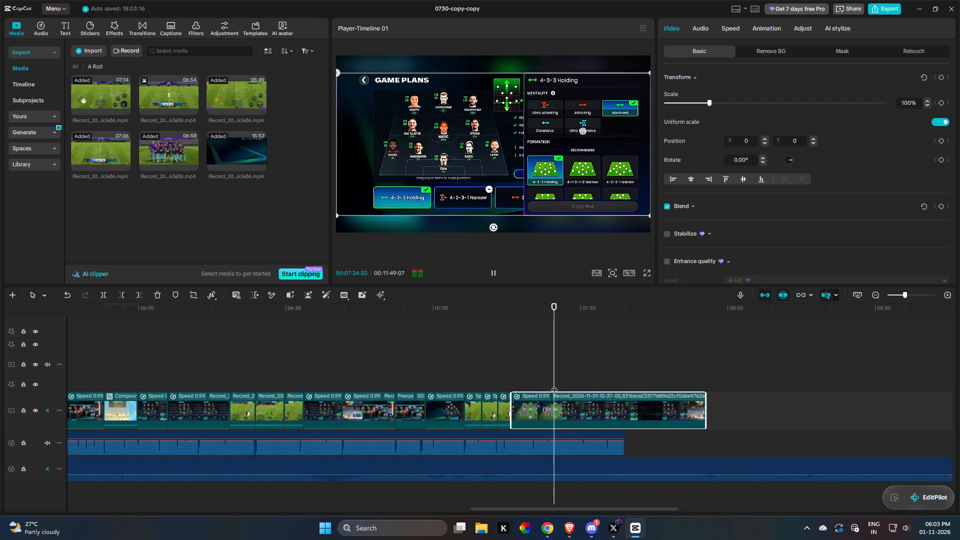
key(space)
key(space)
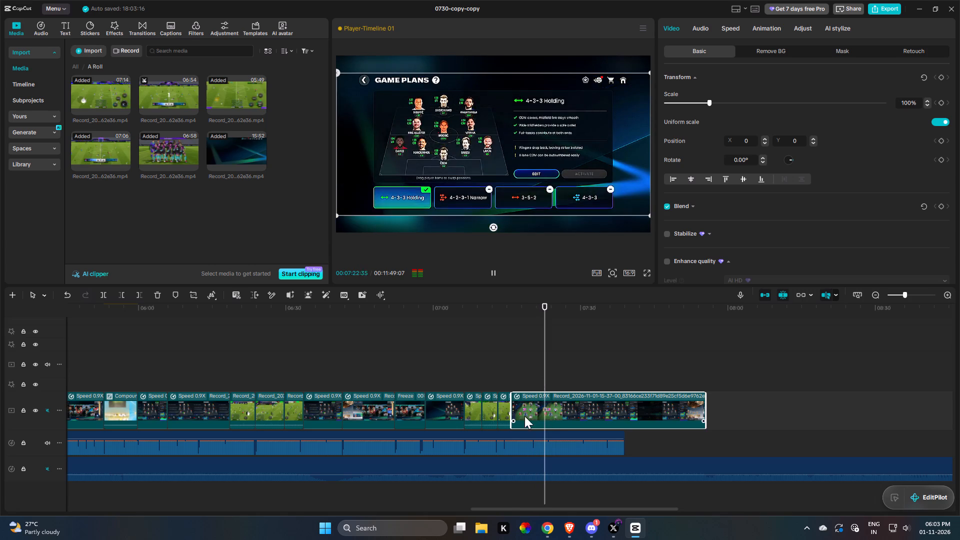
key(space)
drag(510, 410, 498, 410)
Replay the My Team footage and cut out its section from about 00:07:23 to 00:07:27:32, resuming on the 4-3-3 Holding settings.
click(498, 410)
key(space)
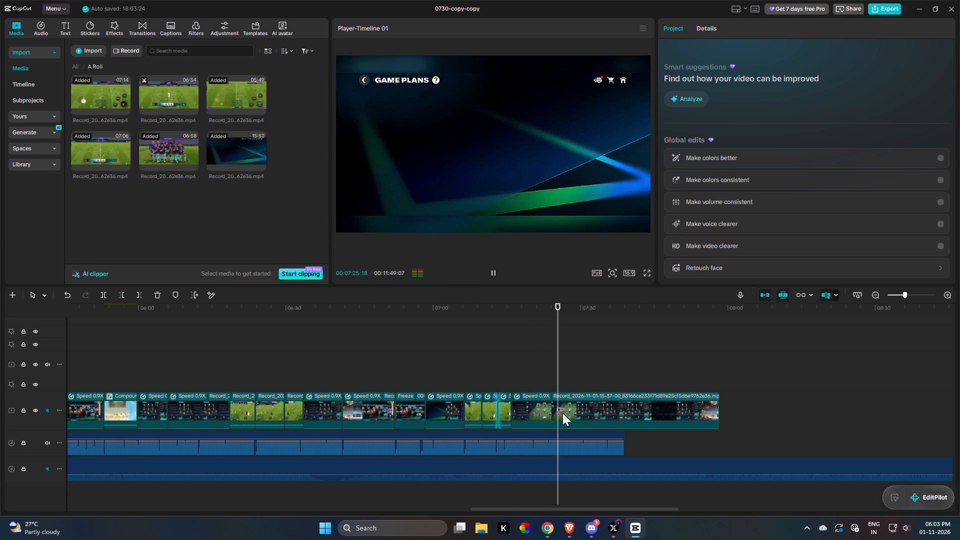
key(space)
key(space)
click(537, 366)
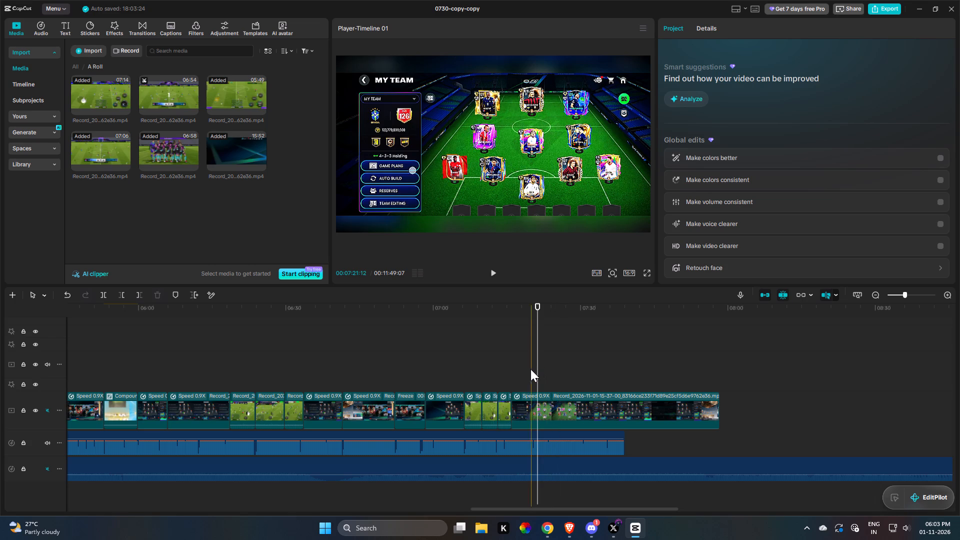
key(space)
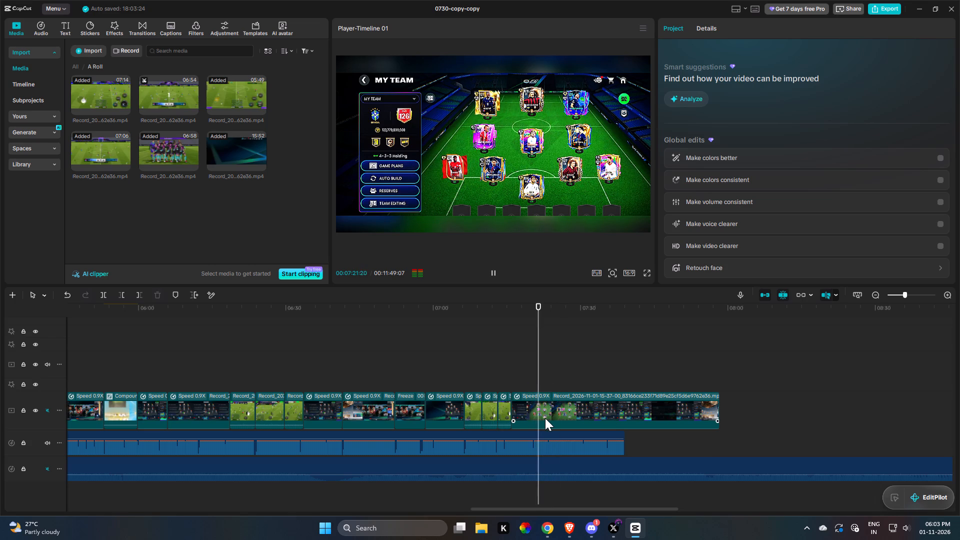
key(space)
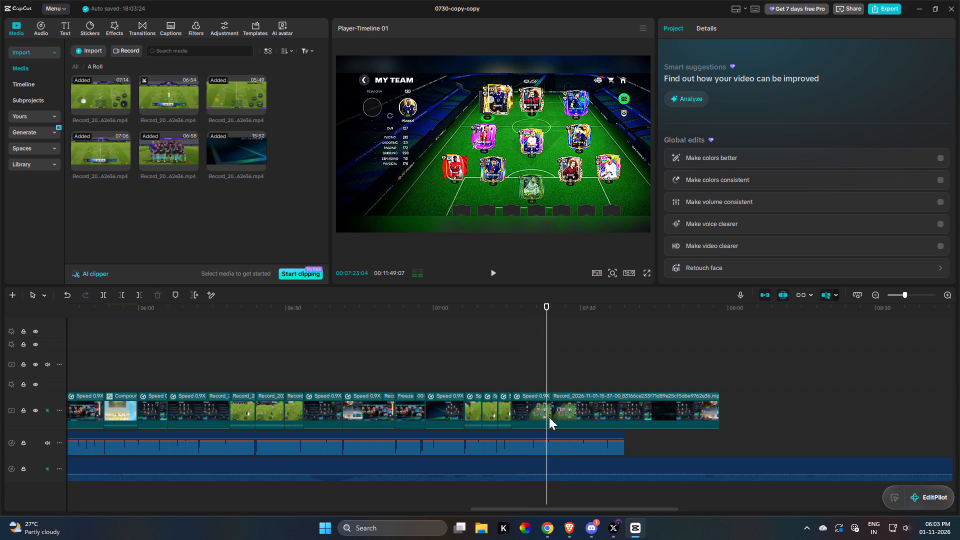
click(549, 417)
key(space)
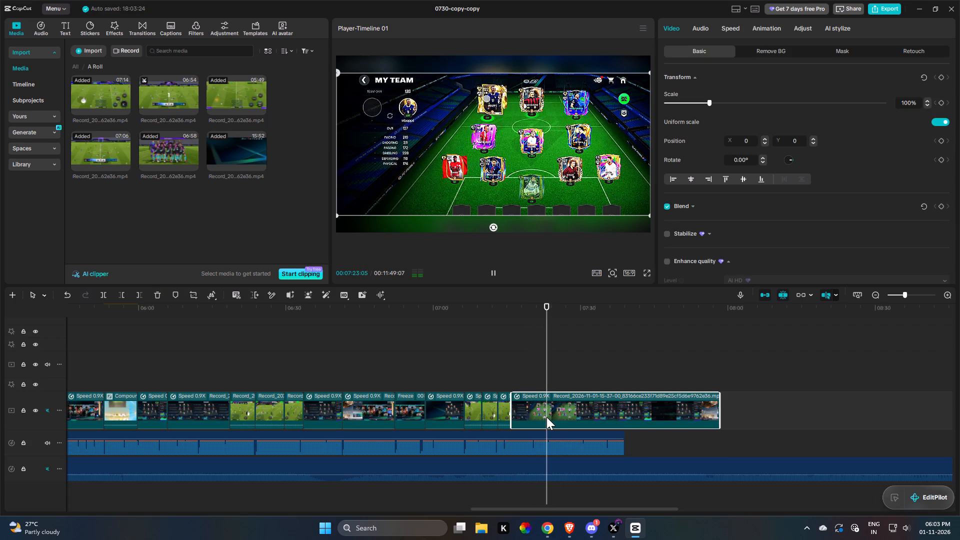
key(space)
key(r)
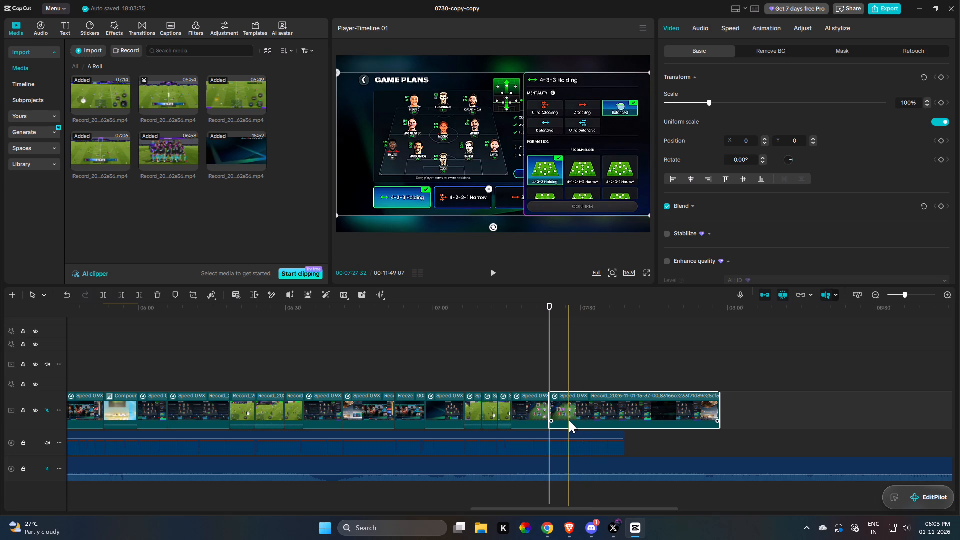
key(q)
Play the 4-3-3 Holding settings footage and cut out the section from about 00:07:32 to 00:07:41:04.
key(space)
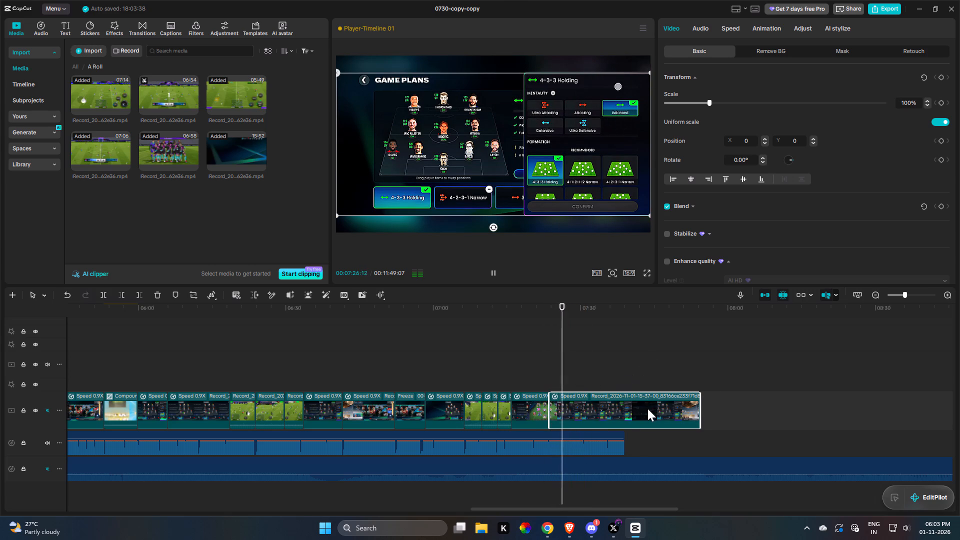
drag(636, 423, 614, 425)
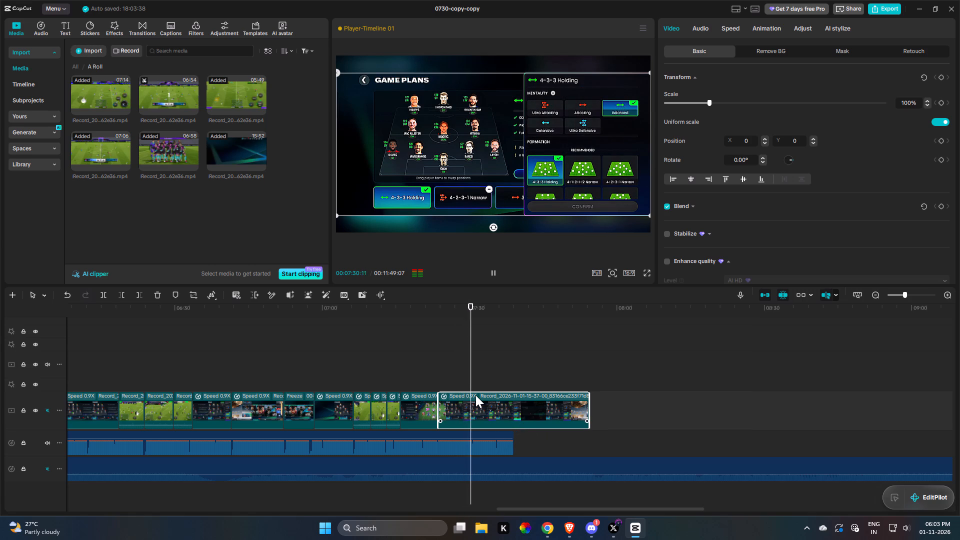
key(space)
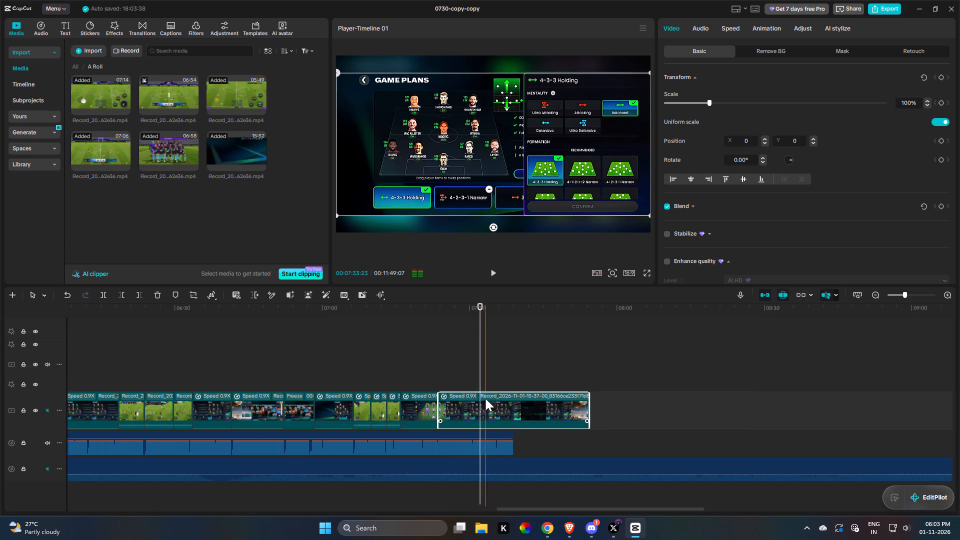
key(r)
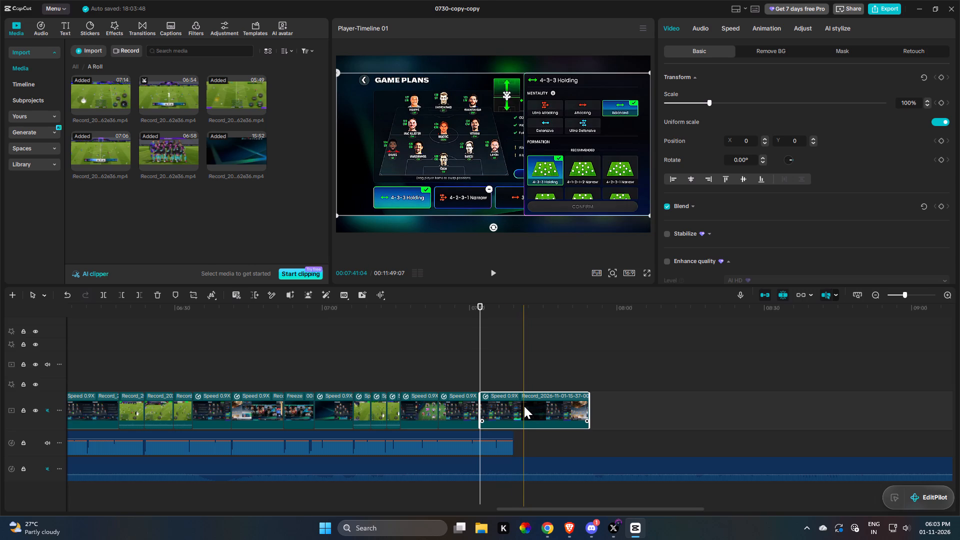
key(q)
Play the last formation-settings clip and trim its end to the end of the narration, around 00:07:39:04.
key(space)
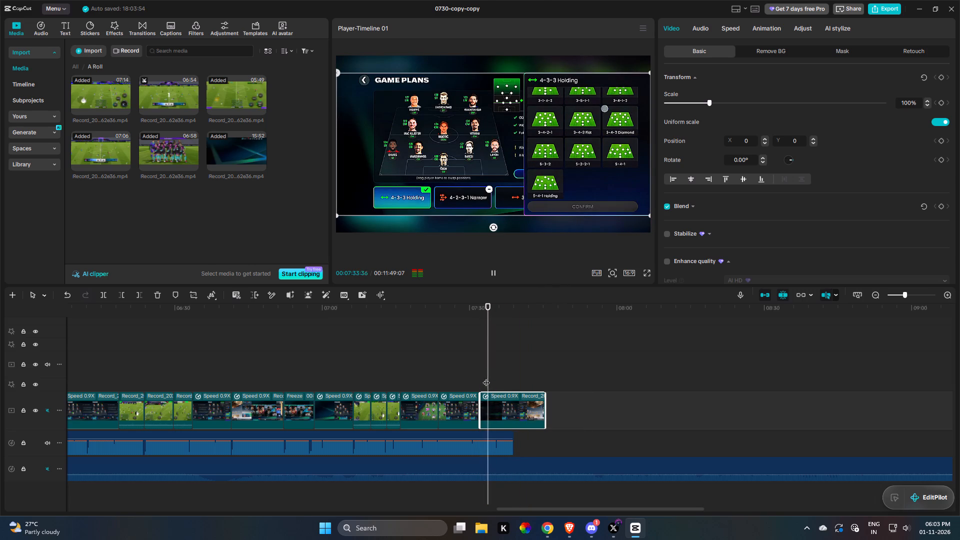
key(space)
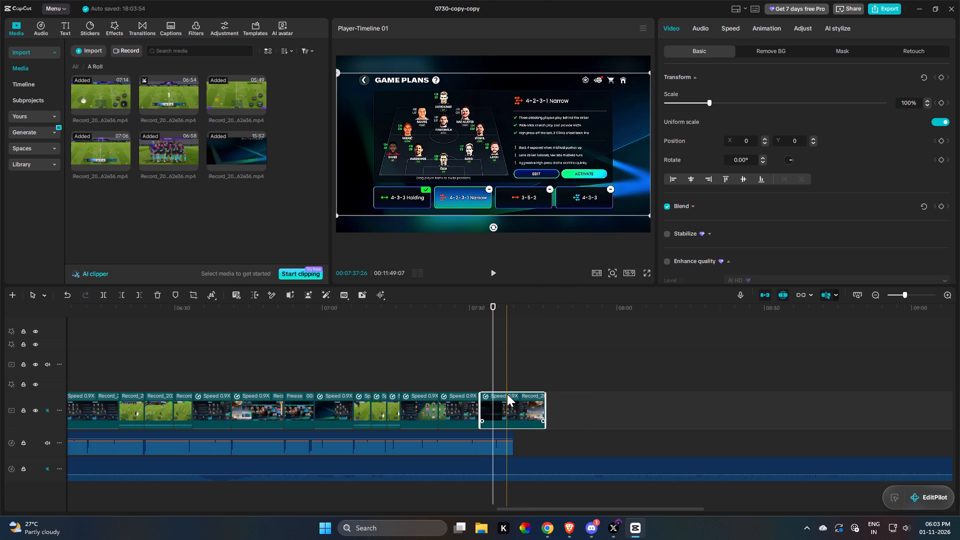
key(w)
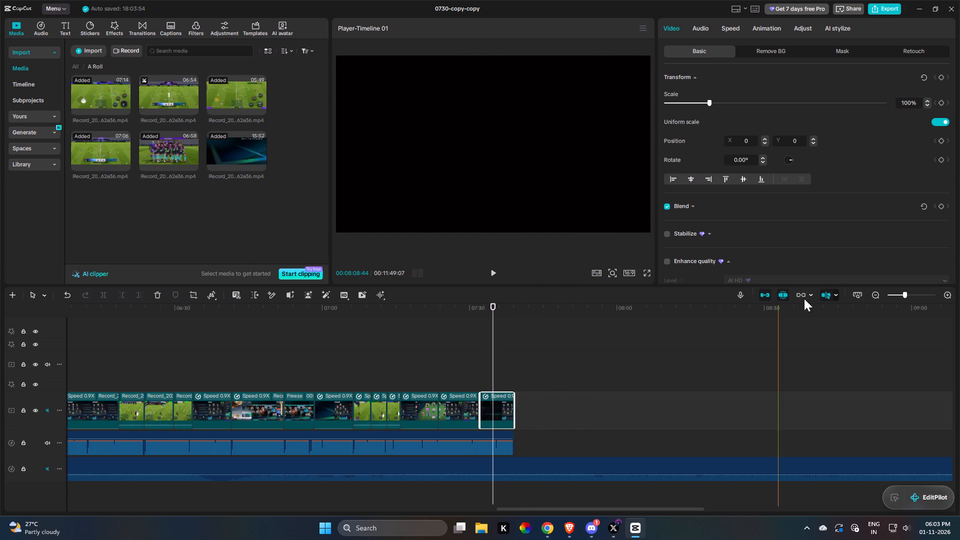
Trim the ends of the Glow, Clear 3, adjustment and shadow layers together to near the end of the main footage.
triple_click(853, 290)
scroll(723, 367, up, 20)
scroll(723, 367, up, 1)
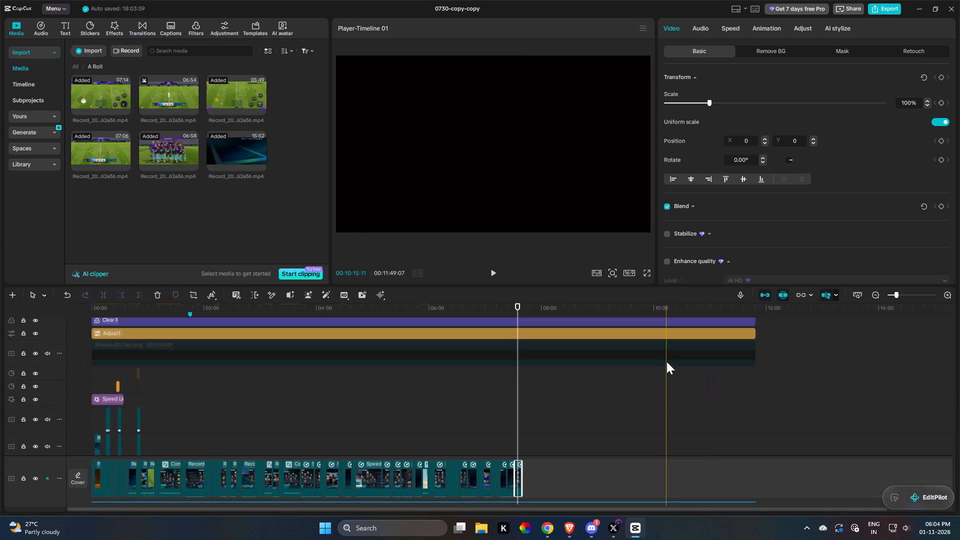
scroll(666, 361, up, 3)
drag(683, 337, 568, 432)
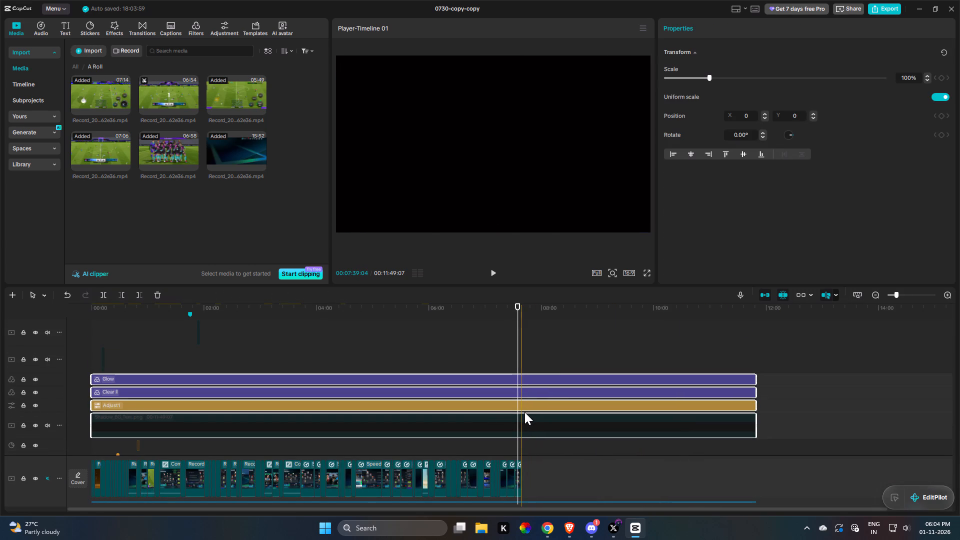
key(w)
Trim the end of the BGM.MP3 music at 00:07:39:04 to match the main footage.
scroll(522, 395, down, 20)
scroll(522, 395, down, 8)
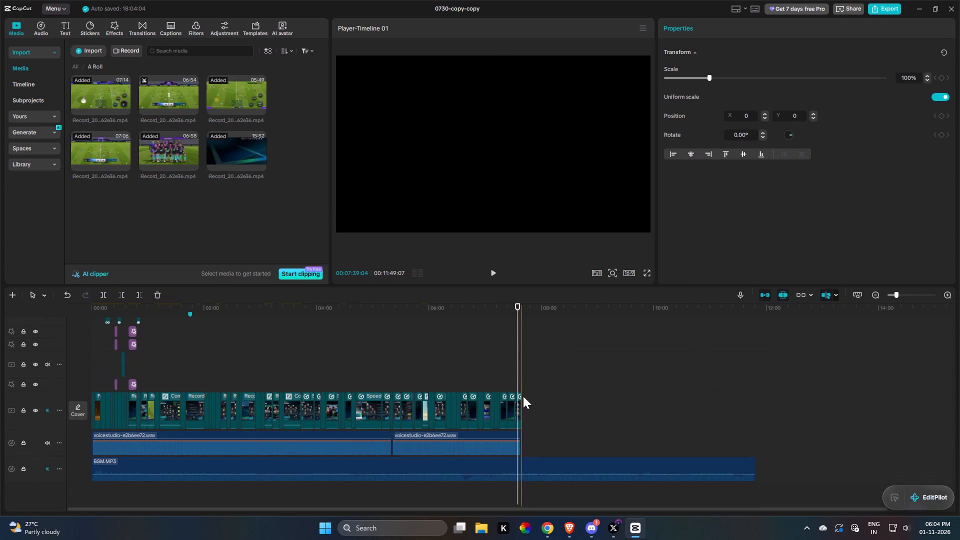
double_click(519, 468)
double_click(480, 346)
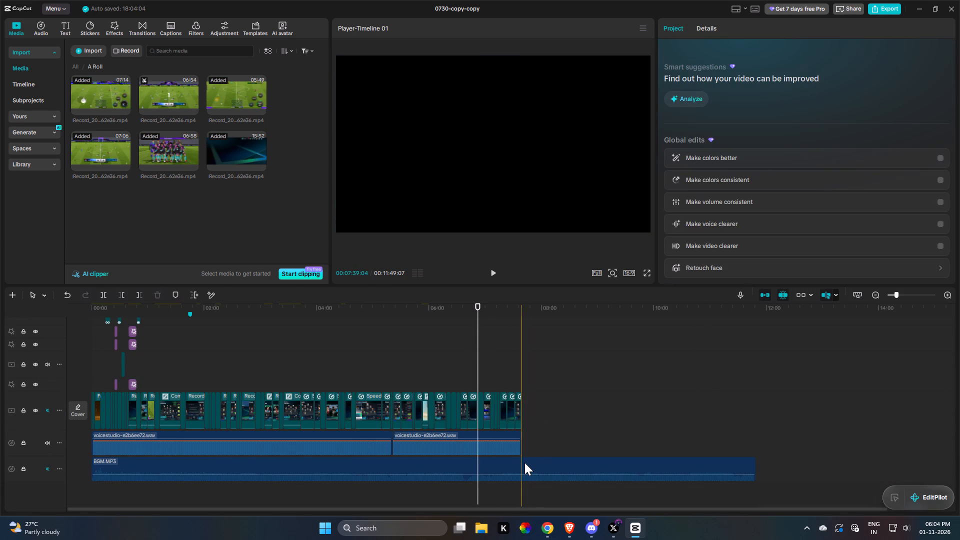
double_click(524, 462)
key(w)
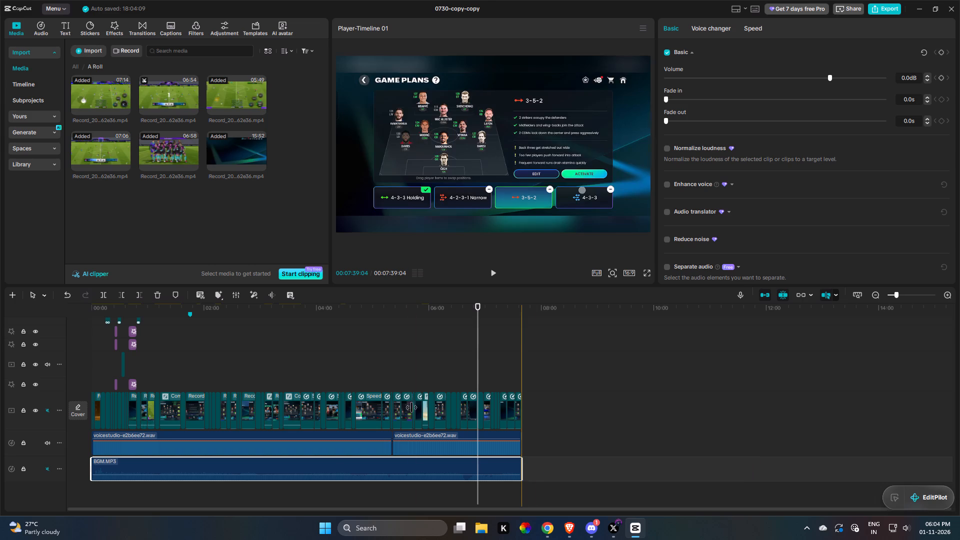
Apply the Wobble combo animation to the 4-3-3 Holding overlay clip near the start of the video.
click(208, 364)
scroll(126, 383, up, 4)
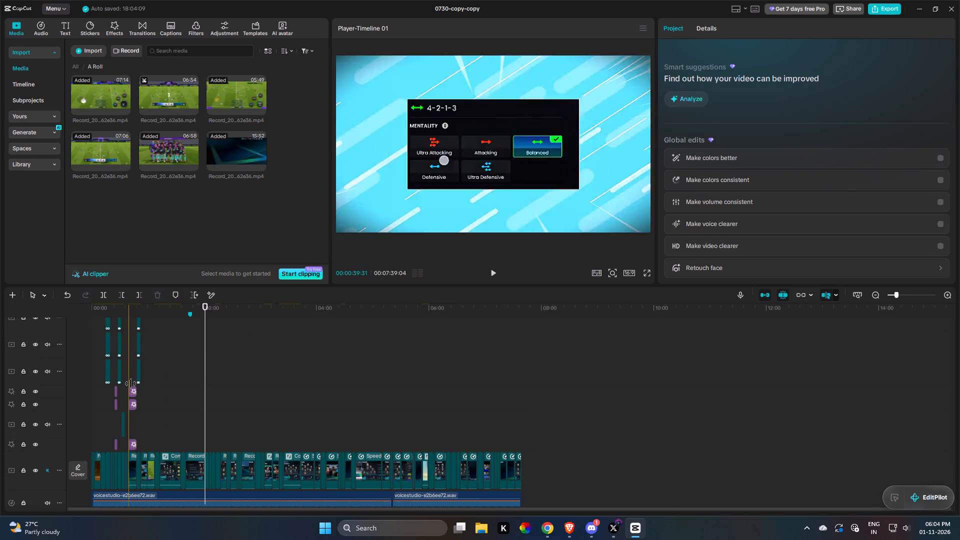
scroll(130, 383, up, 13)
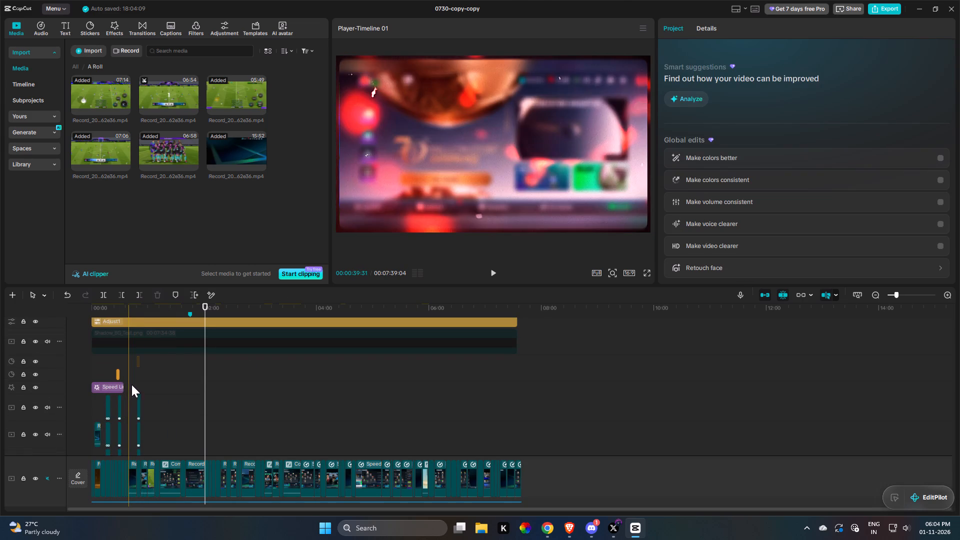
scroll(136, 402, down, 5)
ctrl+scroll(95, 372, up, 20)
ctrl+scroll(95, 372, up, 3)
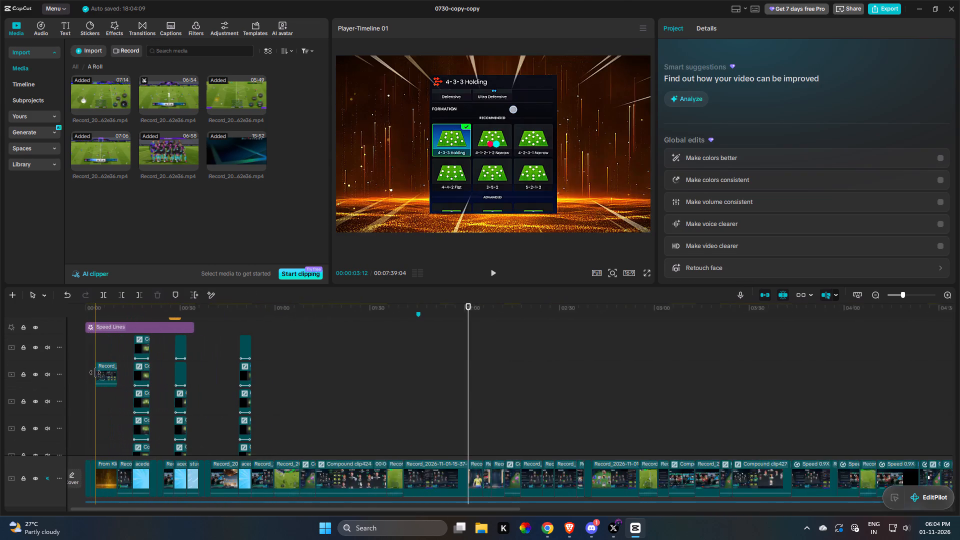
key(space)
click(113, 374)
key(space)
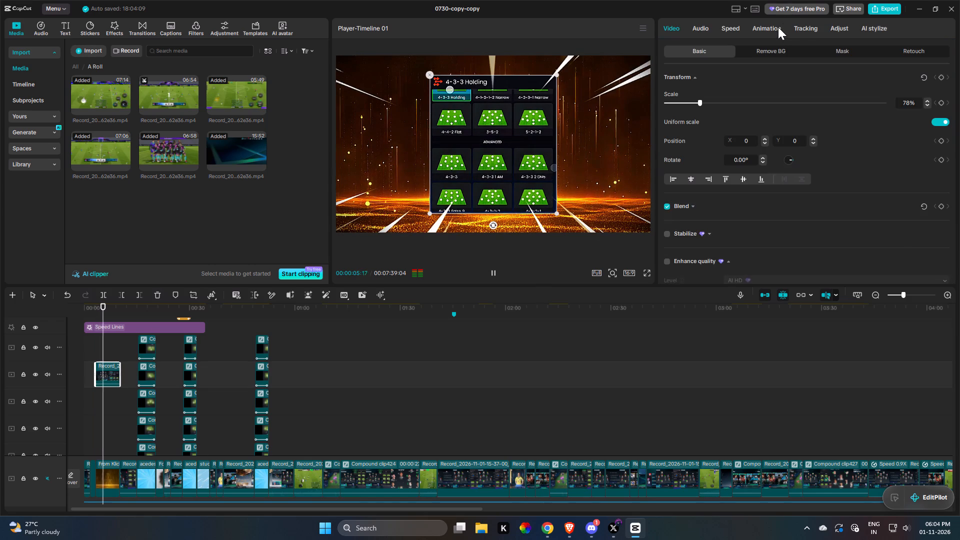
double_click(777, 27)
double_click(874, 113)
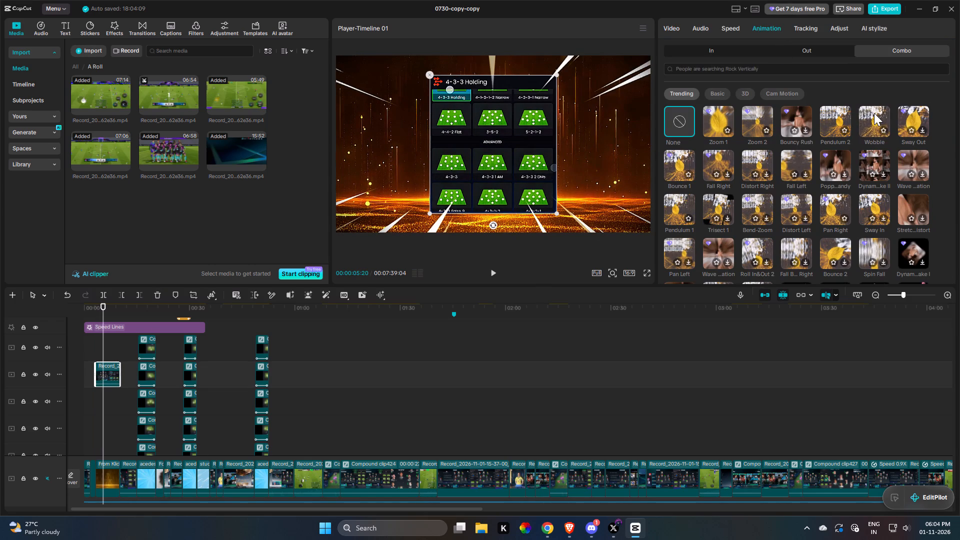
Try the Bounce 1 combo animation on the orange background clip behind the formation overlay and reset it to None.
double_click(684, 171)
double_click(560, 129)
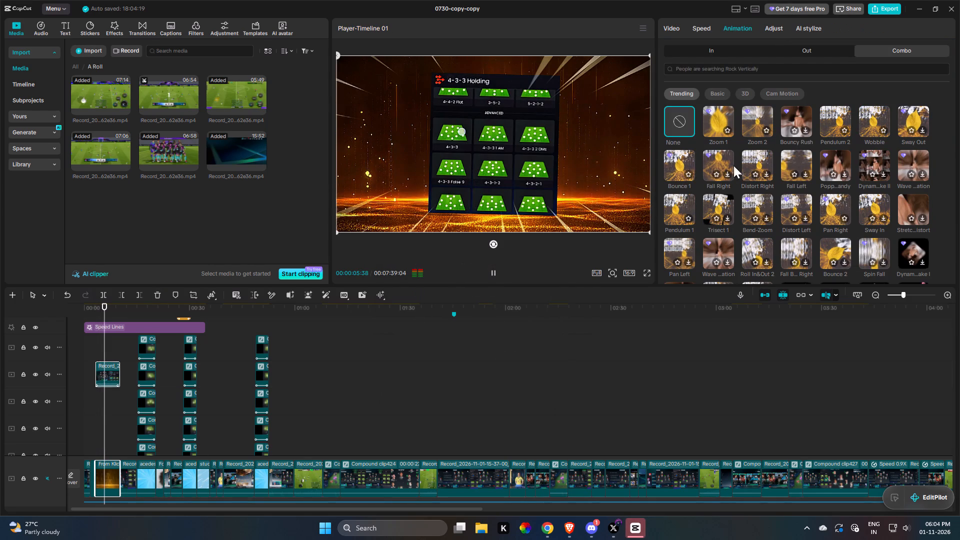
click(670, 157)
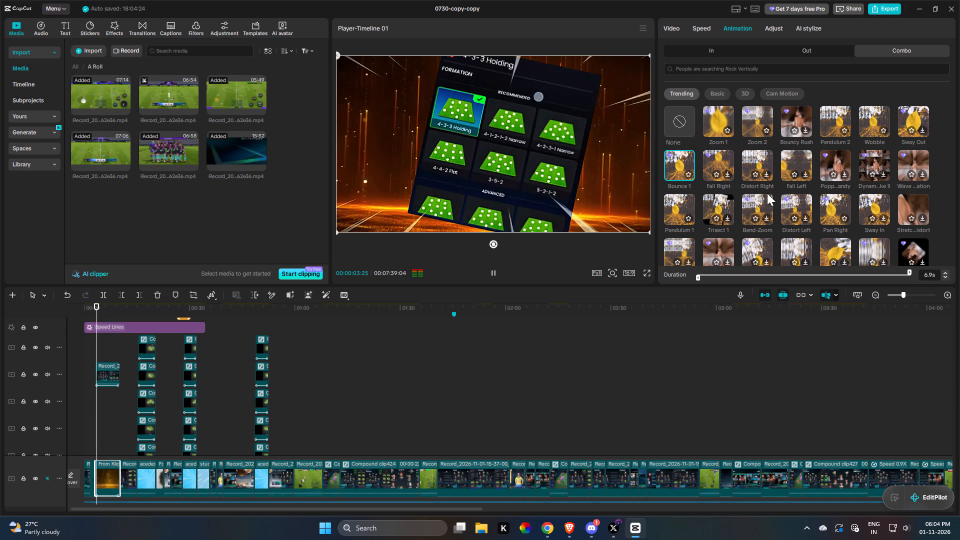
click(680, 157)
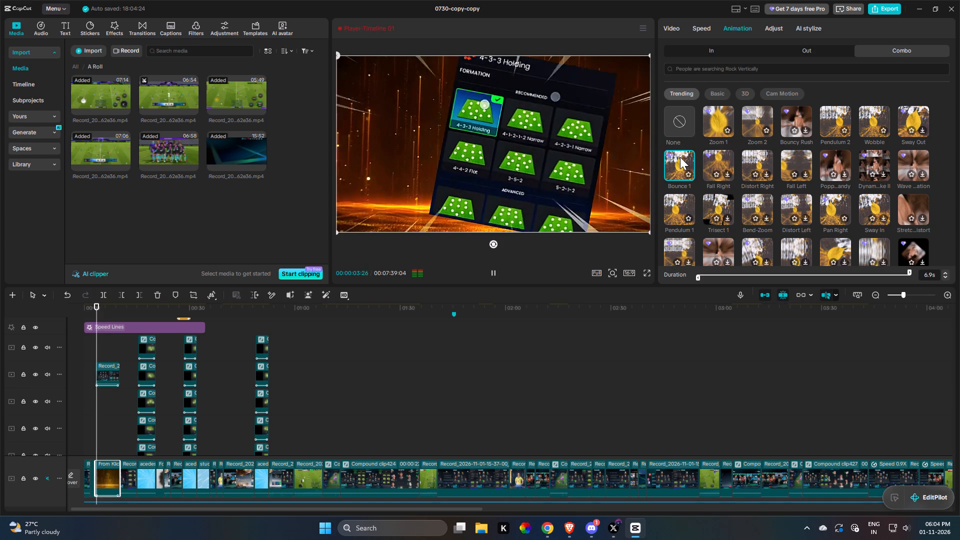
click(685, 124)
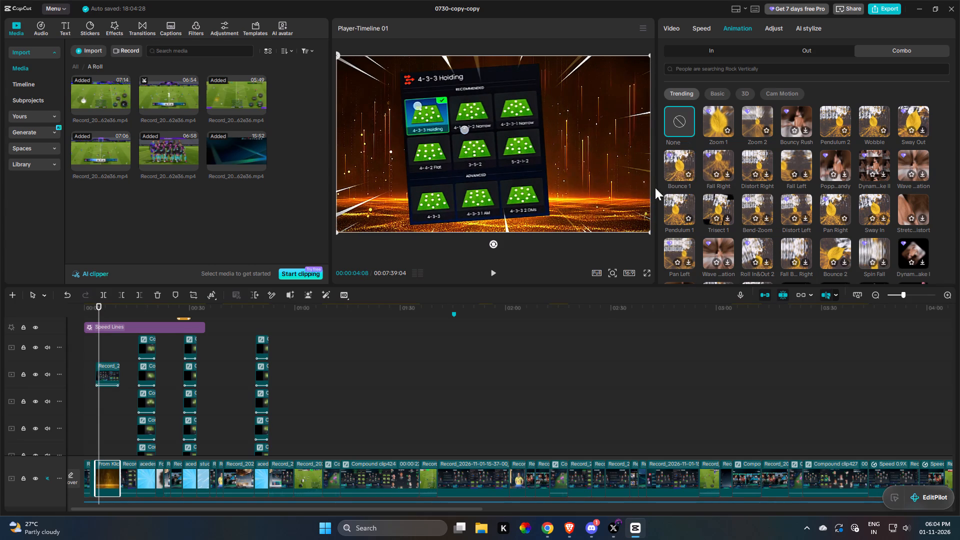
Replace the 4-3-3 Holding overlay clip's combo animation with Bounce 1.
key(space)
double_click(98, 374)
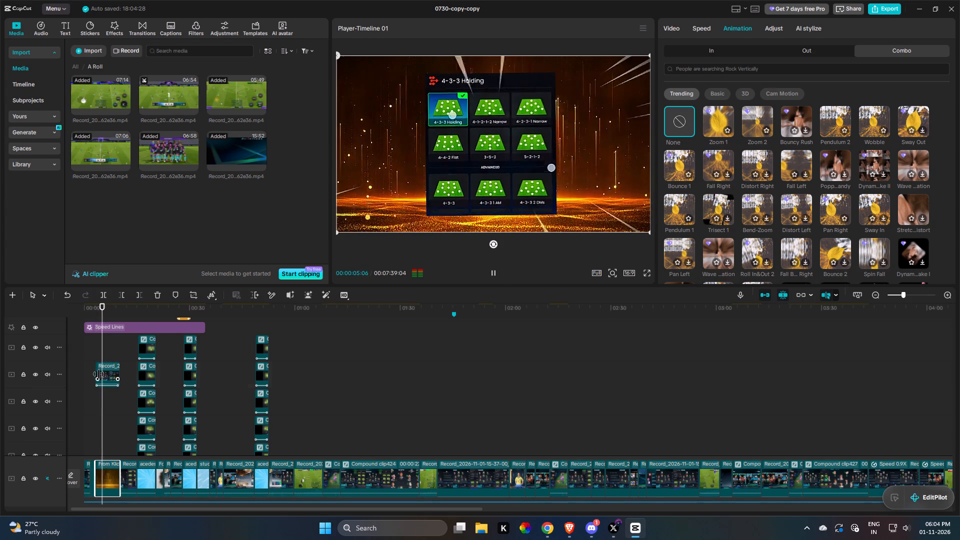
double_click(677, 118)
click(677, 163)
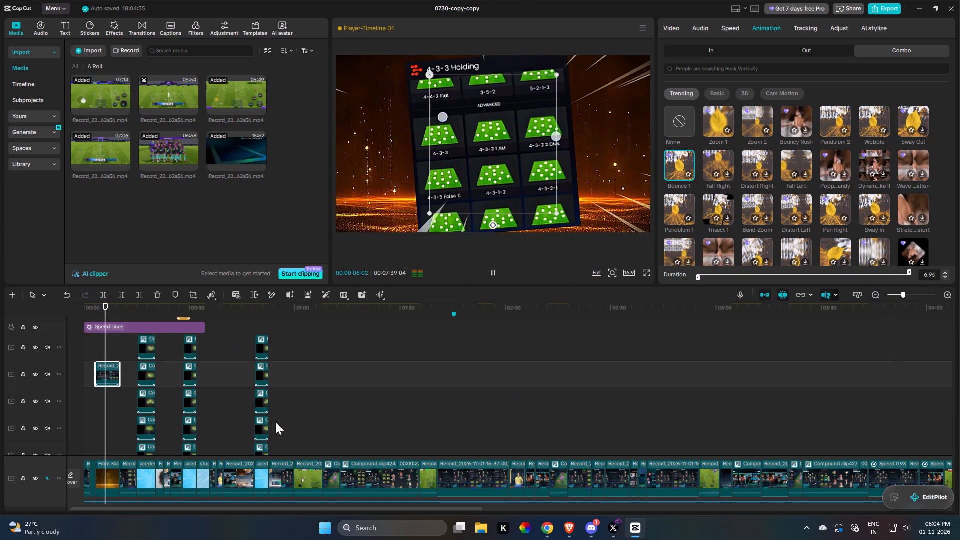
Set the scale of the 4-3-3 Holding overlay clip near the start to 71% and play it back.
double_click(672, 21)
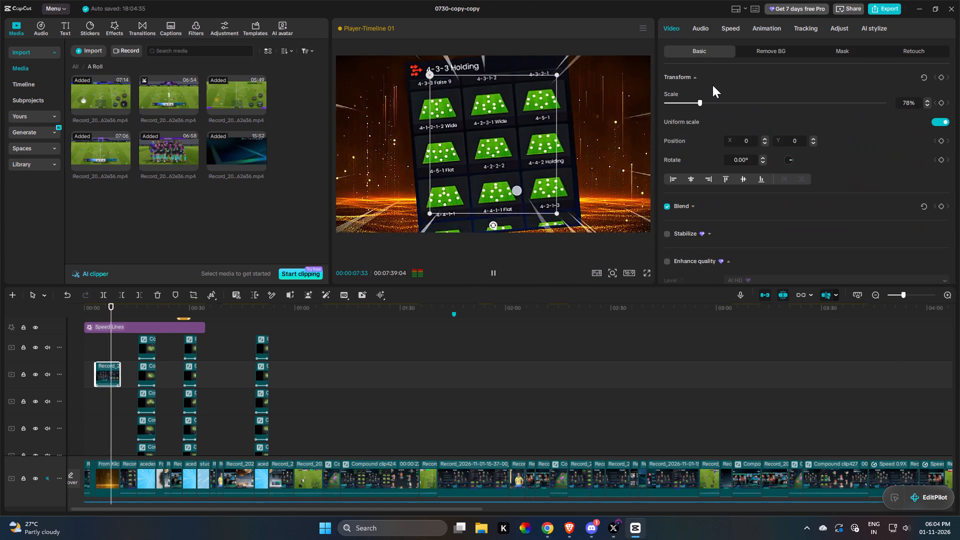
double_click(696, 103)
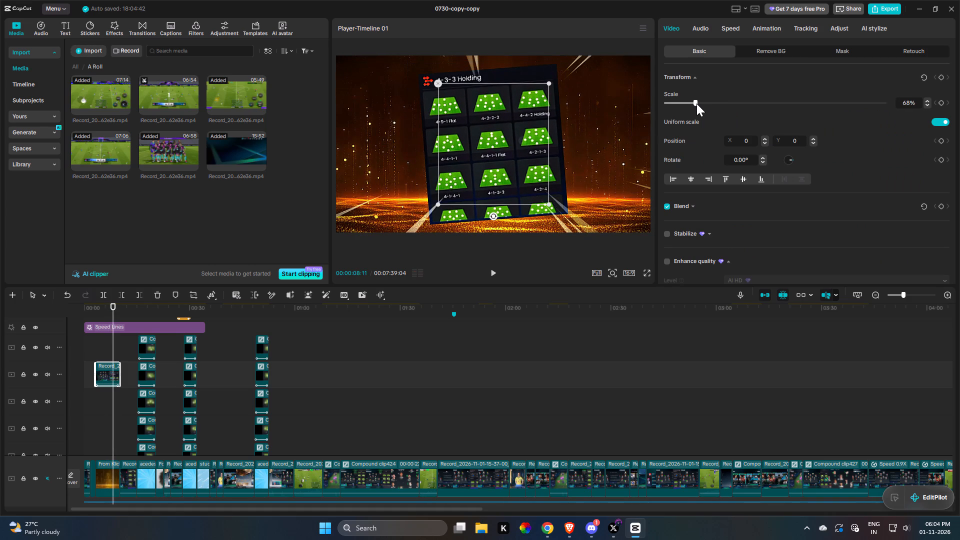
double_click(696, 103)
key(space)
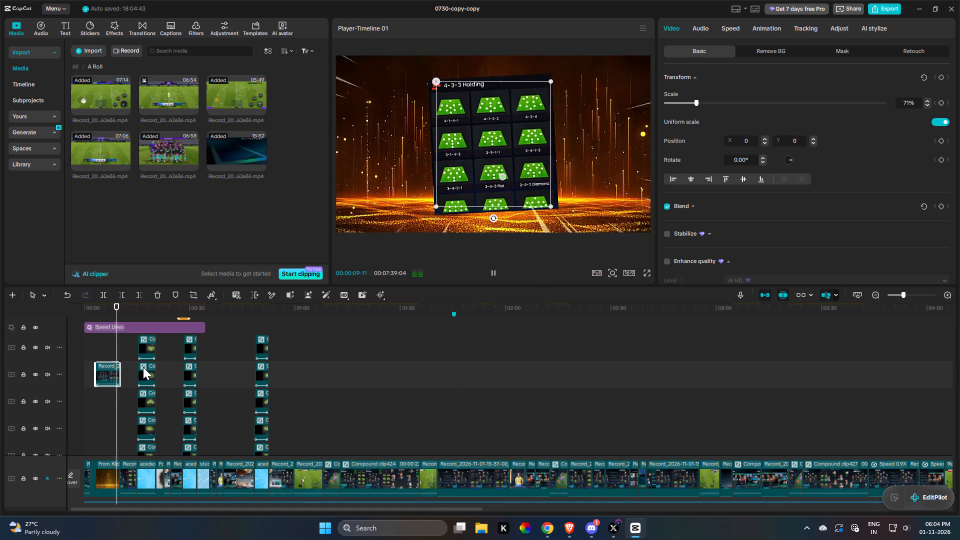
Copy the Disco Ball 2, Film Frame and Blur effects from about 00:25 onto the Ballon d'Or menu clip at 00:10, extending them to its end.
scroll(143, 367, down, 4)
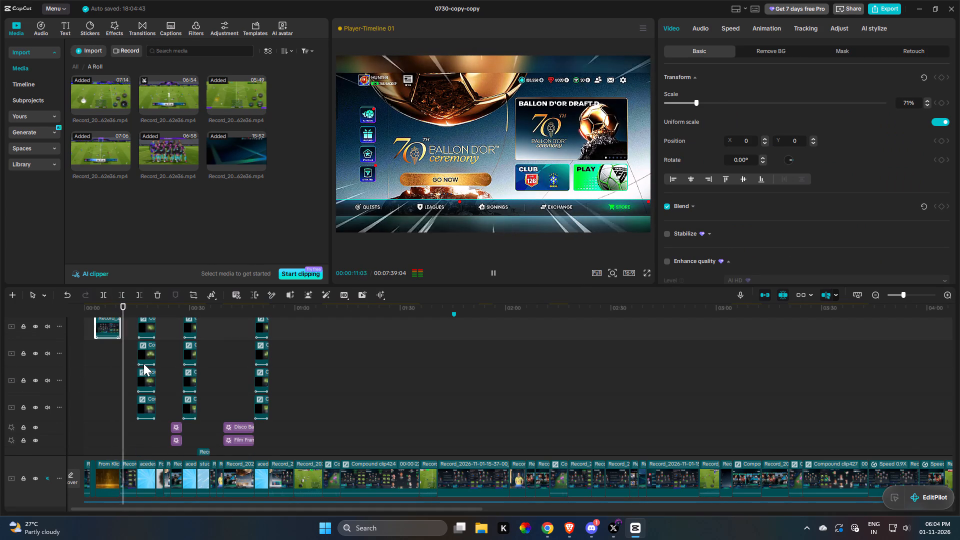
scroll(133, 377, down, 10)
key(space)
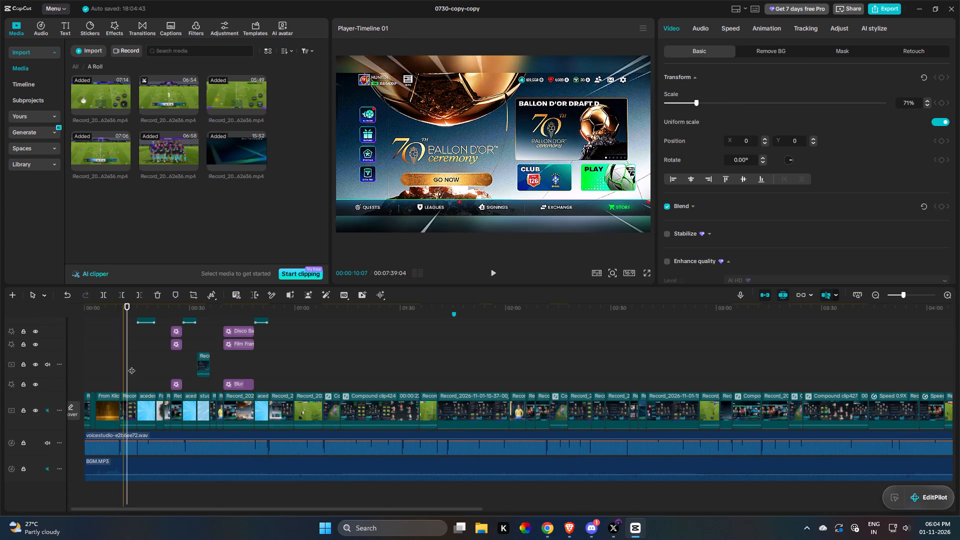
ctrl+scroll(135, 366, up, 10)
scroll(232, 337, up, 3)
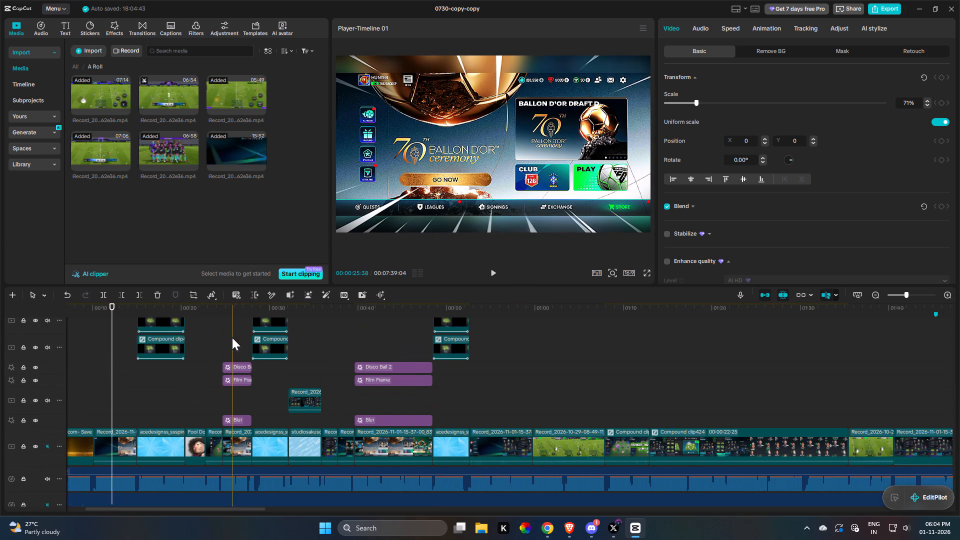
drag(231, 338, 236, 418)
key(ctrl+c)
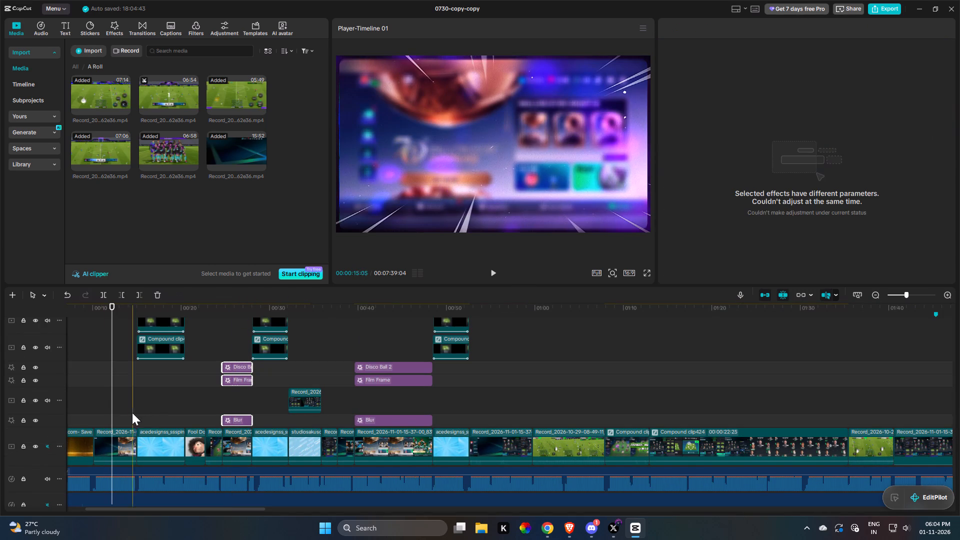
key(ctrl+v)
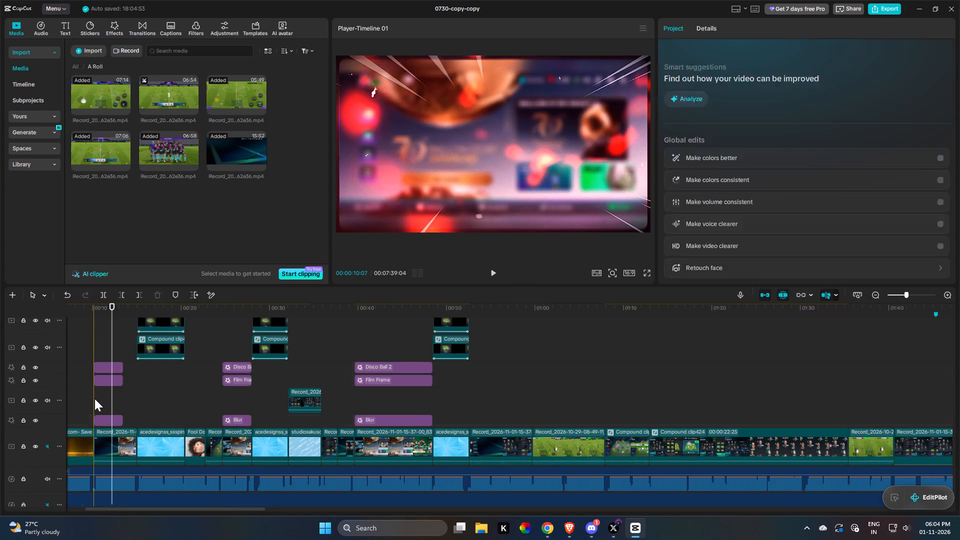
drag(122, 384, 133, 384)
Play through the section from the copied effects to the 4-2-1-3 mentality overlay to check effects and formation overlays.
key(space)
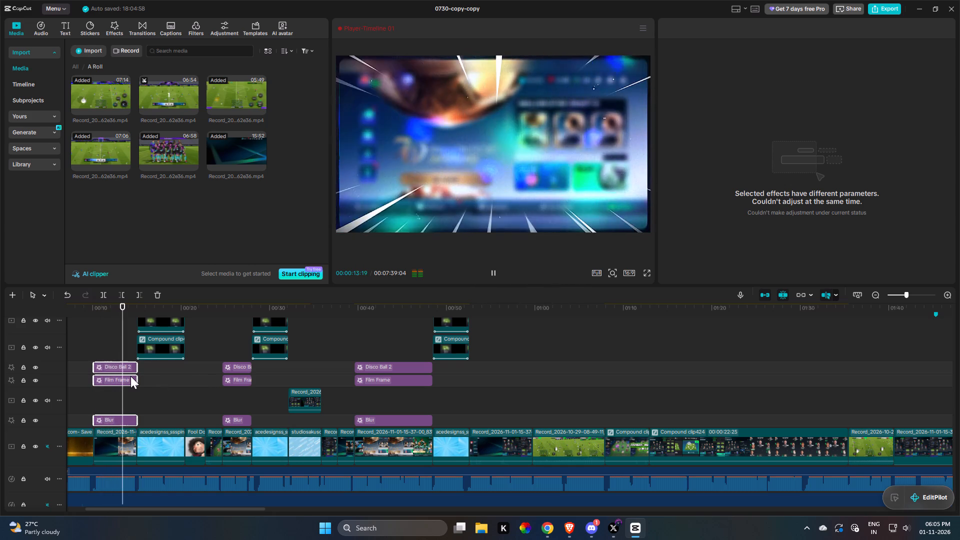
key(space)
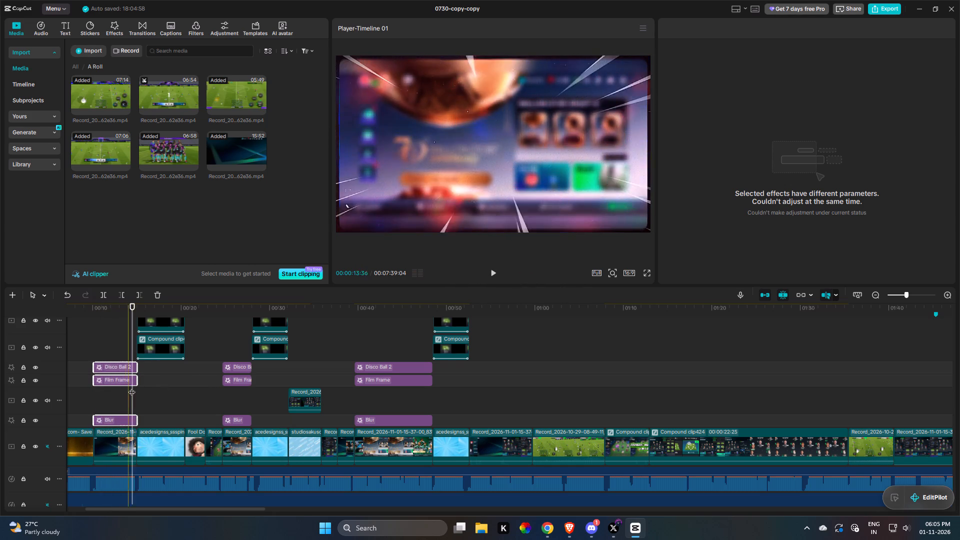
key(space)
key(space)
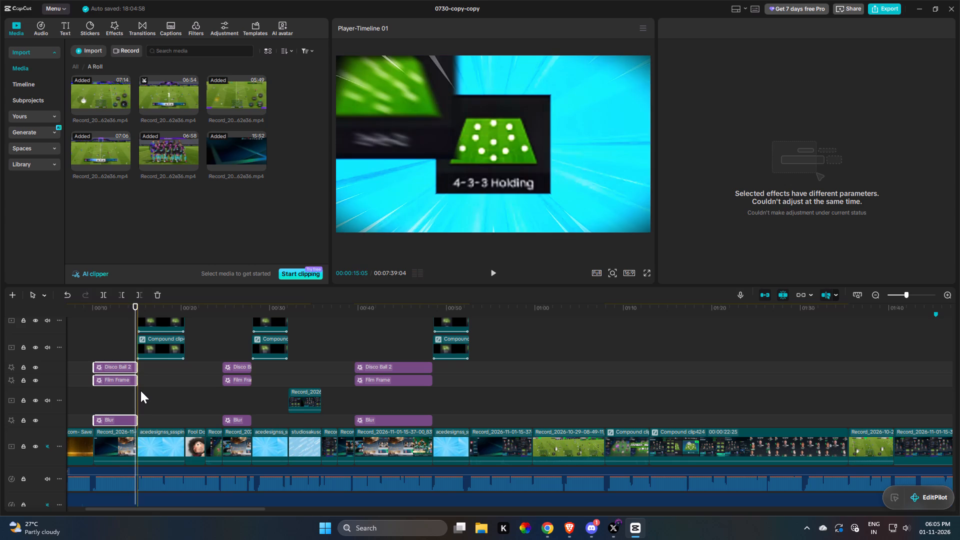
key(space)
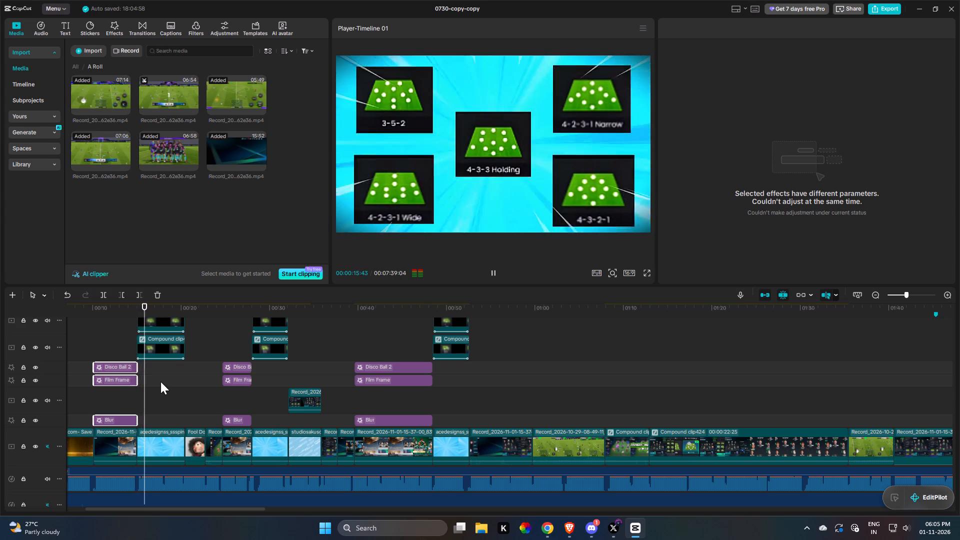
scroll(160, 381, up, 10)
scroll(176, 376, down, 6)
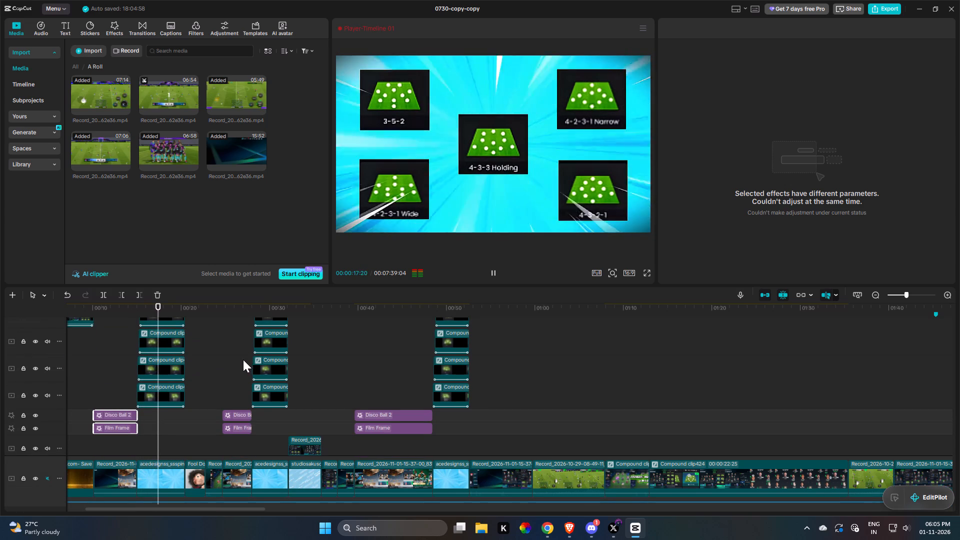
key(space)
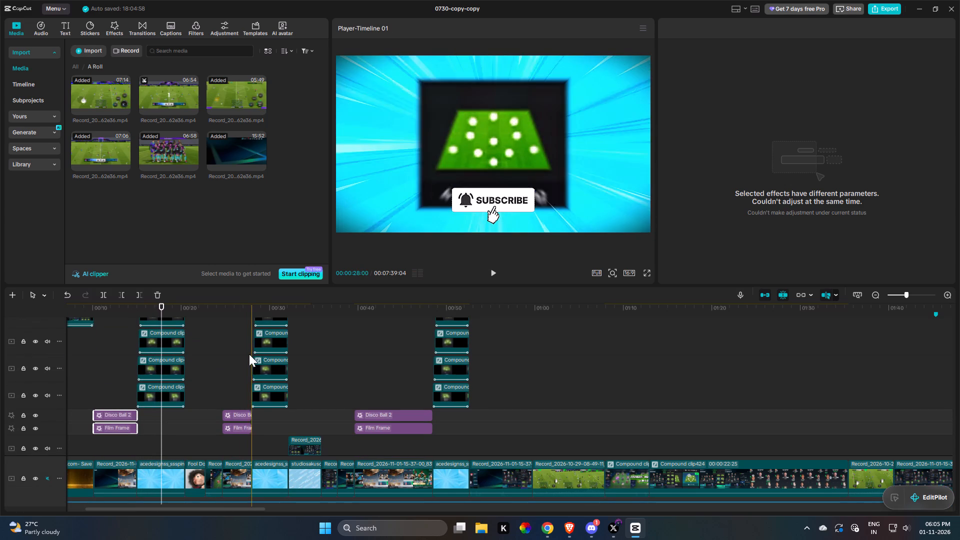
key(space)
scroll(252, 354, down, 6)
key(space)
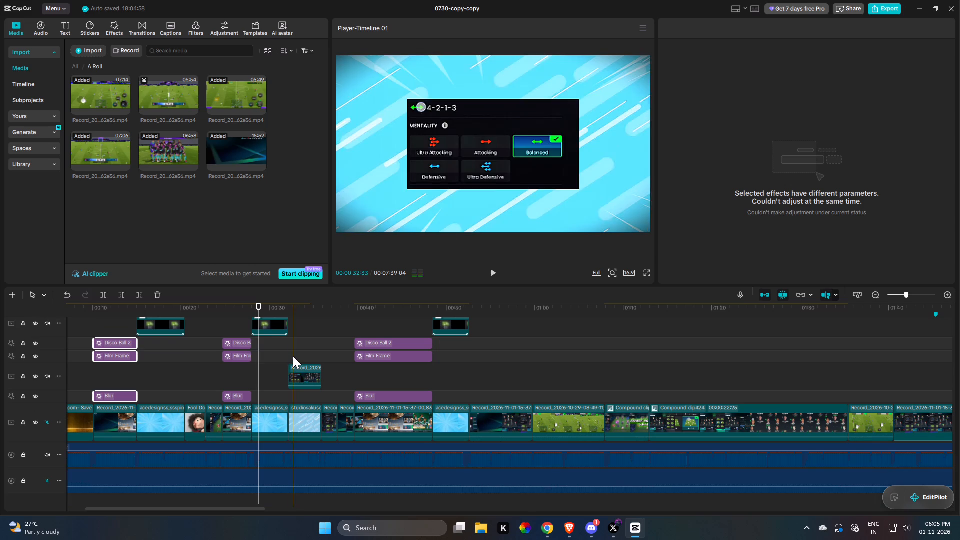
Apply the Wobble combo animation to the 4-2-1-3 mentality overlay clip at about 00:32.
double_click(302, 370)
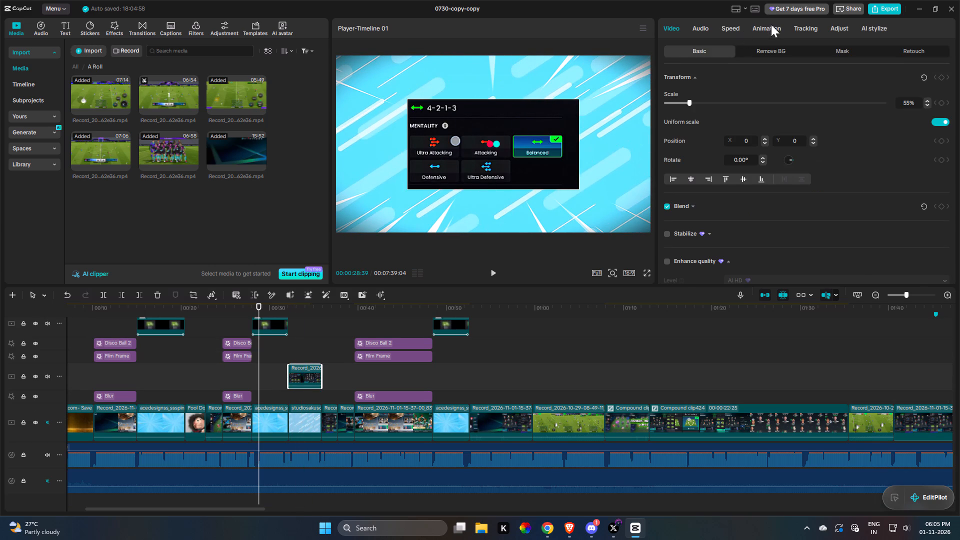
double_click(771, 24)
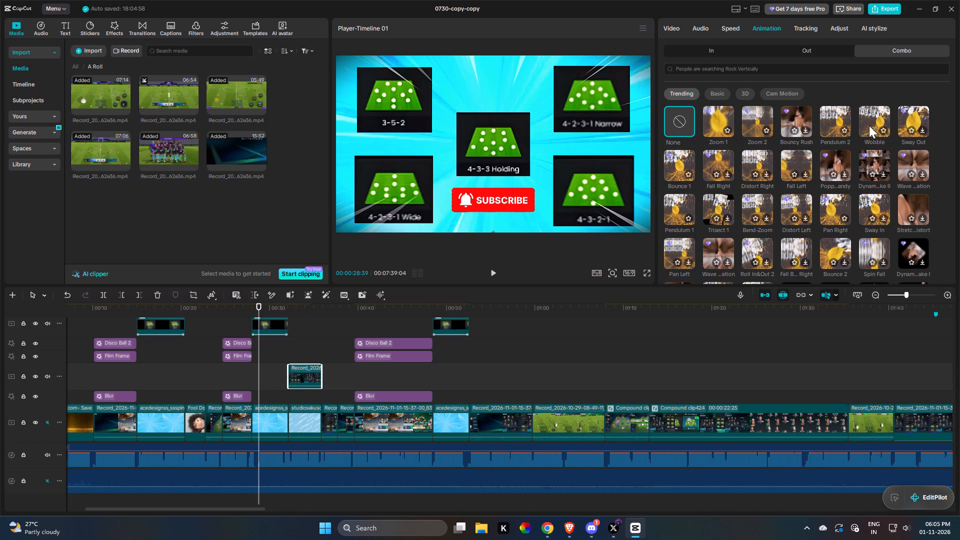
click(868, 121)
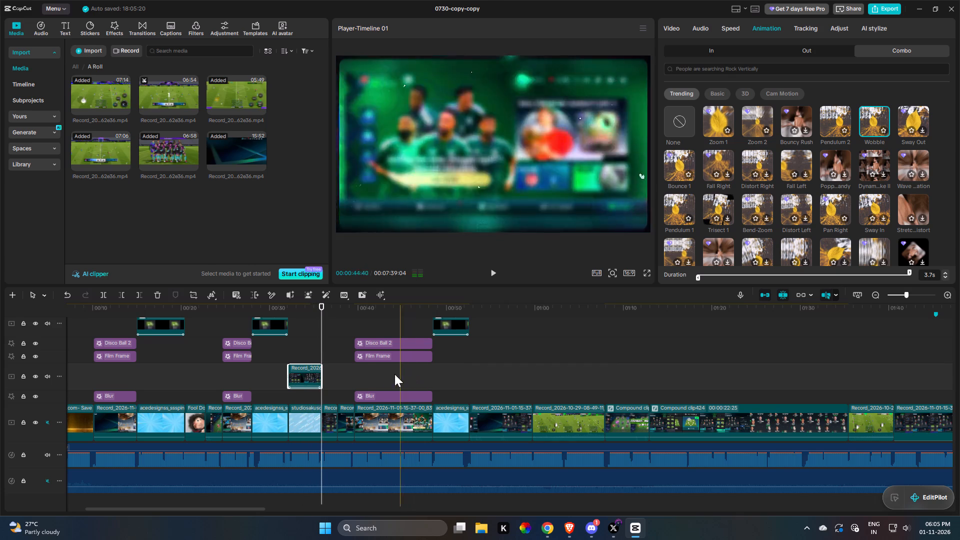
Check the timeline up to Compound clip424, open that compound clip to inspect its contents, and return to the main timeline.
drag(483, 368, 539, 378)
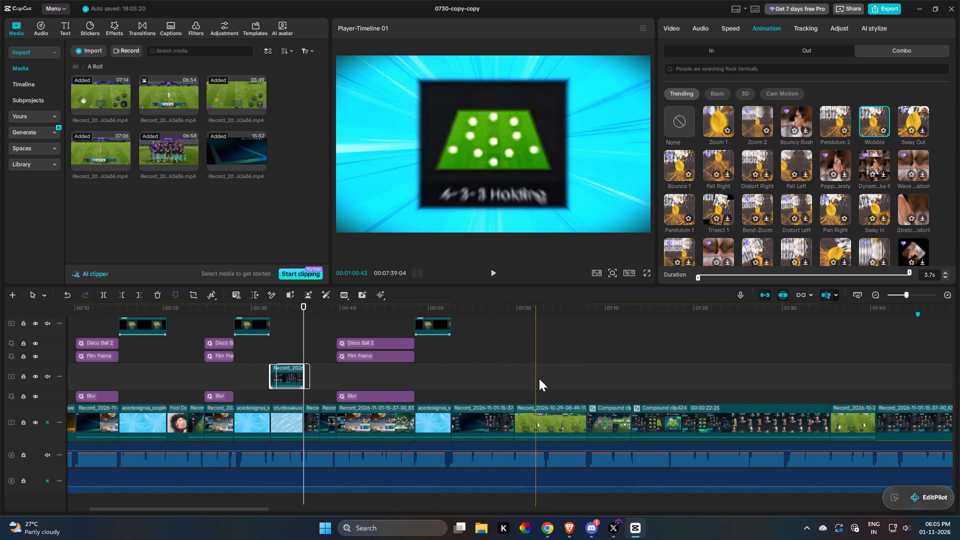
drag(539, 378, 548, 388)
scroll(331, 366, up, 3)
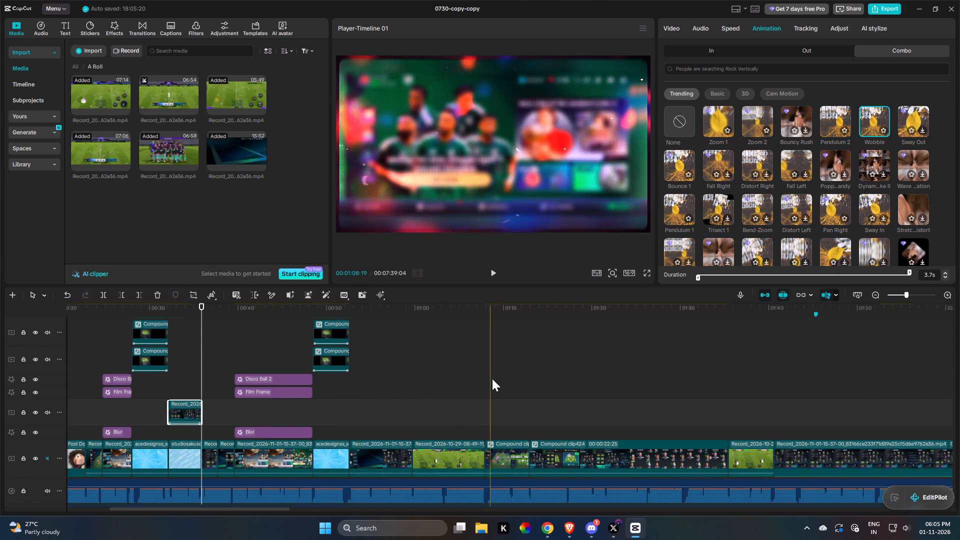
scroll(522, 377, down, 3)
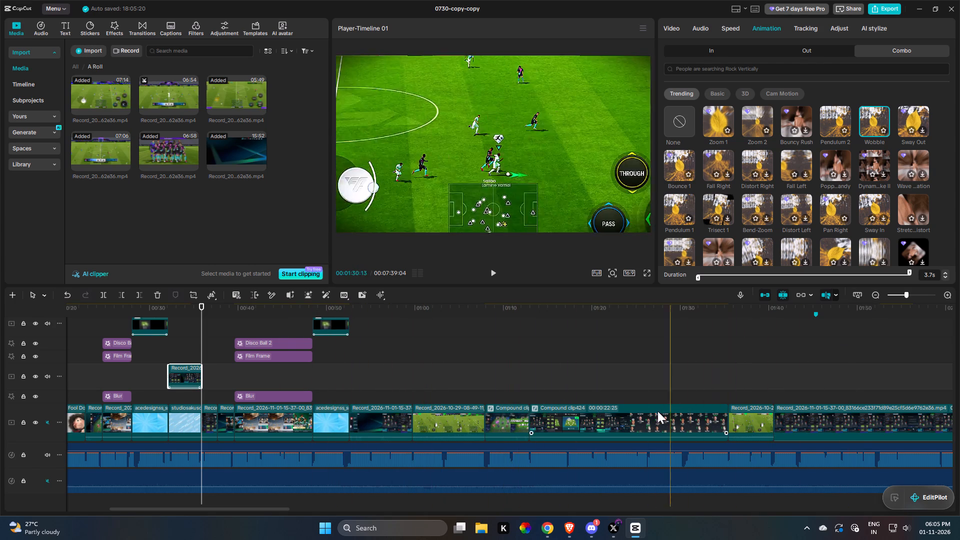
triple_click(653, 413)
click(678, 31)
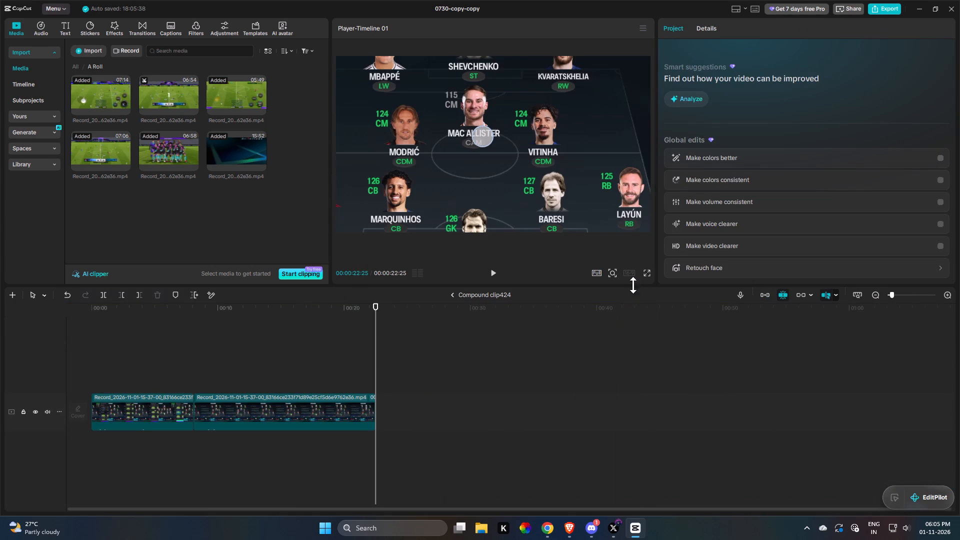
click(454, 295)
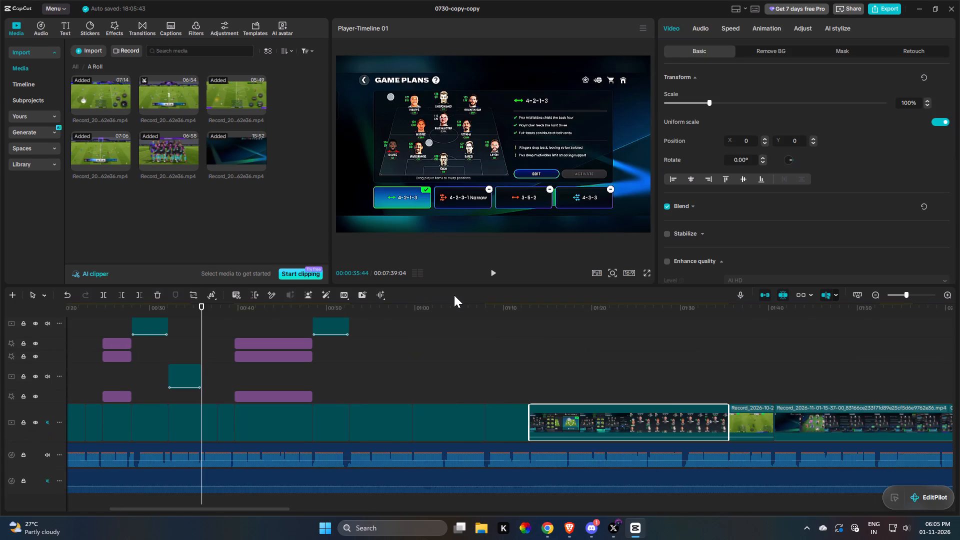
Apply the Zoom 2 combo animation to the gameplay clip at about 01:00 on the main track.
click(464, 413)
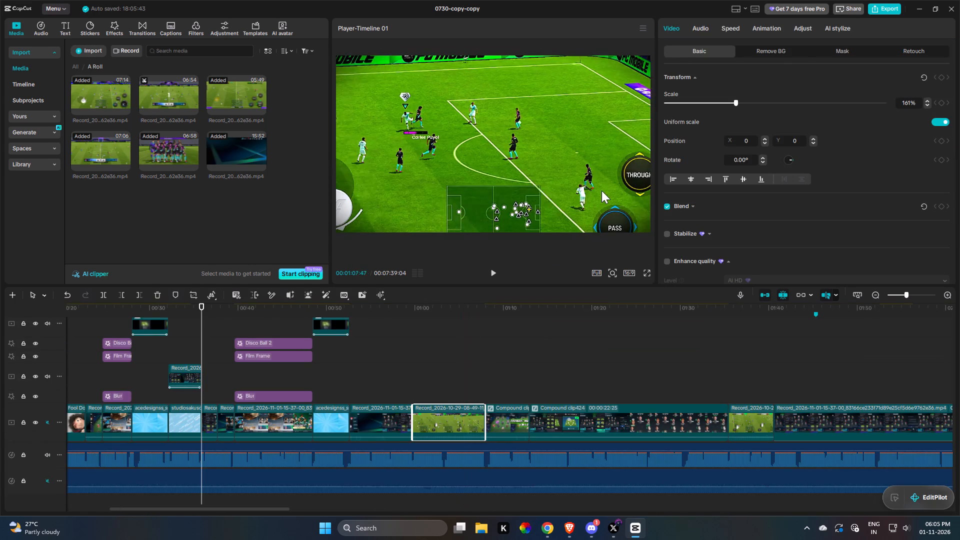
double_click(773, 25)
click(762, 120)
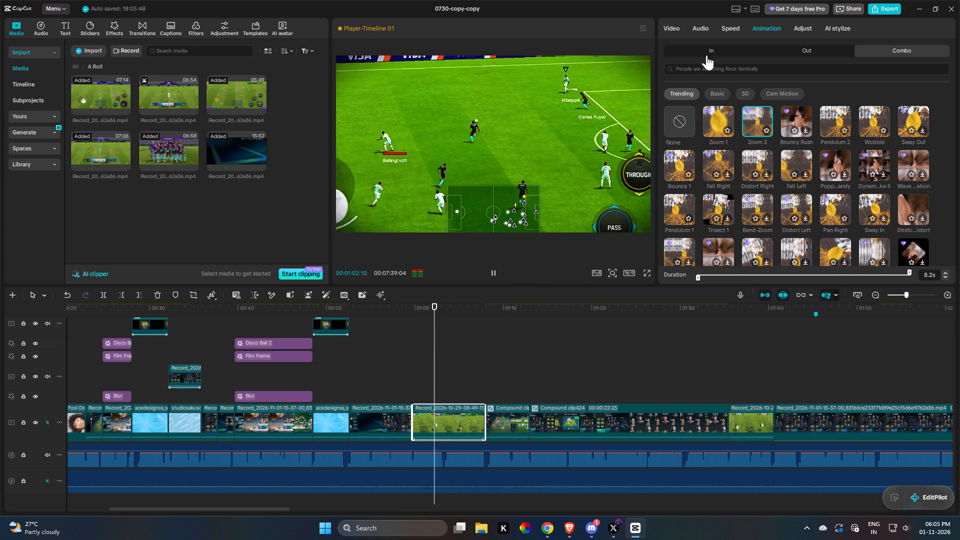
Apply the gameplay clip's Blur canvas background to all clips.
triple_click(678, 28)
scroll(851, 235, down, 18)
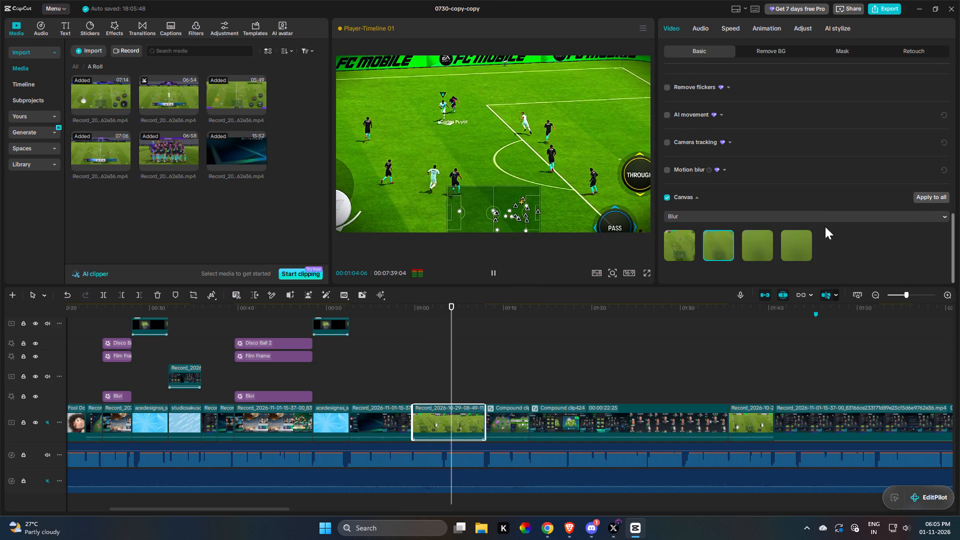
triple_click(923, 193)
Review the main timeline's clips and cuts from about 01:00 to about 07:00.
drag(486, 392, 549, 396)
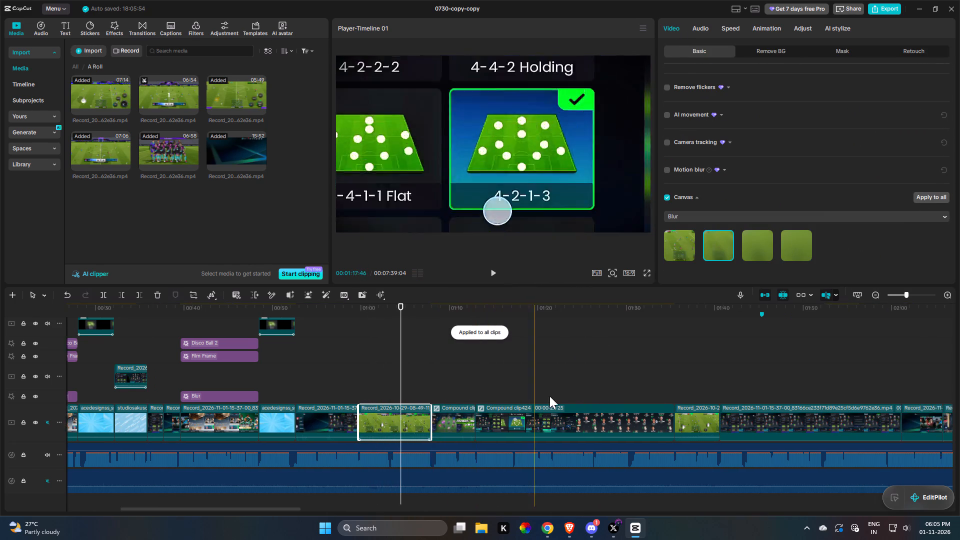
drag(549, 396, 552, 399)
drag(501, 402, 644, 393)
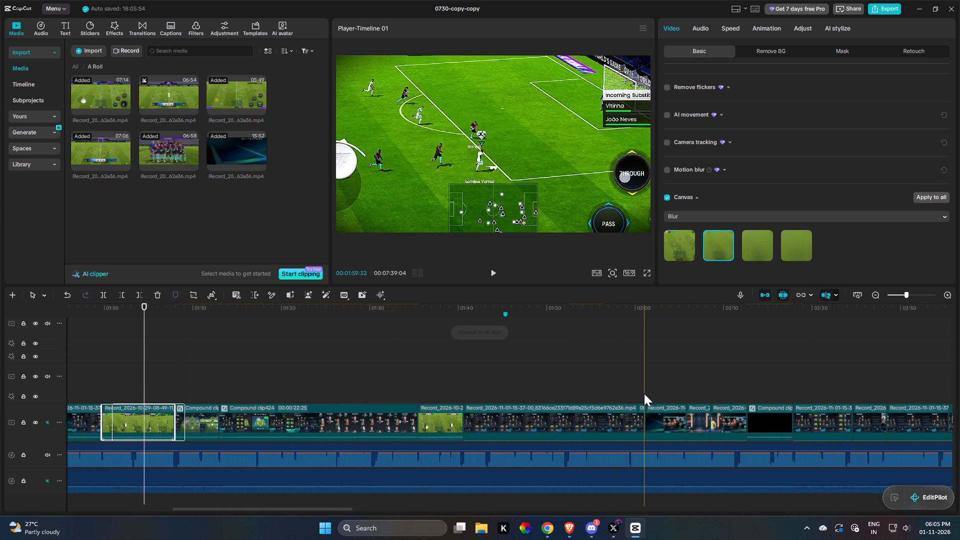
drag(644, 393, 483, 400)
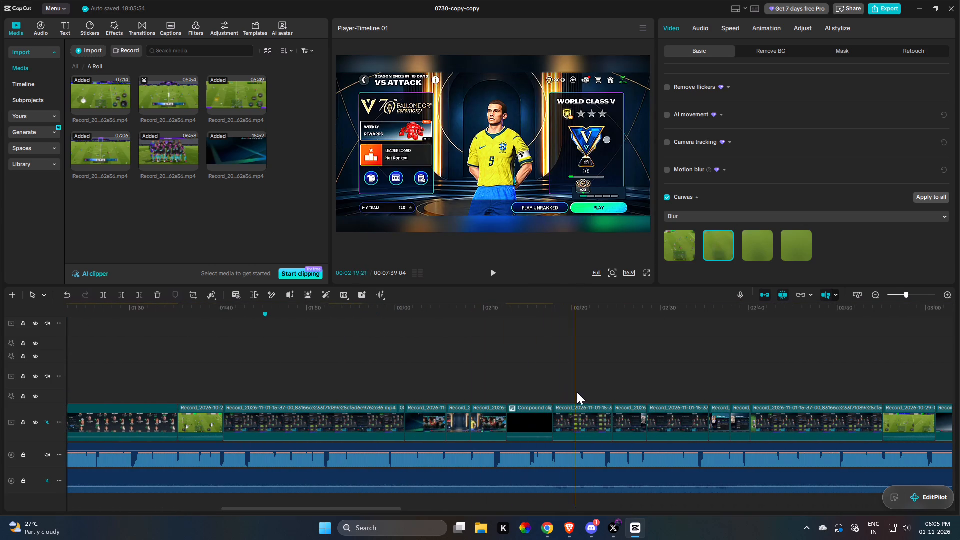
drag(614, 388, 551, 408)
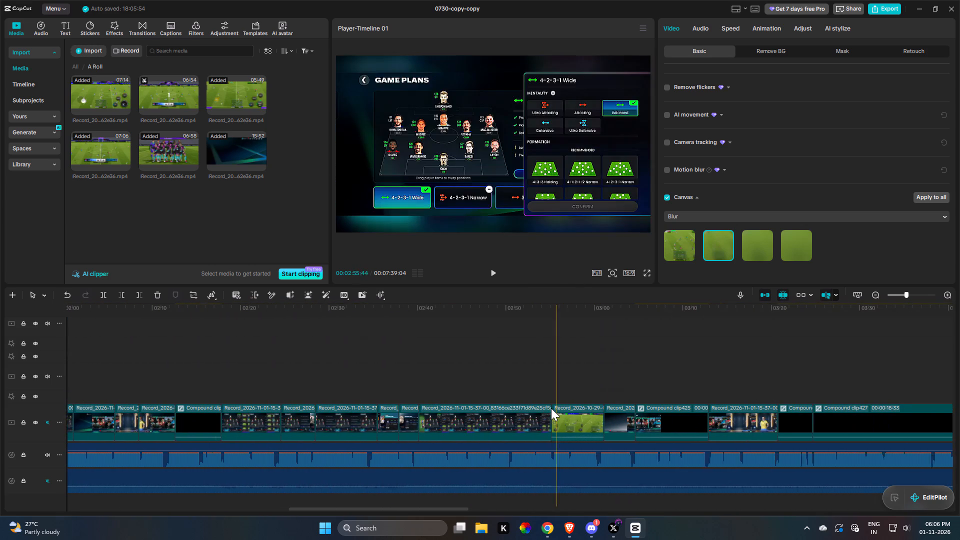
drag(551, 408, 552, 408)
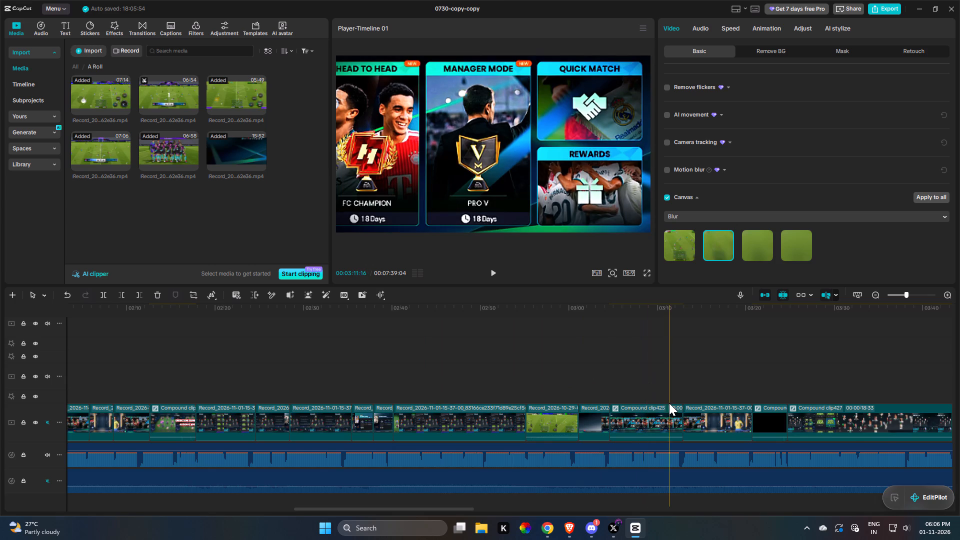
drag(673, 406, 726, 439)
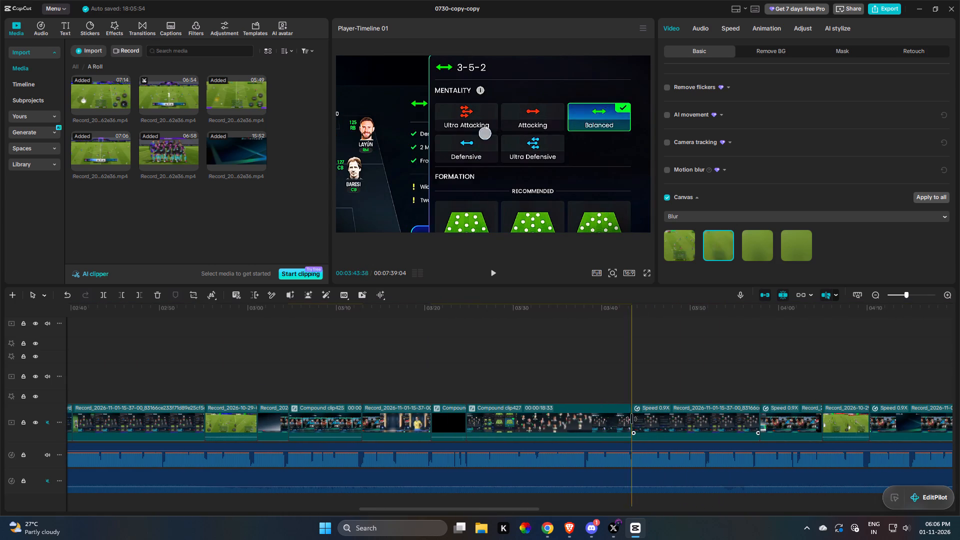
drag(608, 403, 689, 411)
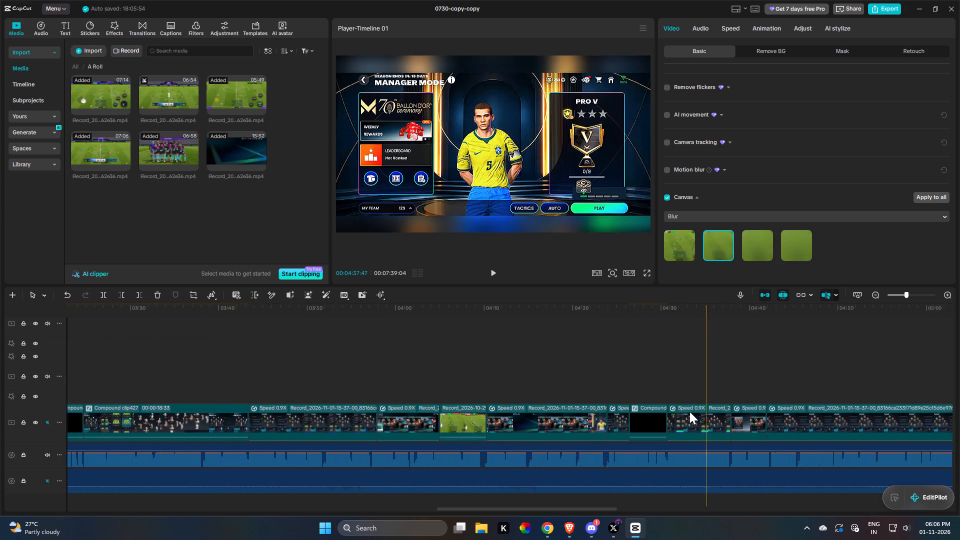
drag(689, 411, 579, 403)
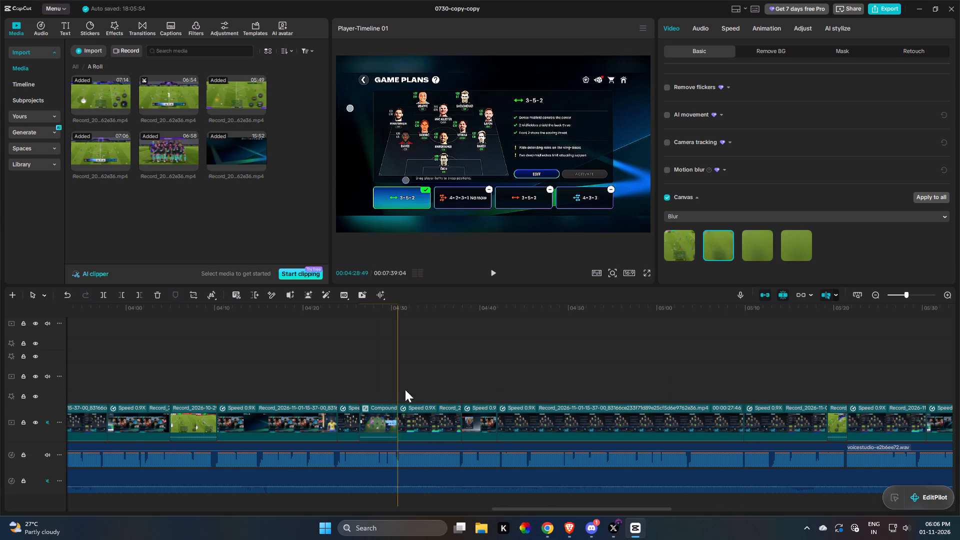
drag(424, 389, 587, 396)
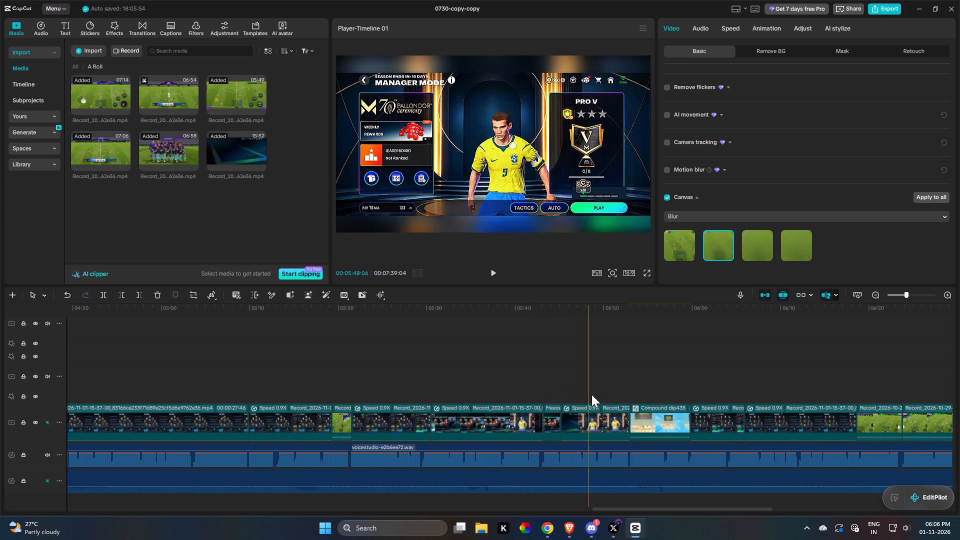
drag(634, 394, 610, 402)
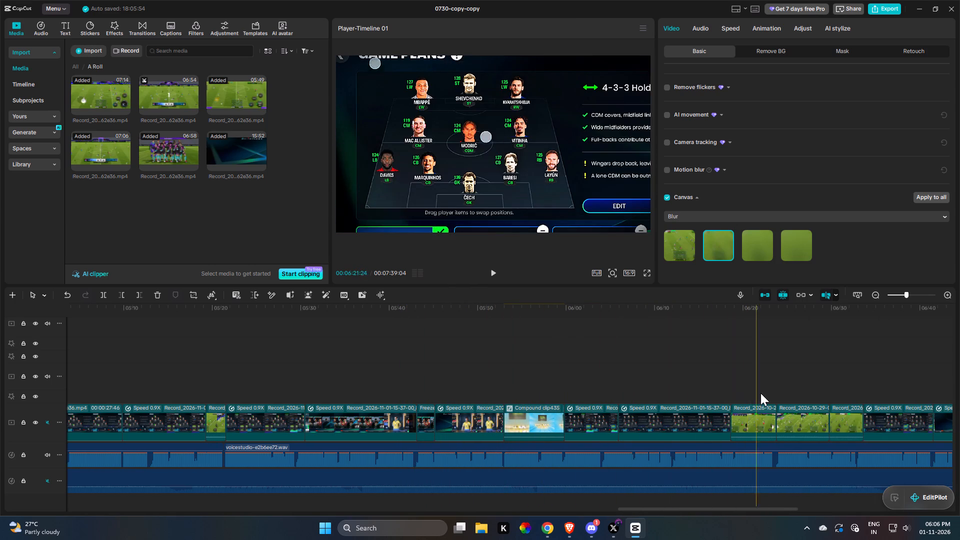
drag(778, 396, 858, 377)
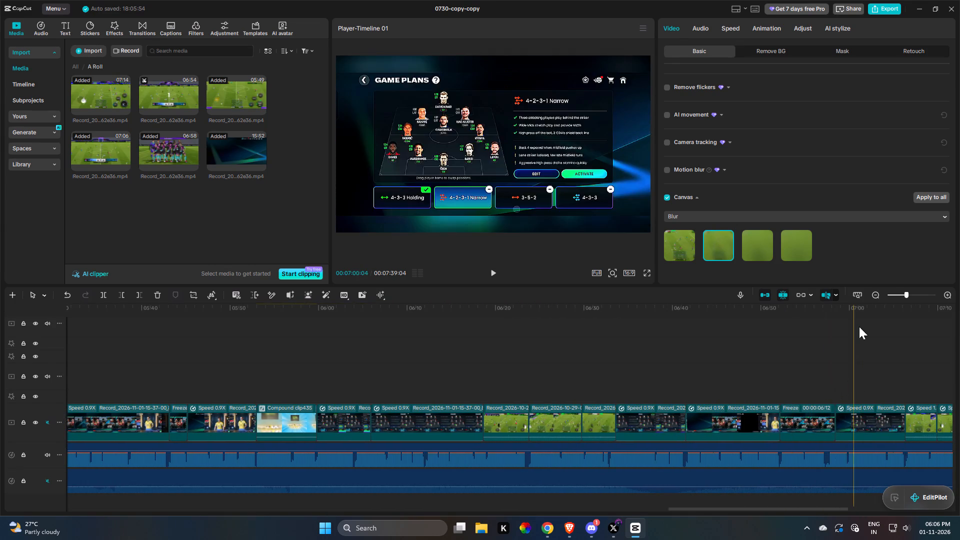
Append the 05:49 gameplay recording to the end of the main track and apply the Zoom 1 combo animation to it.
click(856, 299)
click(411, 346)
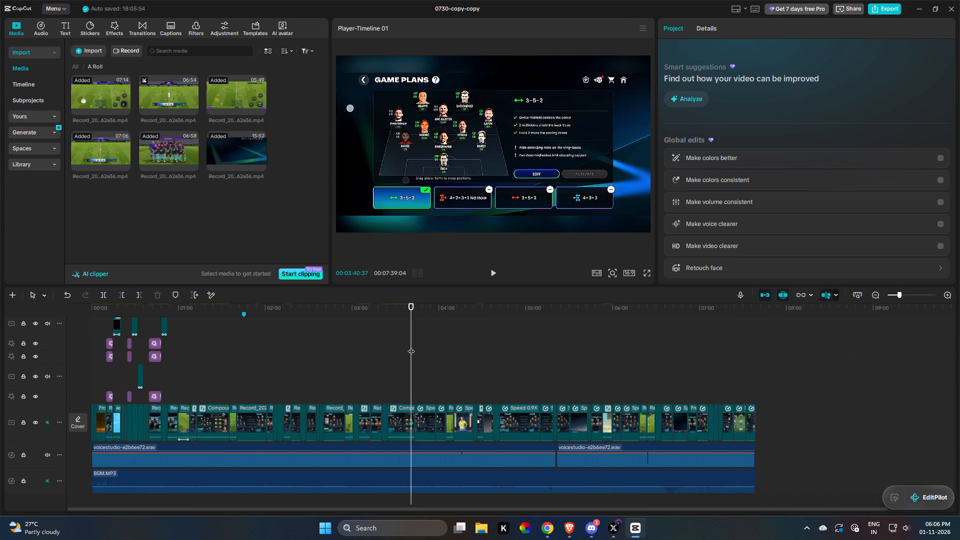
scroll(404, 349, up, 19)
scroll(323, 353, up, 5)
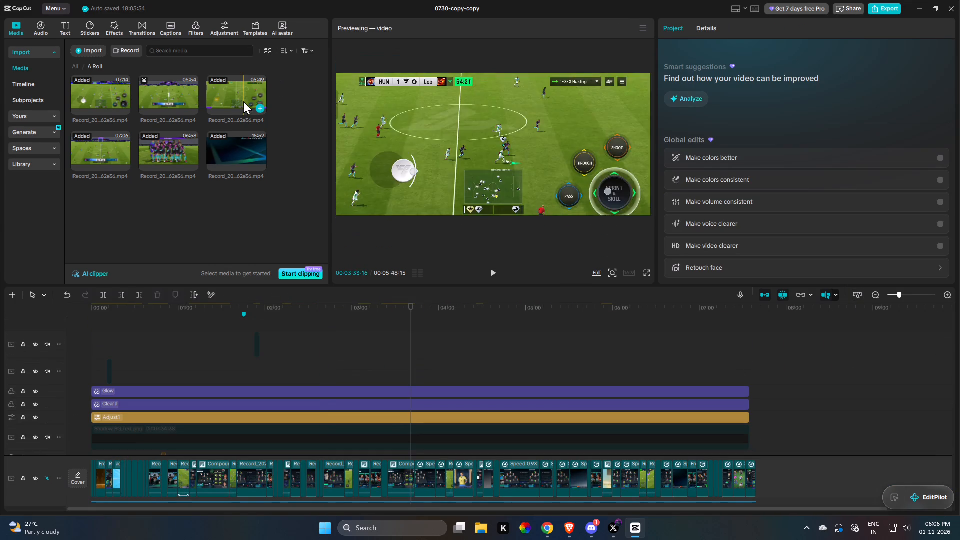
drag(247, 101, 819, 480)
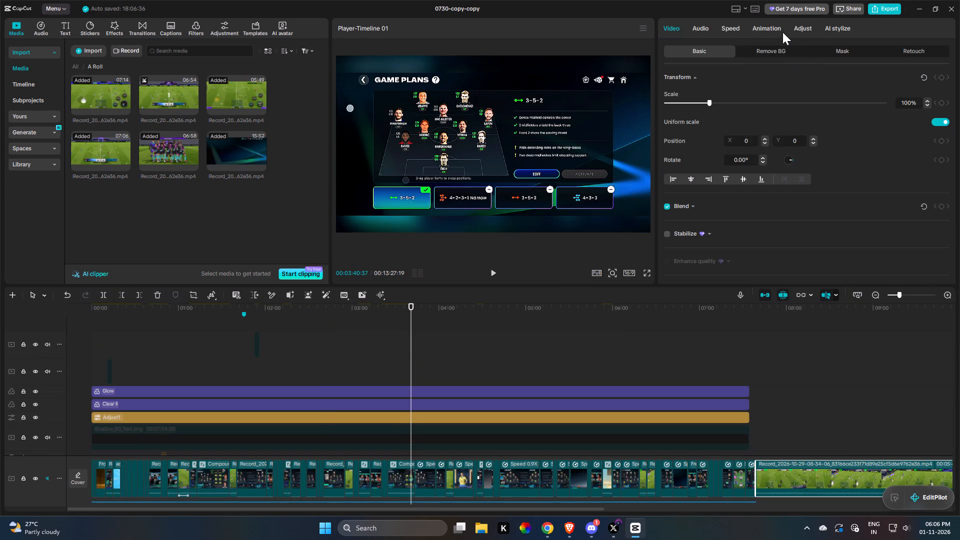
click(778, 31)
click(729, 117)
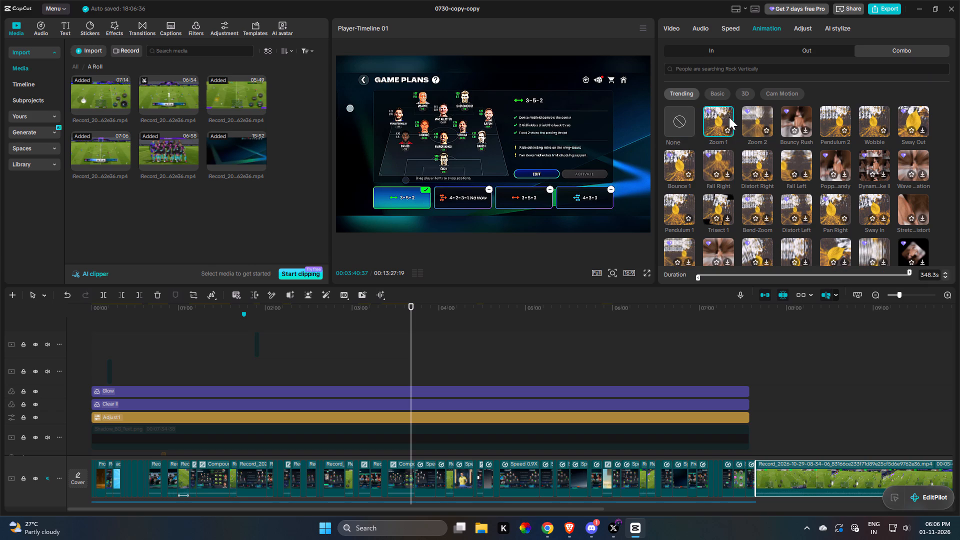
Copy the attributes of the appended gameplay clip, and delete that clip from the main track.
key(shift+c)
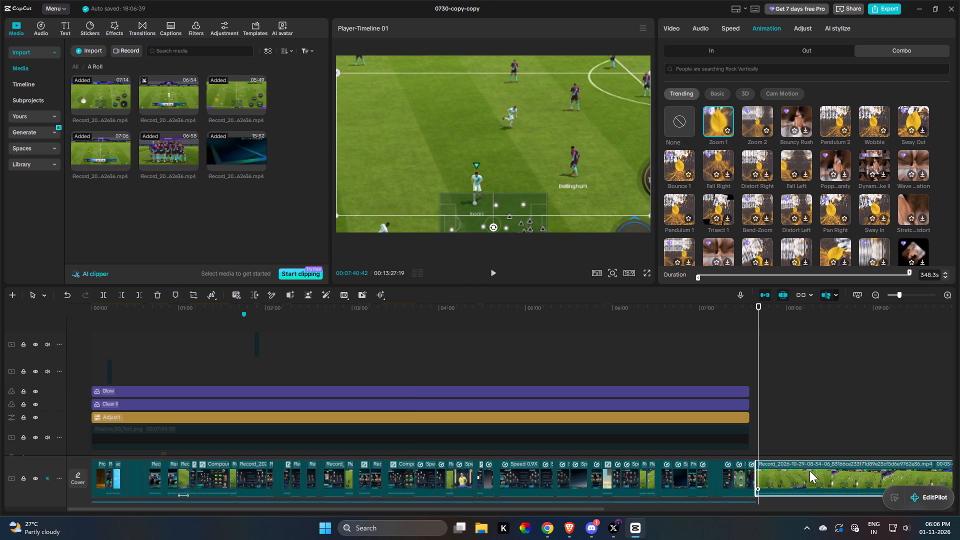
key(f)
Paste only the copied combo animation onto all main-track clips, leaving out the video and audio attributes.
scroll(808, 449, down, 15)
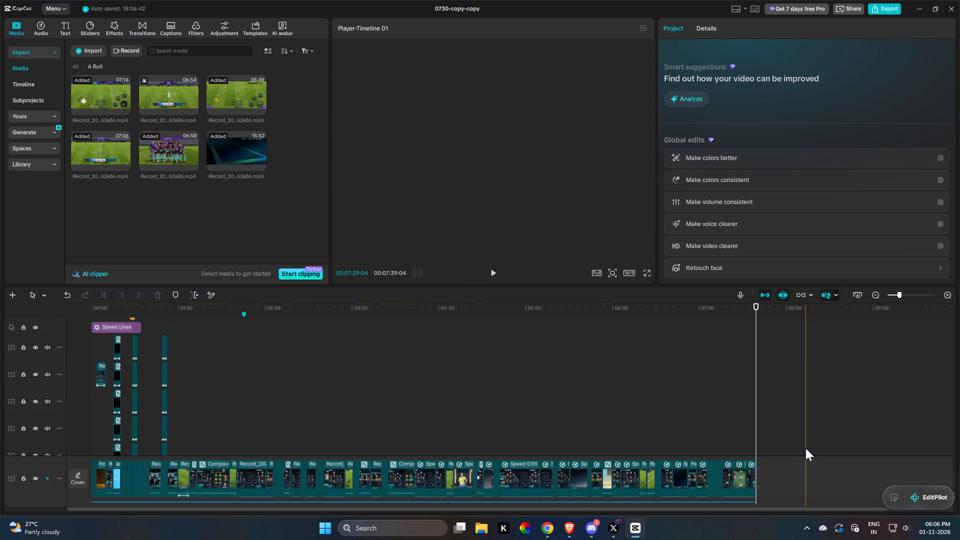
scroll(805, 448, down, 12)
drag(821, 399, 0, 425)
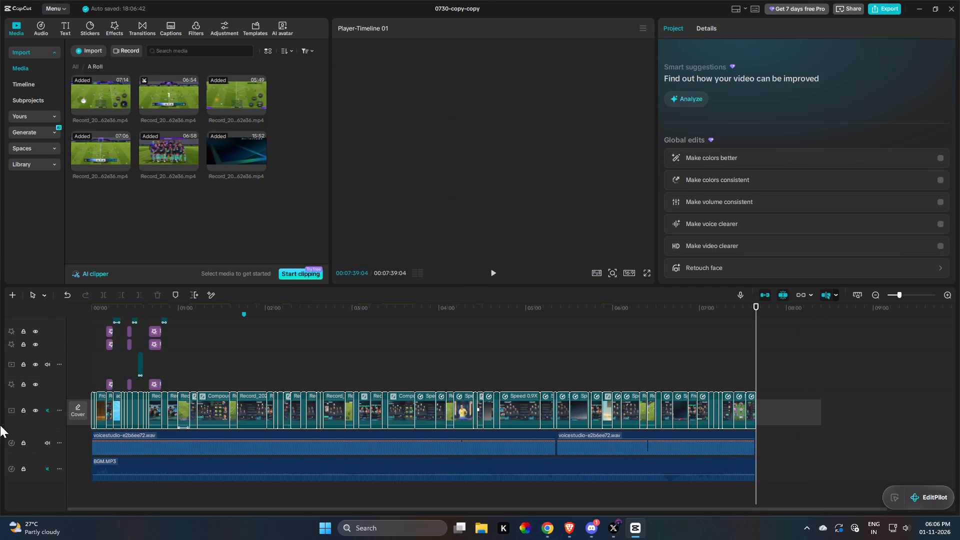
key(shift+v)
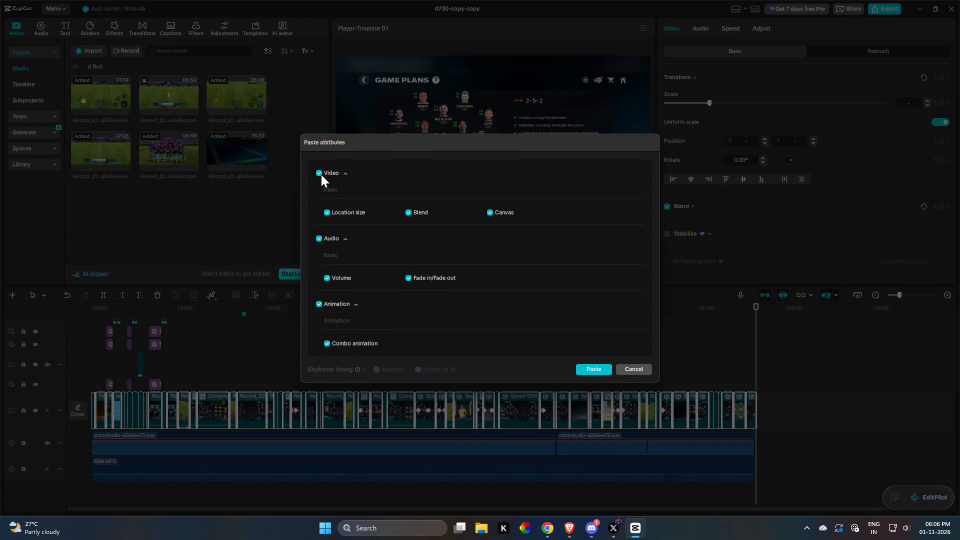
triple_click(319, 172)
click(318, 239)
scroll(481, 283, down, 6)
triple_click(598, 358)
click(600, 371)
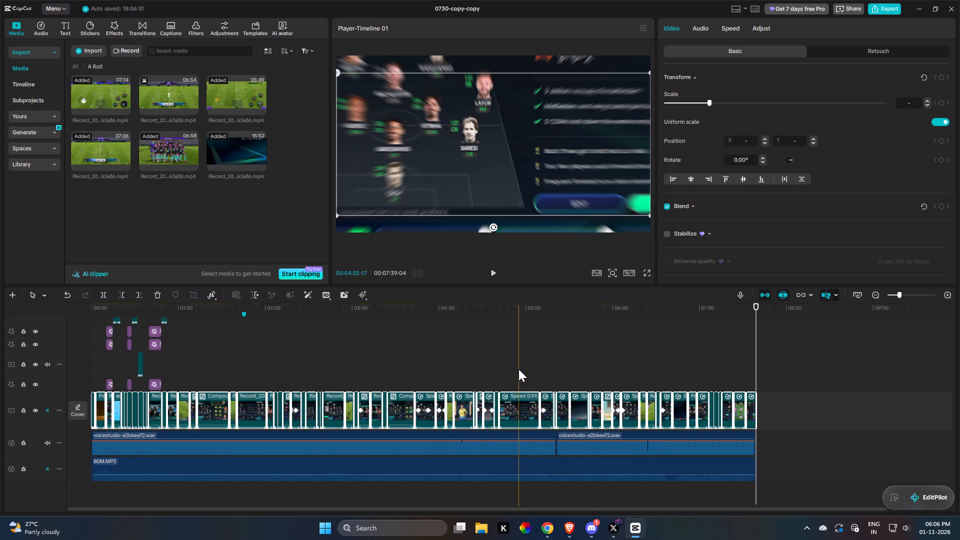
Find the Pull in transition, add it at the main-track cut nearest 04:55, and apply it to all clips.
double_click(518, 369)
double_click(146, 27)
click(51, 54)
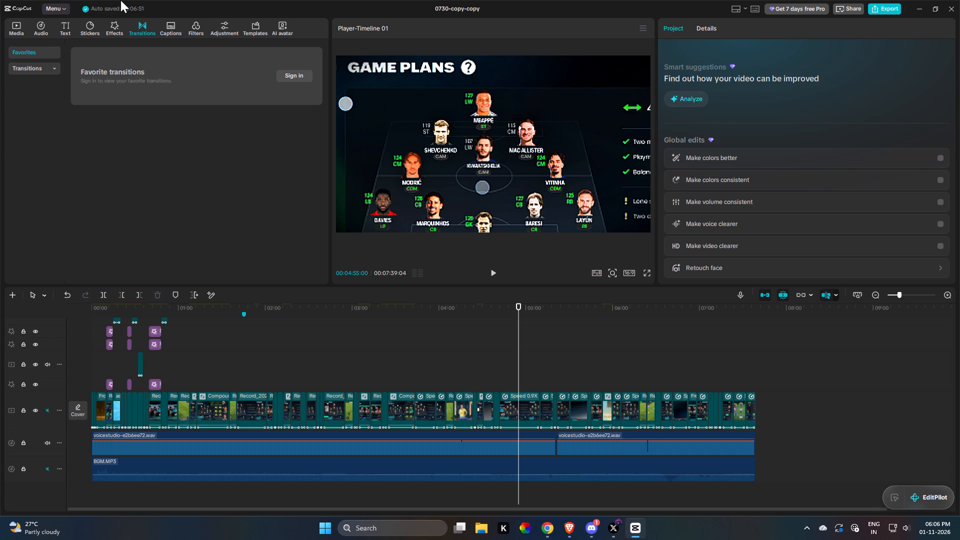
double_click(46, 66)
click(46, 66)
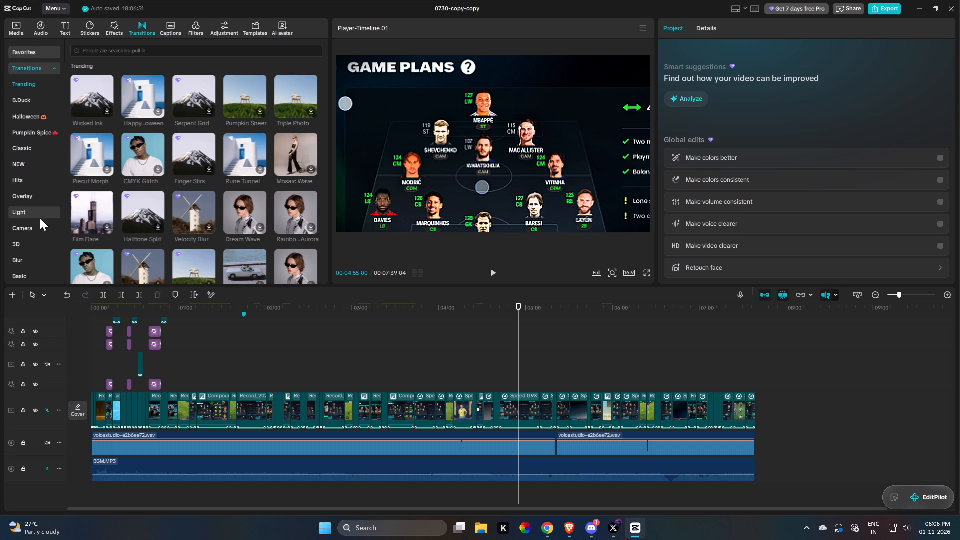
double_click(35, 229)
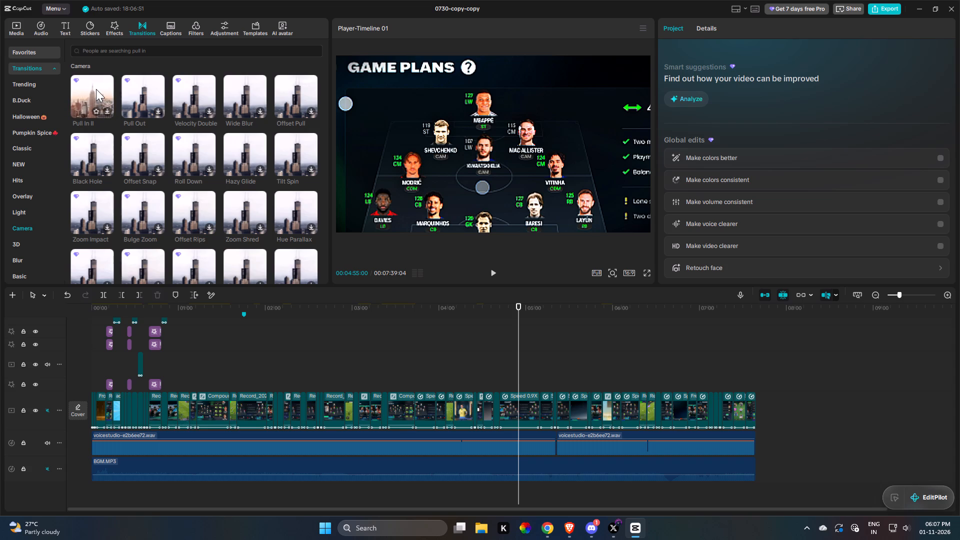
scroll(282, 150, down, 2)
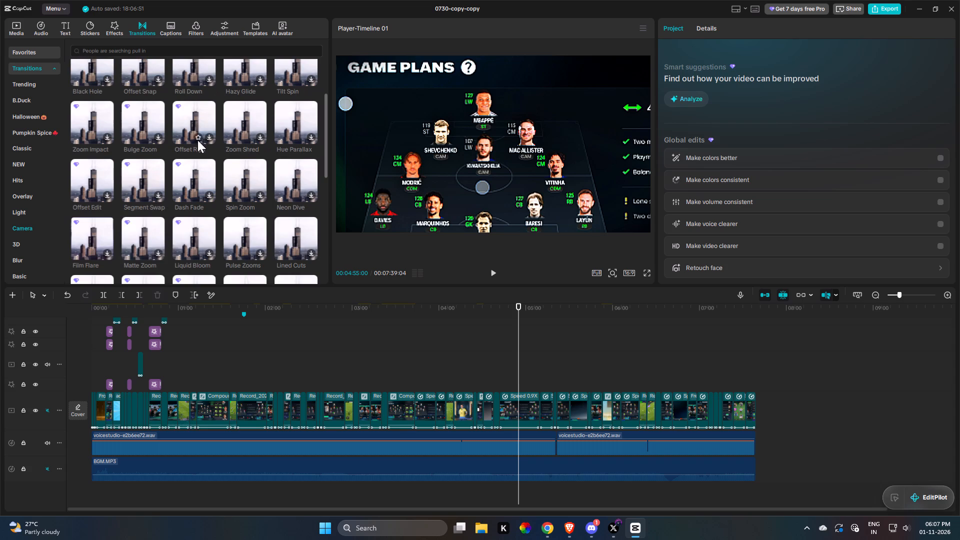
scroll(197, 150, up, 3)
triple_click(164, 50)
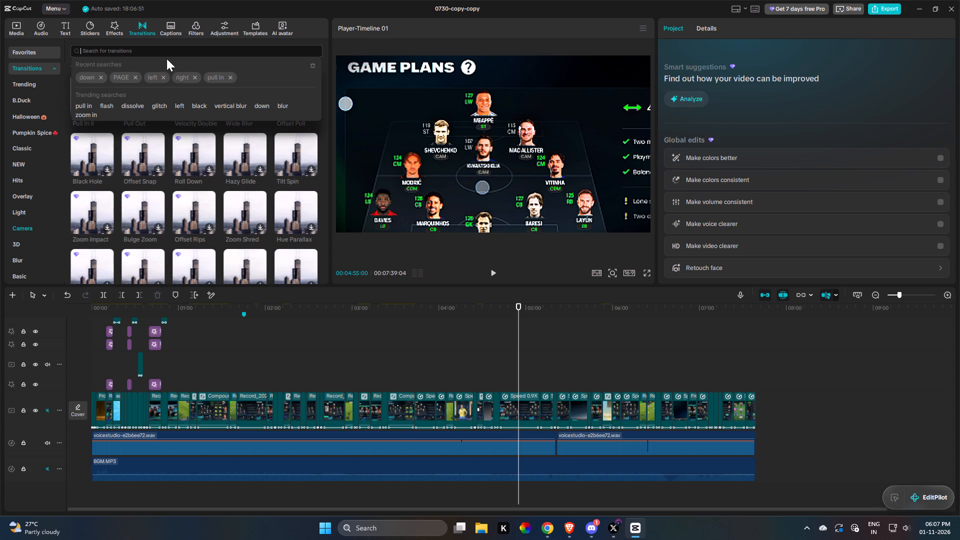
triple_click(210, 73)
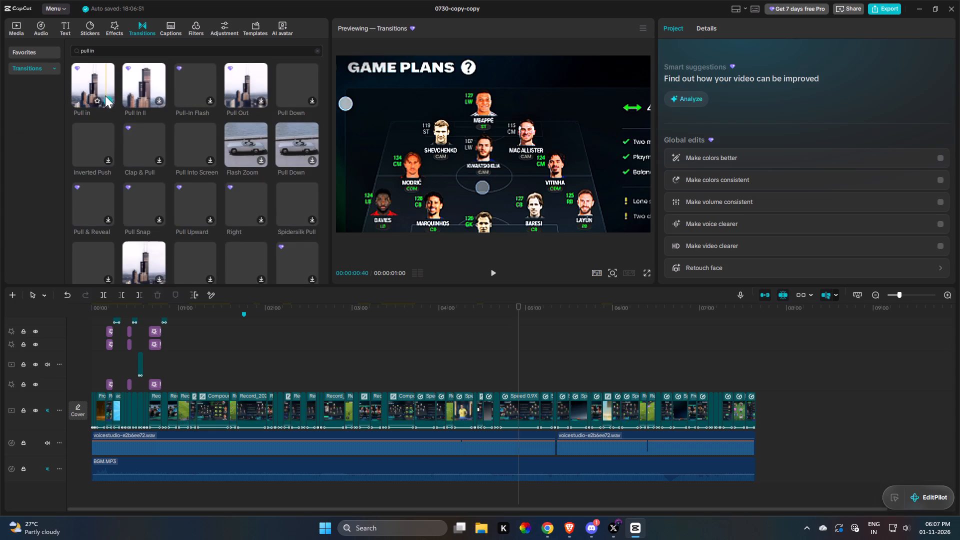
click(107, 99)
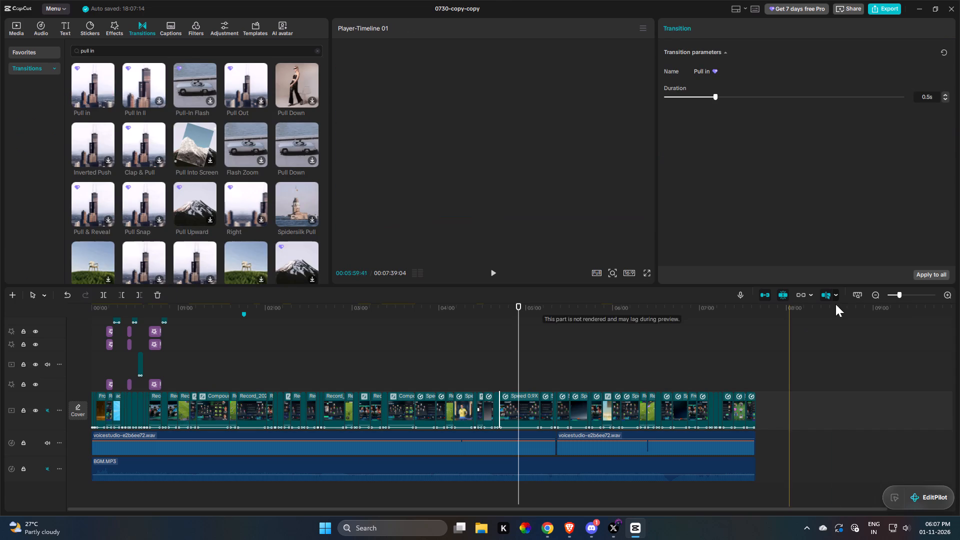
double_click(918, 278)
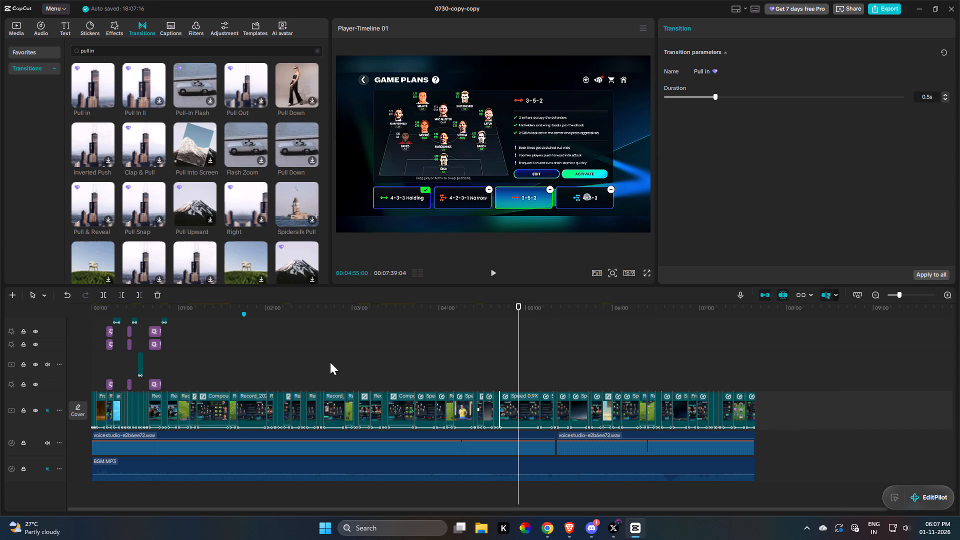
Enable the disabled Shadow PNG overlay clip that spans nearly the whole timeline.
scroll(200, 356, up, 3)
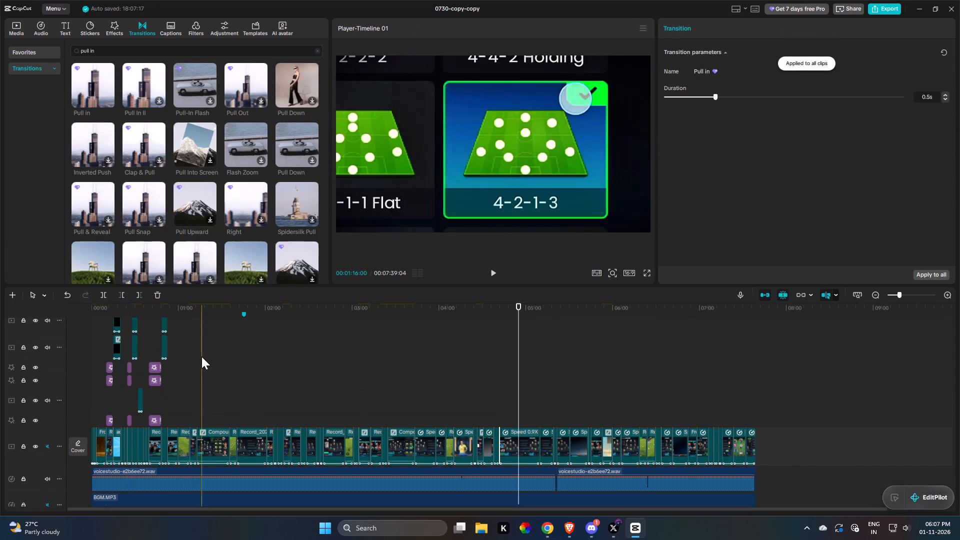
scroll(201, 356, up, 18)
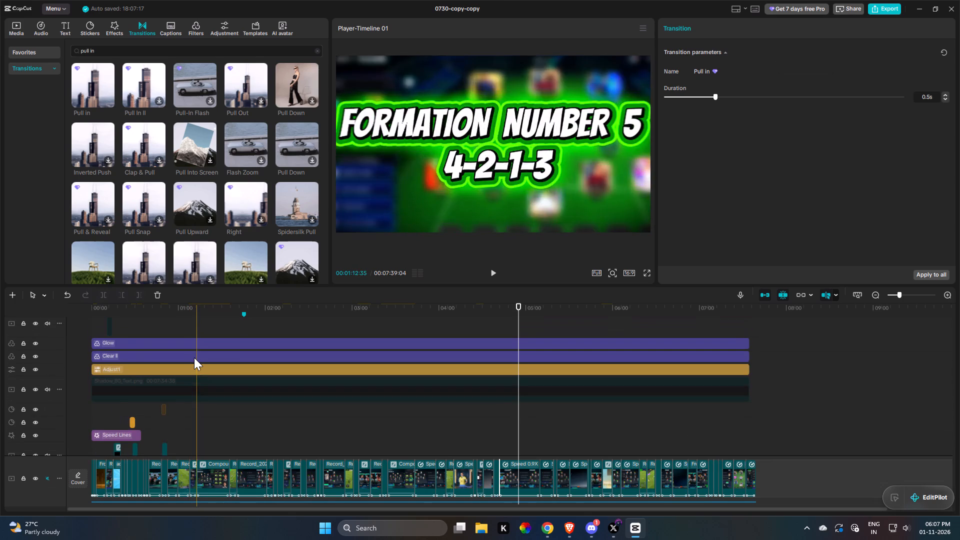
scroll(194, 356, down, 4)
scroll(193, 424, up, 7)
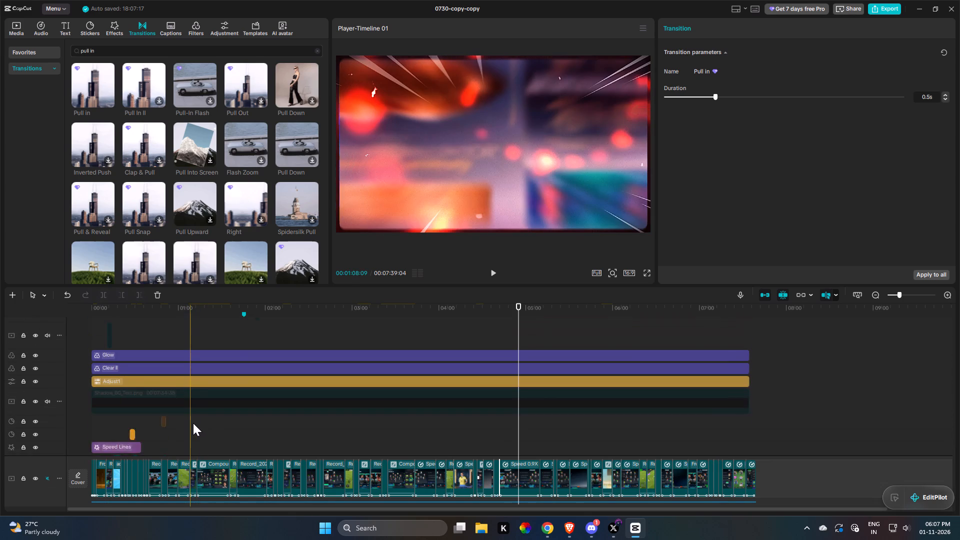
scroll(193, 423, up, 3)
scroll(181, 410, down, 11)
scroll(178, 394, up, 4)
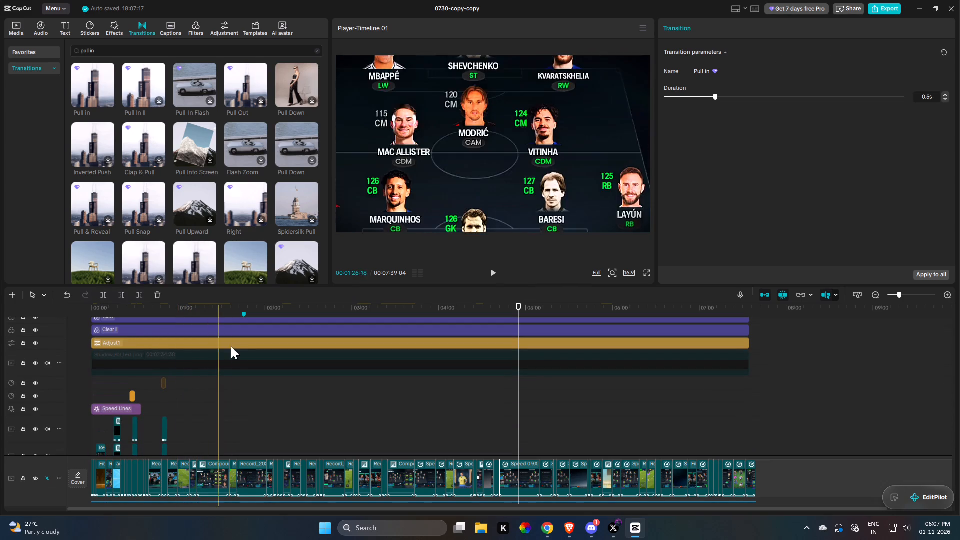
click(225, 358)
key(v)
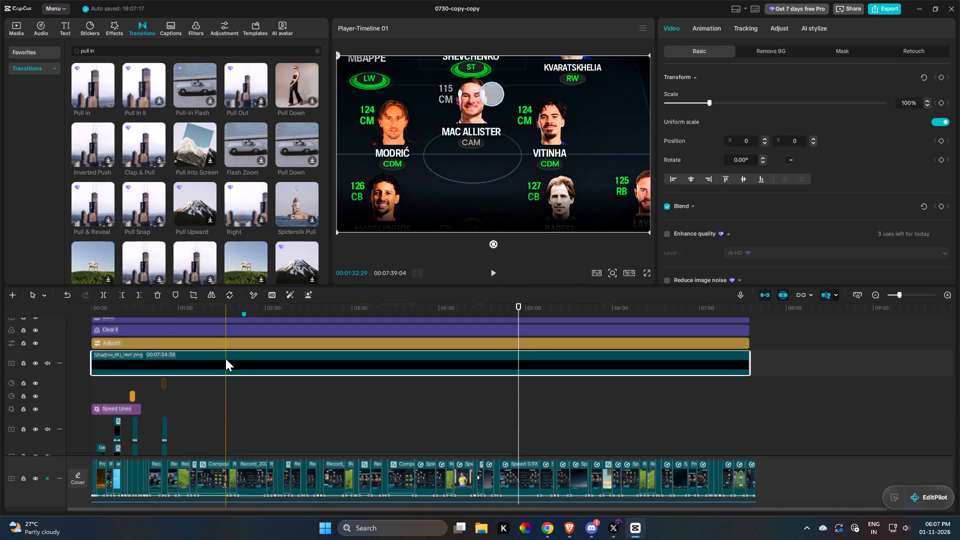
drag(219, 375, 110, 397)
ctrl+scroll(99, 397, down, 6)
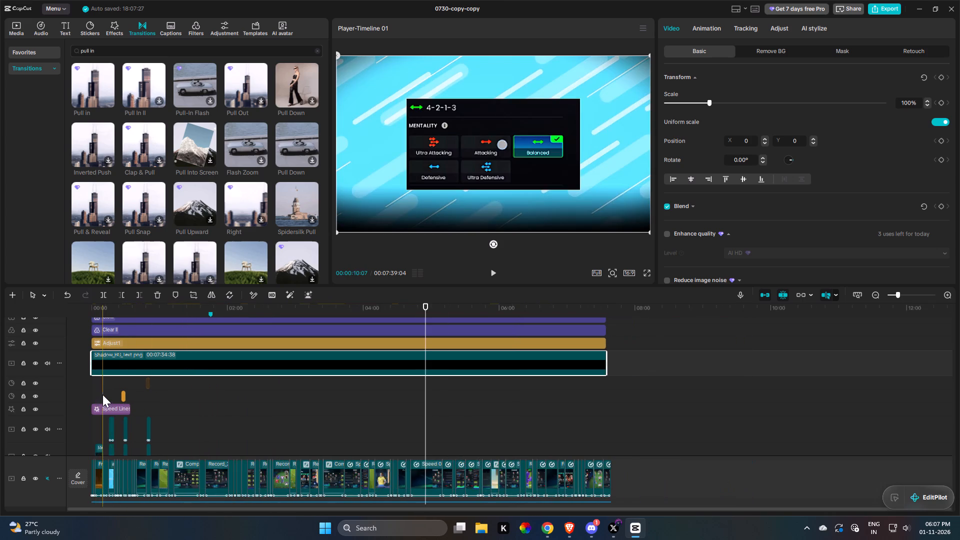
Clear the transition search, find the Up transition among the Camera transitions, add it at the main-track cut near 00:03, and preview it.
ctrl+scroll(144, 405, up, 14)
scroll(158, 414, down, 12)
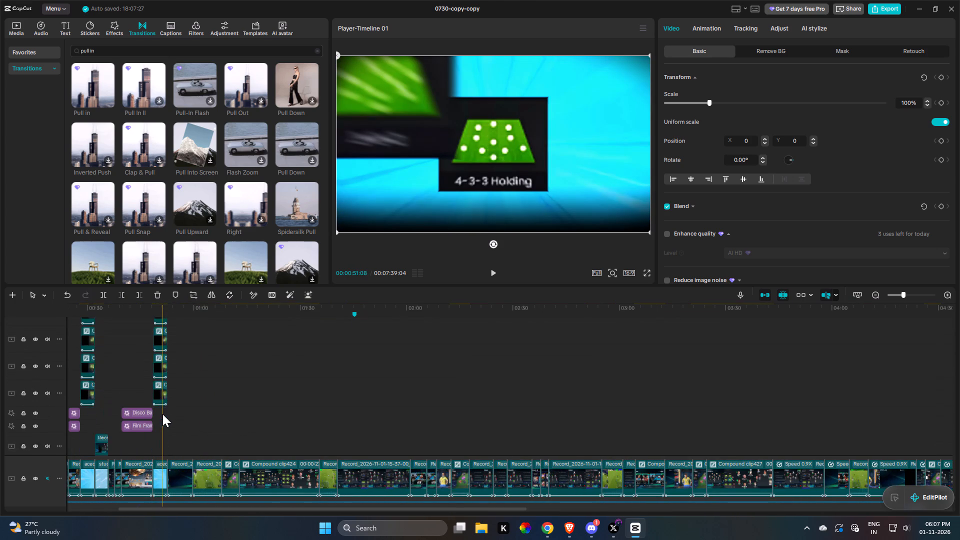
scroll(162, 414, down, 5)
drag(153, 409, 146, 312)
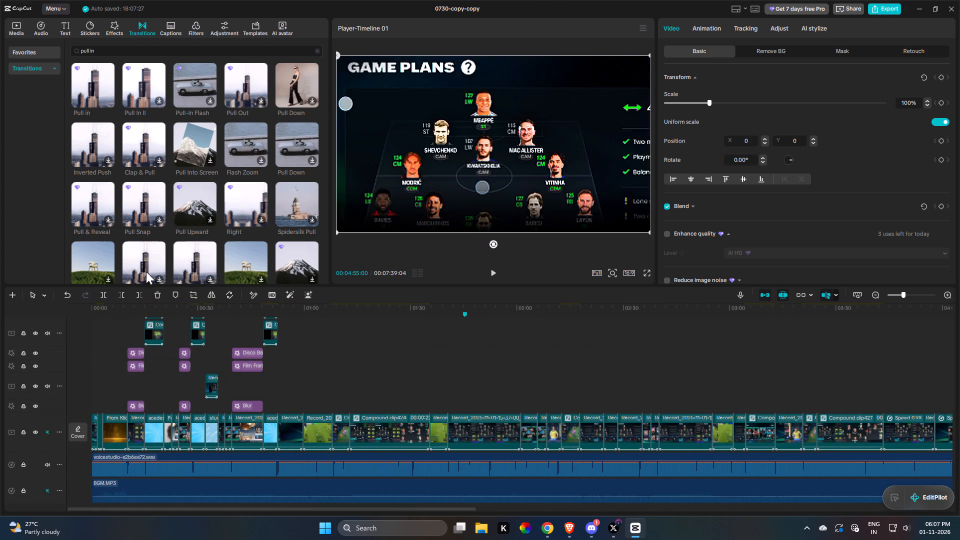
ctrl+scroll(163, 365, up, 8)
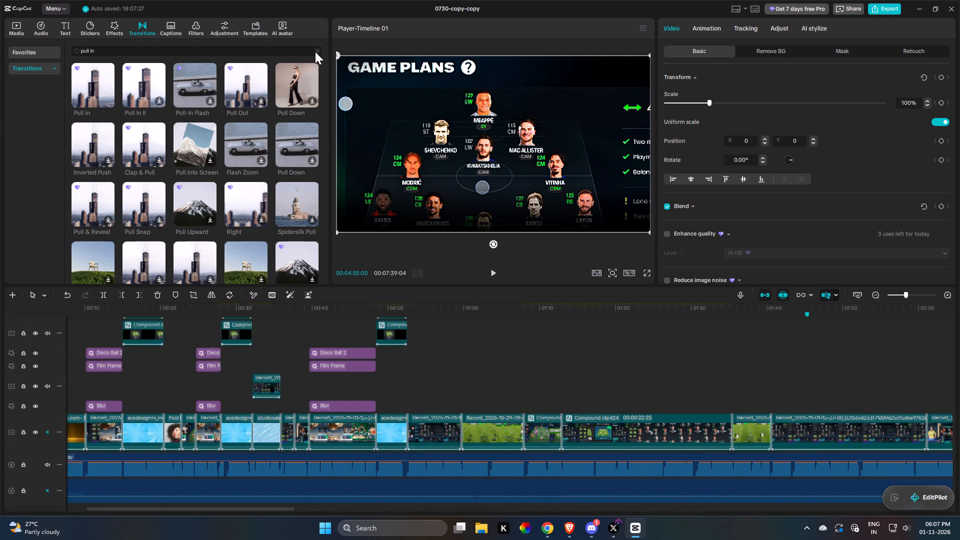
triple_click(315, 51)
click(315, 51)
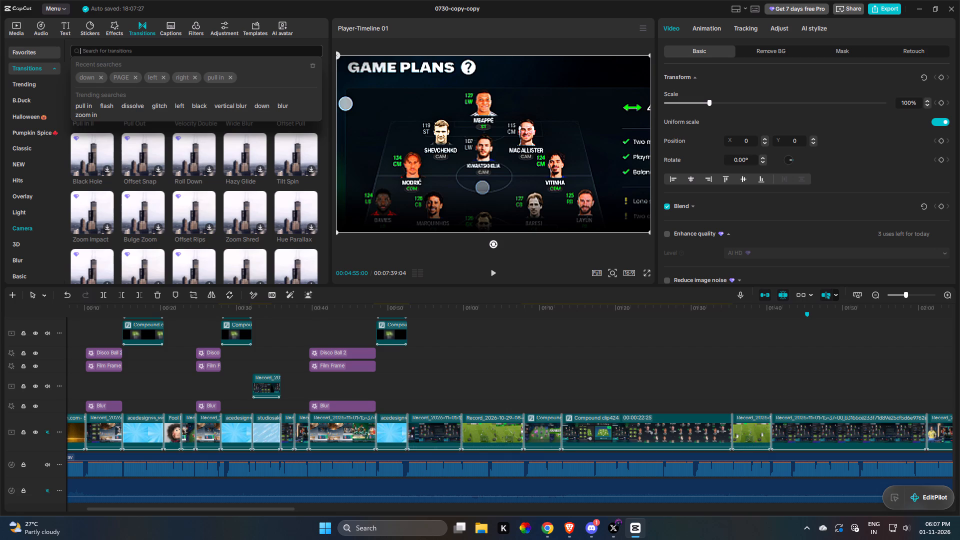
click(277, 45)
click(320, 181)
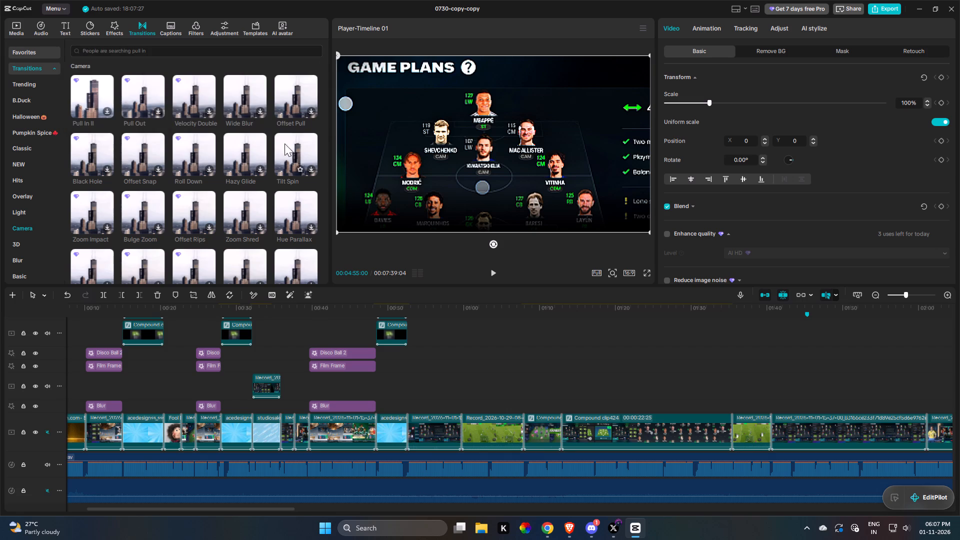
scroll(162, 212, down, 4)
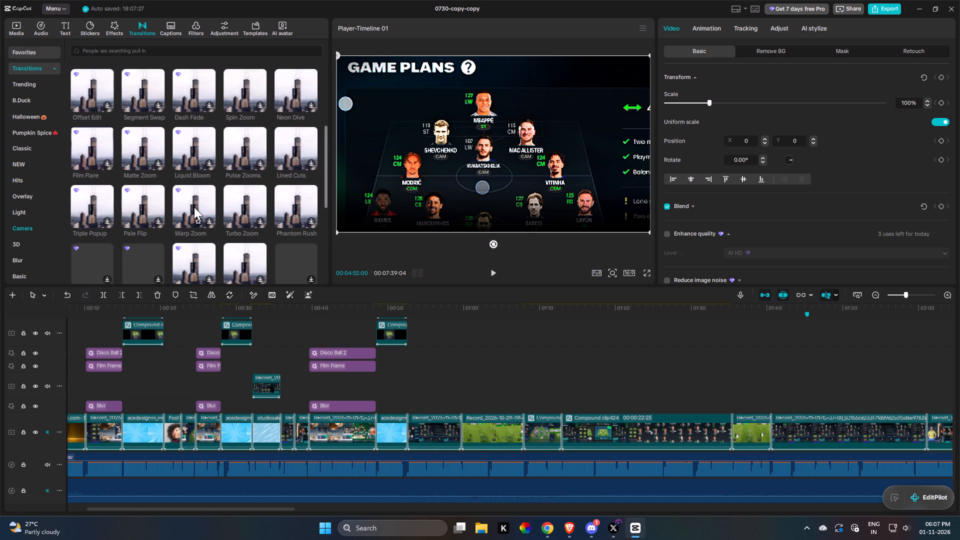
scroll(201, 204, down, 3)
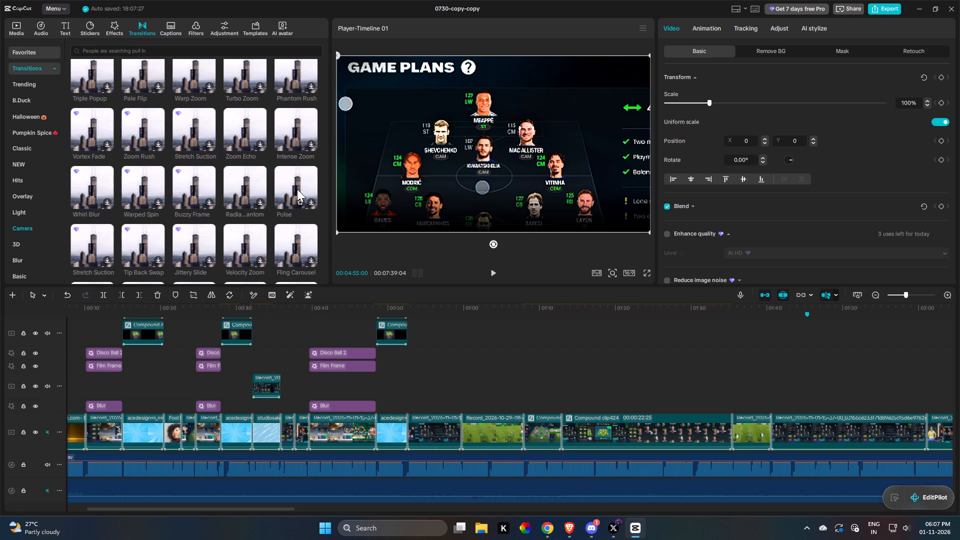
scroll(297, 189, down, 2)
scroll(248, 212, down, 1)
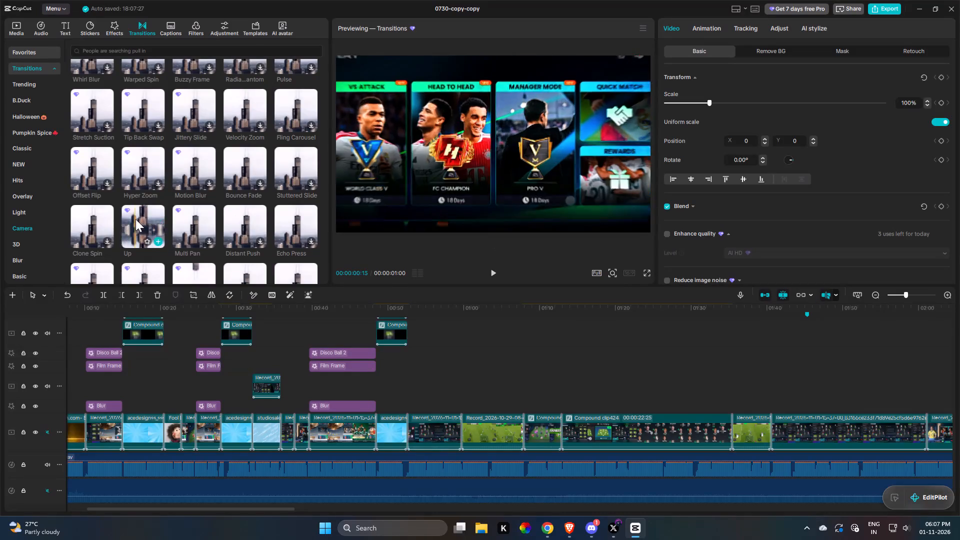
drag(175, 356, 201, 357)
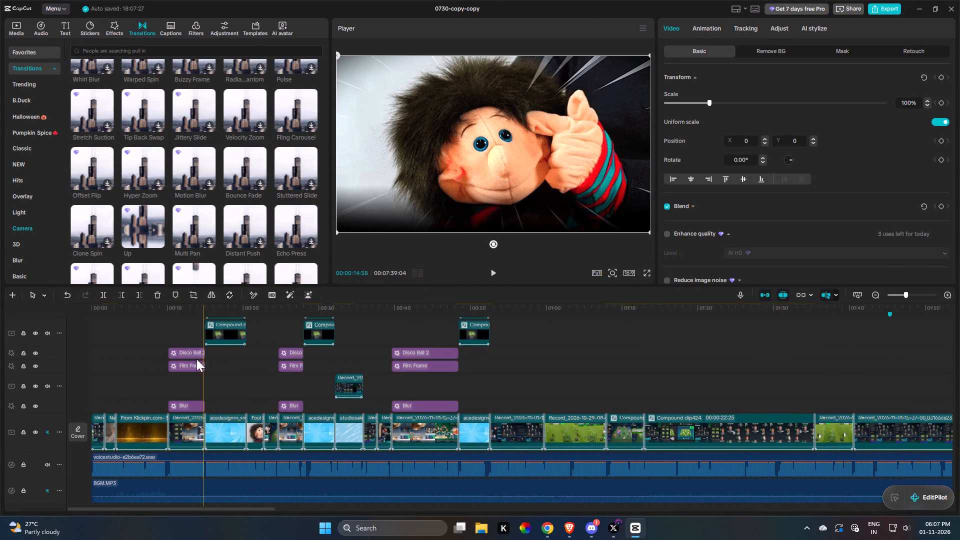
ctrl+scroll(108, 389, up, 5)
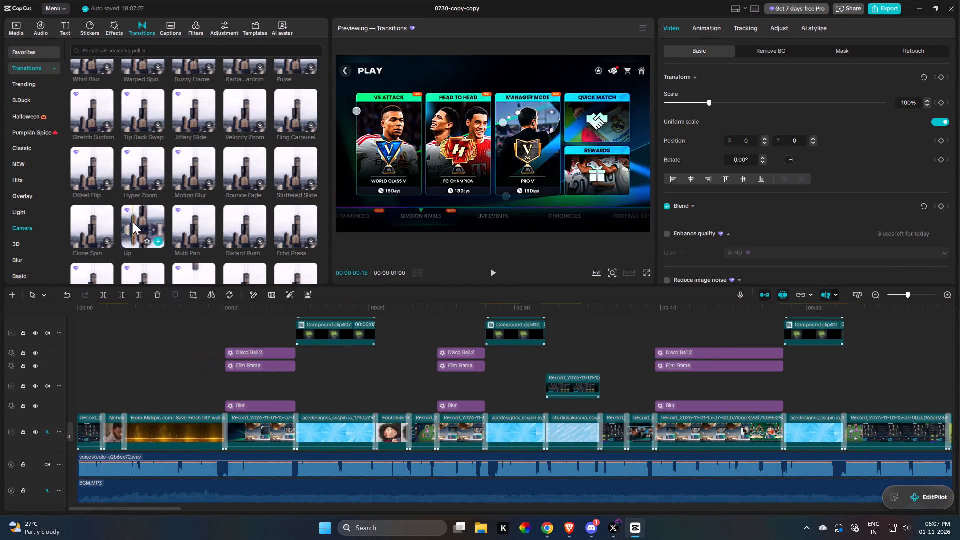
drag(139, 224, 119, 425)
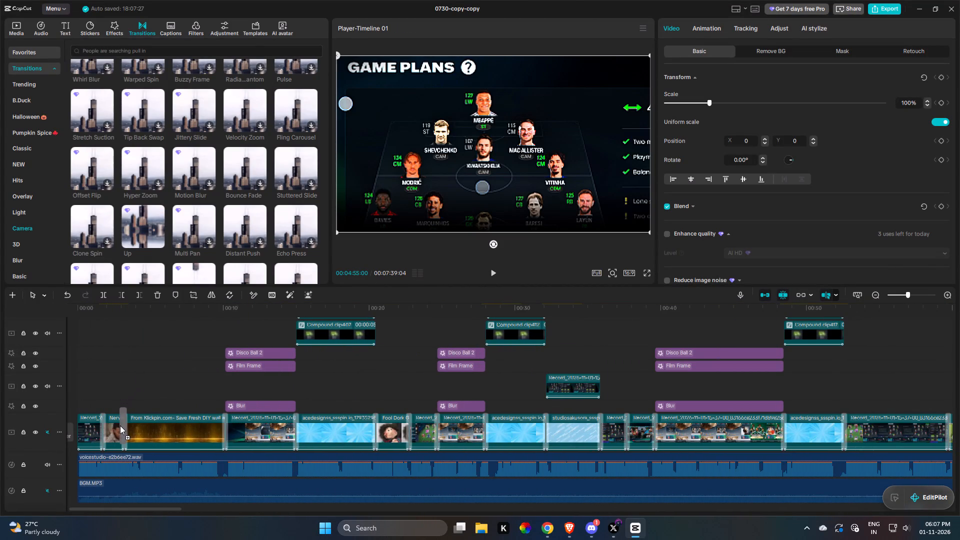
key(space)
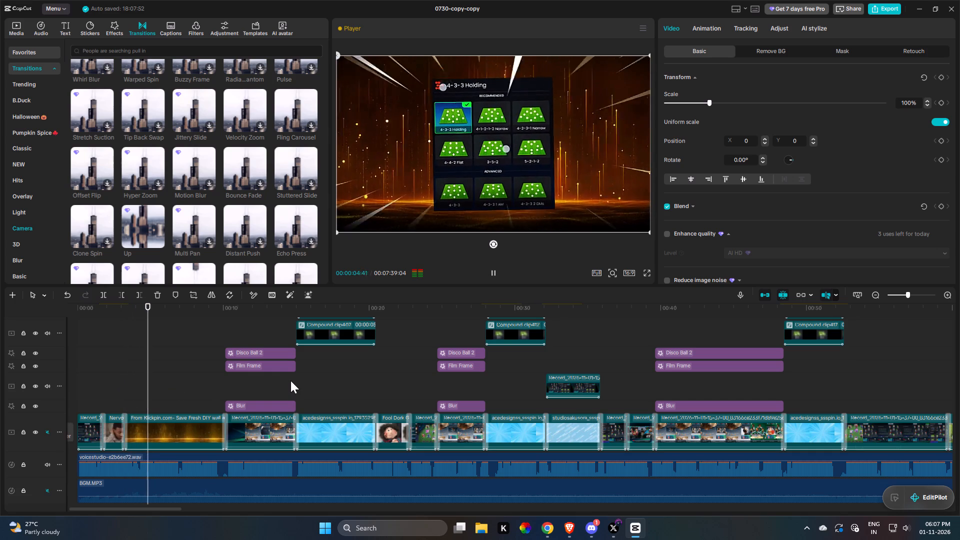
key(space)
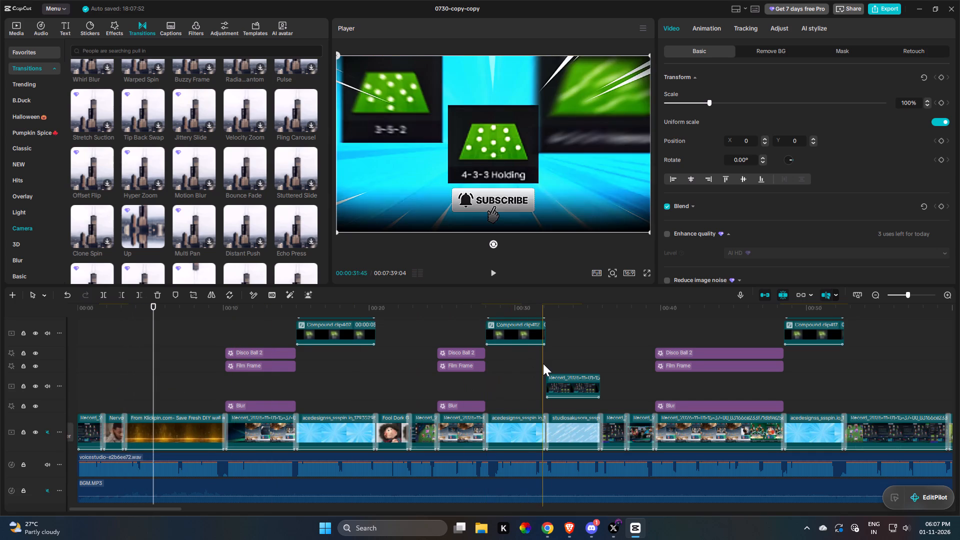
Add the Down transition at the main-track cut near 00:37 and preview it.
drag(546, 364, 416, 375)
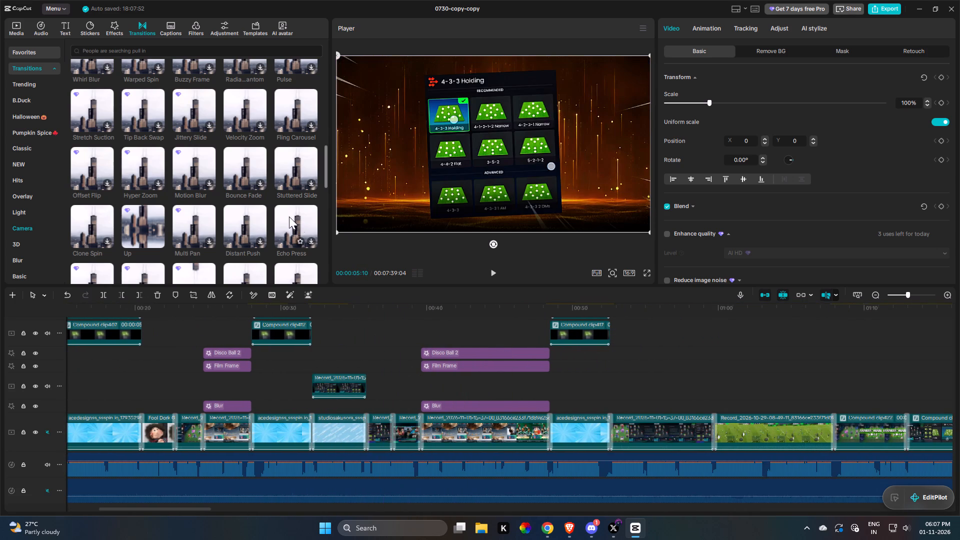
scroll(164, 228, down, 1)
drag(188, 227, 345, 398)
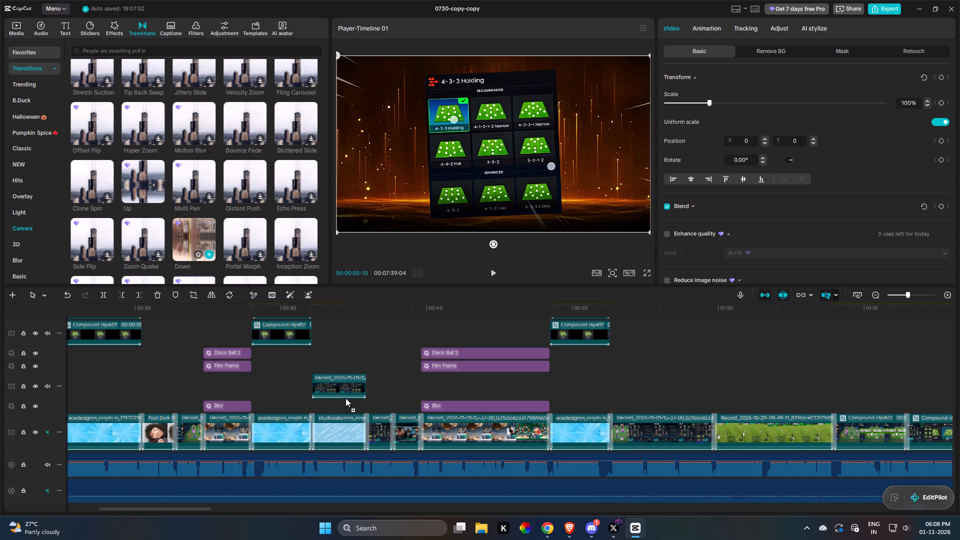
drag(345, 398, 387, 428)
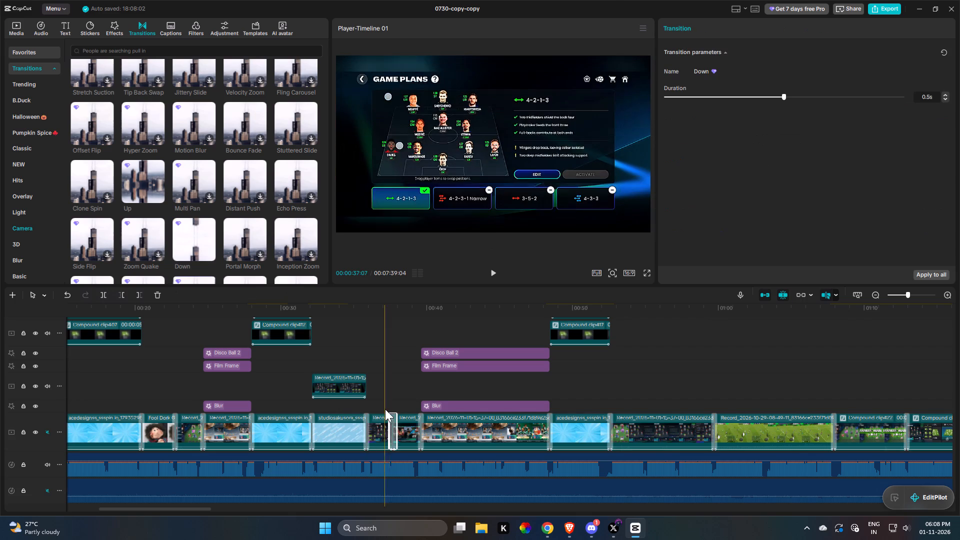
key(space)
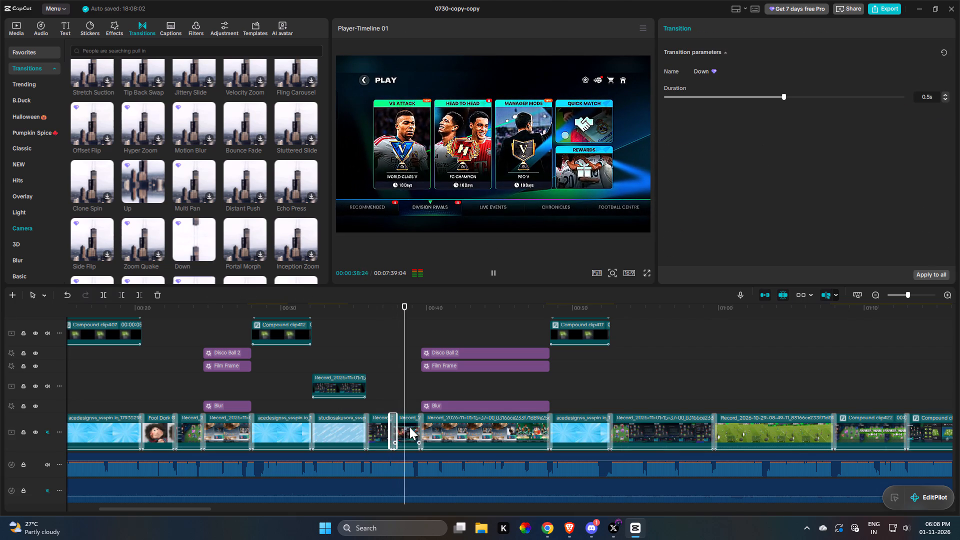
key(space)
Set the combo animation of the short gameplay clip starting near 00:37 to Bounce 1 and preview it.
click(409, 427)
double_click(763, 31)
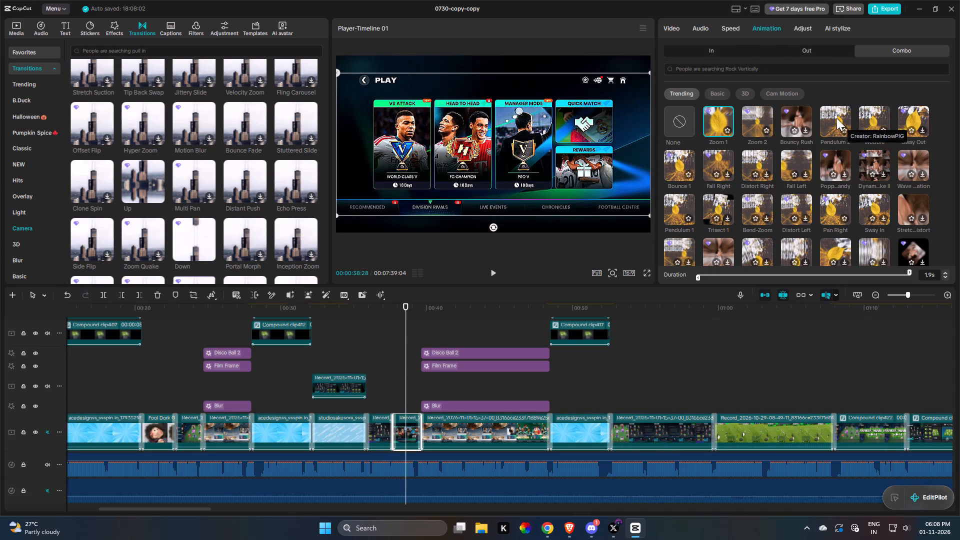
click(681, 158)
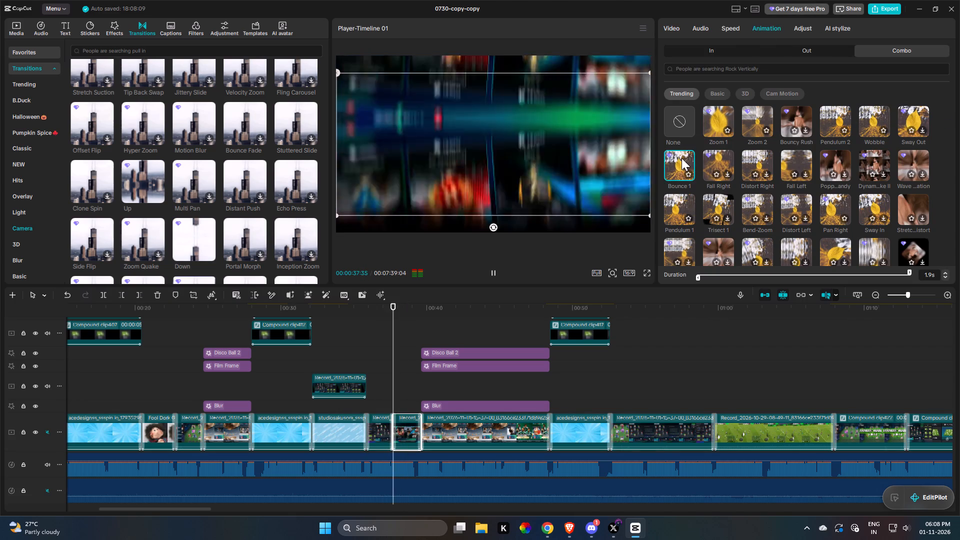
key(space)
key(space)
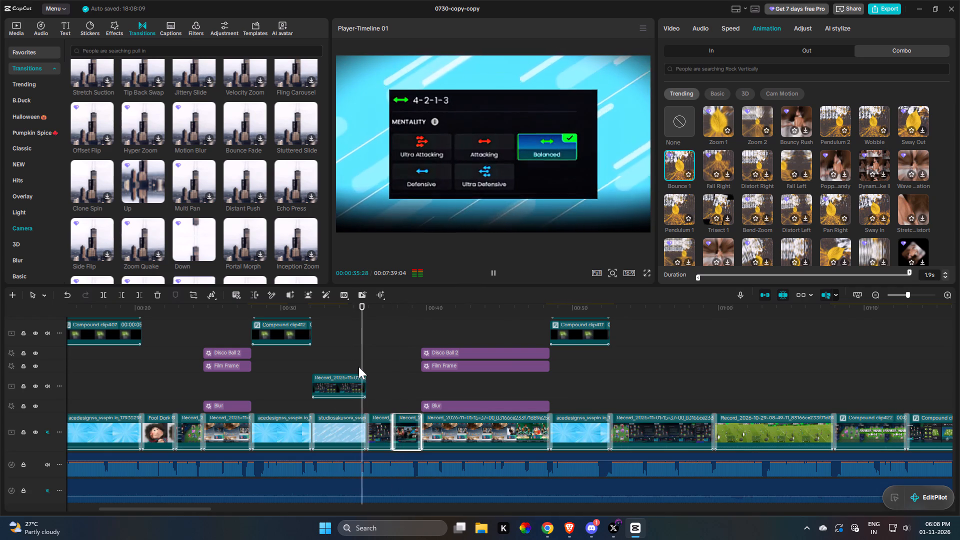
Try the Wobble combo animation on the first main-track clip, and set its combo animation to Bounce 1.
drag(359, 381, 359, 371)
drag(350, 372, 348, 371)
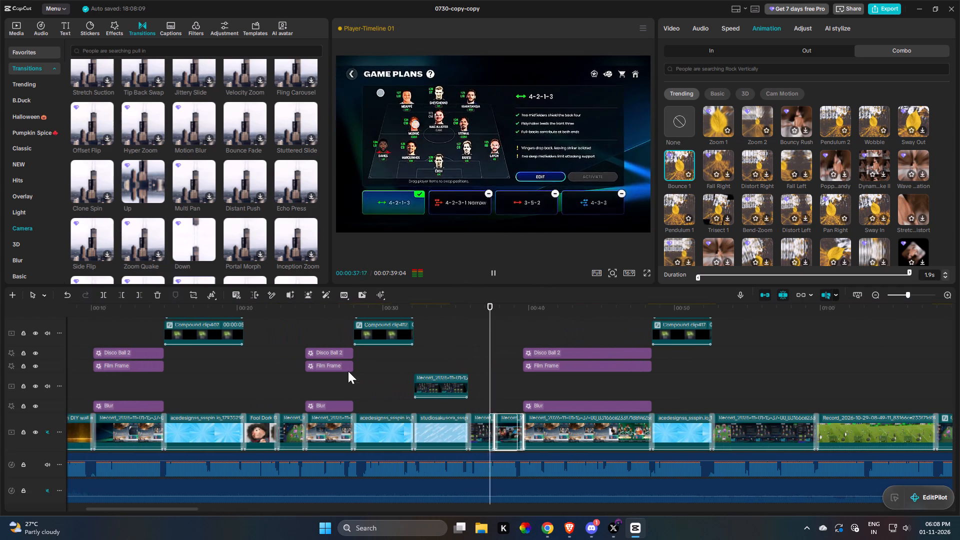
drag(348, 371, 351, 365)
drag(343, 367, 192, 382)
key(space)
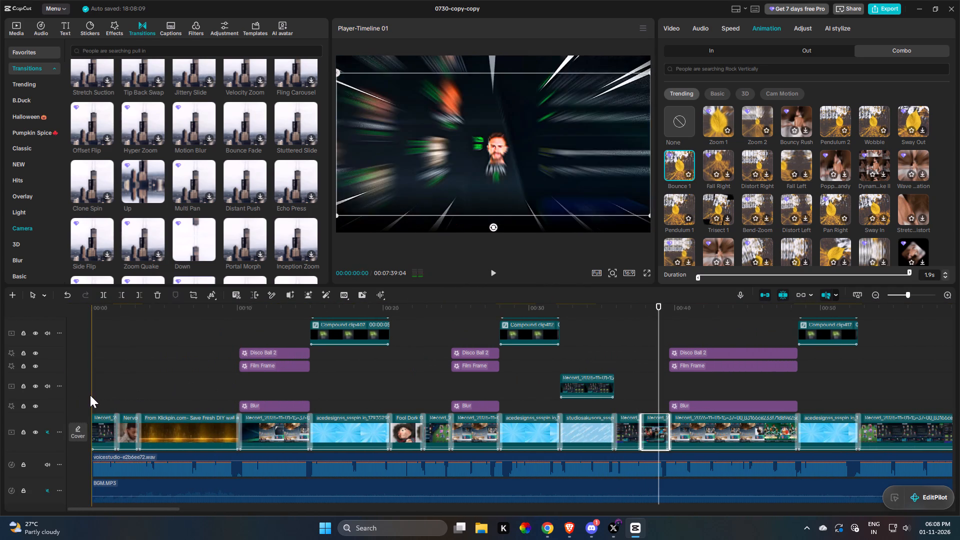
key(space)
click(103, 431)
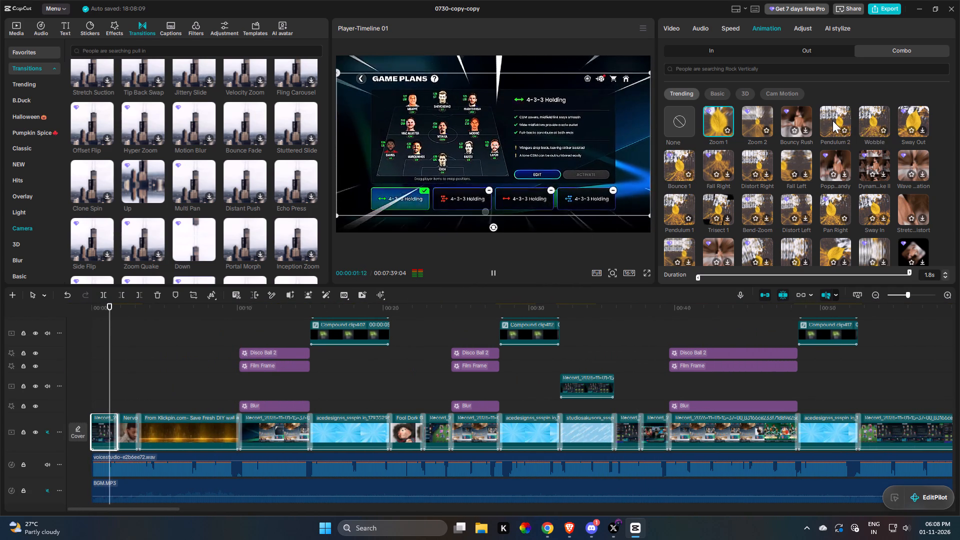
click(881, 117)
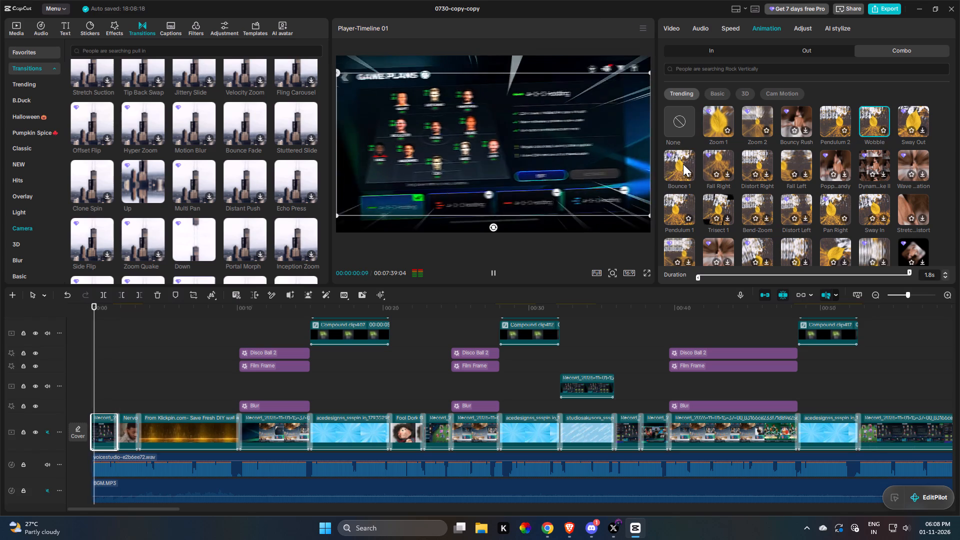
click(683, 164)
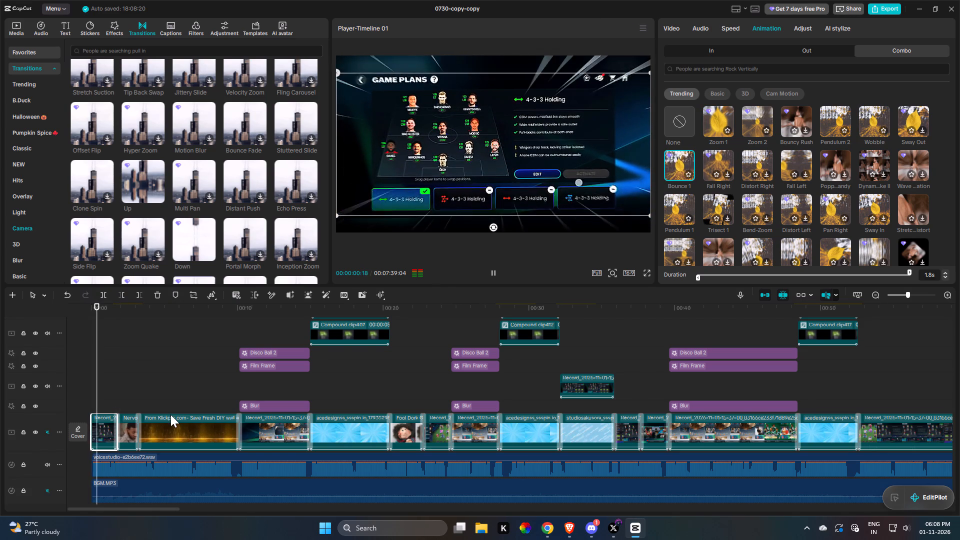
Play back sections of the opening 40 seconds to review the transitions, animations, effects and overlays.
click(187, 398)
key(space)
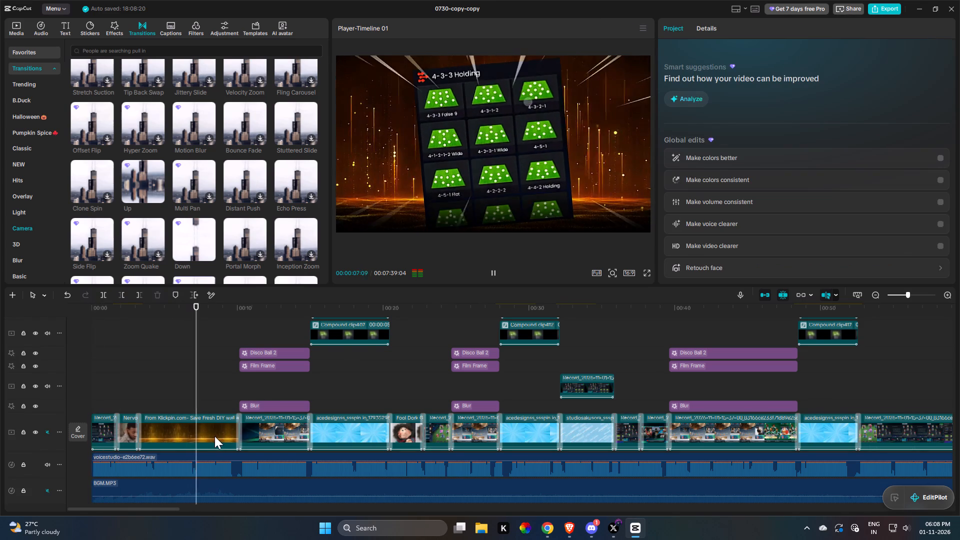
key(space)
key(space)
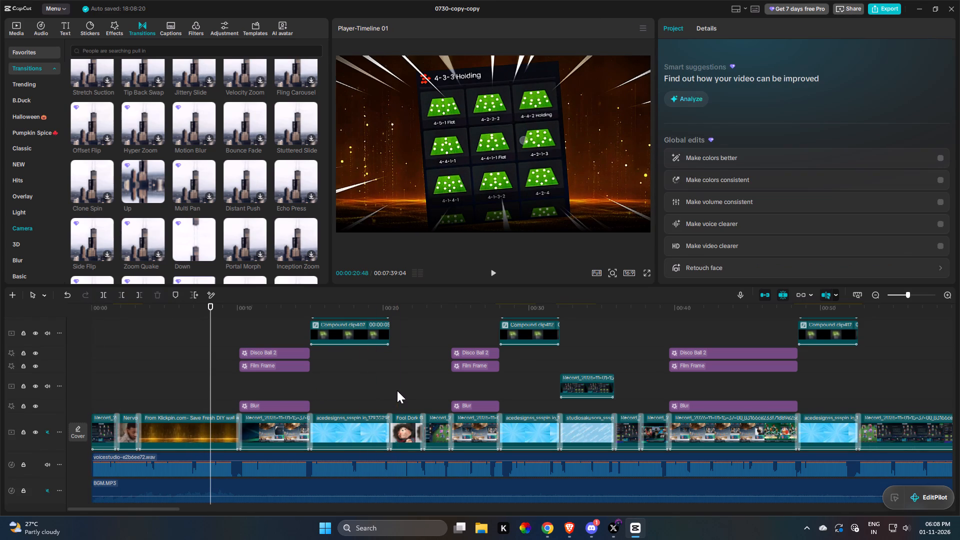
drag(446, 393, 400, 394)
key(space)
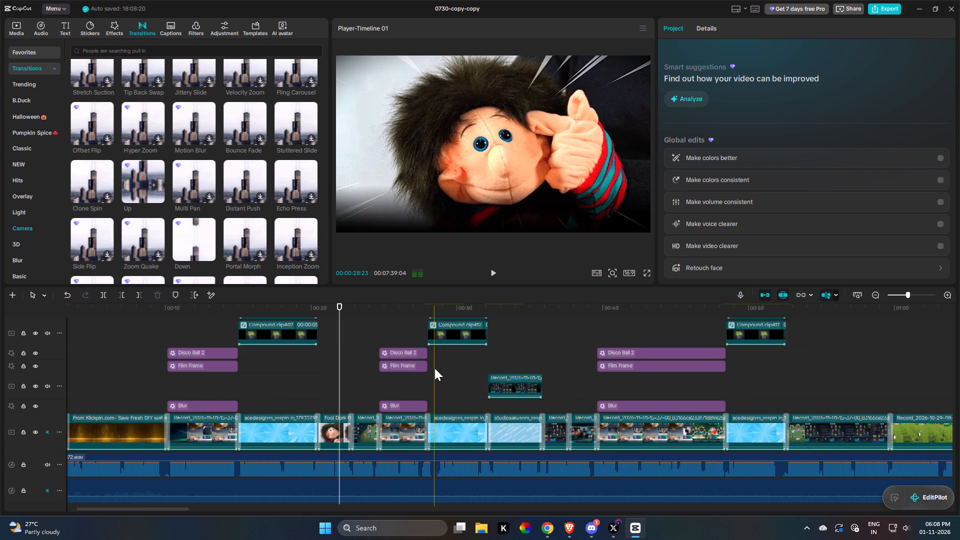
key(space)
drag(444, 371, 431, 386)
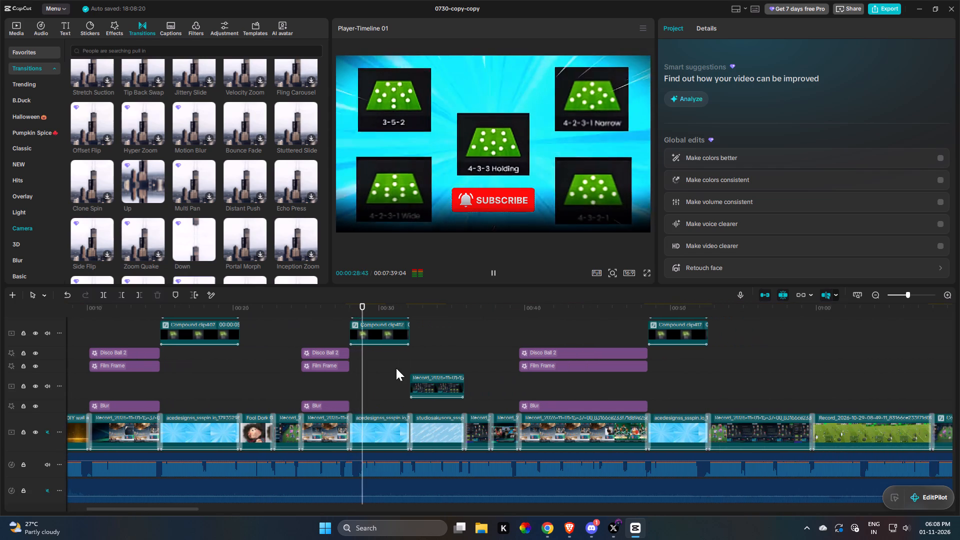
scroll(395, 367, up, 15)
scroll(416, 369, down, 3)
key(space)
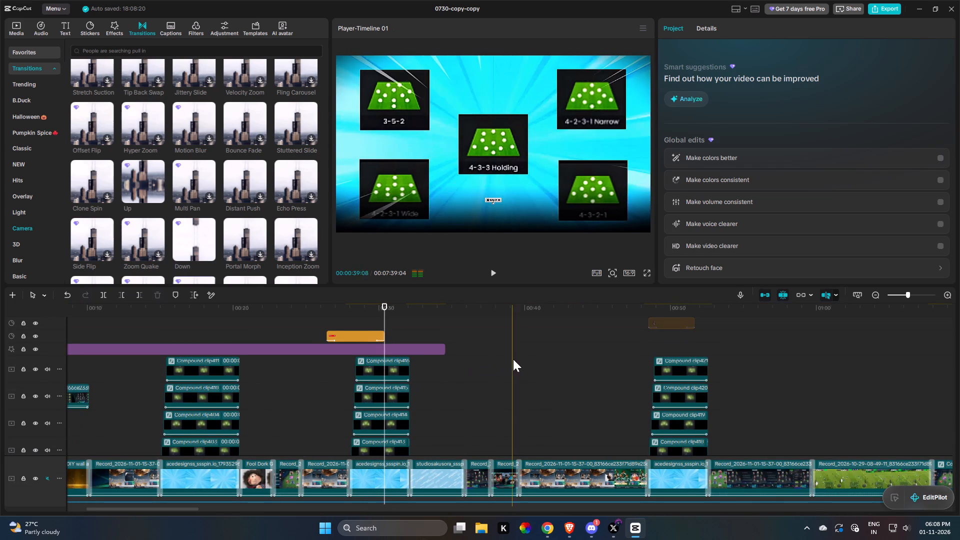
scroll(524, 358, down, 6)
key(space)
Extend the Speed Lines effect to about 00:48, where the blurred gameplay clip ends and the third formation overlay group begins.
scroll(519, 346, up, 5)
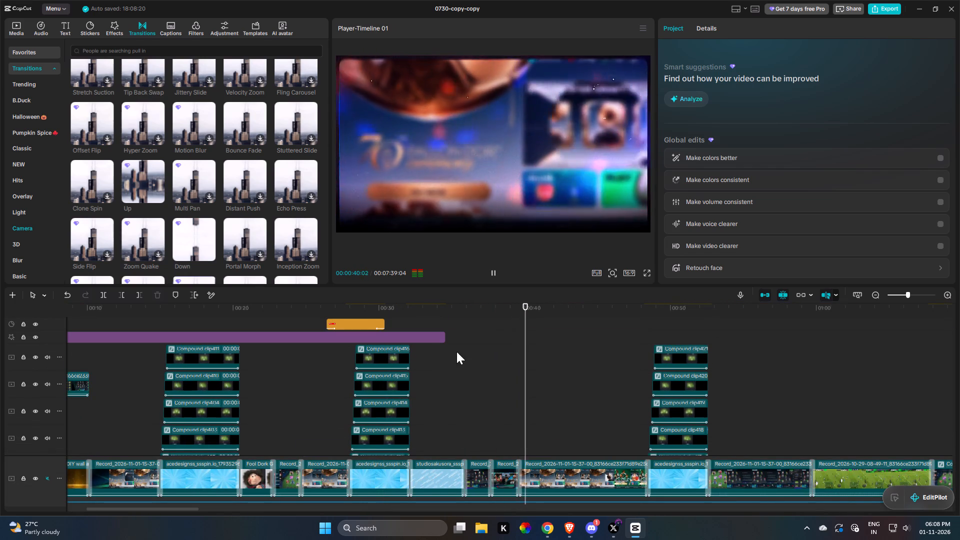
click(433, 338)
drag(444, 339, 659, 357)
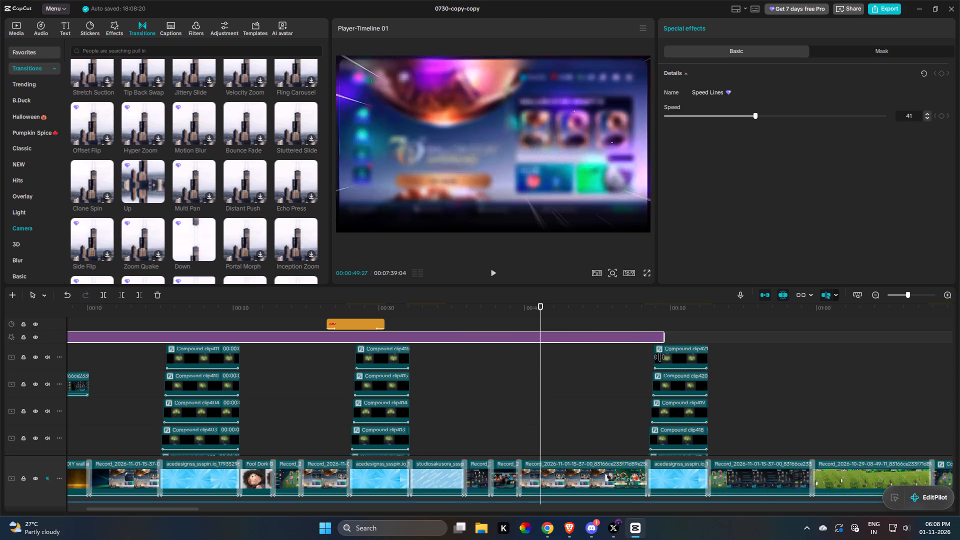
drag(659, 357, 649, 357)
drag(648, 338, 645, 338)
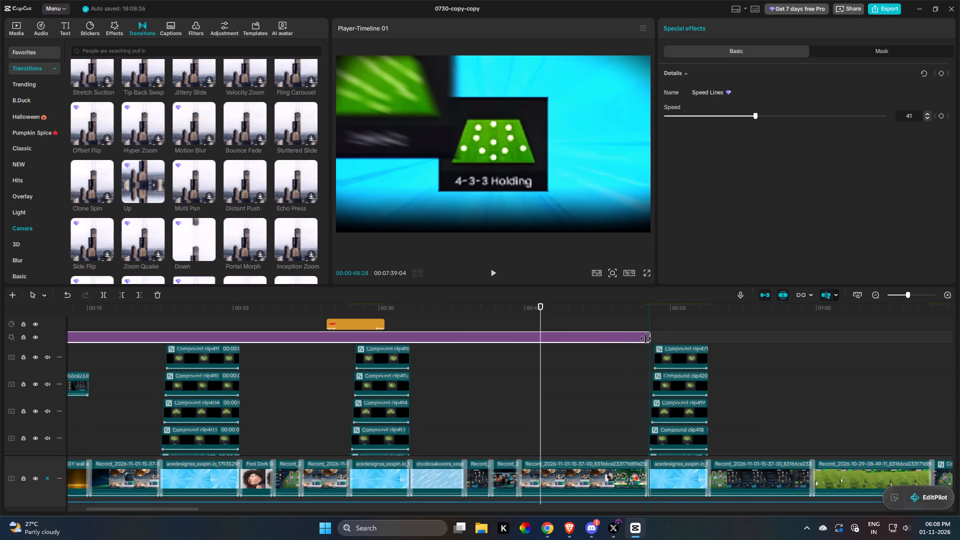
drag(645, 338, 643, 338)
Move the Subscribe sticker along the timeline to start at about 00:40, over the beginning of the blurred gameplay clip.
triple_click(371, 323)
drag(373, 323, 375, 323)
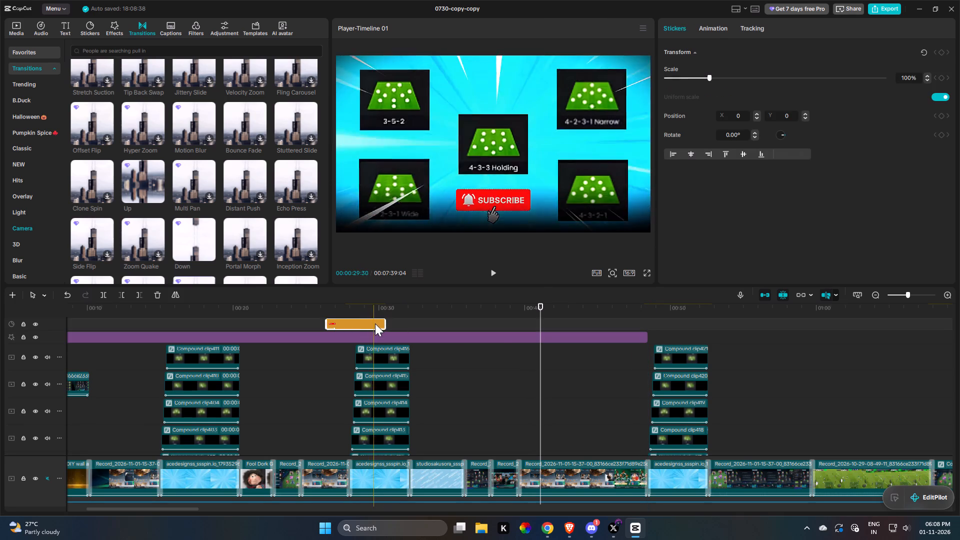
drag(375, 323, 570, 327)
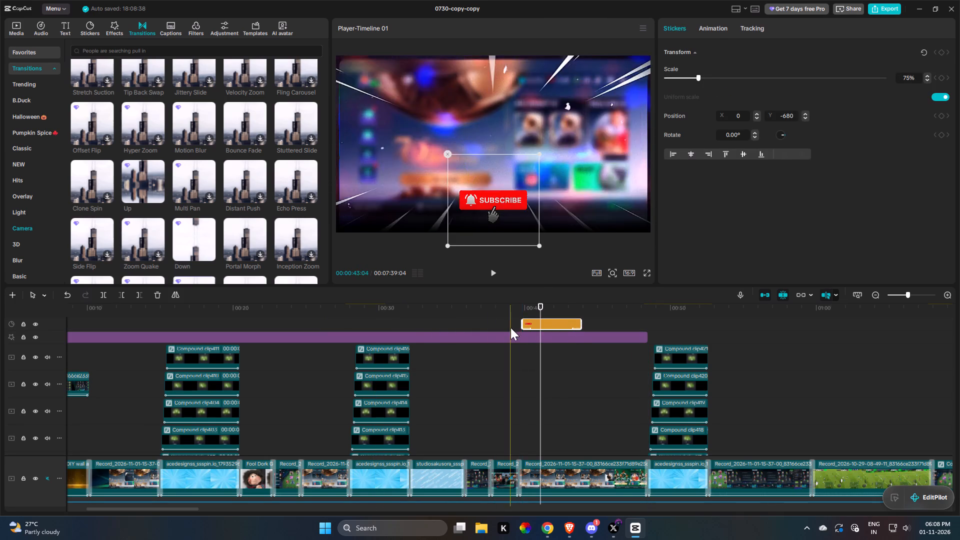
Play back from about 00:40 to 00:49 to review the Subscribe sticker, the effects and the transition into the third formation overlay group.
key(space)
drag(551, 334, 541, 353)
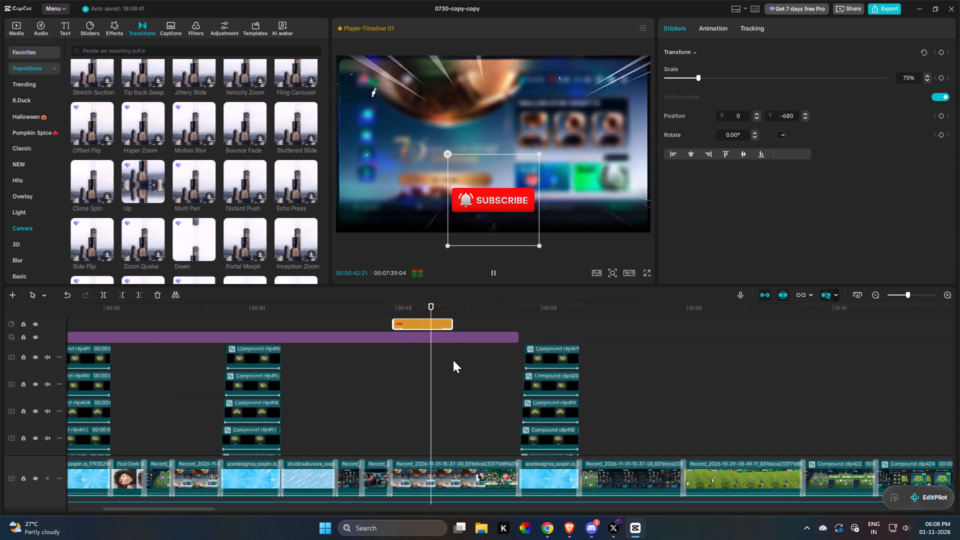
scroll(461, 352, down, 7)
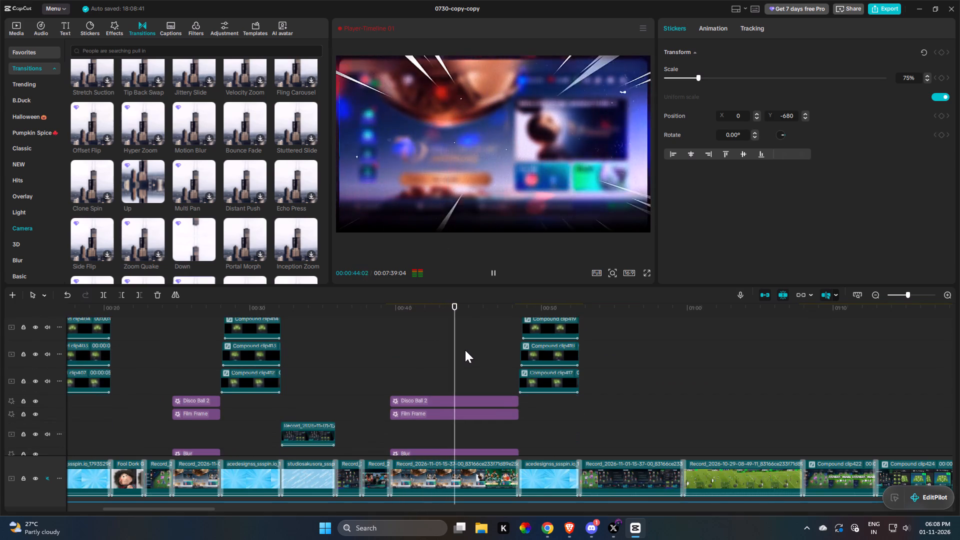
scroll(465, 350, down, 6)
scroll(503, 356, up, 4)
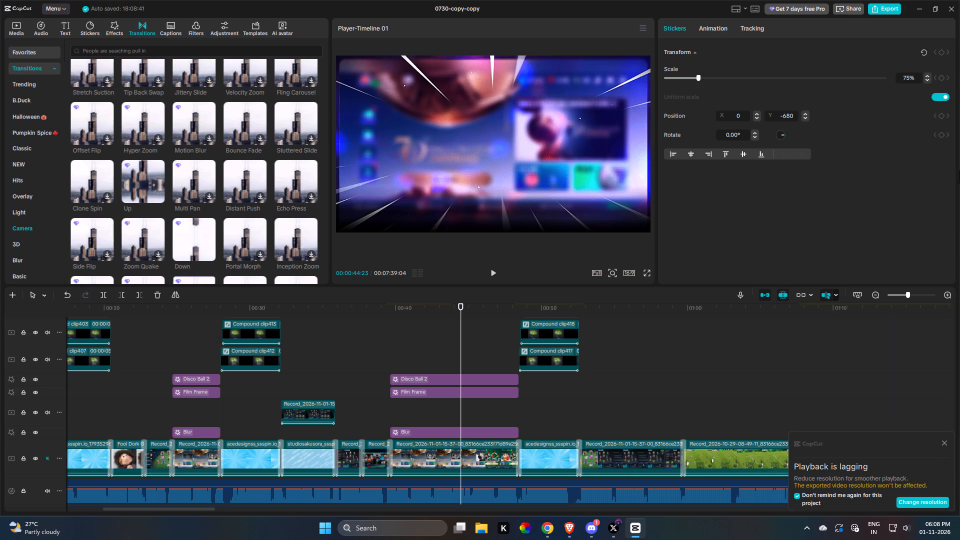
click(945, 442)
key(space)
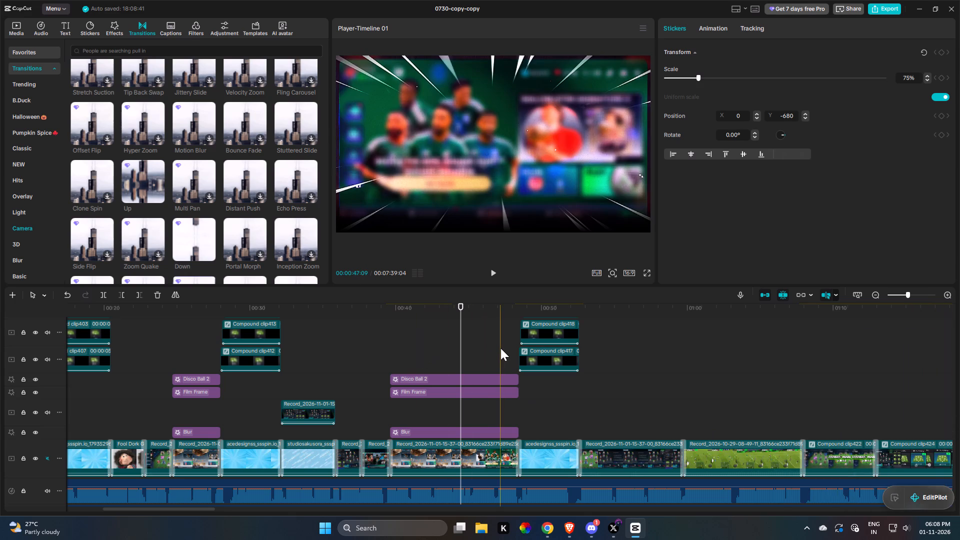
key(space)
double_click(480, 347)
key(space)
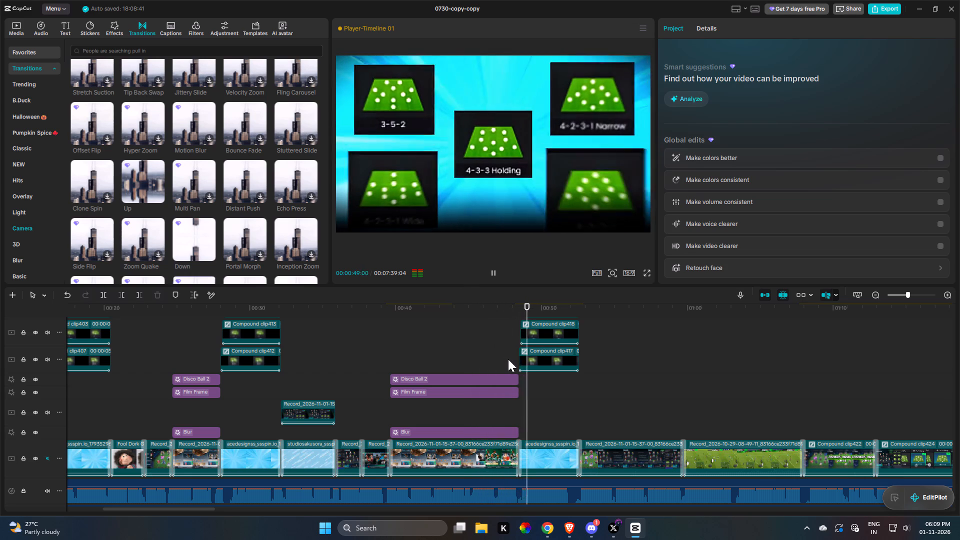
key(space)
key(space)
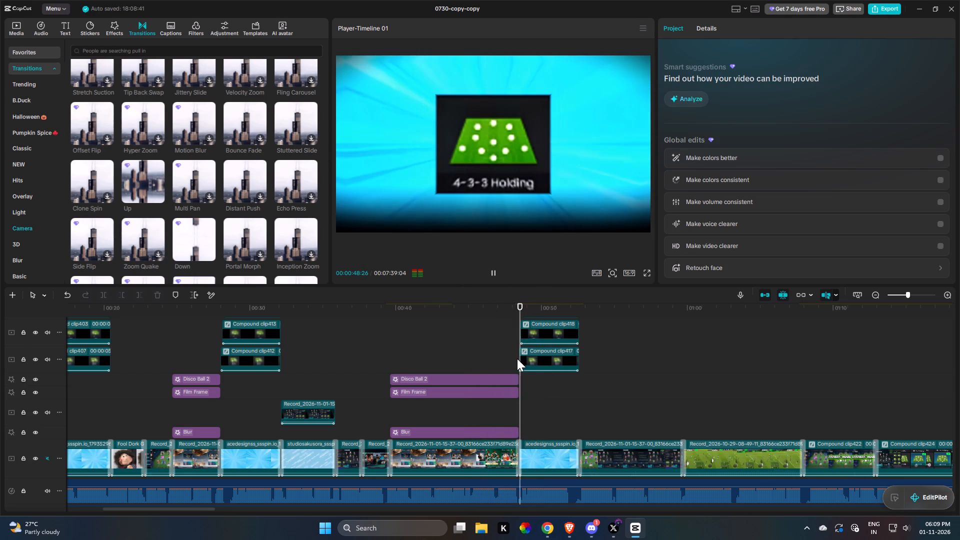
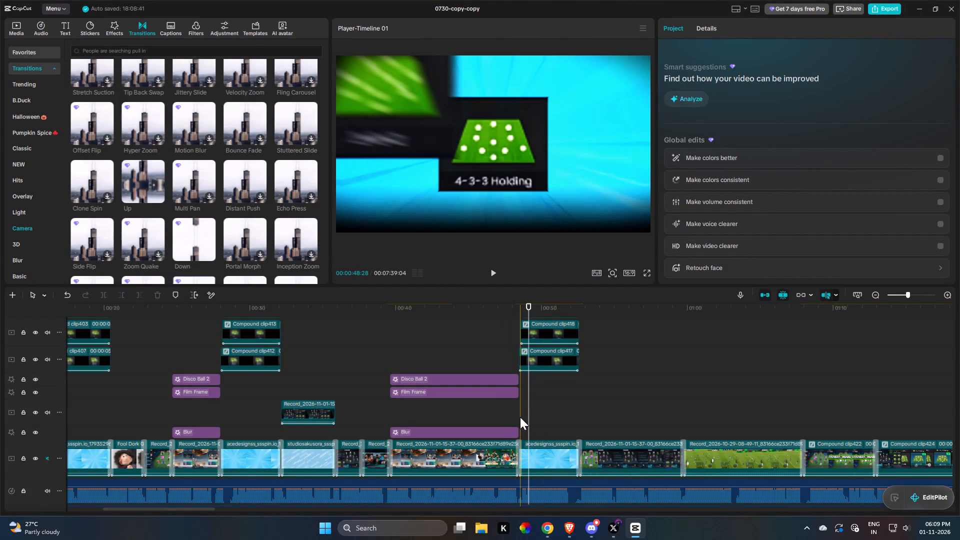
Apply the Wobble combo animation to the short recording clip right after the puppet clip, around 23 seconds, and preview it.
drag(343, 377, 312, 378)
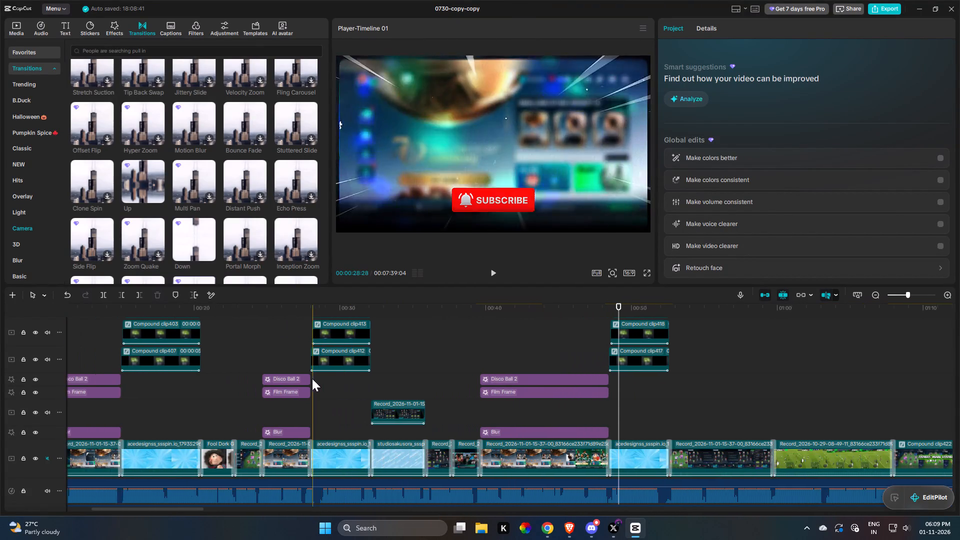
drag(312, 378, 145, 371)
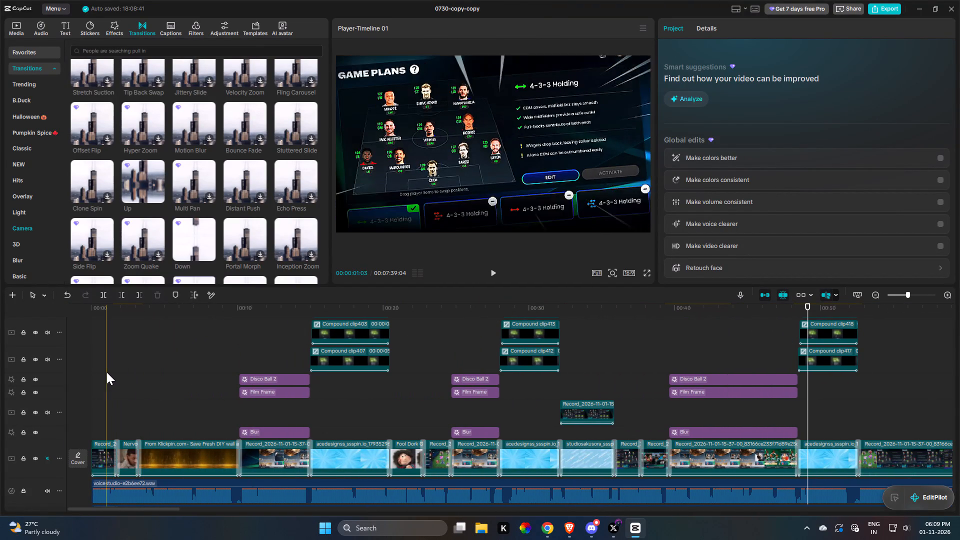
key(space)
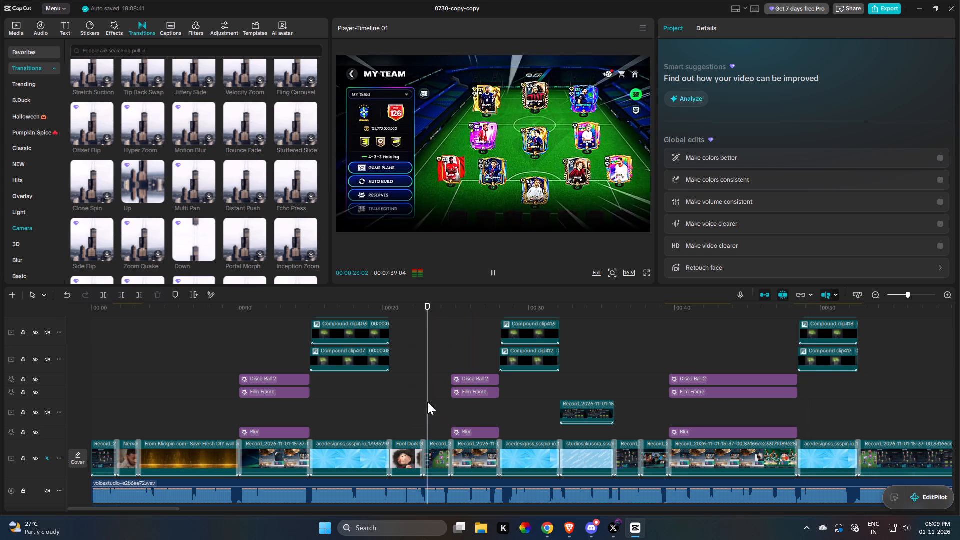
key(space)
key(space)
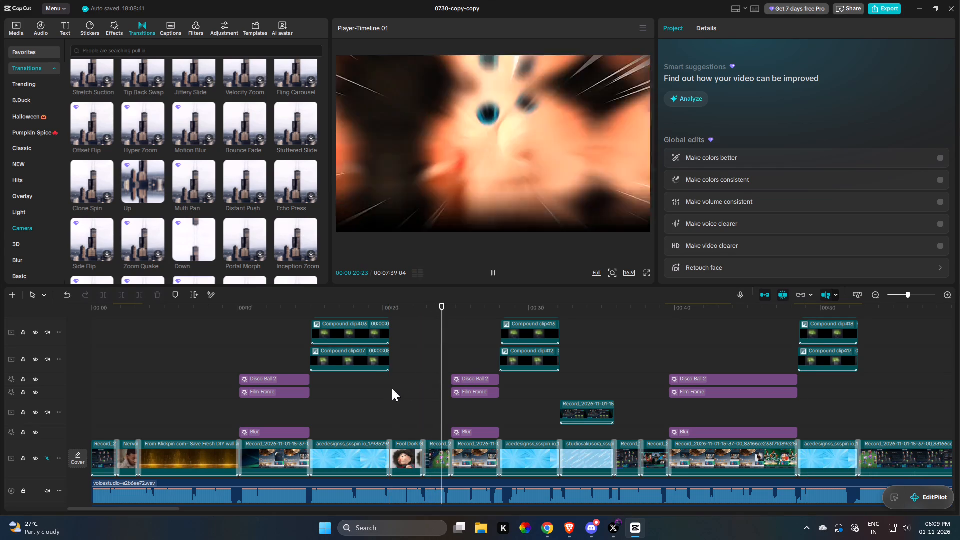
triple_click(441, 446)
double_click(756, 30)
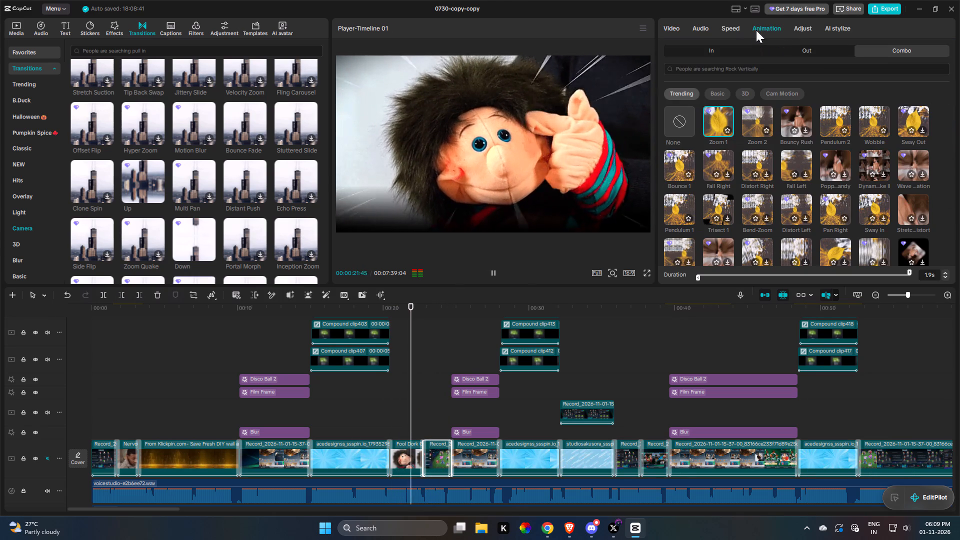
key(space)
double_click(875, 118)
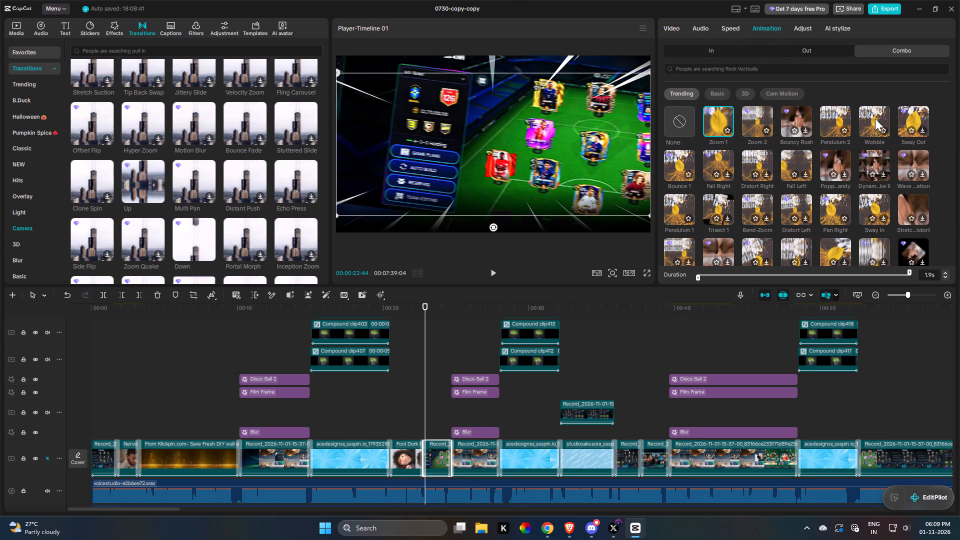
drag(441, 372, 448, 376)
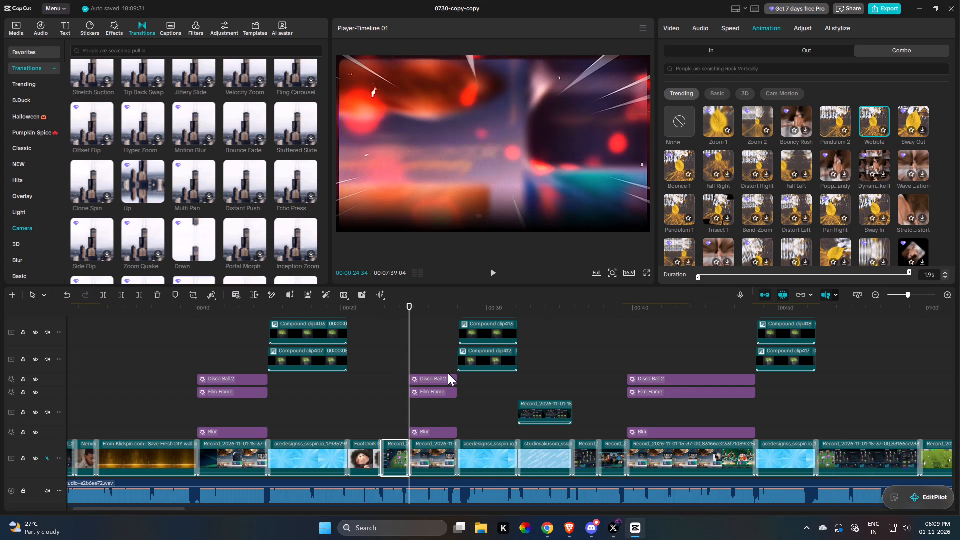
key(space)
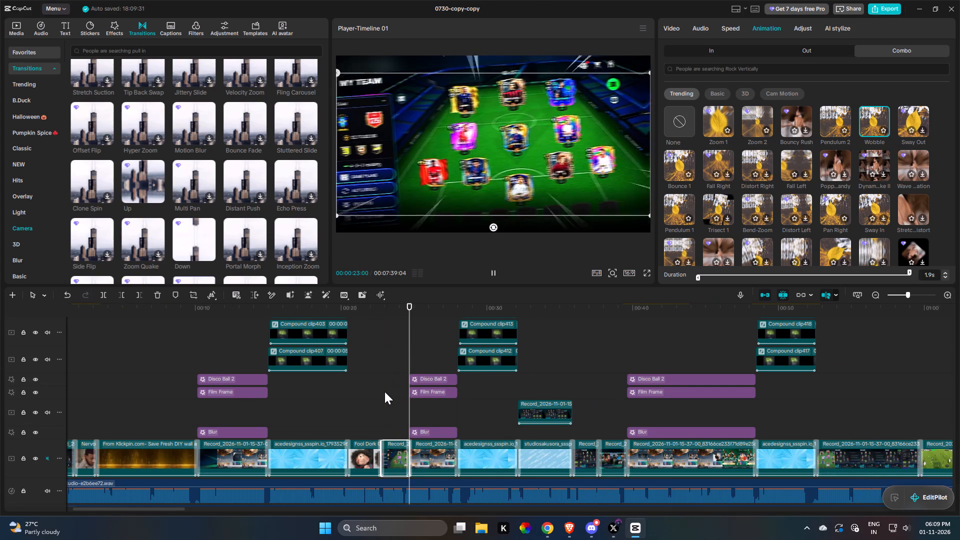
drag(415, 407, 432, 417)
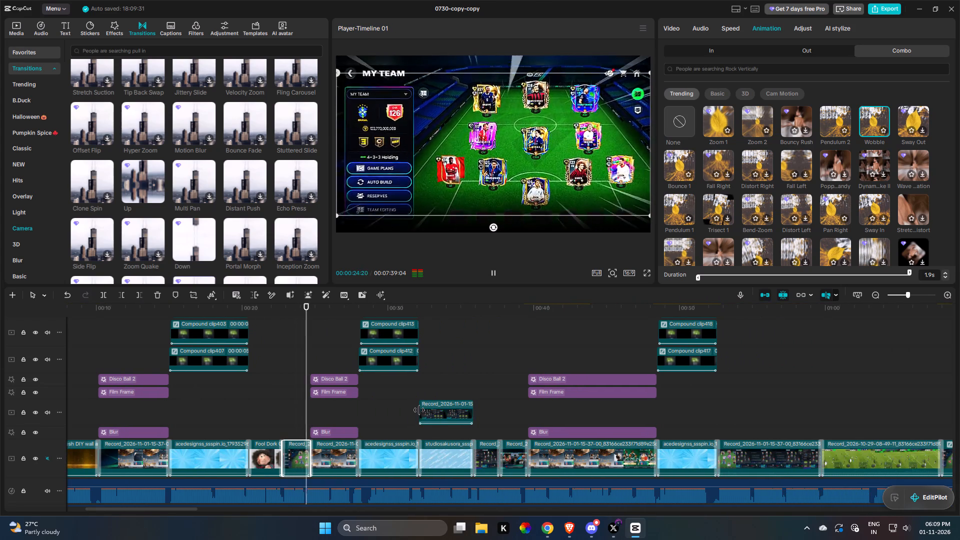
key(space)
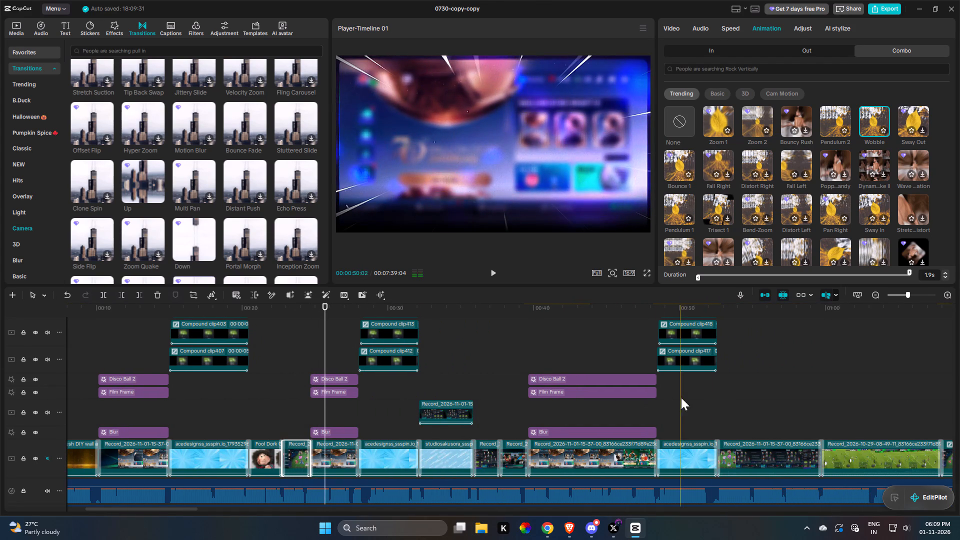
Fit the whole timeline in view and generate auto captions with the spoken language on auto detect.
drag(722, 407, 604, 402)
click(603, 402)
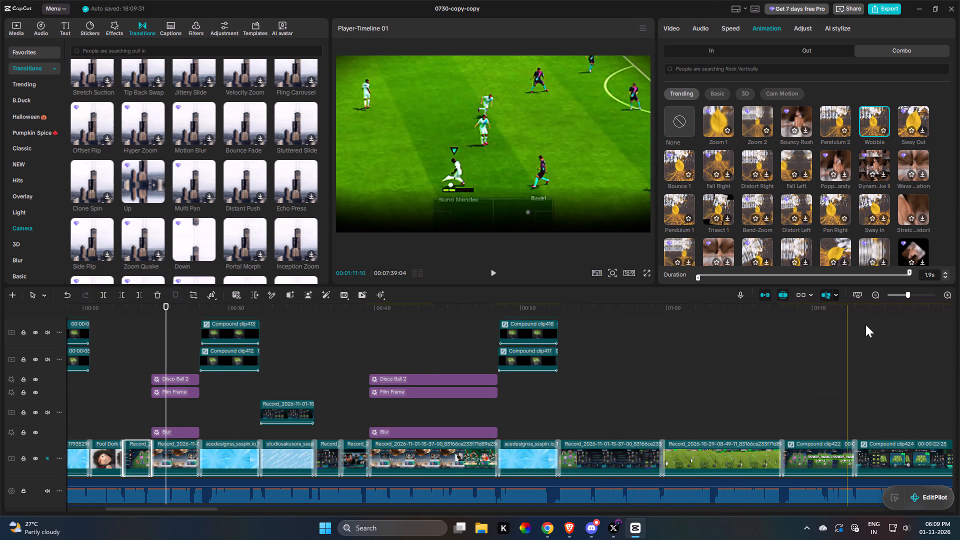
click(856, 291)
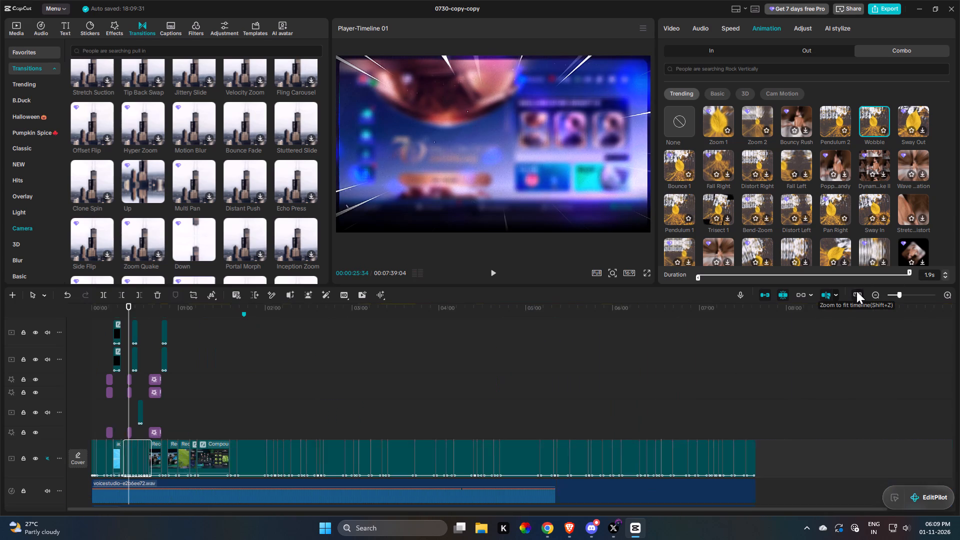
scroll(297, 390, up, 14)
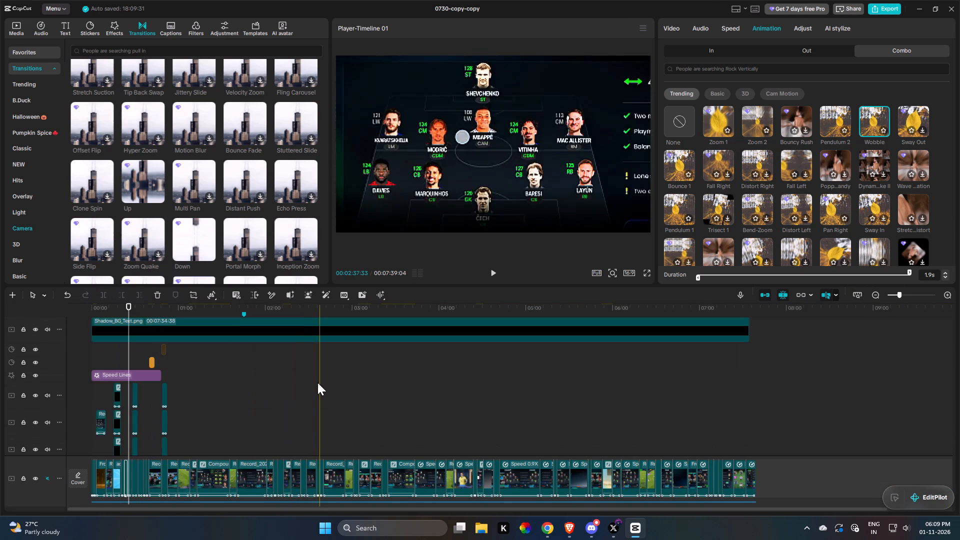
scroll(317, 382, up, 9)
double_click(323, 358)
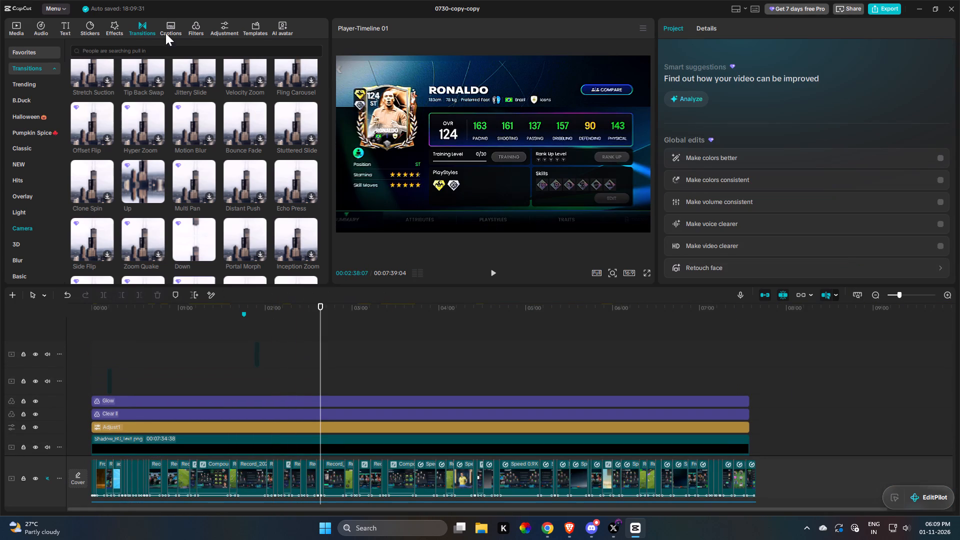
click(174, 30)
click(318, 273)
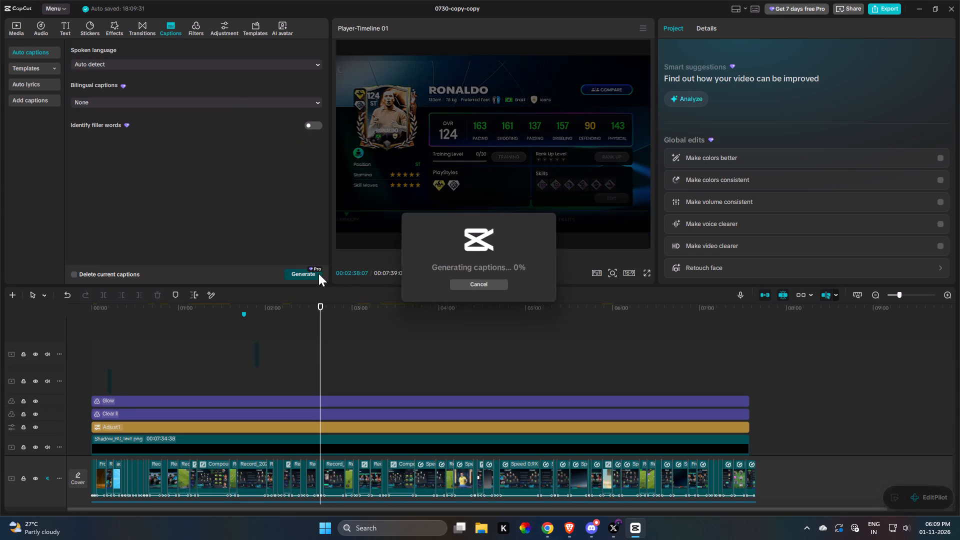
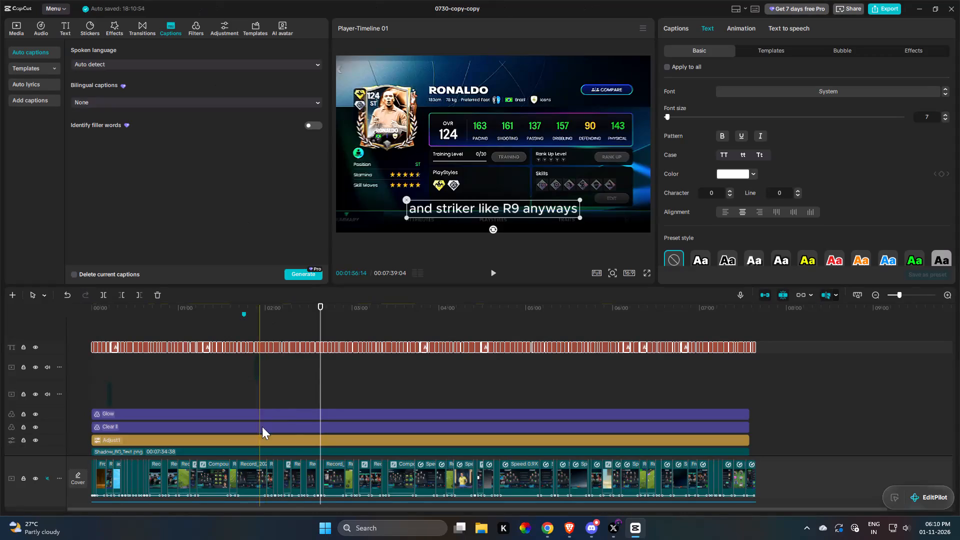
Undo the compound clip on the track below the captions, around 1:54, to recover its styled caption.
ctrl+scroll(276, 352, up, 3)
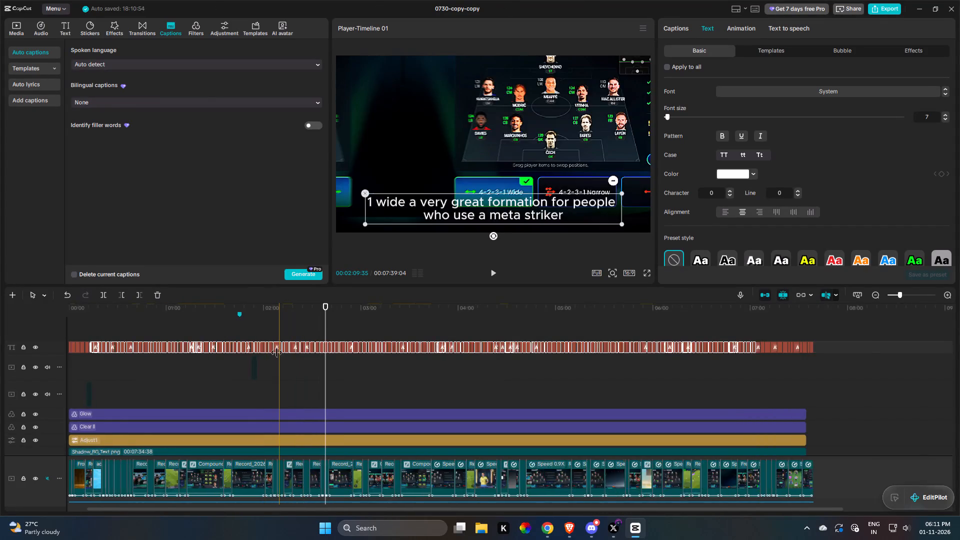
ctrl+scroll(276, 352, up, 16)
click(215, 357)
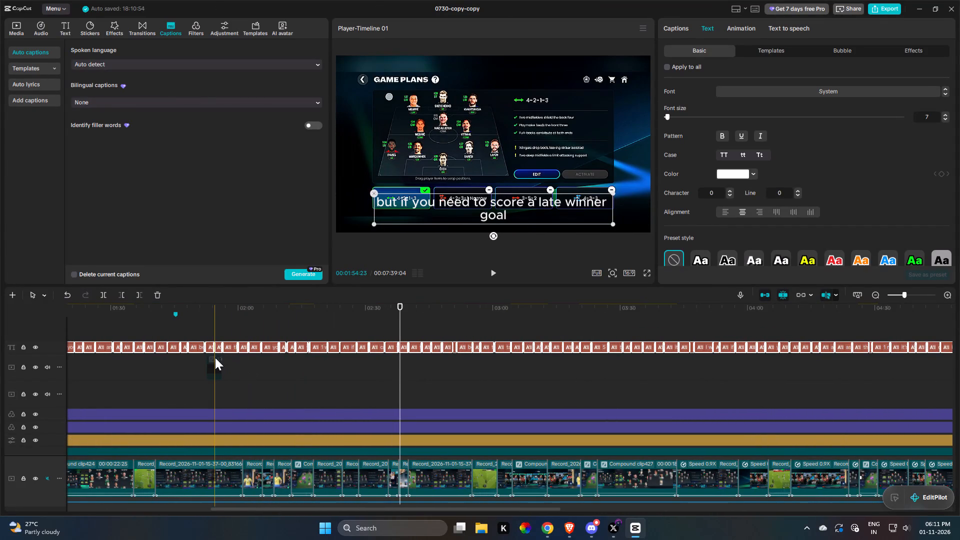
right_click(216, 357)
right_click(216, 357)
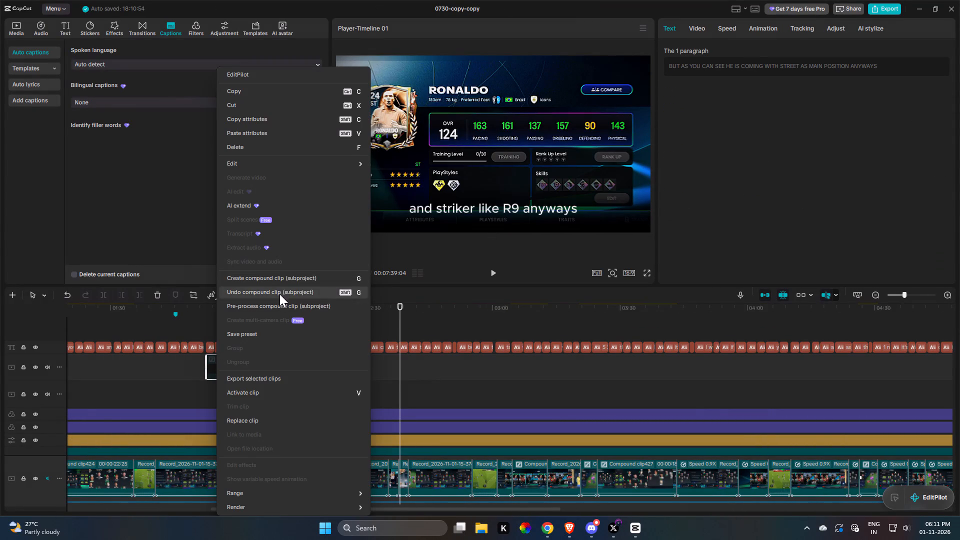
triple_click(279, 293)
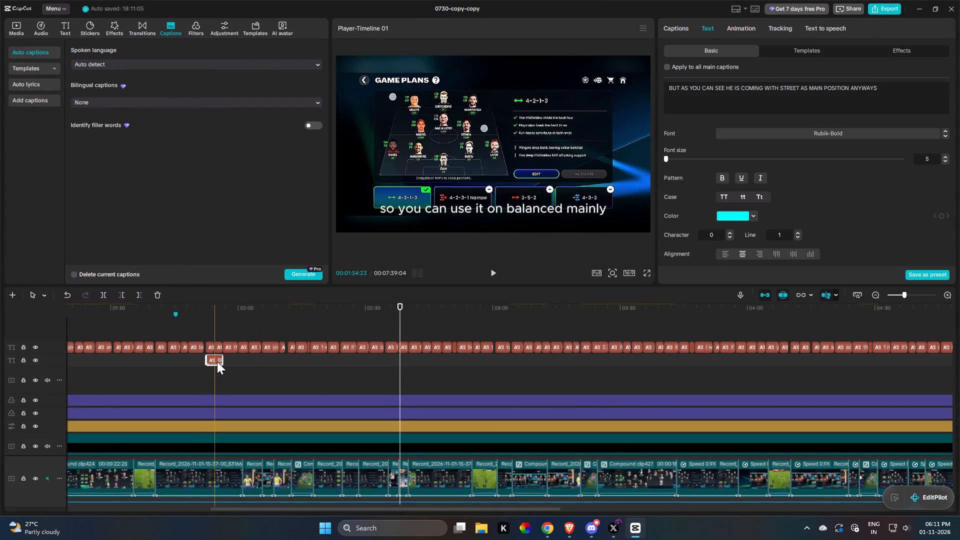
Apply the recovered caption's Classic text template to all main captions.
double_click(822, 54)
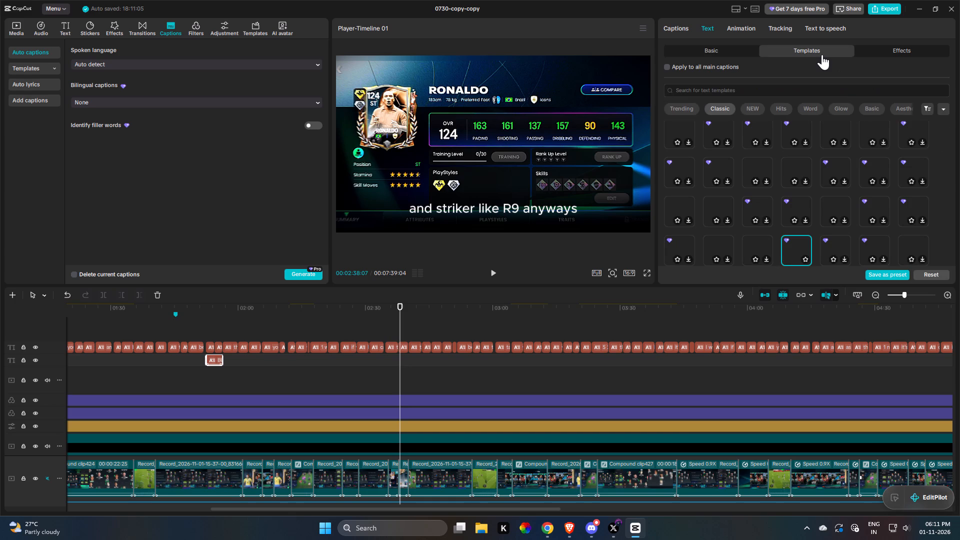
click(797, 257)
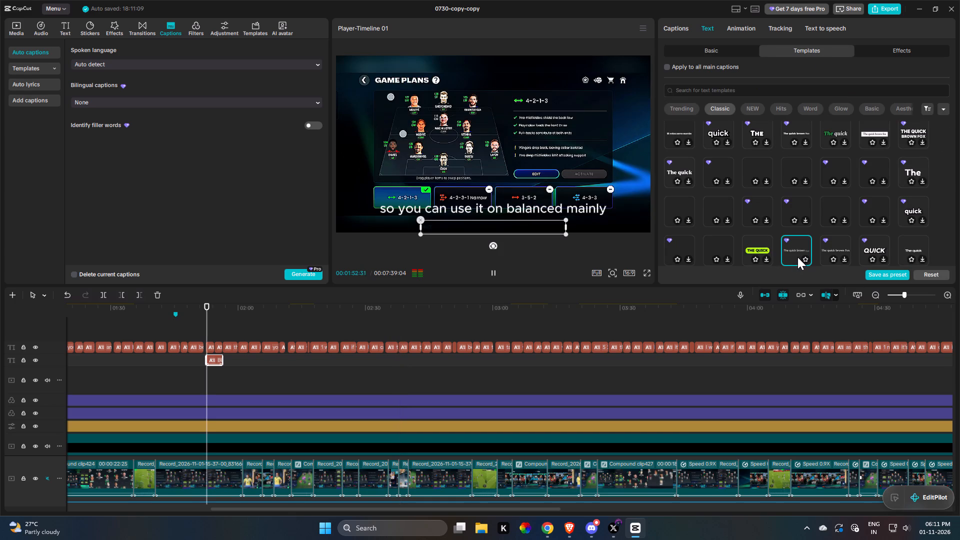
click(798, 248)
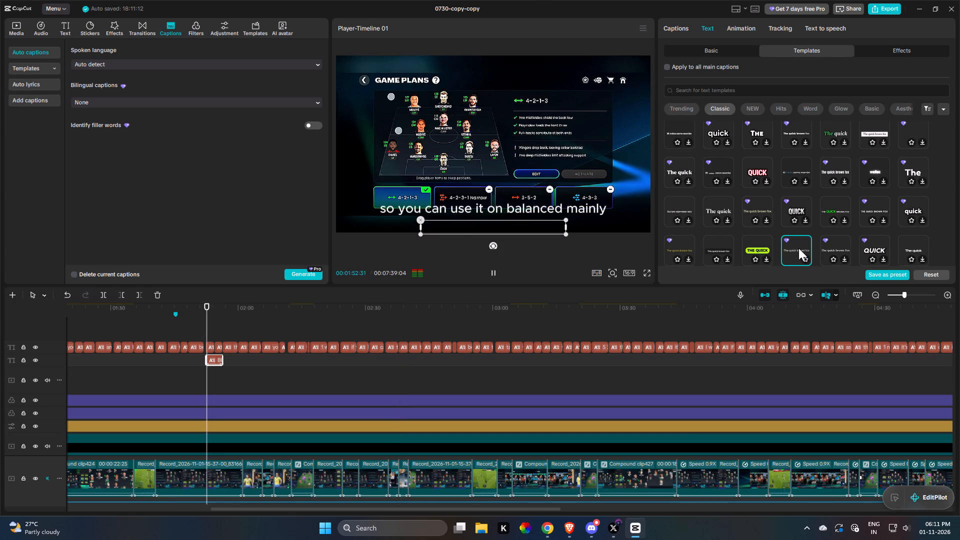
click(667, 68)
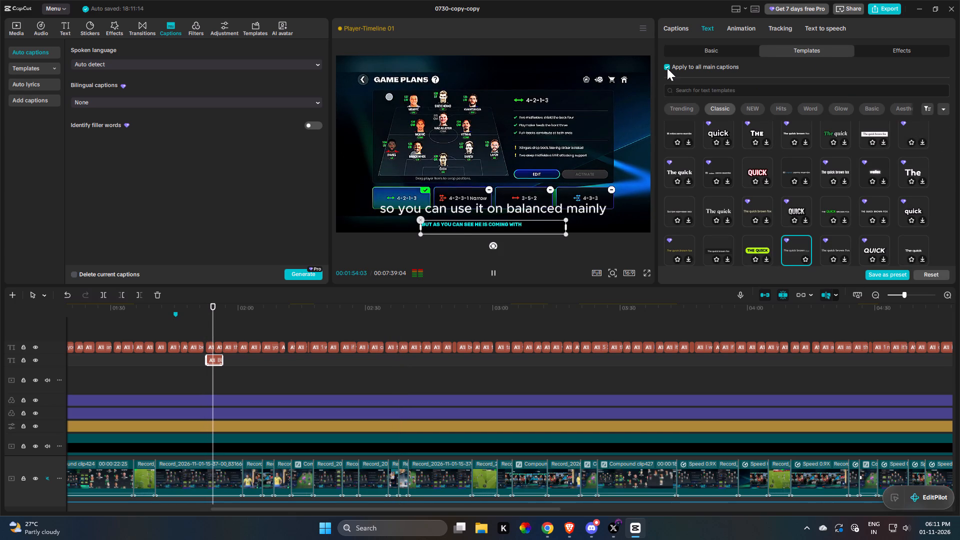
click(793, 248)
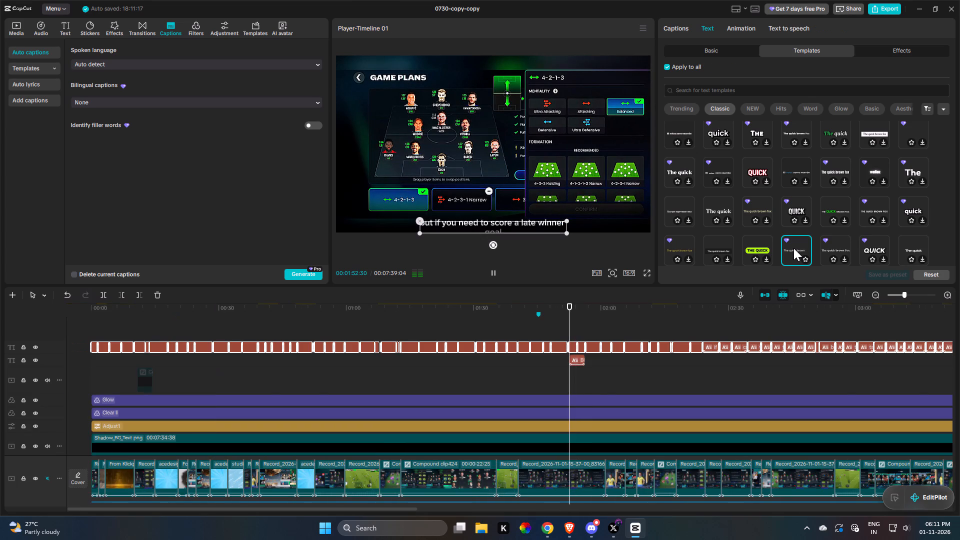
Carry the recovered caption's cyan Rubik-Bold size 5 style over to all main captions, and delete the recovered caption.
double_click(577, 360)
click(668, 66)
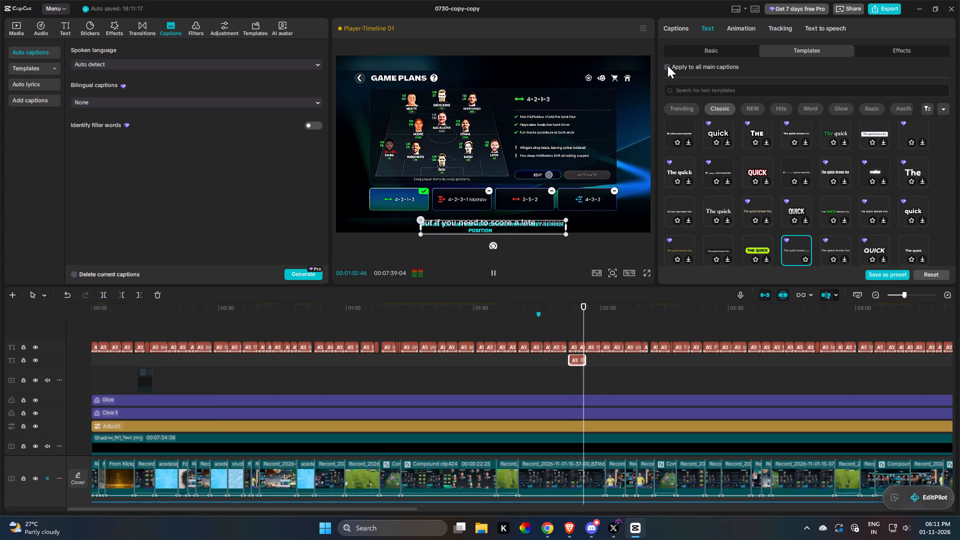
click(667, 65)
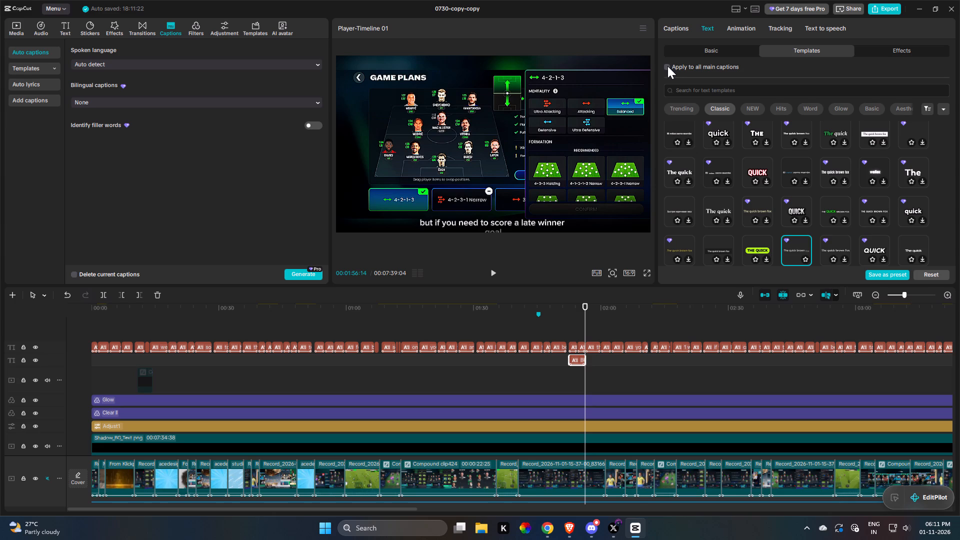
click(667, 66)
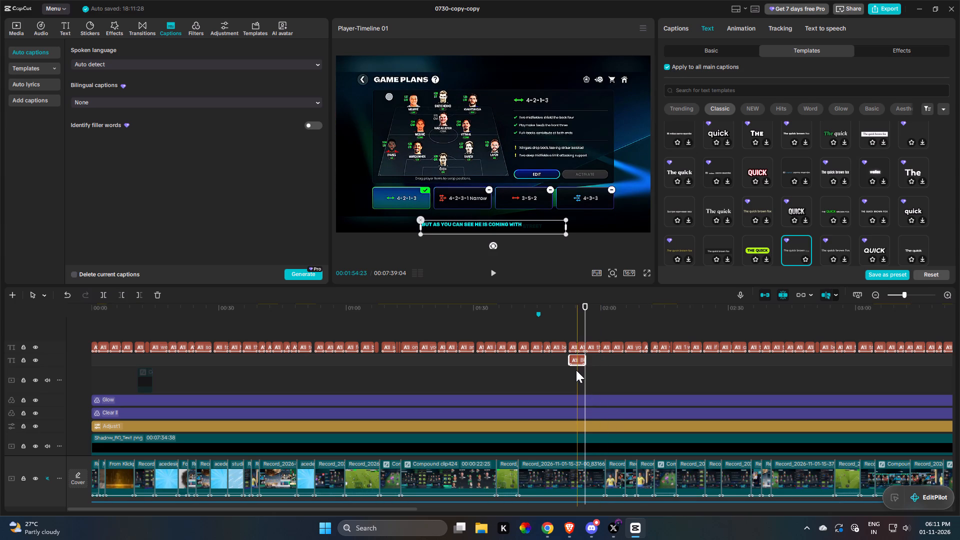
key(f)
Convert all main captions to uppercase and play the result.
click(573, 347)
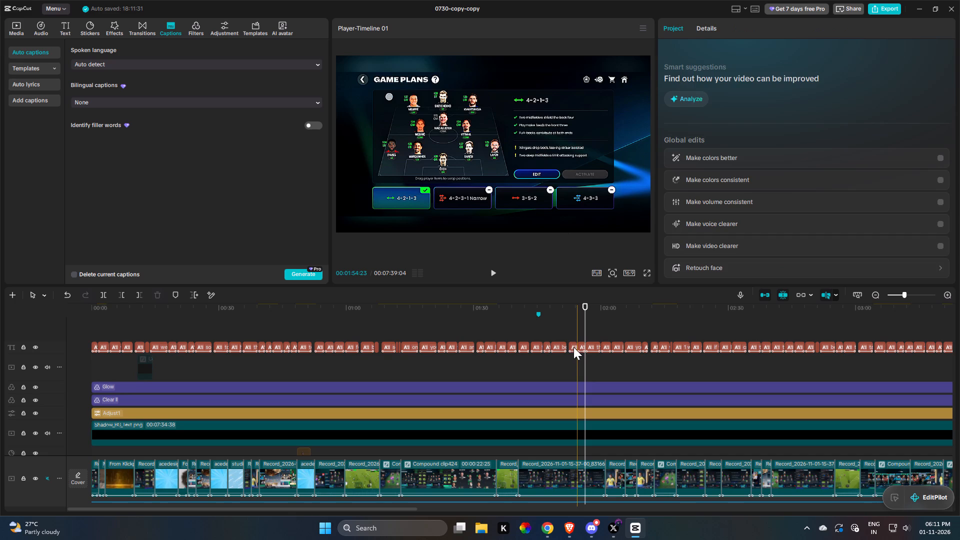
double_click(721, 195)
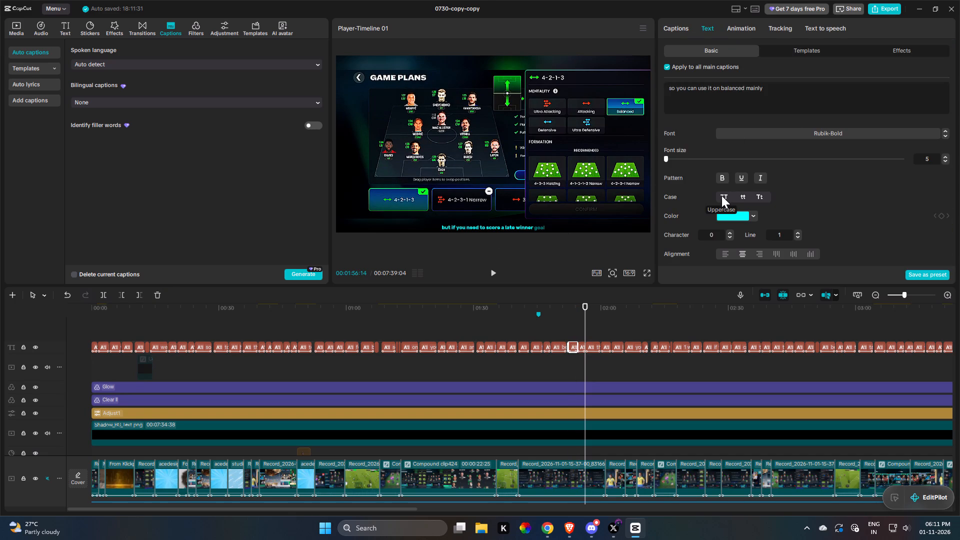
key(space)
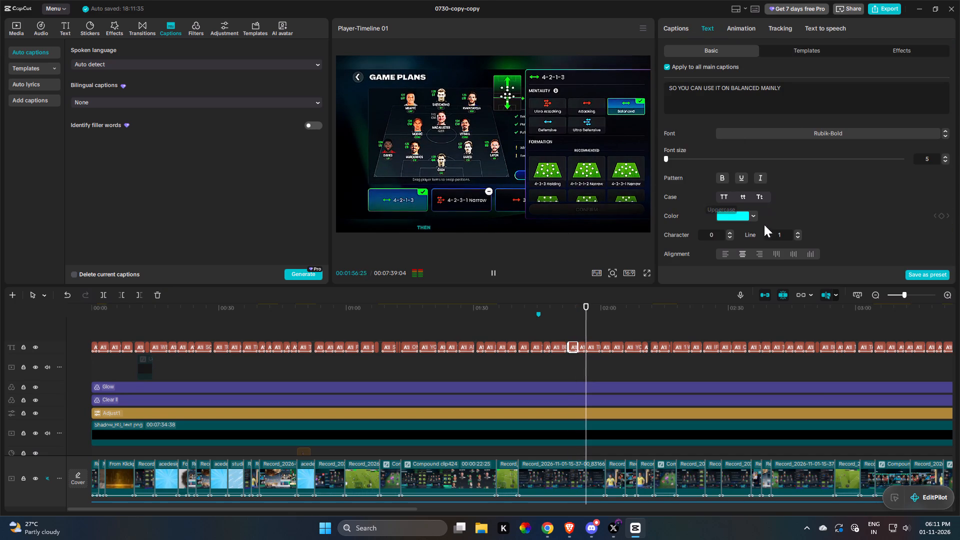
Change the text color of all main captions to yellow F4C70F.
double_click(735, 217)
key(space)
double_click(738, 216)
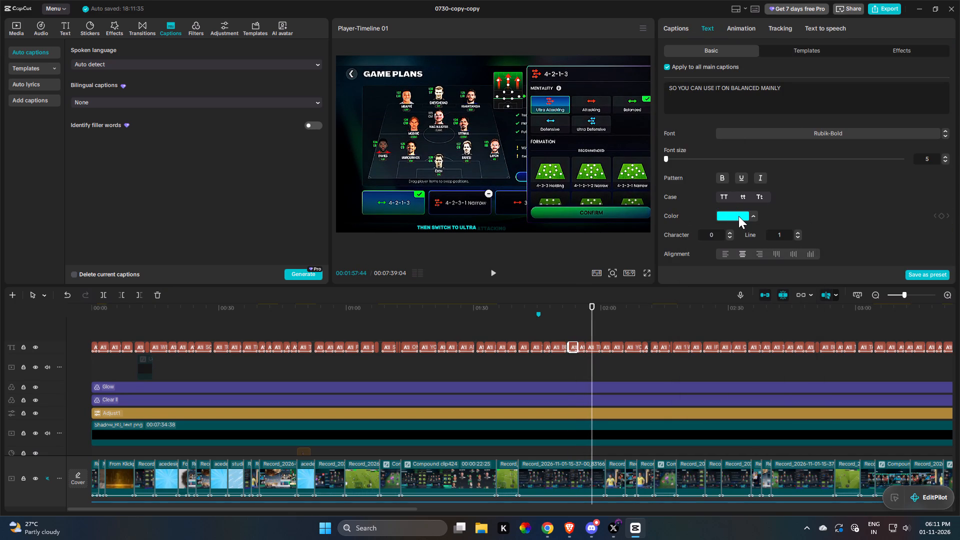
click(738, 216)
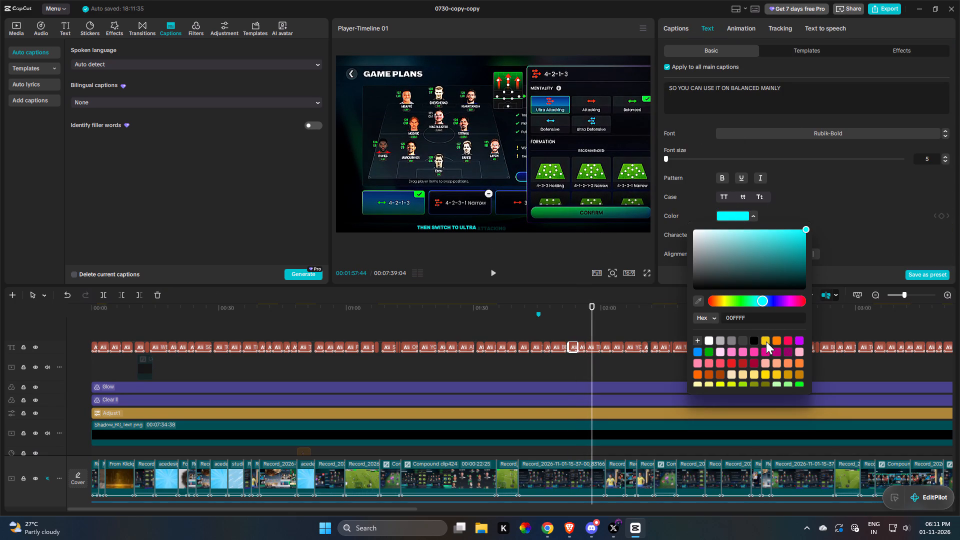
double_click(766, 341)
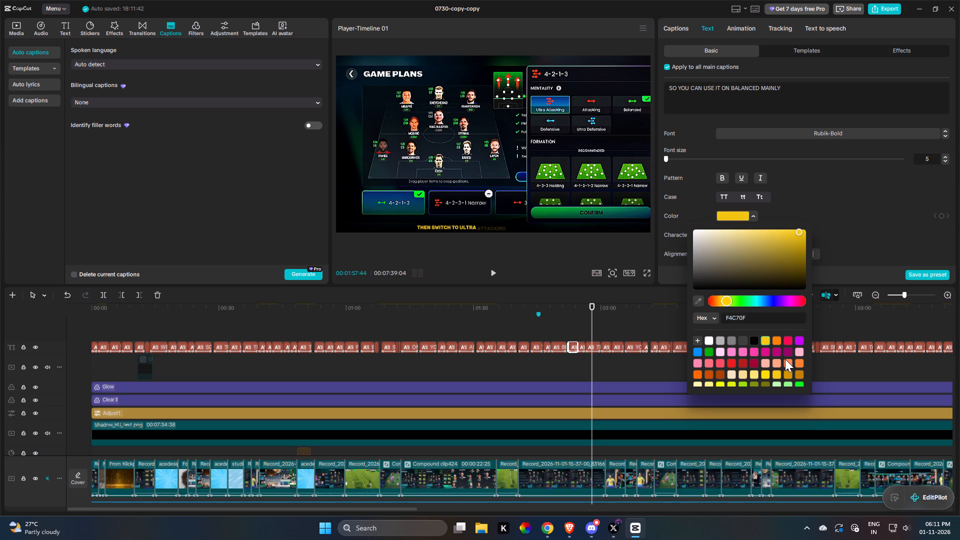
Combine all captions from about 48 seconds through the end of the video into one compound clip.
scroll(785, 359, down, 4)
double_click(267, 376)
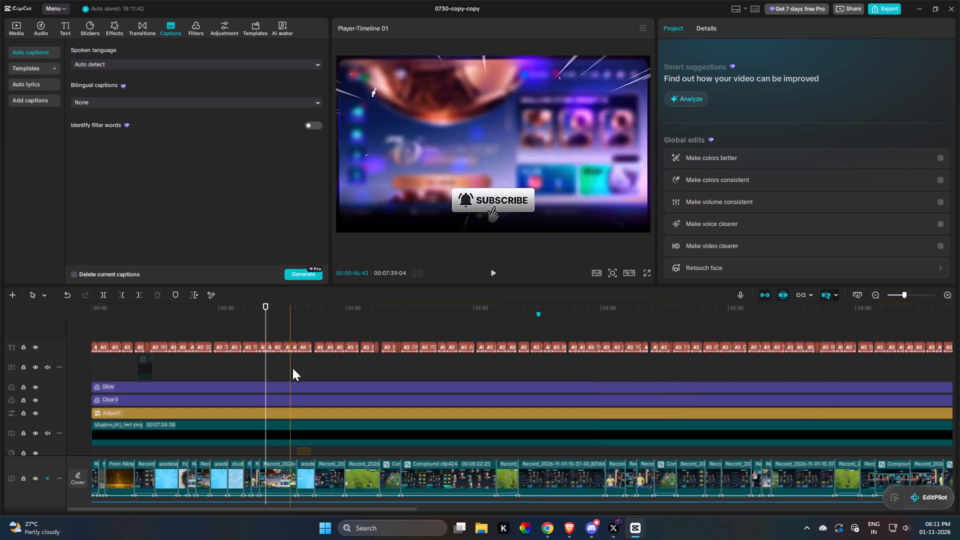
scroll(294, 367, down, 6)
scroll(295, 358, up, 3)
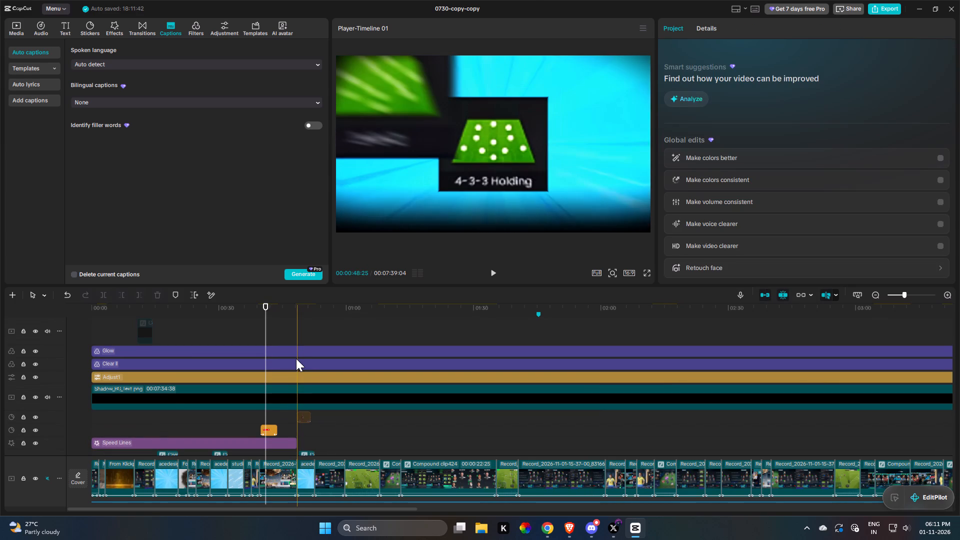
scroll(294, 360, up, 5)
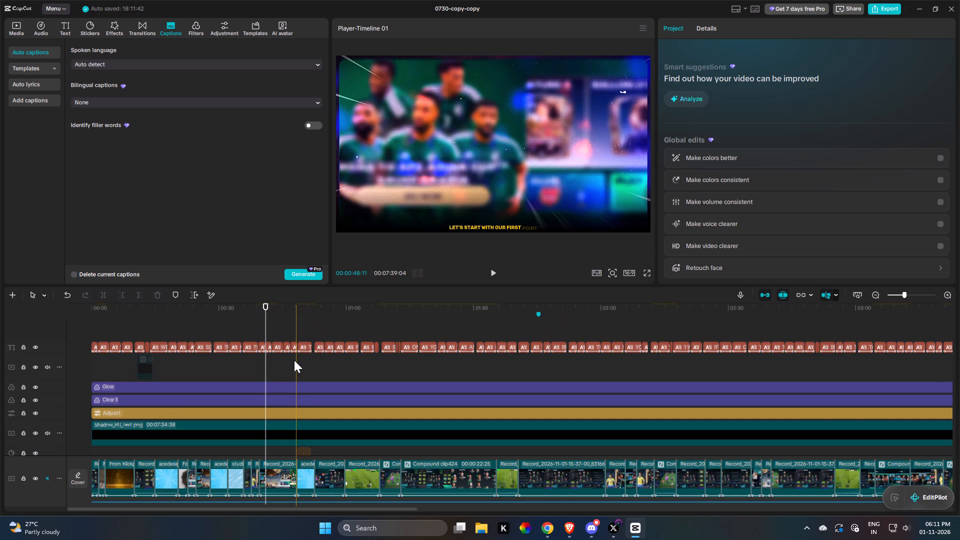
click(294, 360)
drag(304, 331, 959, 359)
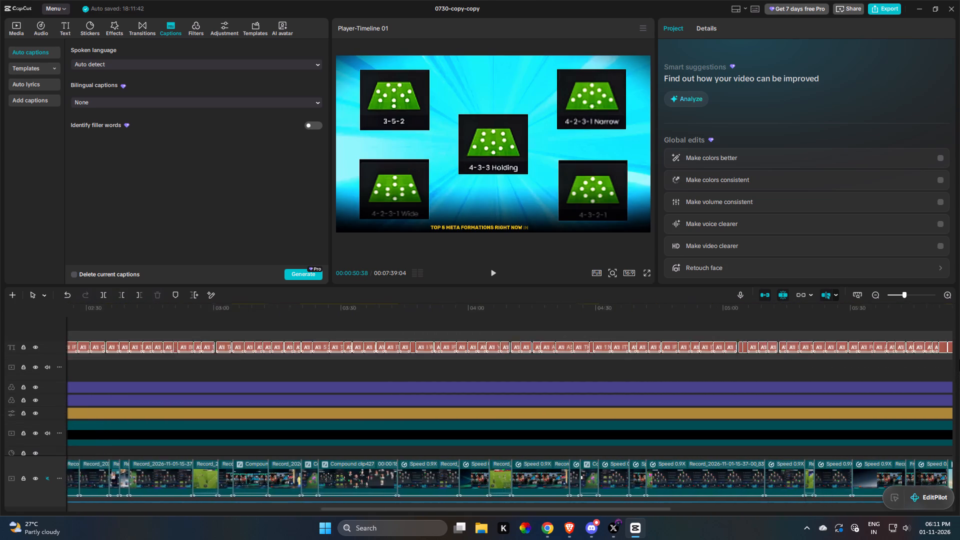
drag(959, 359, 959, 354)
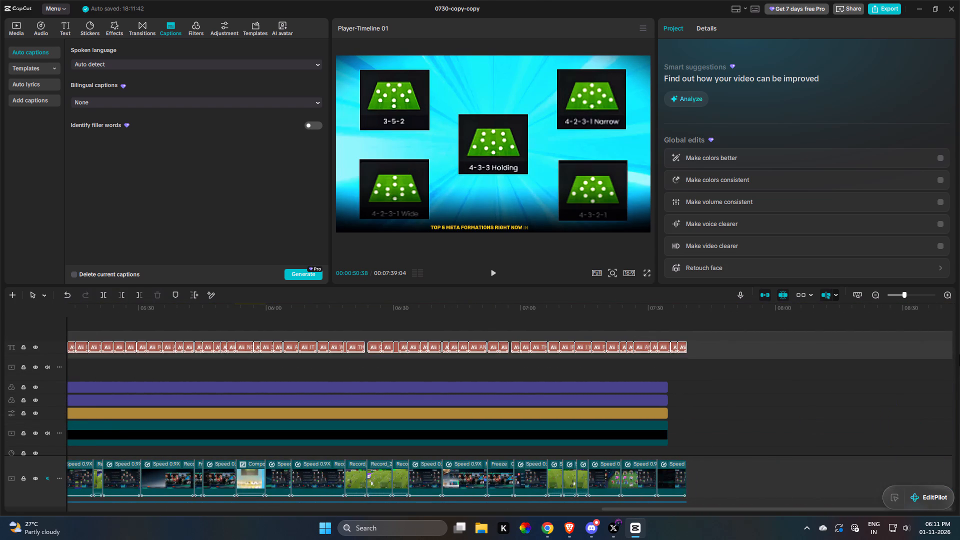
drag(959, 354, 959, 353)
key(g)
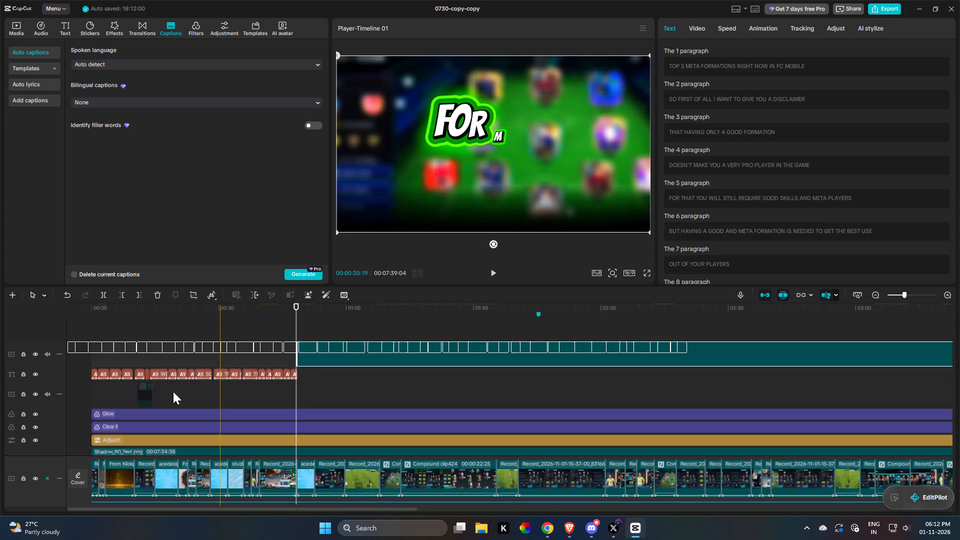
Undo the compound clip below the captions, around 12 seconds, to recover its styled intro caption.
click(146, 396)
right_click(146, 396)
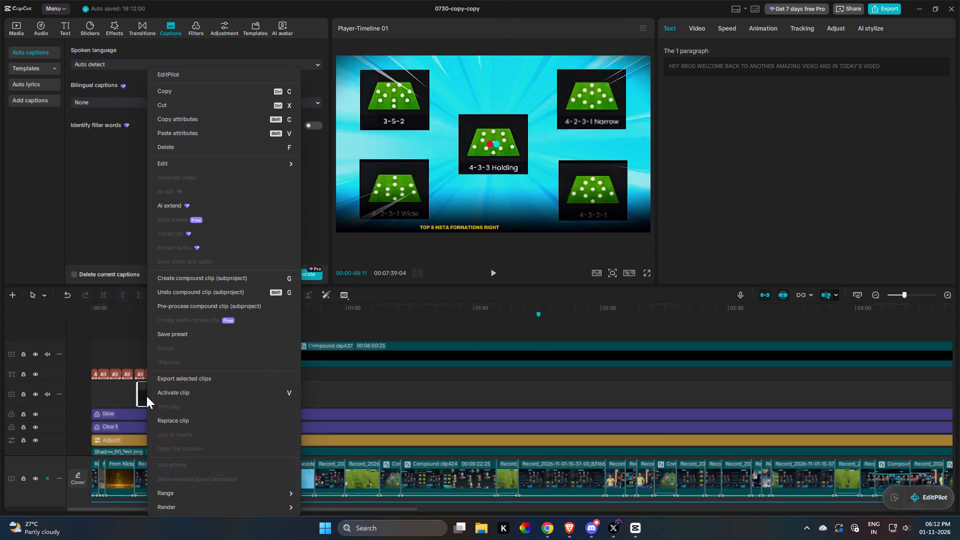
click(218, 293)
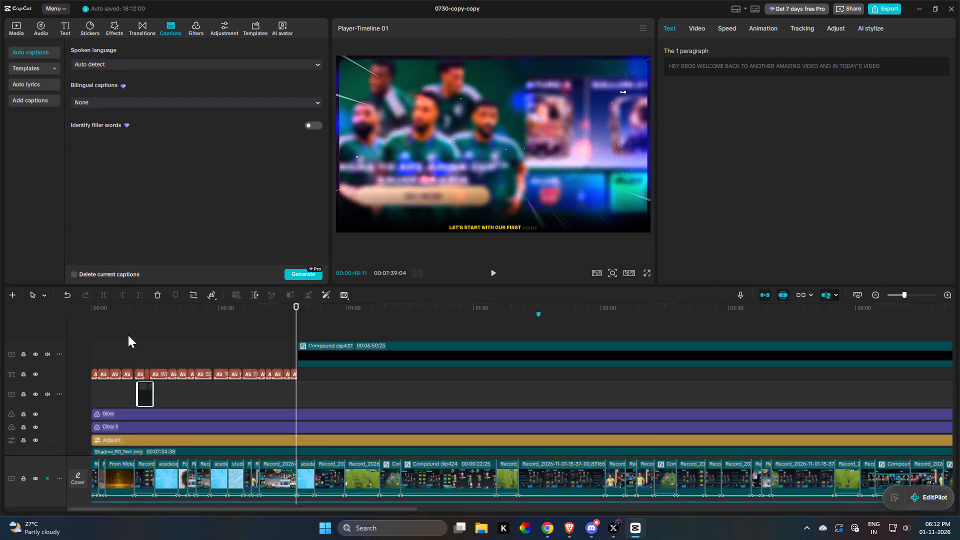
triple_click(144, 342)
Apply the recovered intro caption's highlighted Classic template and Funny & Cute size 11 style to all remaining main captions.
double_click(145, 386)
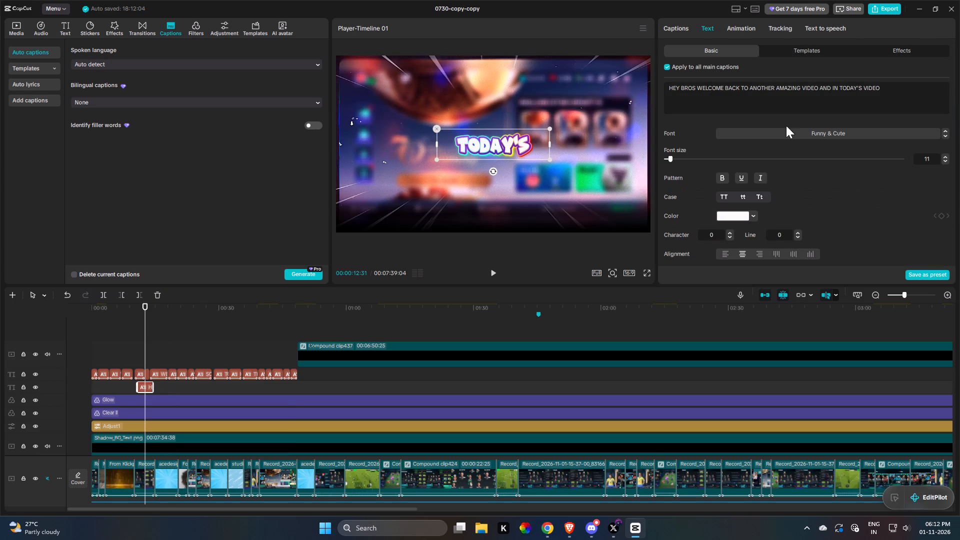
triple_click(793, 52)
click(795, 248)
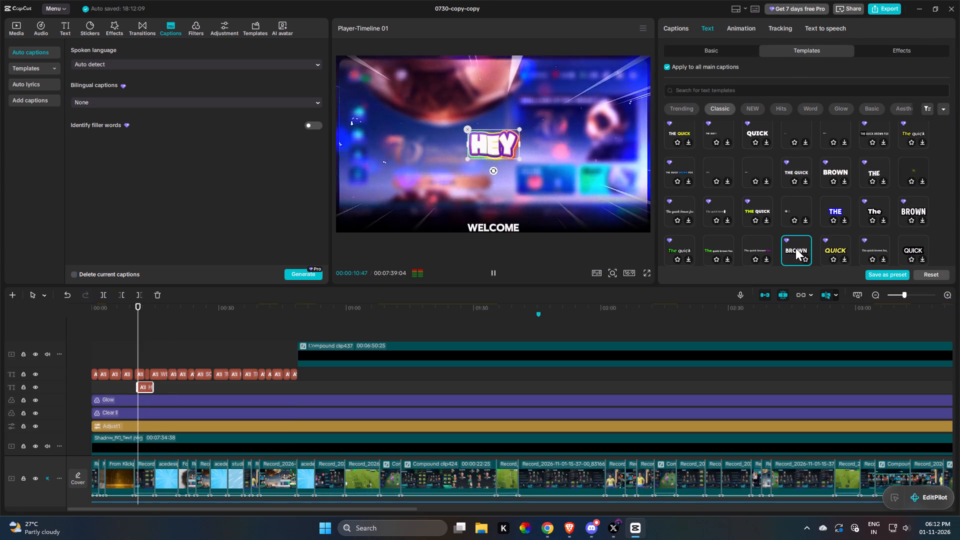
click(727, 49)
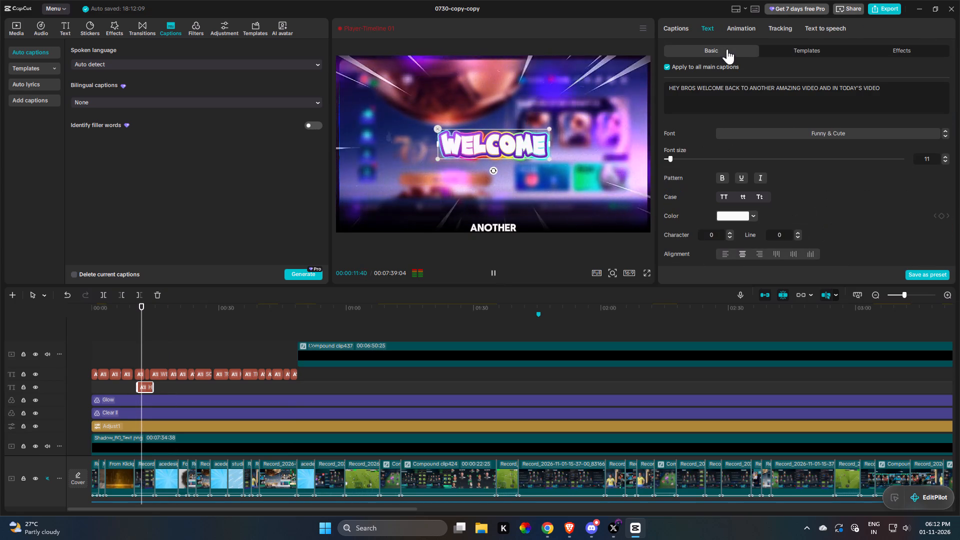
click(669, 68)
click(669, 68)
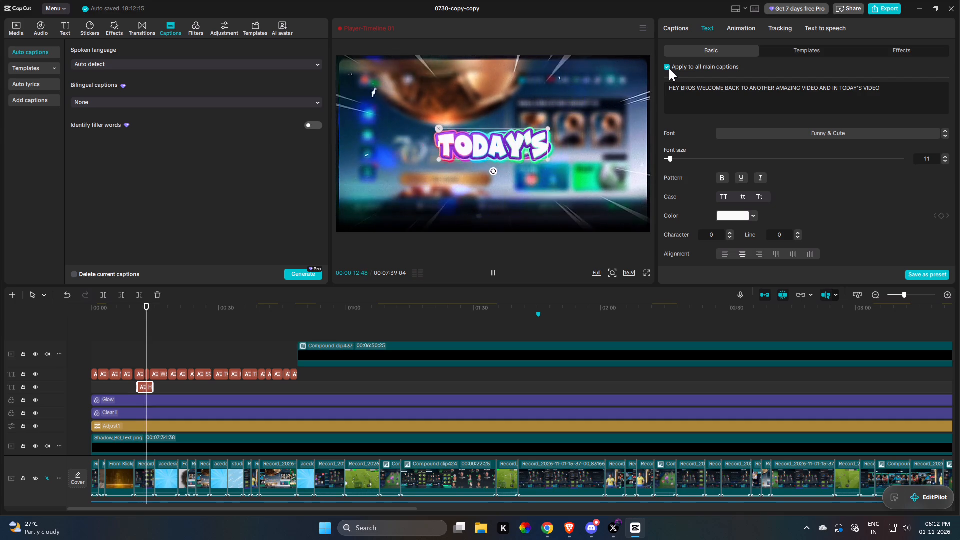
Delete the recovered "HEY BROS WELCOME BACK TO ANOTHER AMAZING VIDEO AND IN TODAY'S VIDEO" caption.
double_click(140, 384)
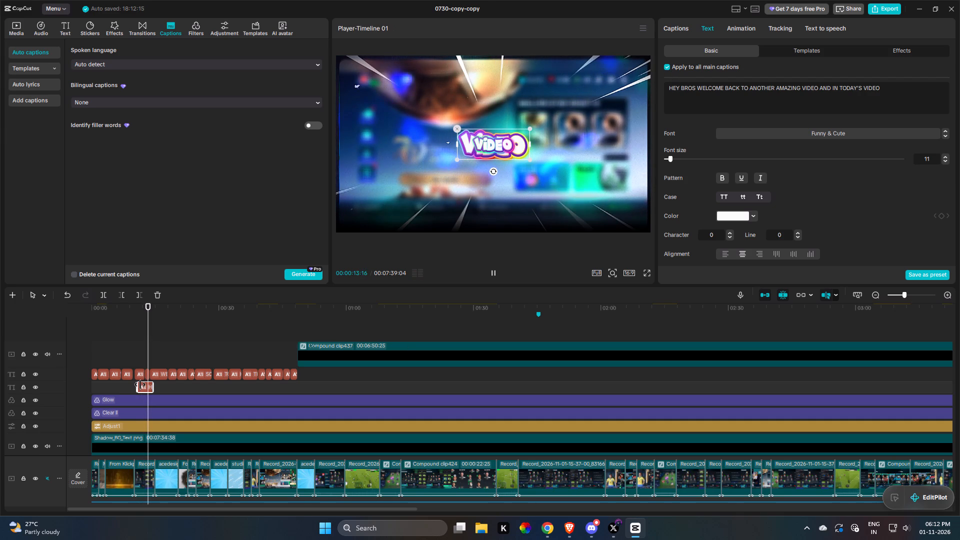
key(f)
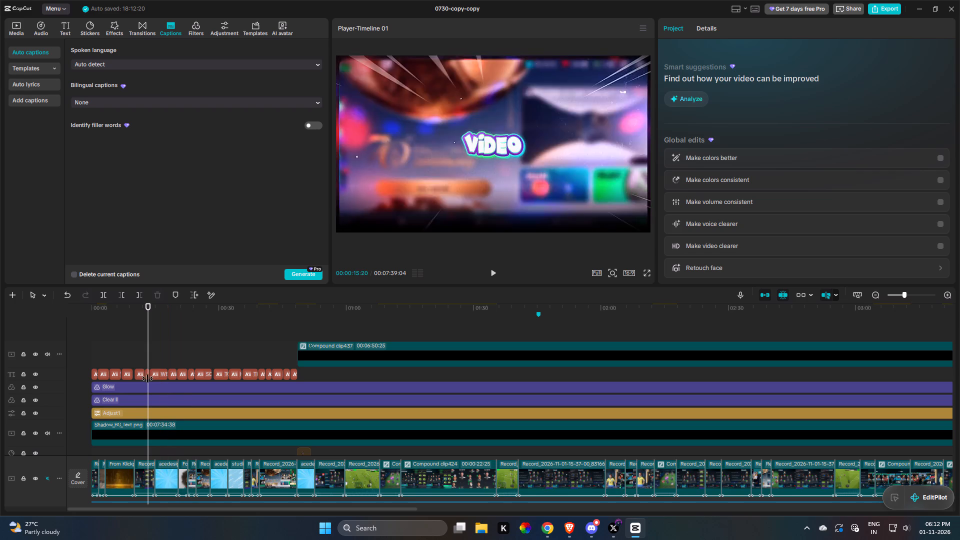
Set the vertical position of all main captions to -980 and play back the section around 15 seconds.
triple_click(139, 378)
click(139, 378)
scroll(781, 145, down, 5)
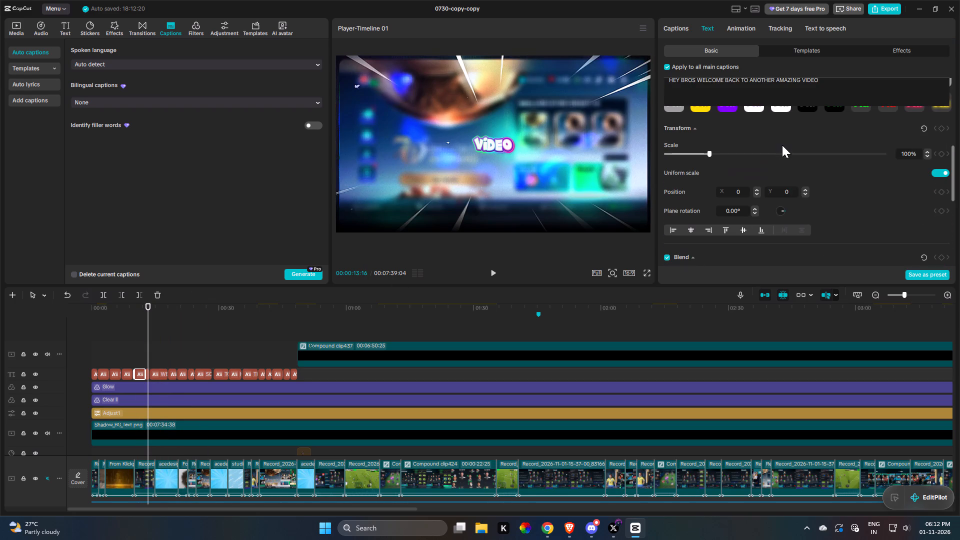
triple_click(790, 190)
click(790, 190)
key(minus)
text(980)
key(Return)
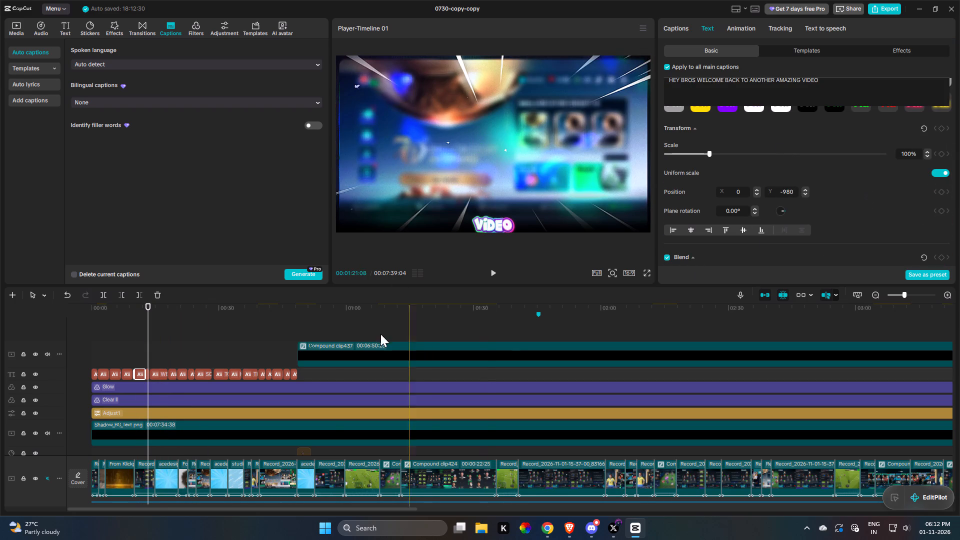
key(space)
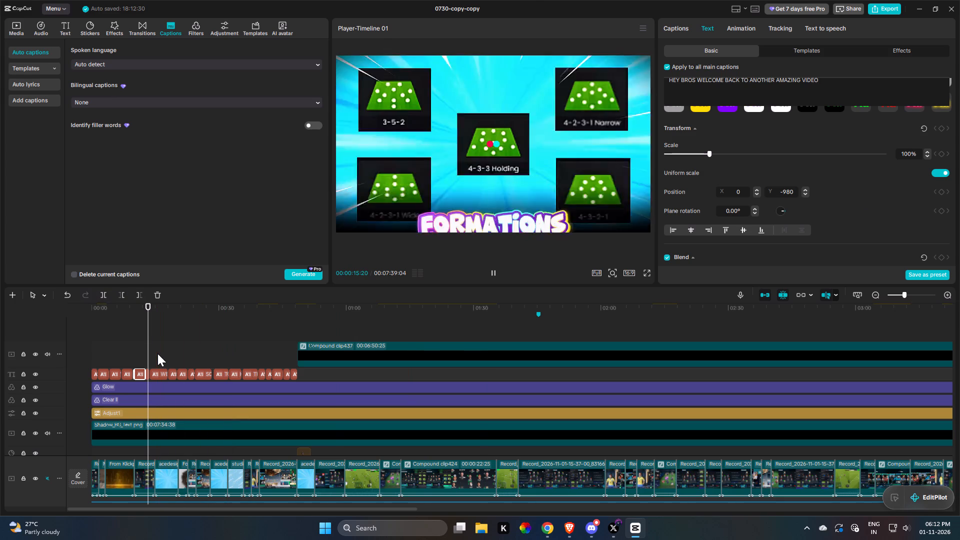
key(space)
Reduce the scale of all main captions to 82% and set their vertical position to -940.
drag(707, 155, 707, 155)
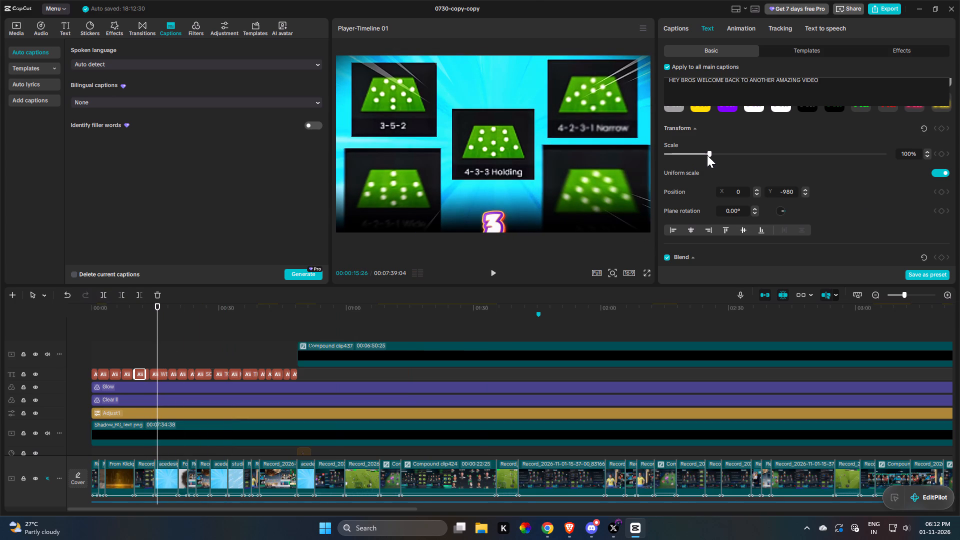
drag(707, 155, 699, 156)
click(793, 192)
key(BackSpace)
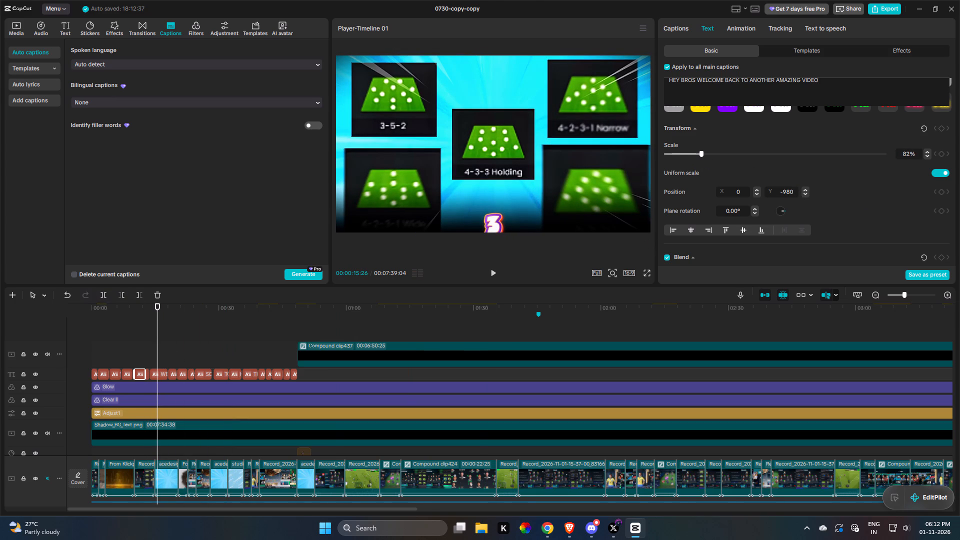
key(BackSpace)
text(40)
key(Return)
Set the vertical position of all main captions to -900 and play back the section around 15 seconds.
key(BackSpace)
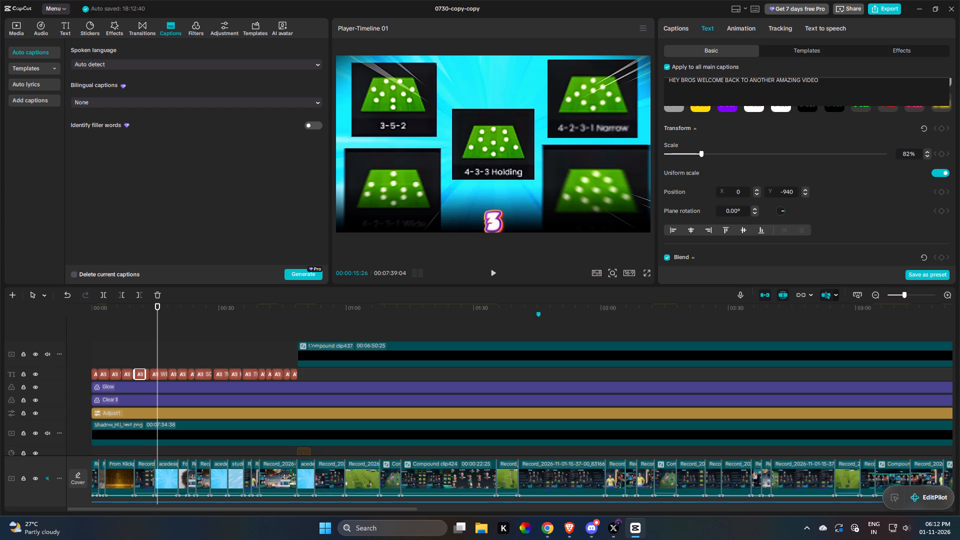
click(793, 191)
key(BackSpace)
key(BackSpace)
text(00)
key(Return)
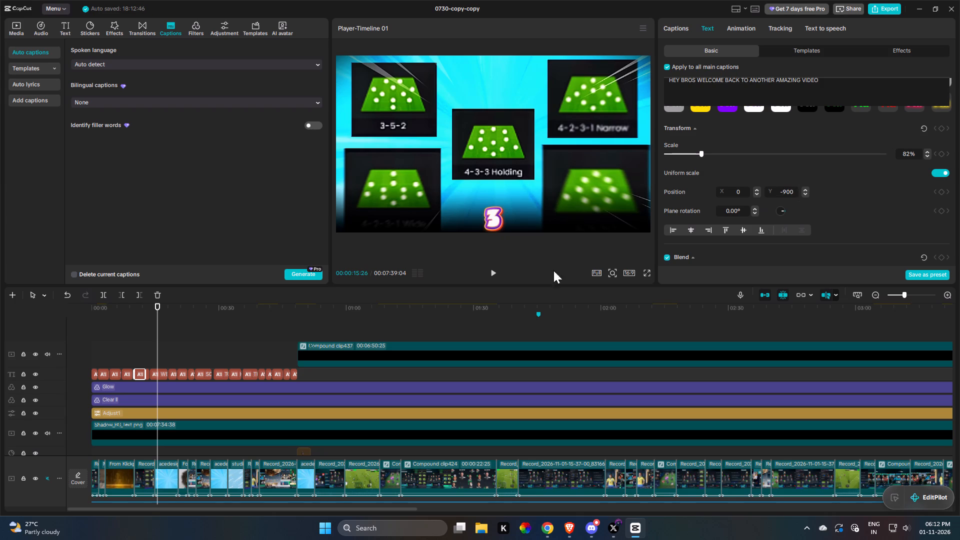
key(space)
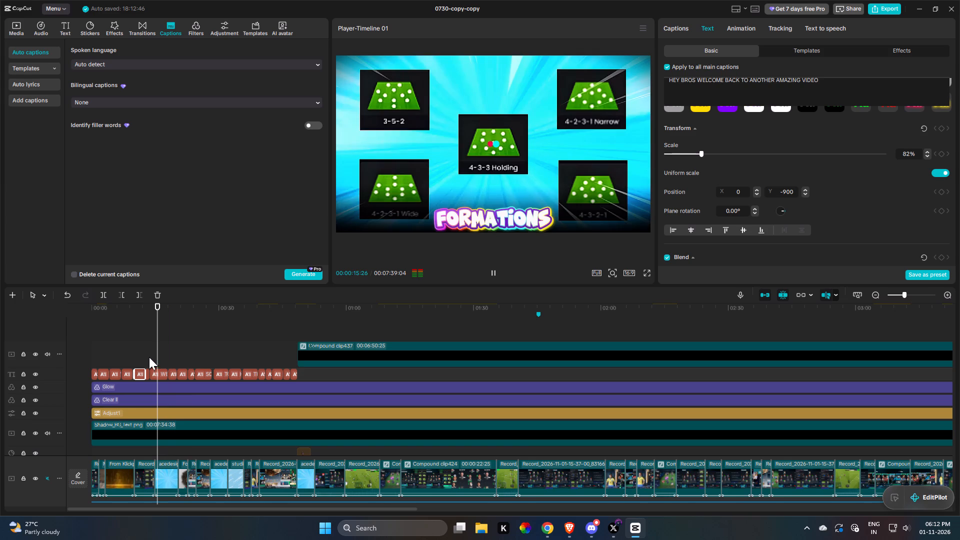
key(space)
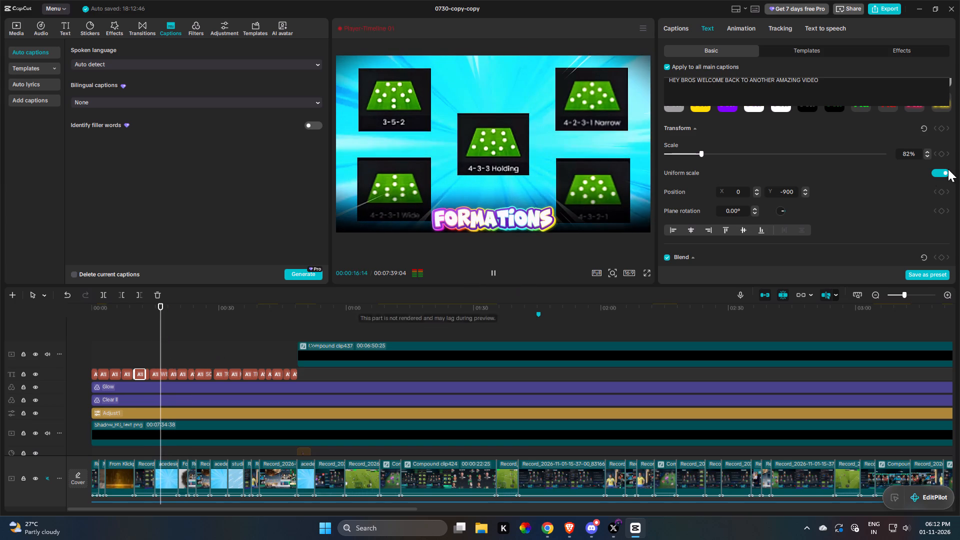
Reduce the scale of all main captions to 70% and play back the section around 16 seconds.
click(696, 151)
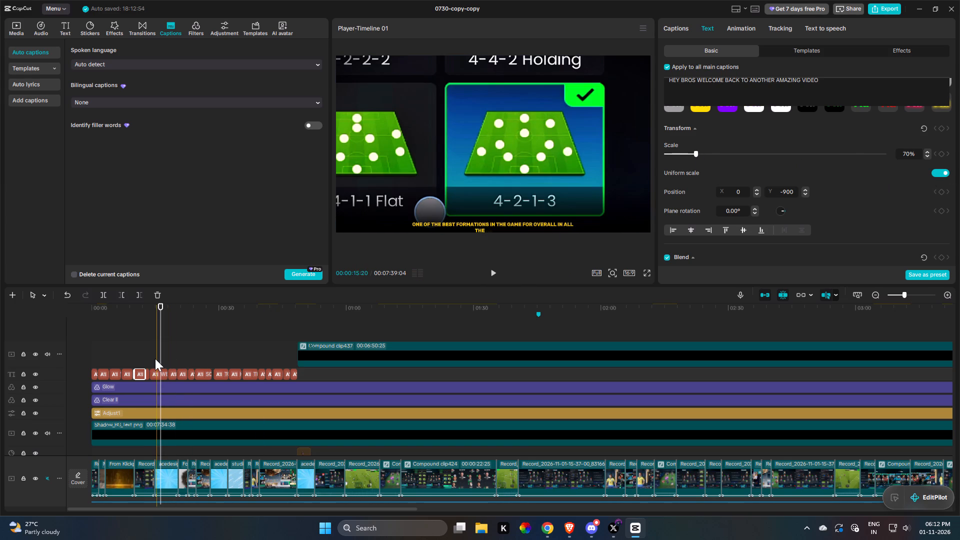
key(space)
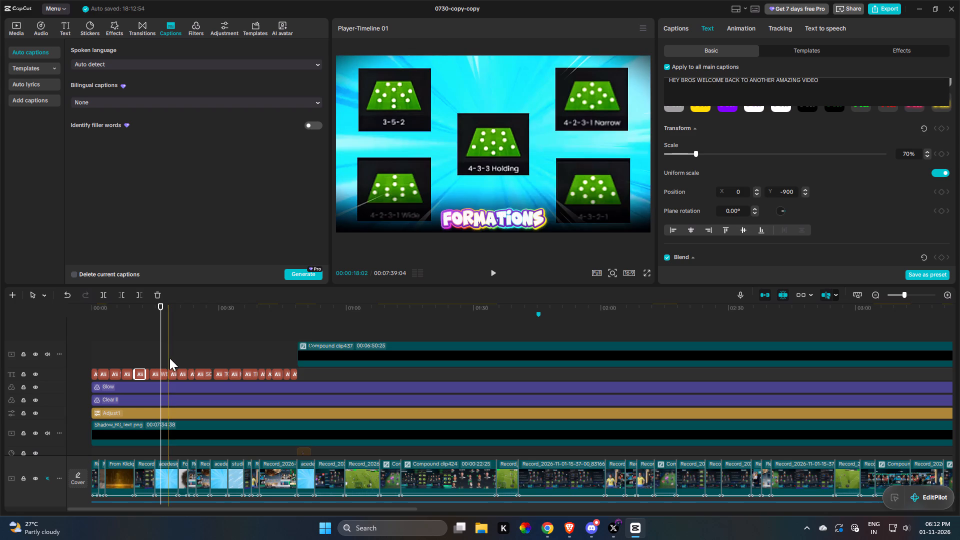
key(space)
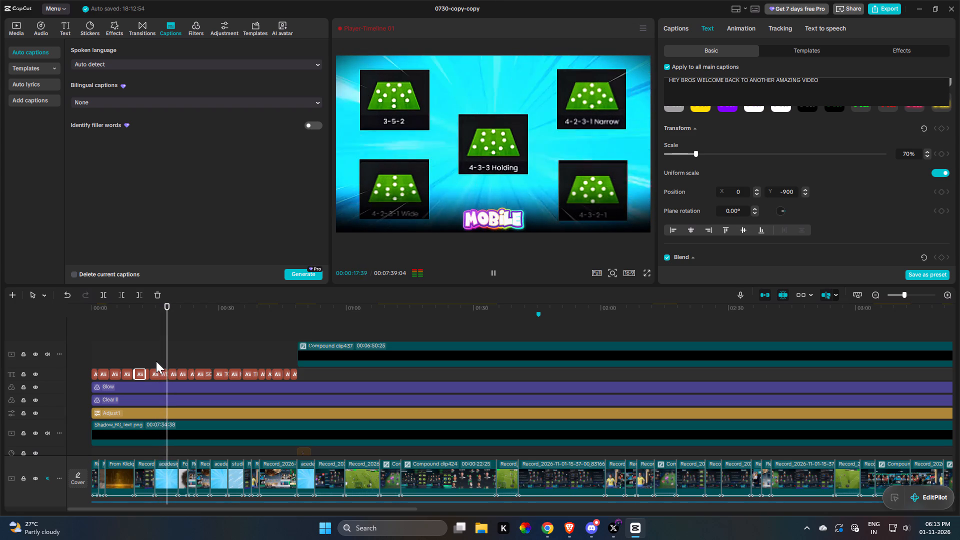
key(space)
Turn off applying changes to all main captions for the "HEY BROS WELCOME BACK TO ANOTHER AMAZING VIDEO" caption.
ctrl+scroll(153, 364, up, 13)
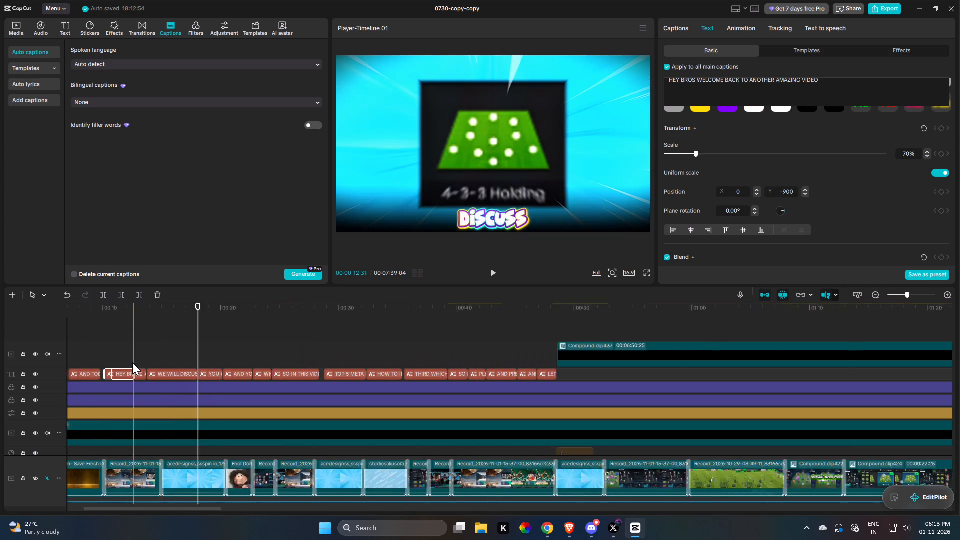
drag(134, 363, 130, 349)
ctrl+scroll(125, 350, up, 5)
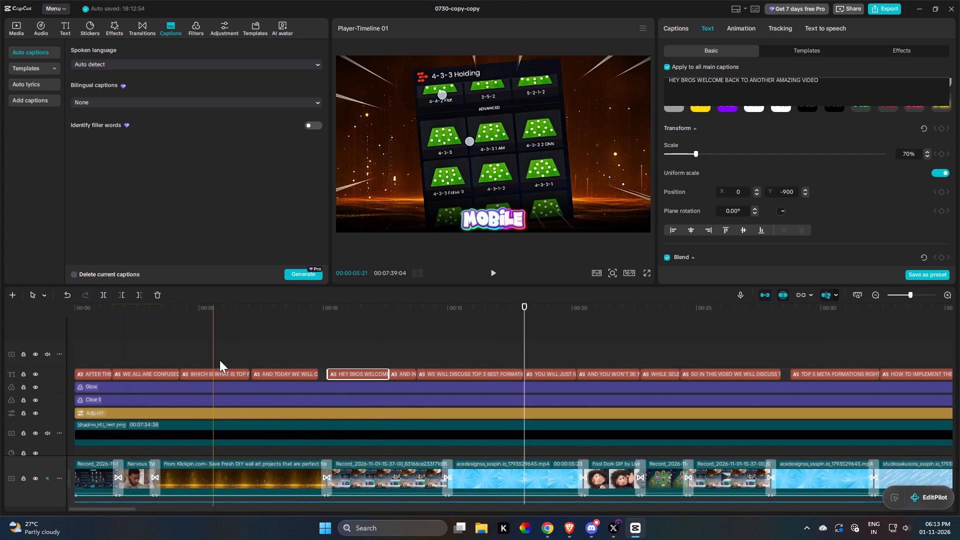
click(314, 359)
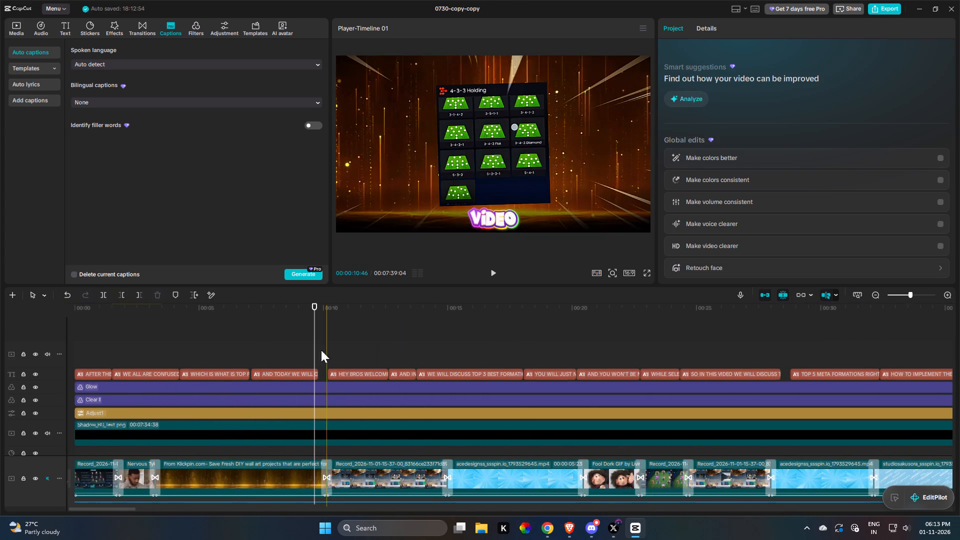
triple_click(347, 368)
click(368, 369)
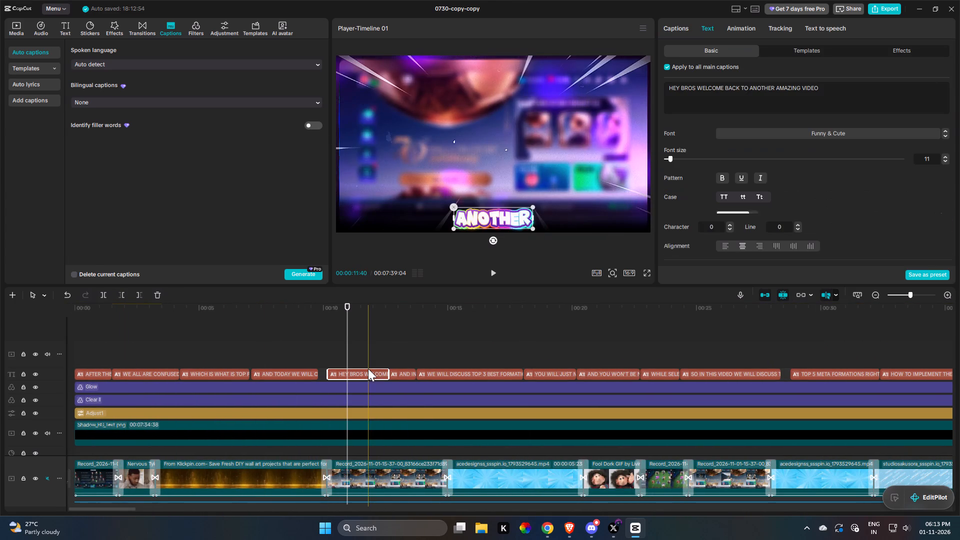
triple_click(667, 63)
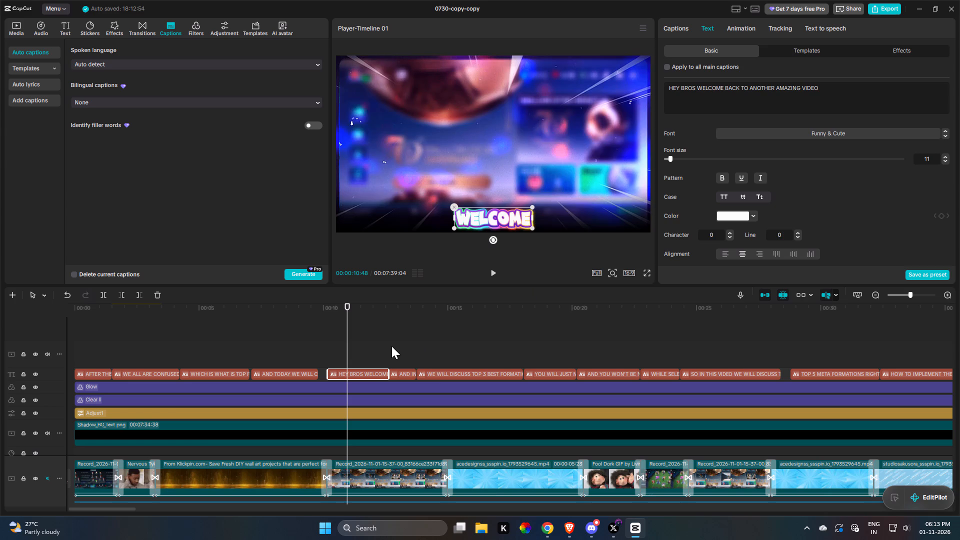
Scale the three captions starting at "HEY BROS WELCOME" and the four ending at "LET'S START" to about 100%, with vertical position 0.
drag(387, 344, 437, 376)
drag(453, 381, 484, 375)
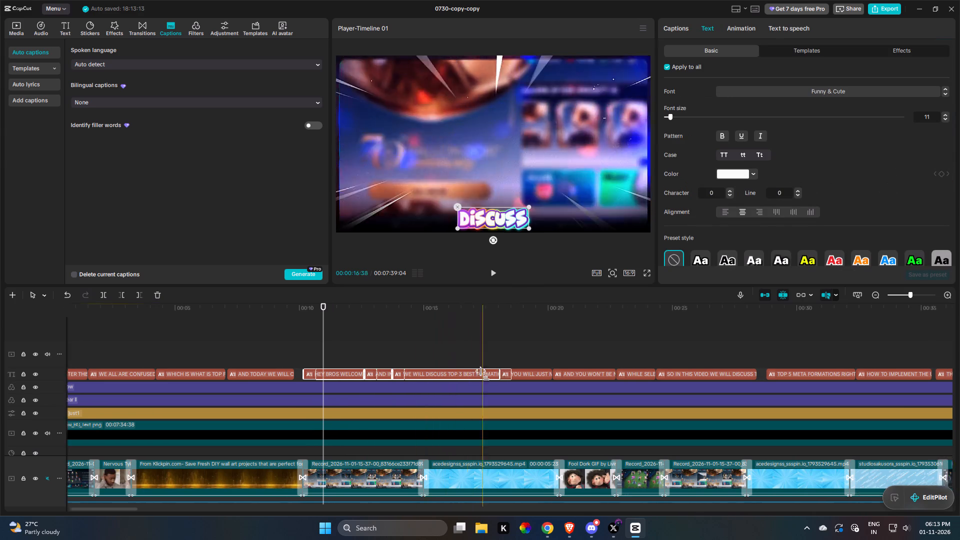
drag(484, 375, 537, 380)
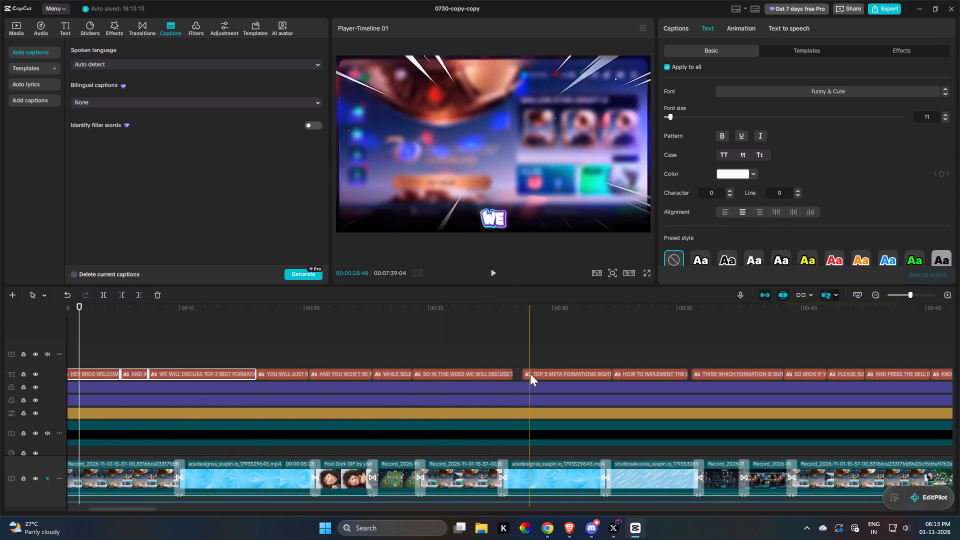
drag(530, 374, 613, 377)
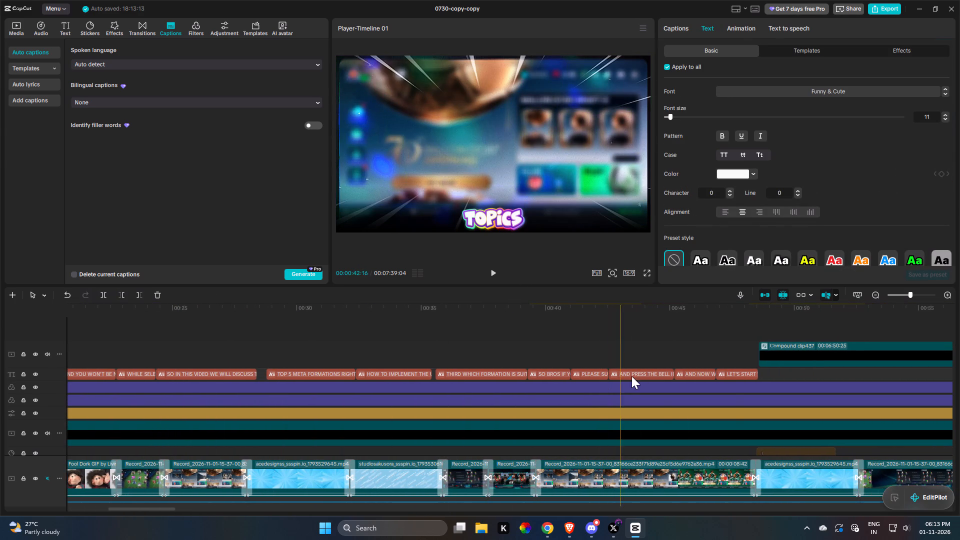
ctrl+click(733, 372)
ctrl+double_click(681, 371)
ctrl+triple_click(652, 373)
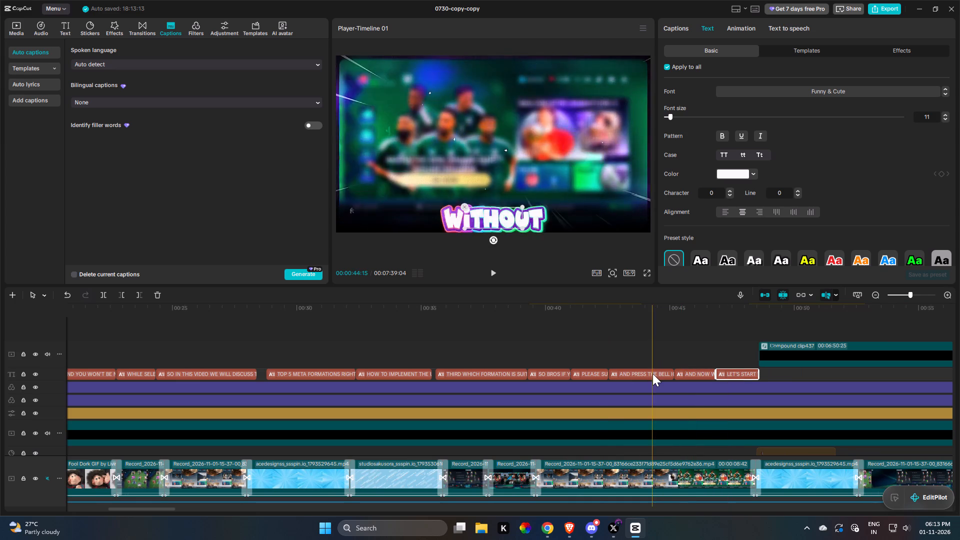
ctrl+click(680, 373)
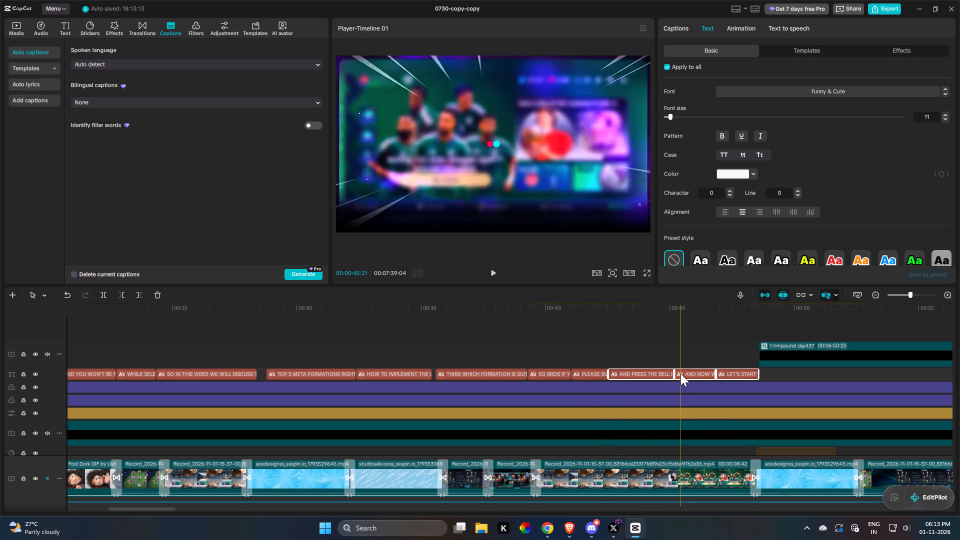
ctrl+triple_click(593, 370)
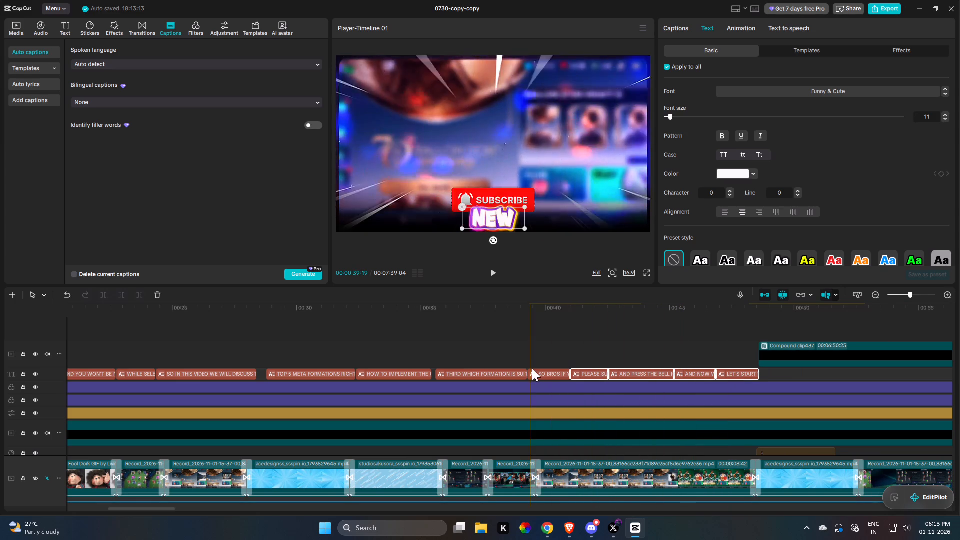
scroll(916, 159, down, 5)
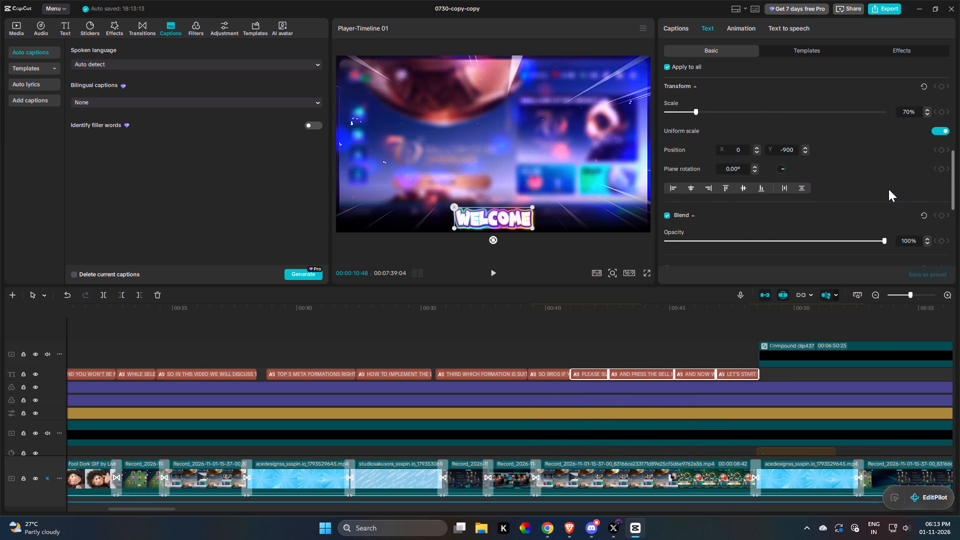
click(705, 111)
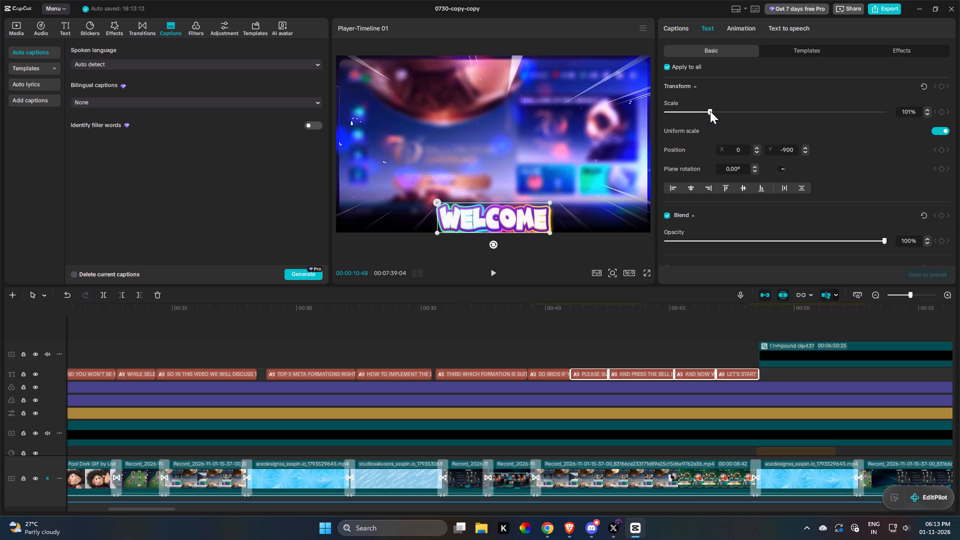
double_click(785, 152)
click(788, 153)
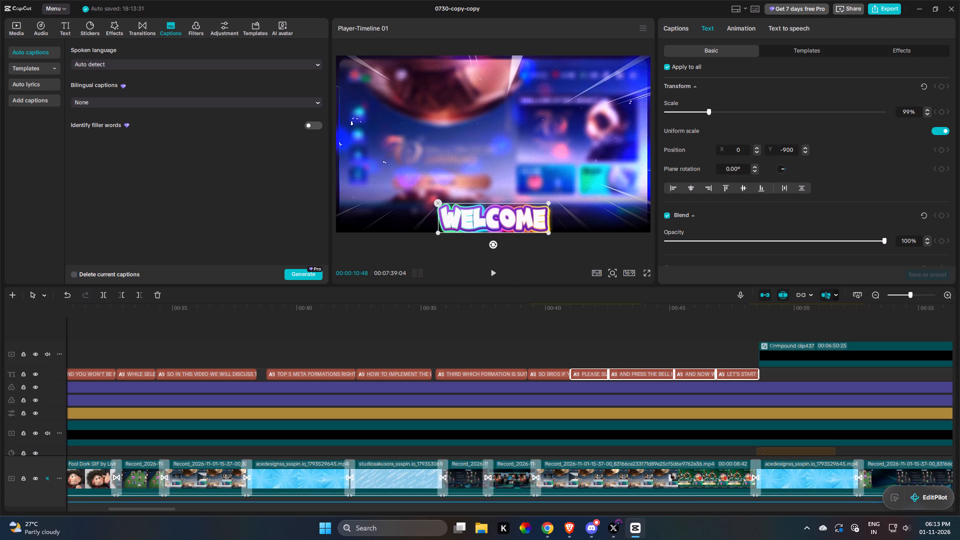
triple_click(788, 153)
key(0)
key(Return)
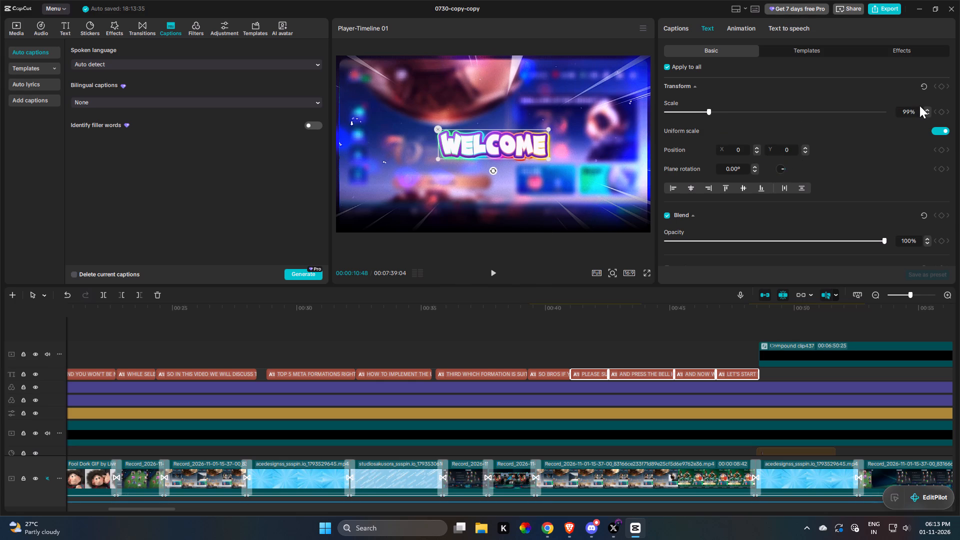
double_click(926, 109)
Turn off applying changes to all main captions for the "HEY BROS WELCOME BACK TO ANOTHER AMAZING VIDEO" caption.
double_click(544, 345)
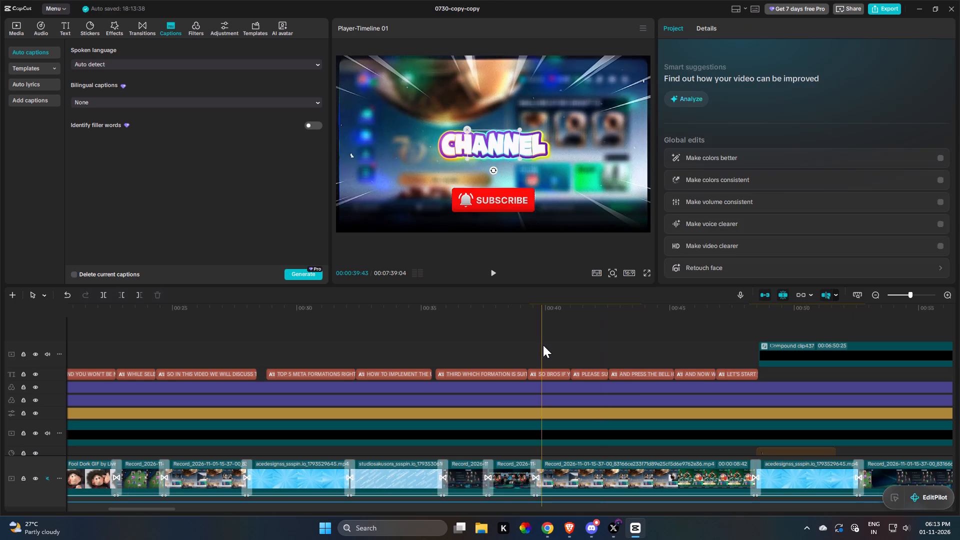
drag(531, 345, 129, 350)
click(129, 350)
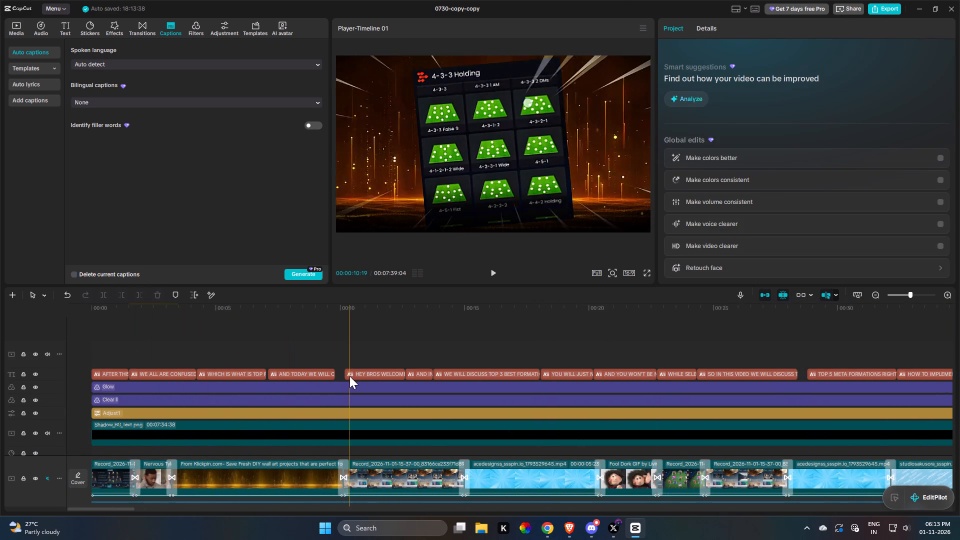
ctrl+scroll(350, 376, up, 5)
double_click(384, 373)
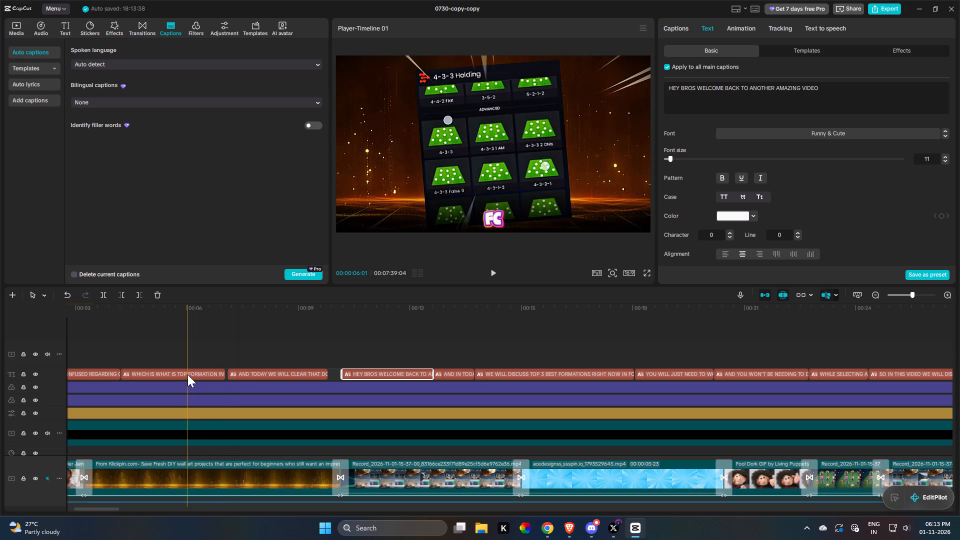
double_click(667, 65)
Add a keyframe to the "WE WILL DISCUSS TOP 3 BEST FORMATIONS" caption at about 14:45, before the clip transition.
drag(184, 392, 114, 380)
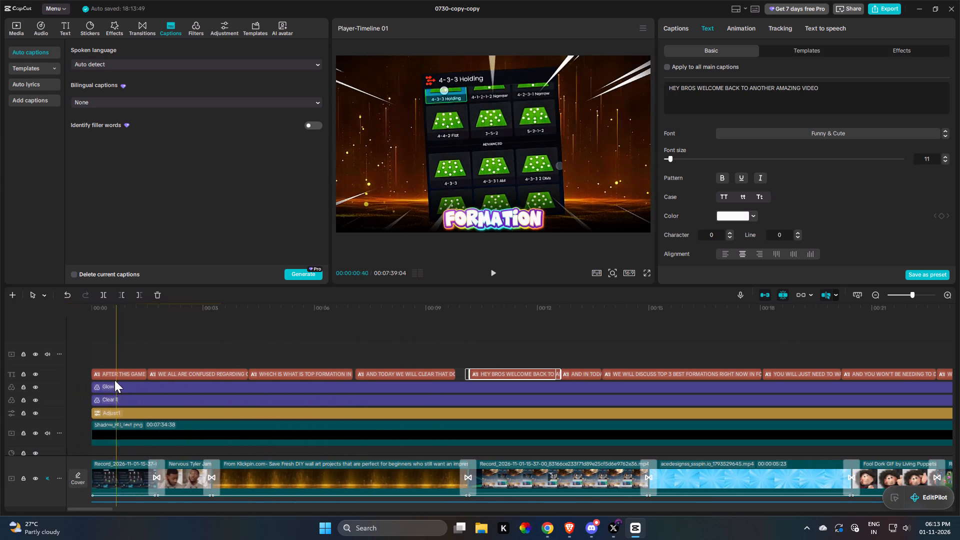
drag(114, 380, 105, 380)
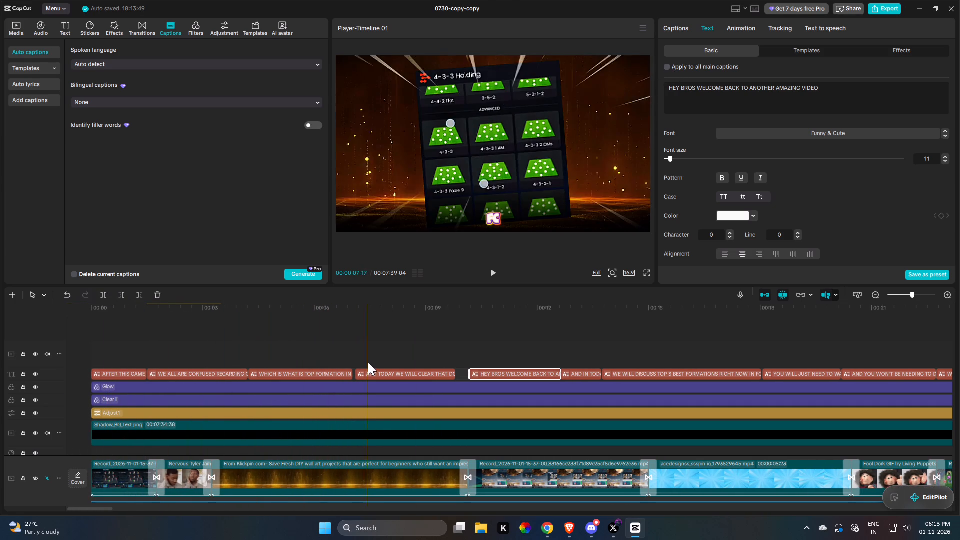
drag(410, 381, 419, 389)
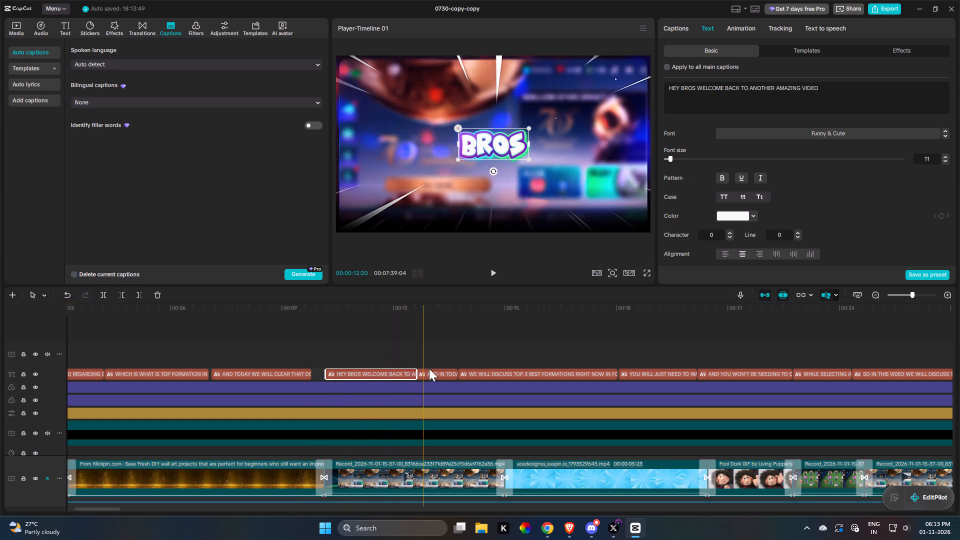
triple_click(492, 373)
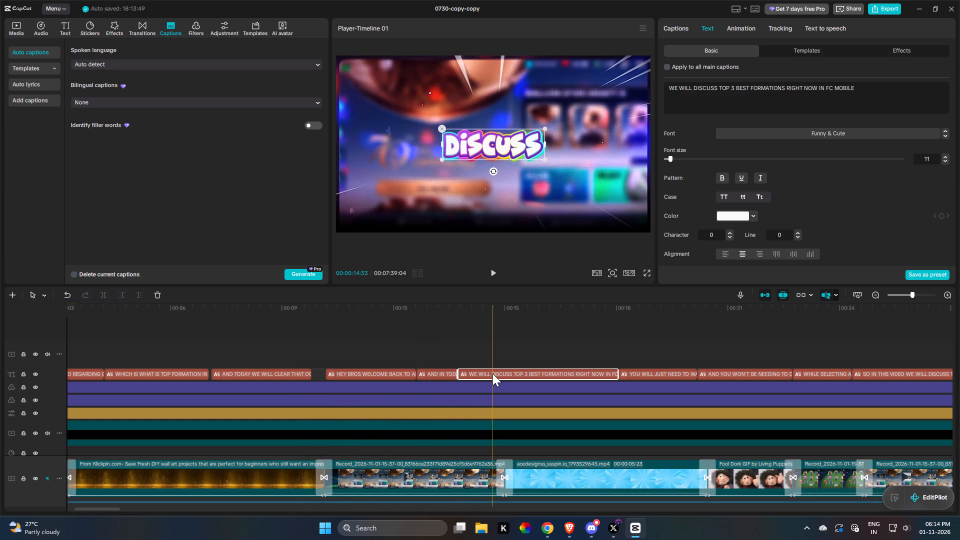
key(c)
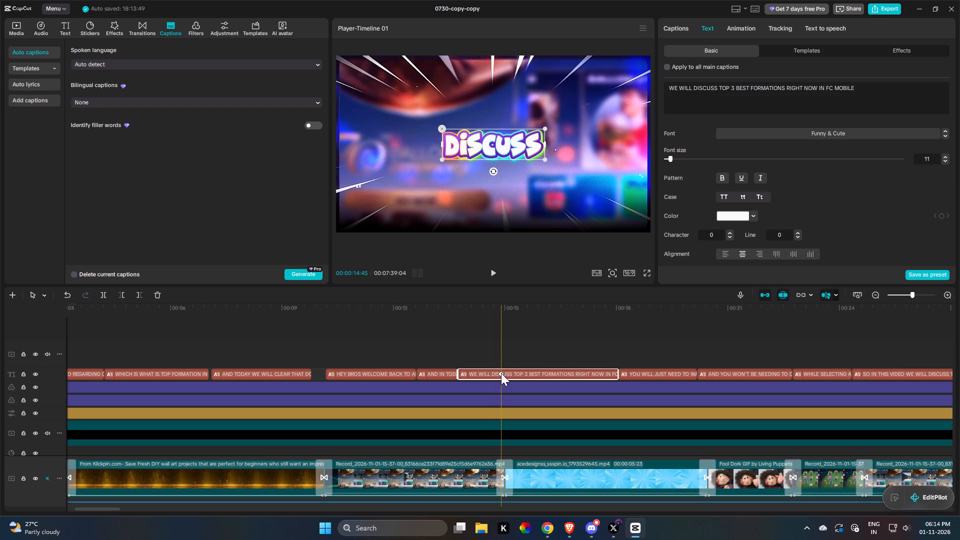
Keyframe the end of the "AND TODAY WE WILL CLEAR THAT DOUBT" caption and paste a copy onto "WE WILL DISCUSS TOP 3" at about 15:08.
double_click(302, 369)
key(c)
double_click(303, 374)
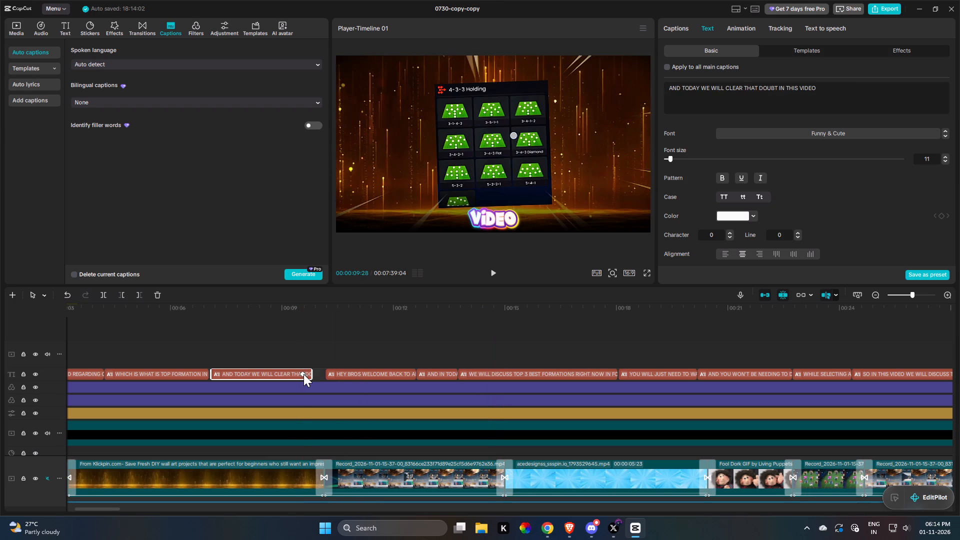
key(ctrl+c)
double_click(514, 371)
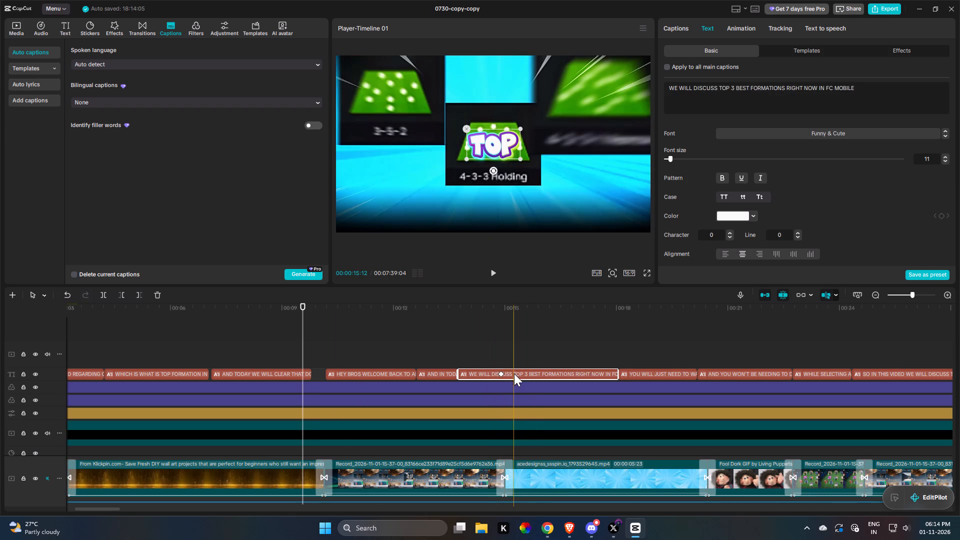
key(ctrl+v)
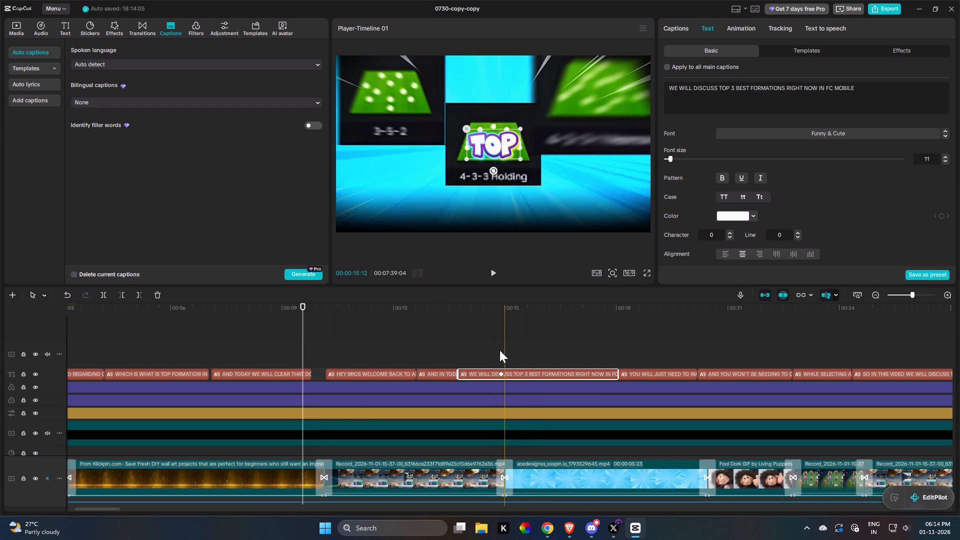
double_click(516, 371)
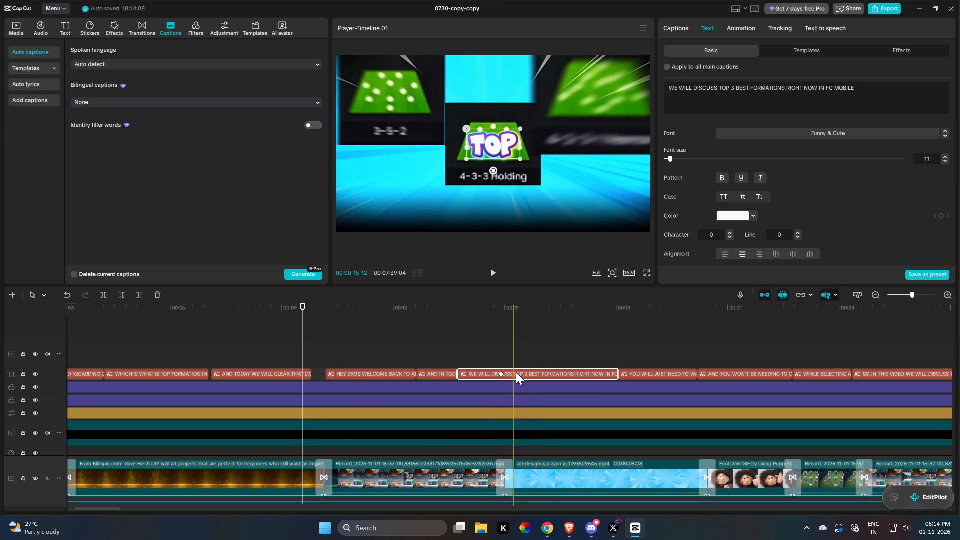
double_click(510, 360)
double_click(512, 375)
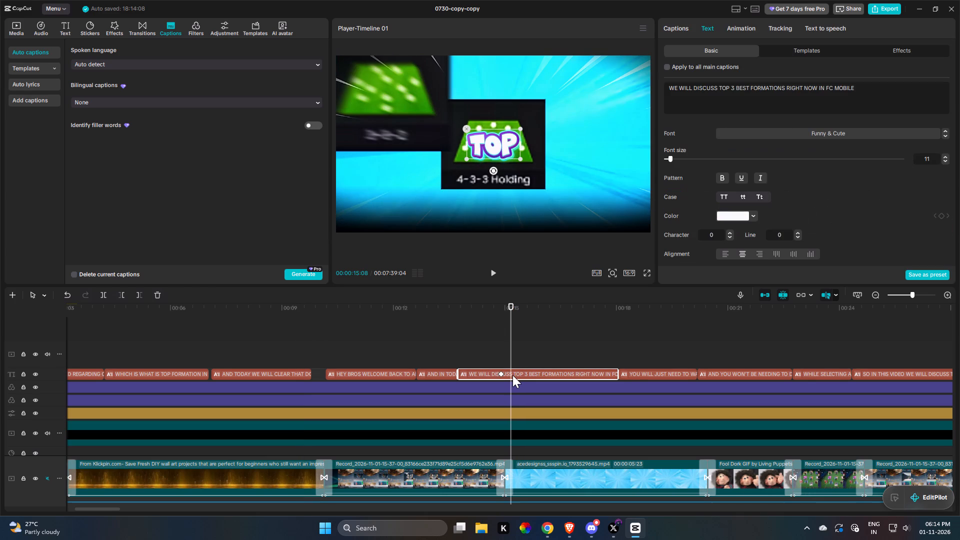
key(ctrl+v)
Add a keyframe near the start of the "SO IN THIS VIDEO WE WILL DISCUSS THREE MAJOR TOPICS FIRST" caption.
drag(533, 361, 543, 367)
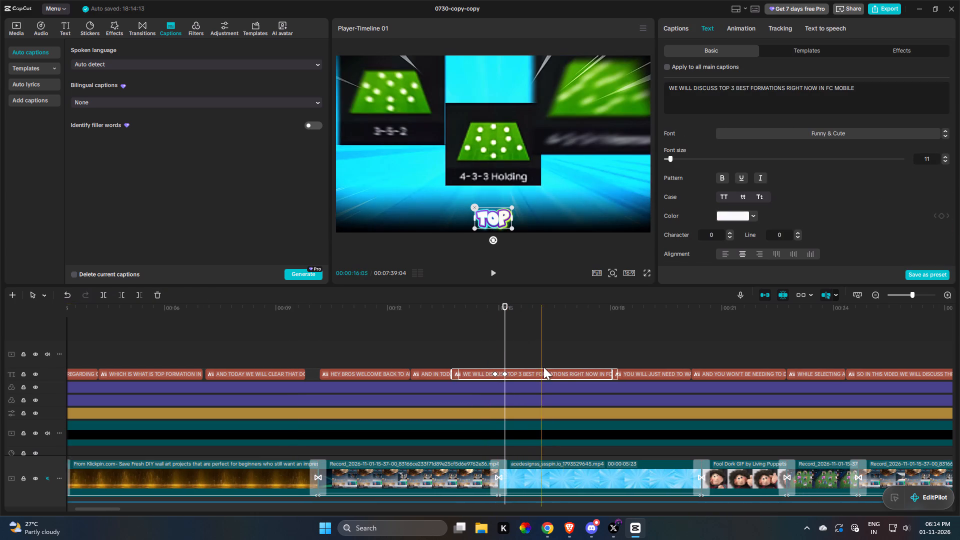
drag(543, 367, 461, 365)
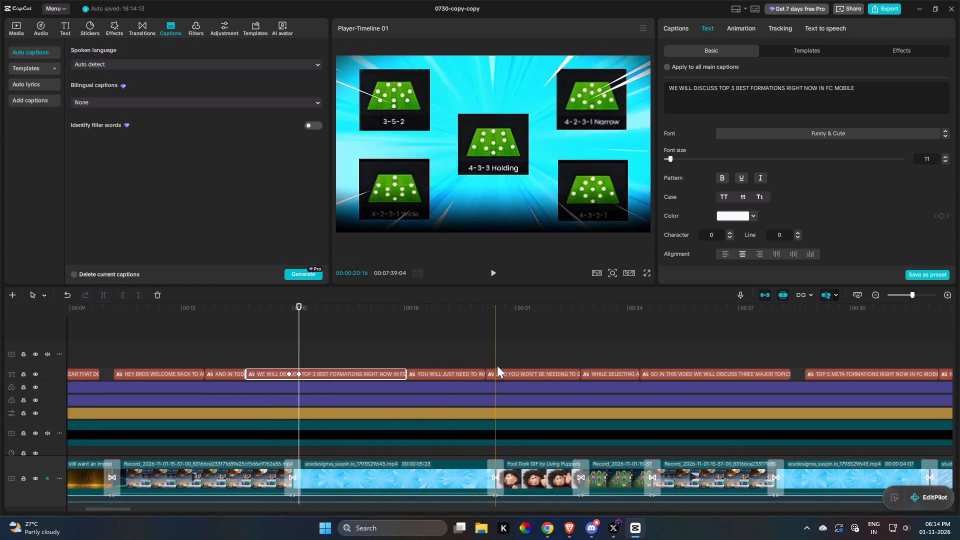
drag(499, 366, 506, 372)
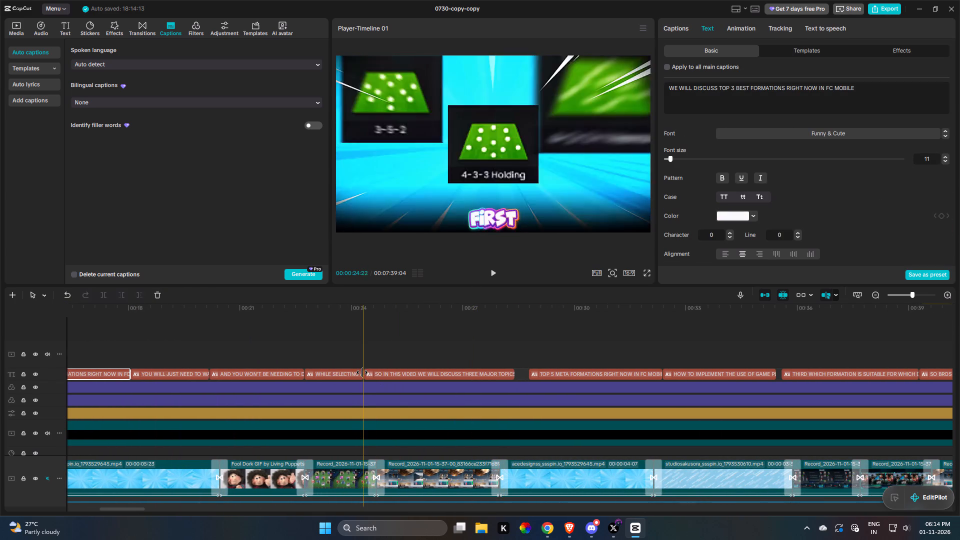
click(371, 373)
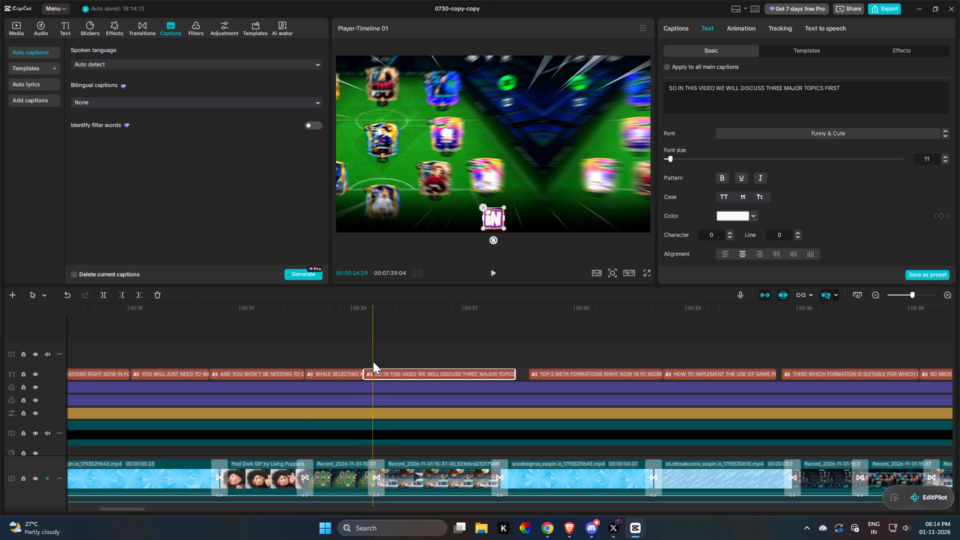
key(c)
Copy the 14:45 keyframe from "WE WILL DISCUSS TOP 3" onto the "SO IN THIS VIDEO" caption at about 24:41.
drag(373, 361, 234, 357)
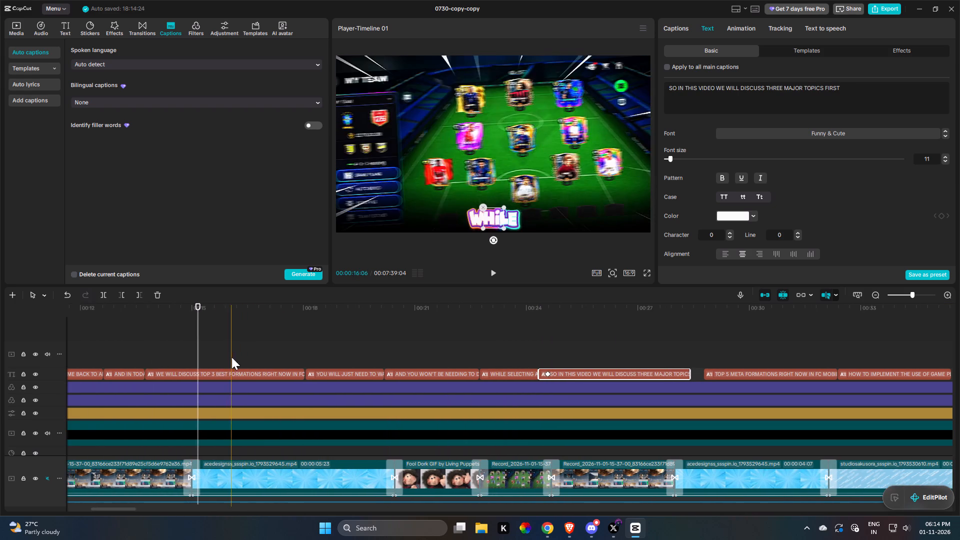
double_click(197, 370)
double_click(188, 374)
key(ctrl+c)
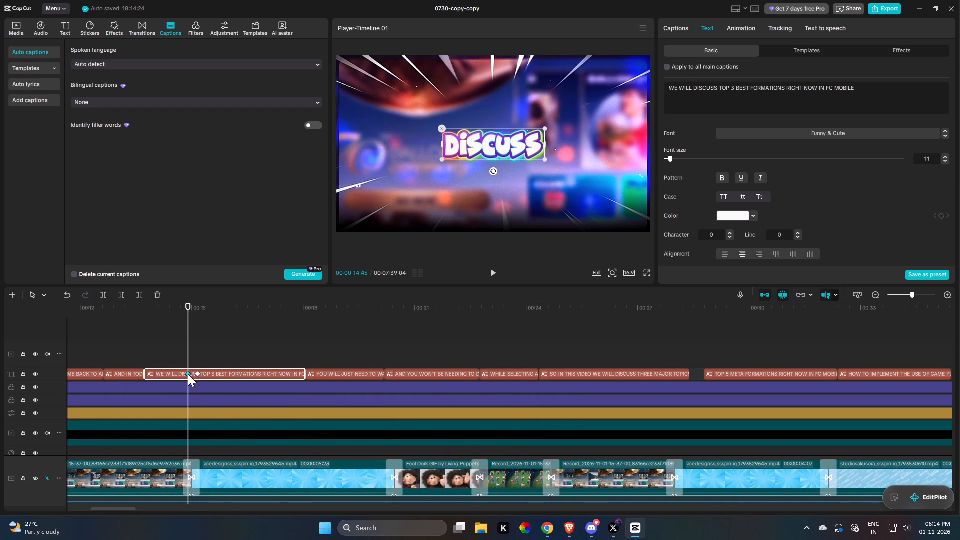
double_click(582, 372)
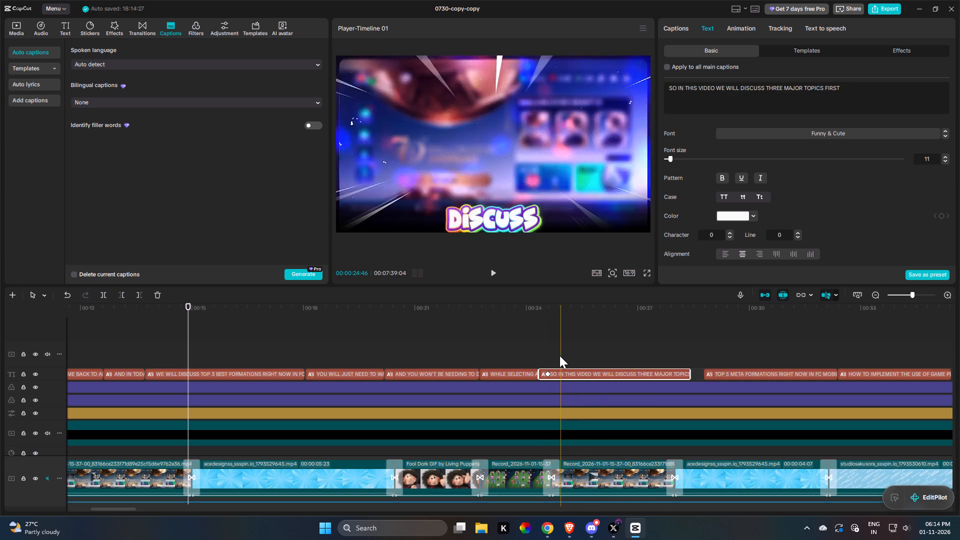
click(557, 355)
double_click(557, 371)
key(ctrl+v)
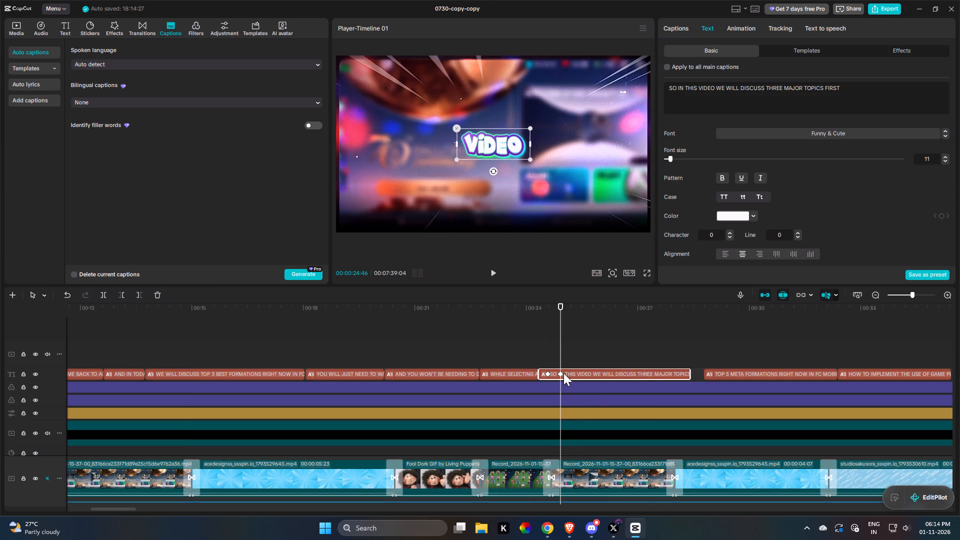
click(560, 374)
triple_click(557, 374)
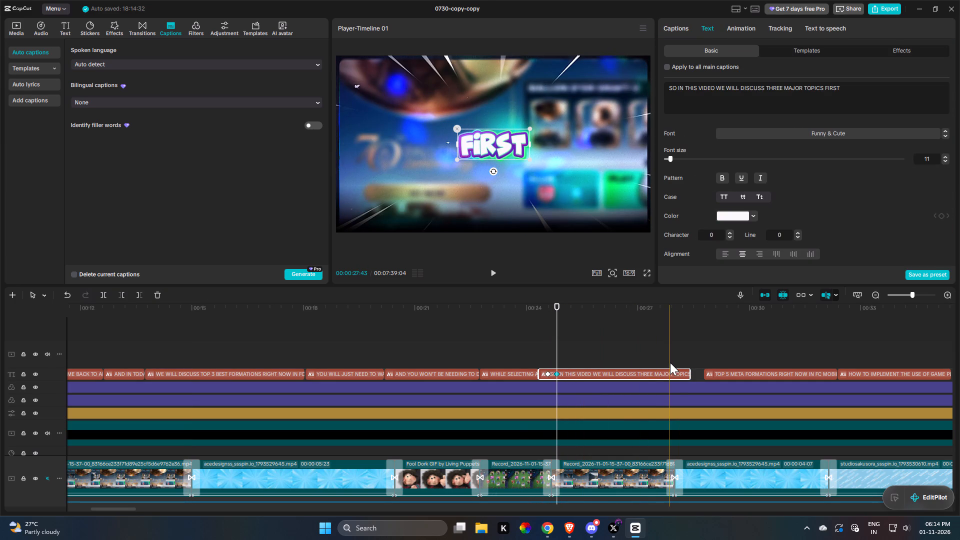
Keyframe "SO IN THIS VIDEO" at about 27:43, and paste a keyframe made on "WHILE SELECTING A FORMATION" onto it at 28:04.
key(c)
double_click(520, 376)
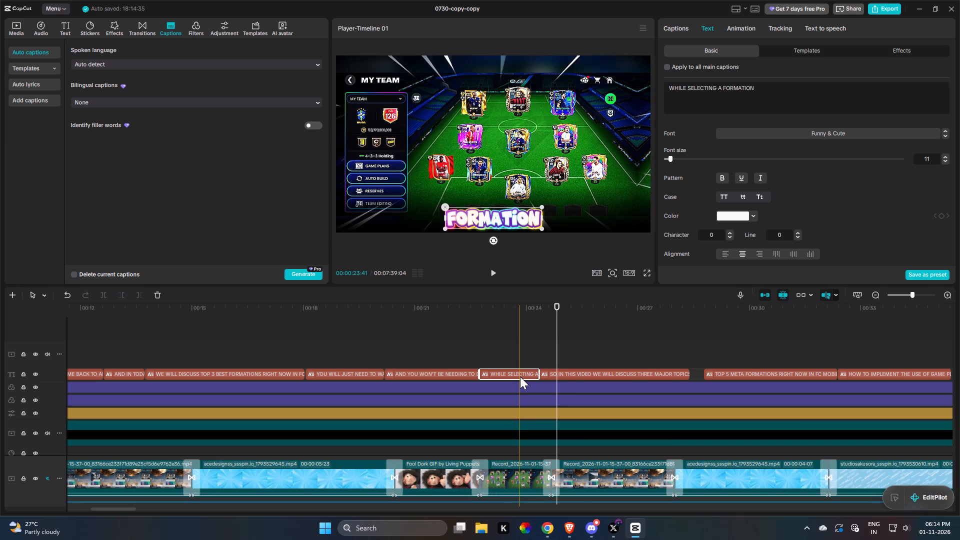
key(c)
double_click(519, 376)
key(ctrl+c)
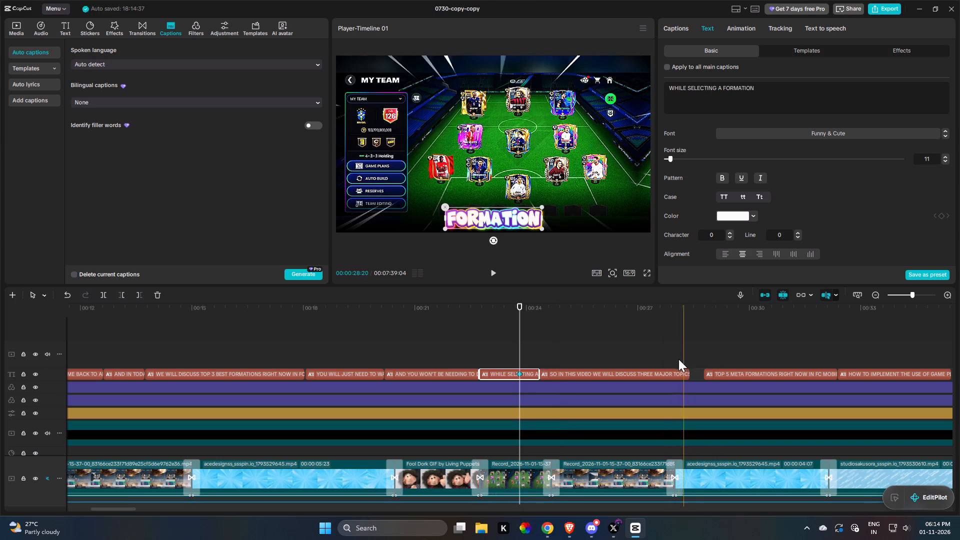
double_click(678, 359)
triple_click(676, 370)
key(ctrl+v)
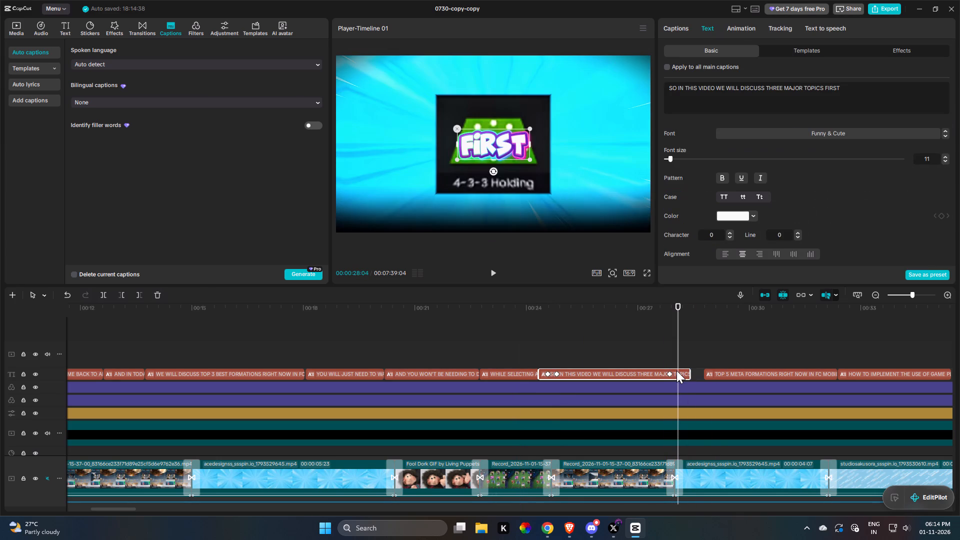
Add a keyframe near the start of the "SO BROS IF YOU ARE NEW HERE" caption, at about 39:25.
drag(670, 352, 589, 354)
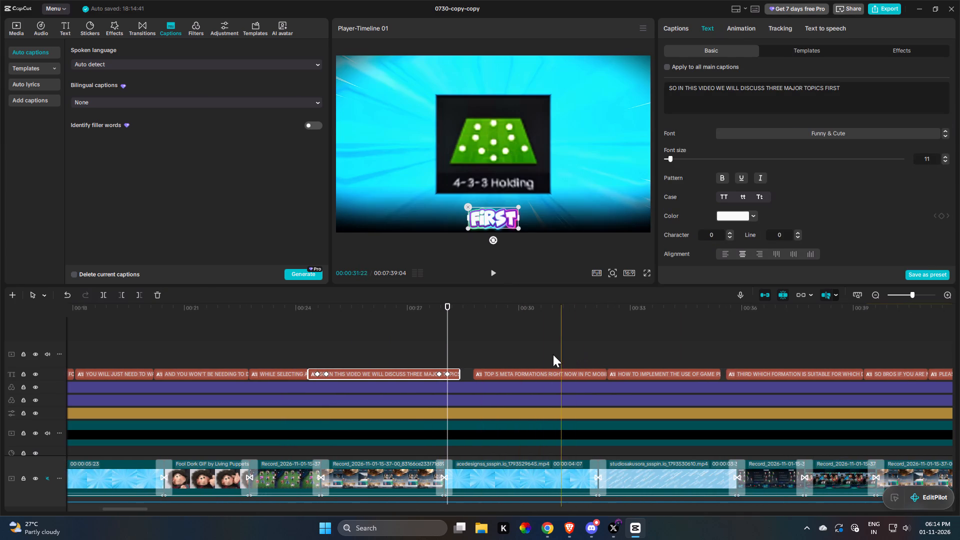
click(481, 352)
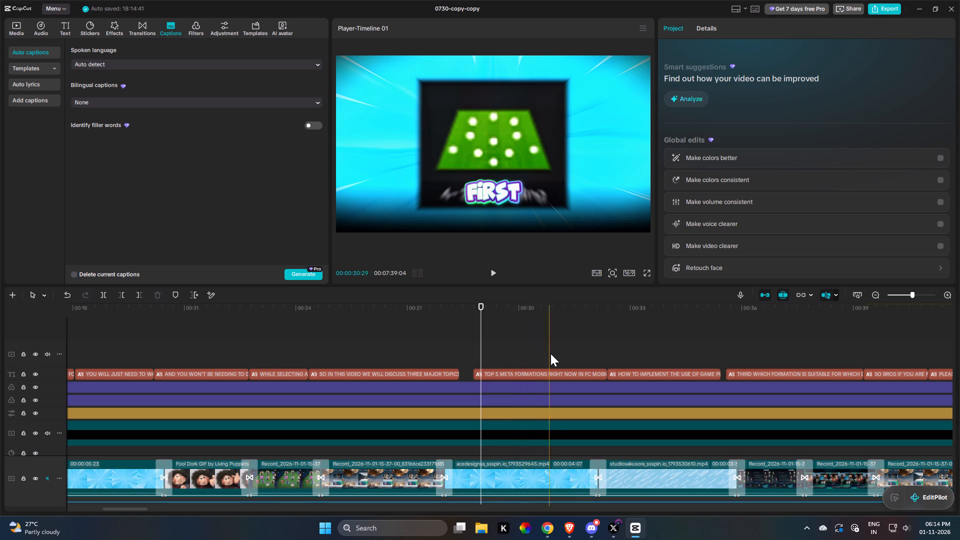
drag(589, 354, 476, 365)
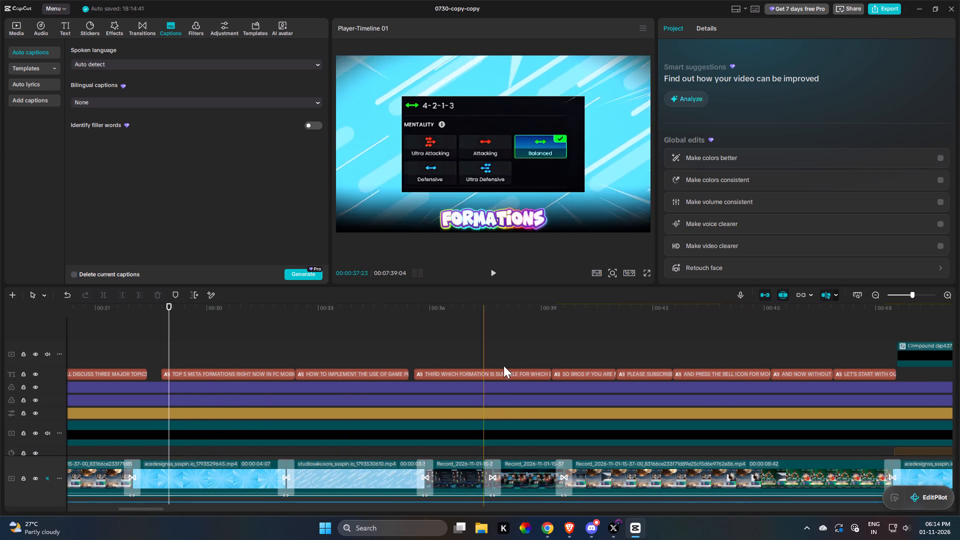
double_click(564, 373)
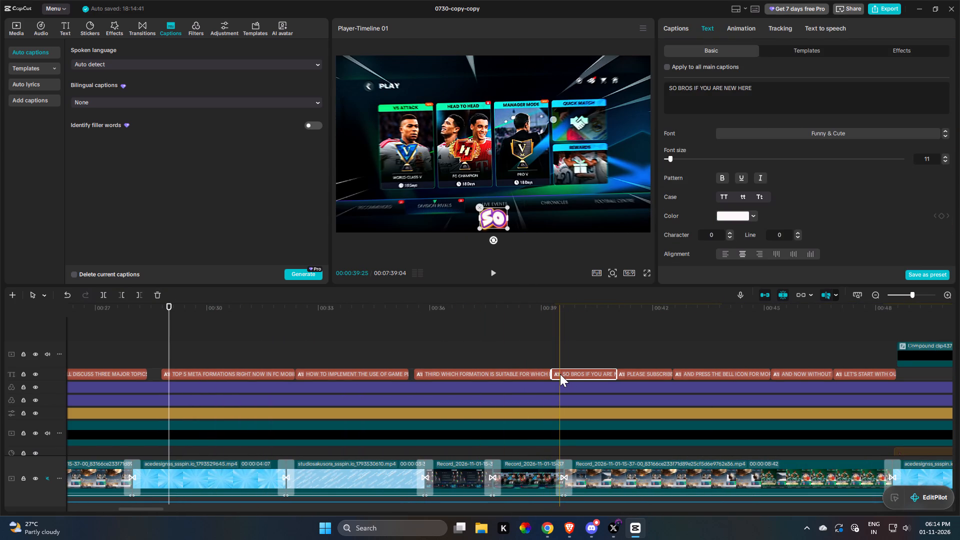
key(c)
Copy the 24:41 keyframe from the "SO IN THIS VIDEO" caption and paste it onto "SO BROS IF YOU ARE NEW HERE" at about 39:38.
click(110, 373)
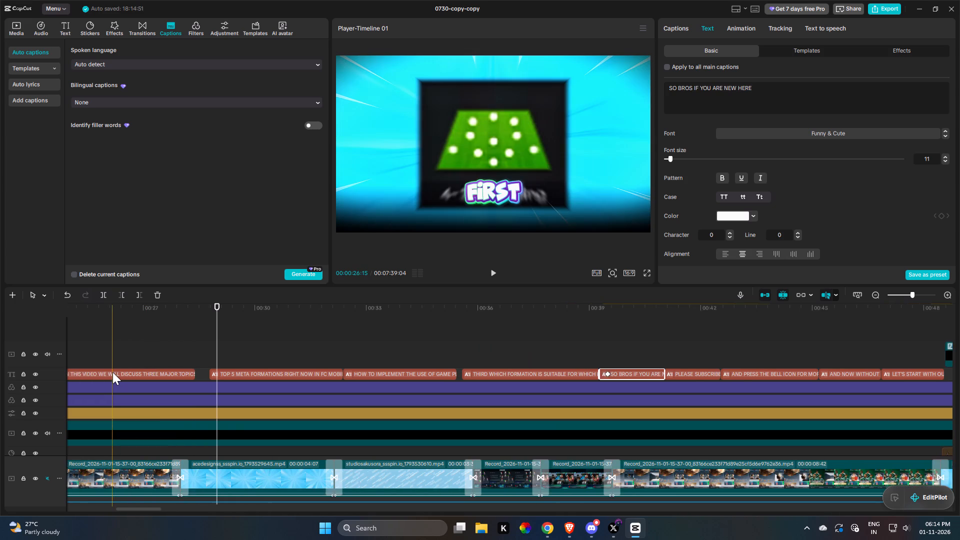
double_click(112, 372)
triple_click(91, 372)
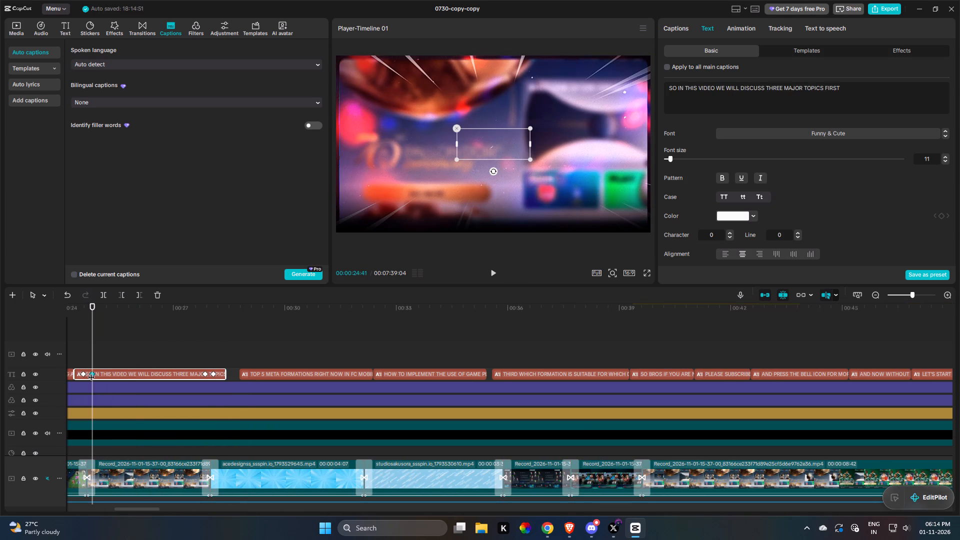
key(ctrl+c)
drag(748, 373, 617, 368)
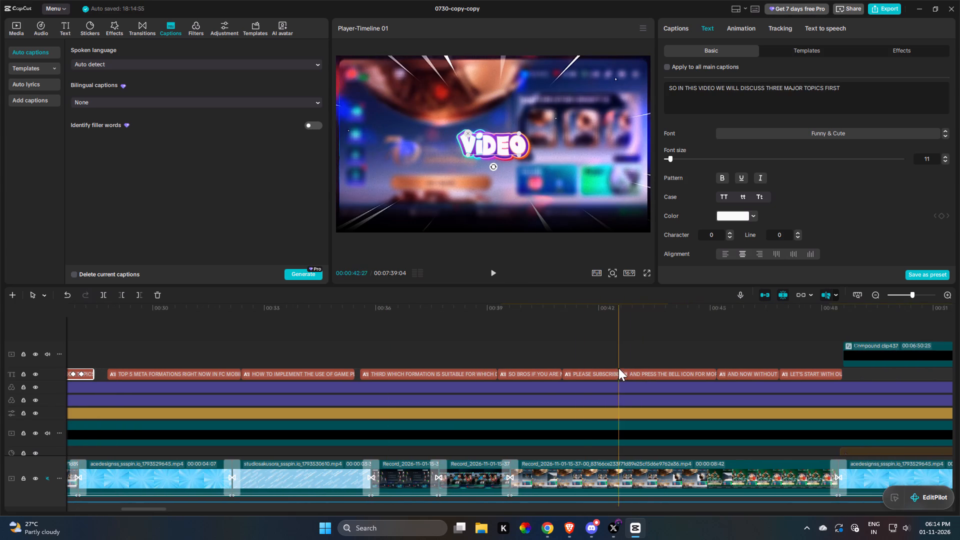
triple_click(513, 378)
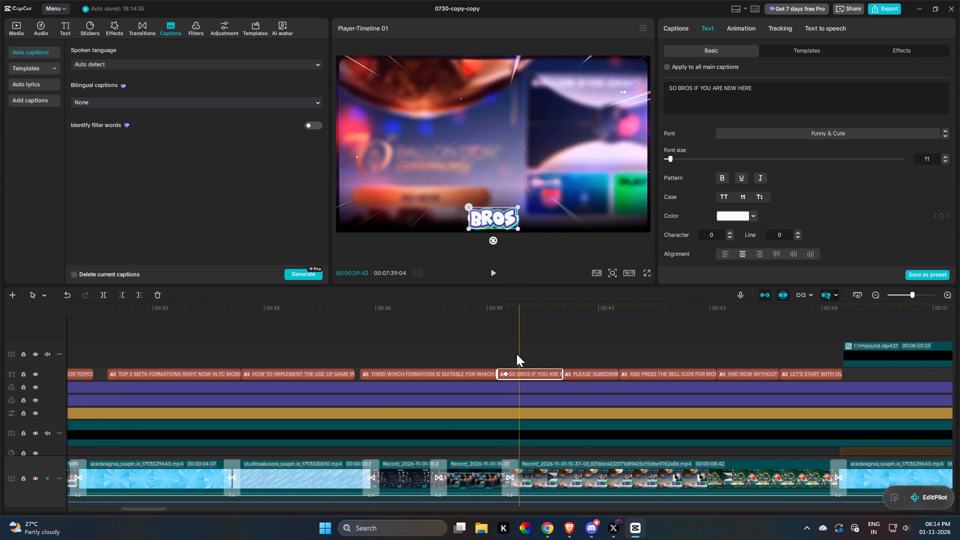
double_click(514, 369)
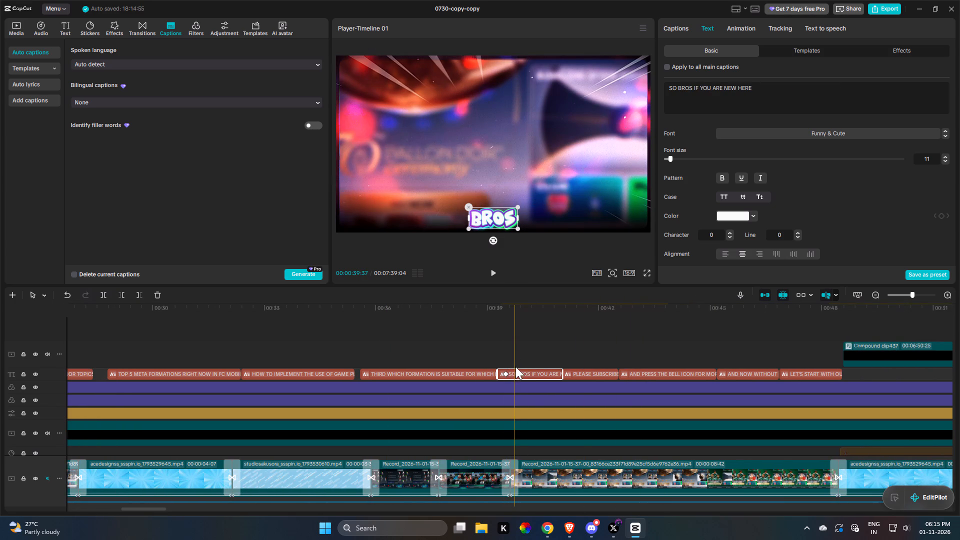
double_click(515, 366)
click(515, 377)
key(ctrl+v)
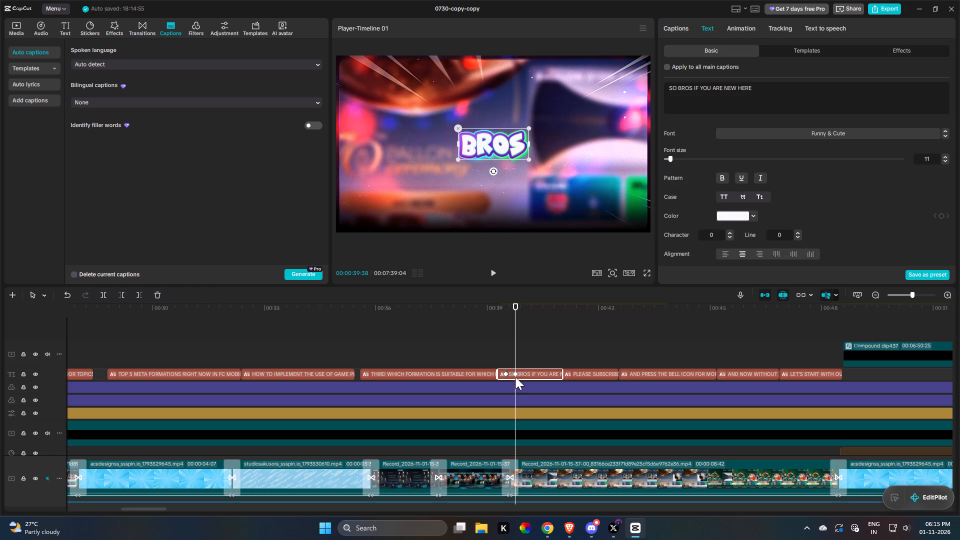
Play back the "SO BROS IF YOU ARE NEW HERE" caption from about 39:38 to check its keyframed motion.
click(508, 351)
key(space)
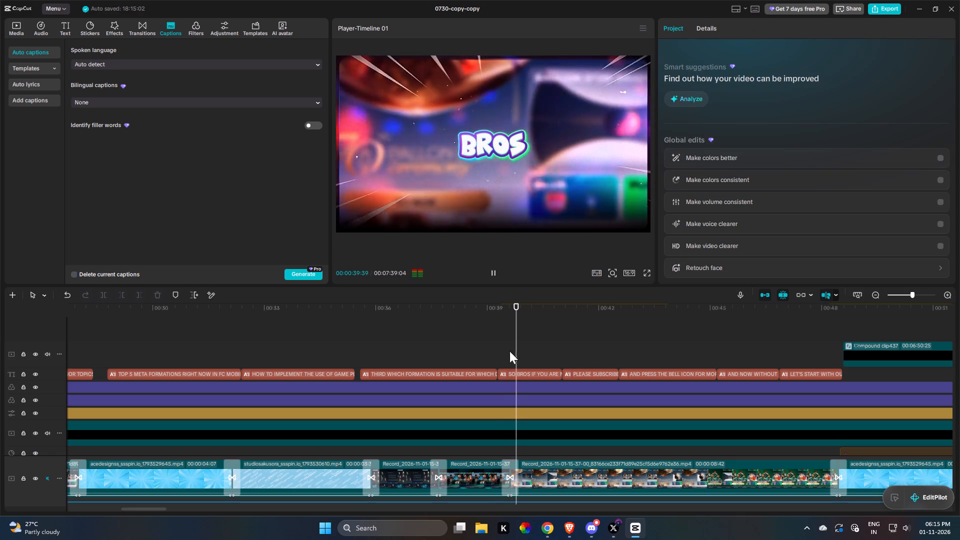
key(space)
Add two keyframes near the end of the "LET'S START WITH OUR FIRST POINT" caption and set position Y to -900 at about 48:25.
drag(521, 362, 534, 346)
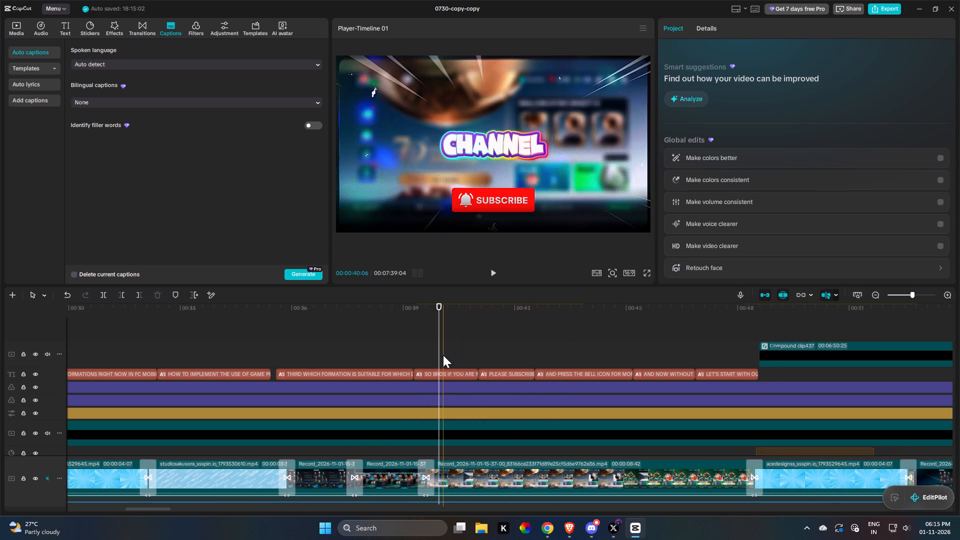
click(741, 343)
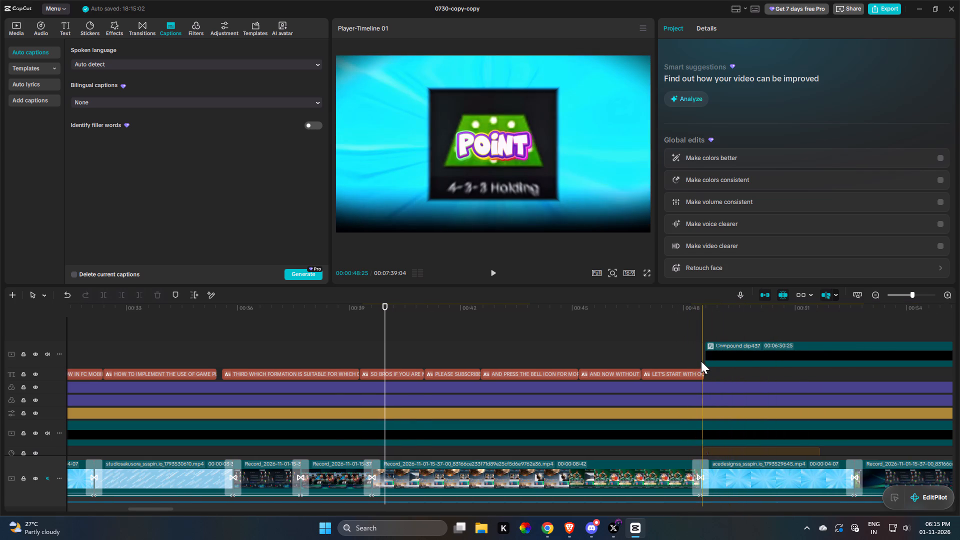
ctrl+scroll(693, 372, up, 12)
click(697, 372)
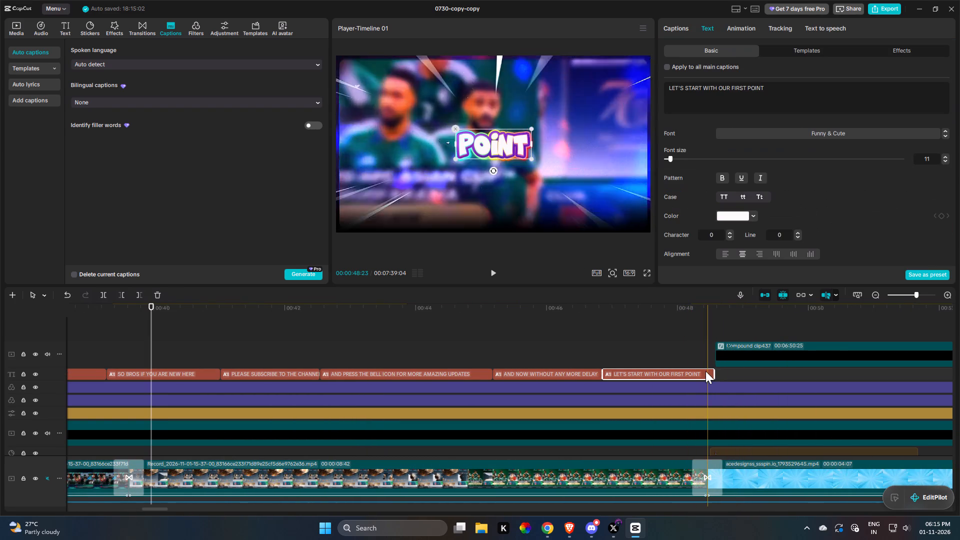
key(c)
key(c)
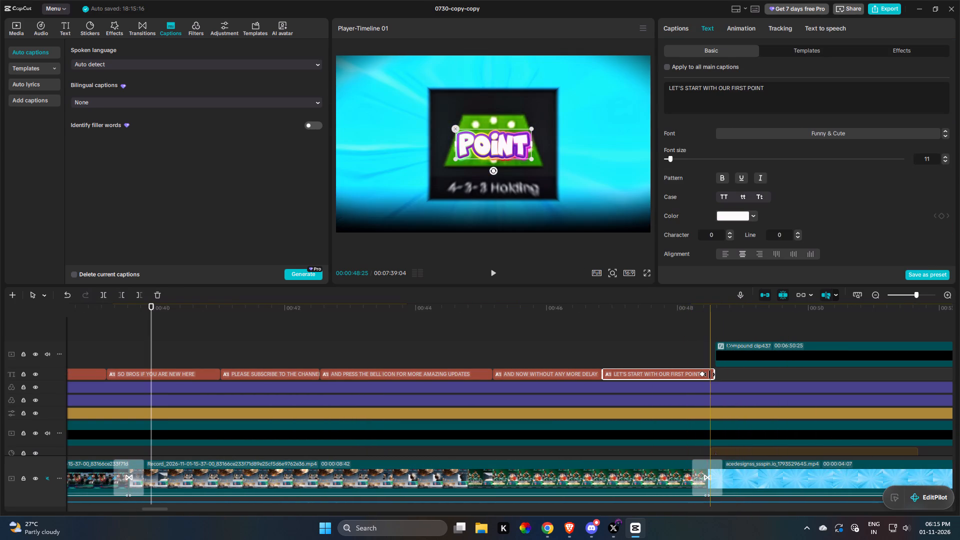
double_click(709, 374)
scroll(836, 170, down, 5)
double_click(784, 195)
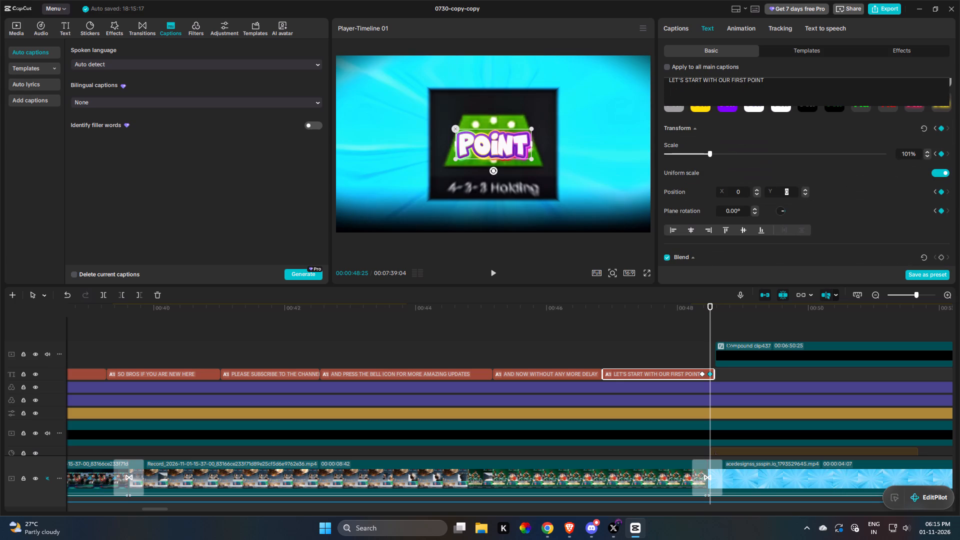
text(-900)
key(Return)
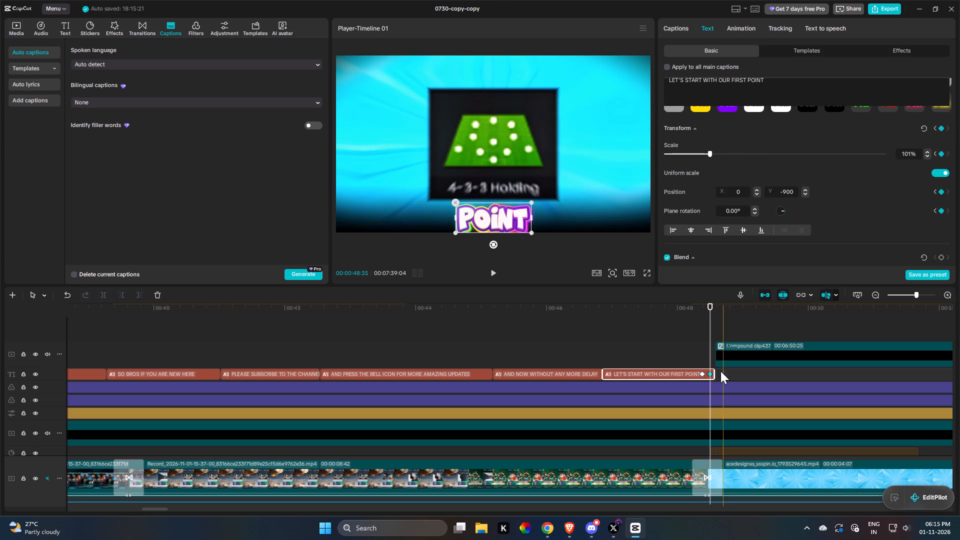
Play back the end of the "LET'S START WITH OUR FIRST POINT" caption to check its movement.
double_click(697, 350)
key(space)
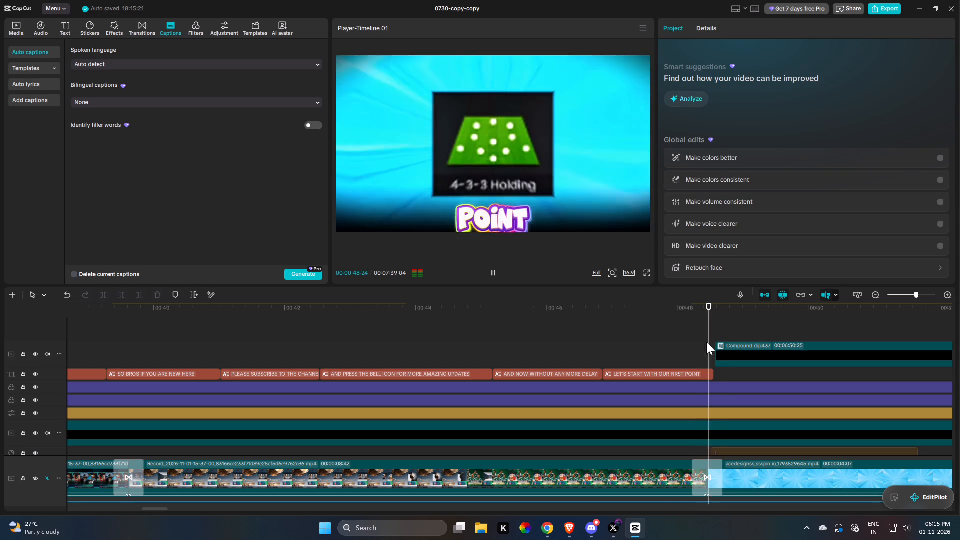
drag(711, 359, 707, 374)
key(space)
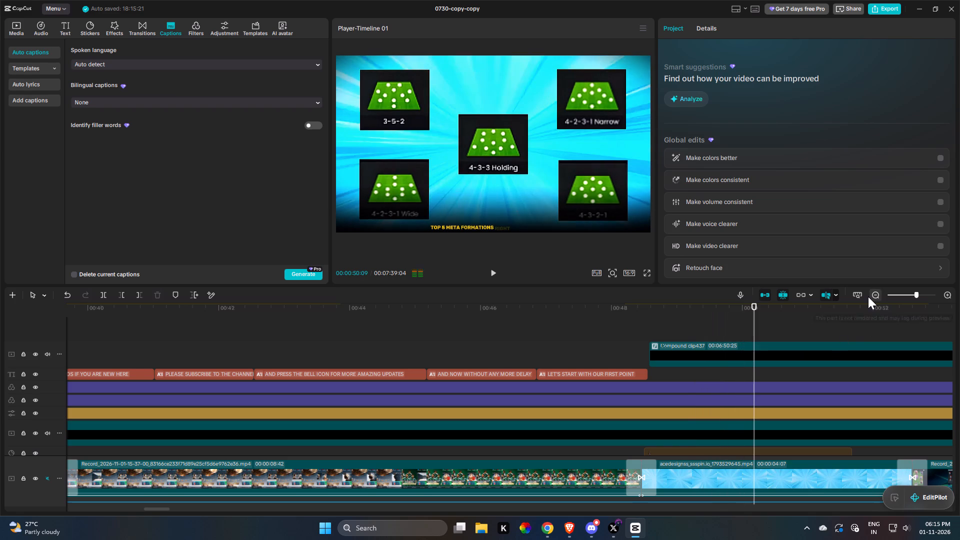
Unmute the BGM.MP3 background music track.
double_click(856, 296)
scroll(207, 367, down, 20)
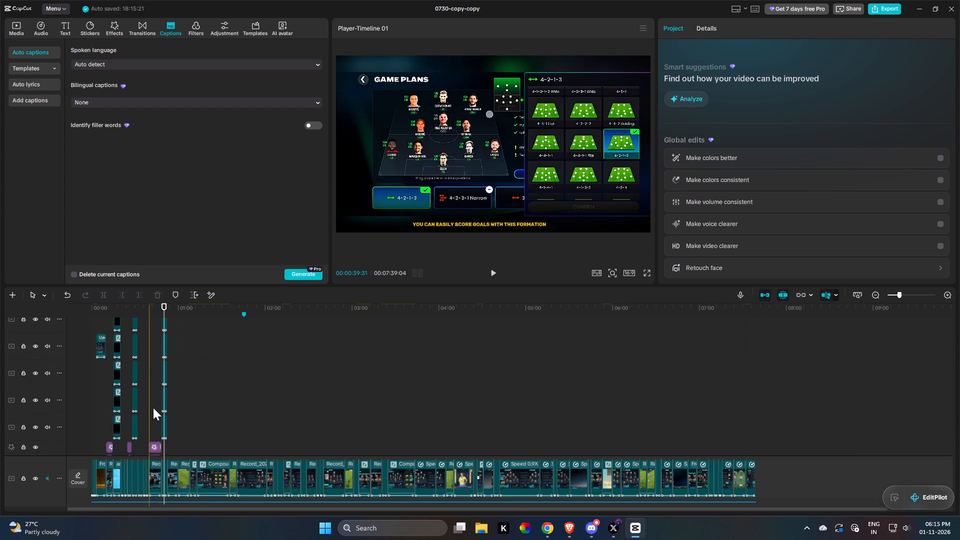
scroll(153, 407, down, 12)
click(46, 469)
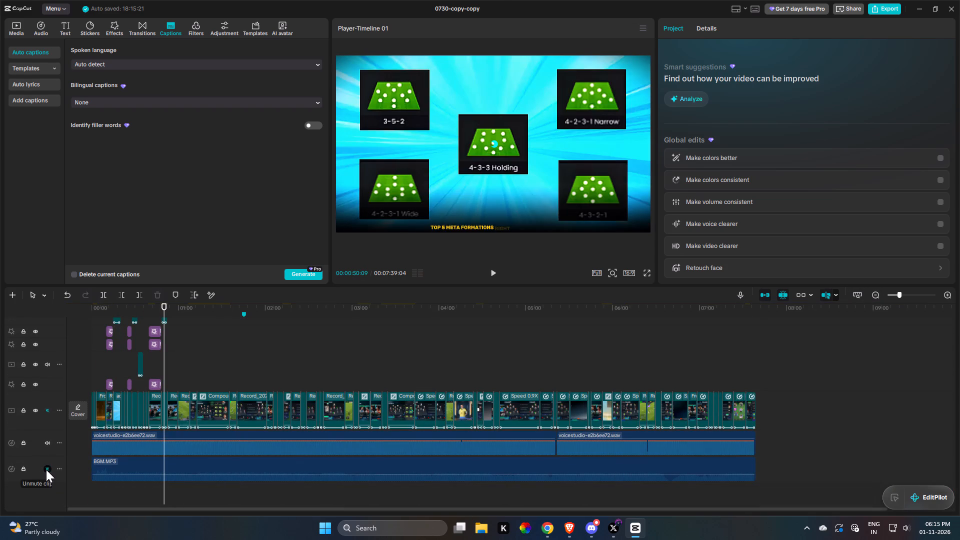
Undo the compound clip437 so its contents become separate caption clips on the timeline.
scroll(415, 396, up, 6)
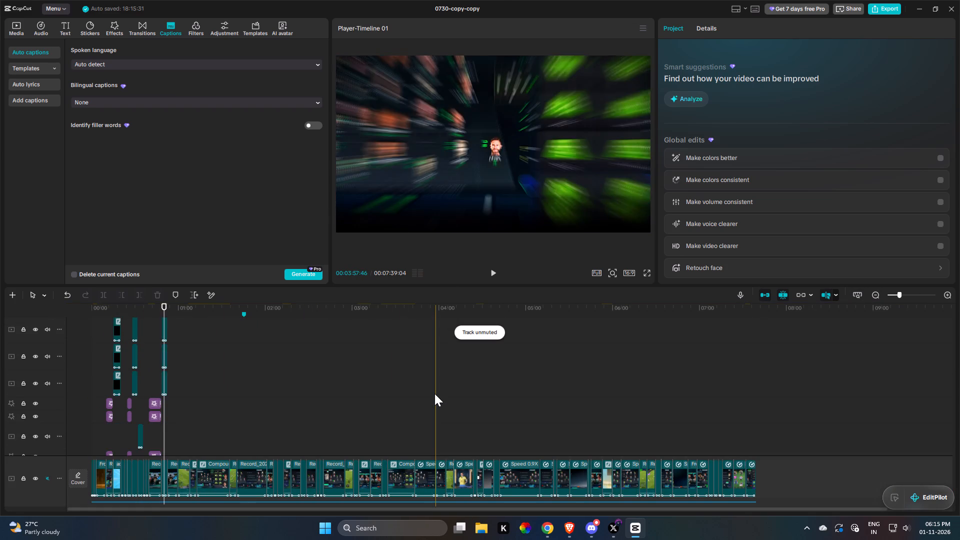
scroll(434, 393, up, 19)
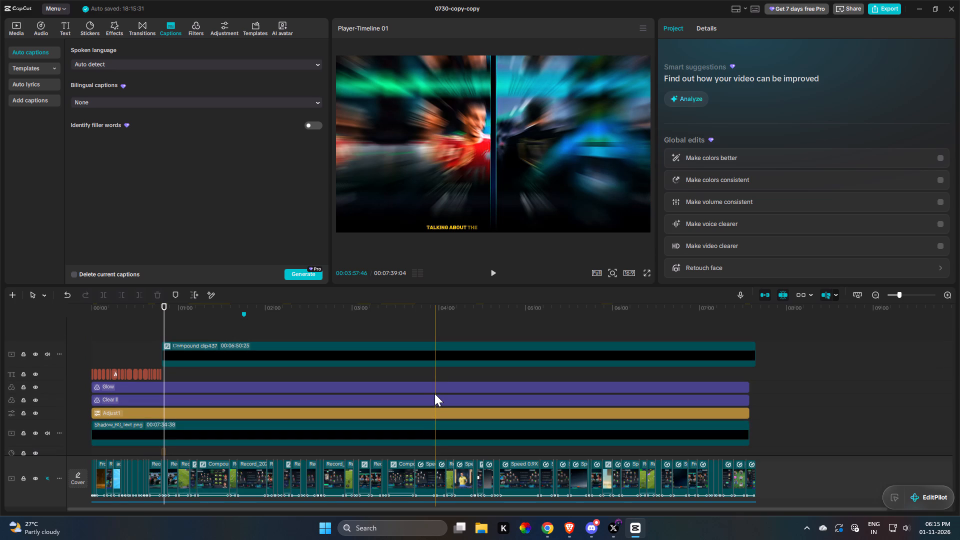
scroll(434, 393, up, 6)
right_click(203, 350)
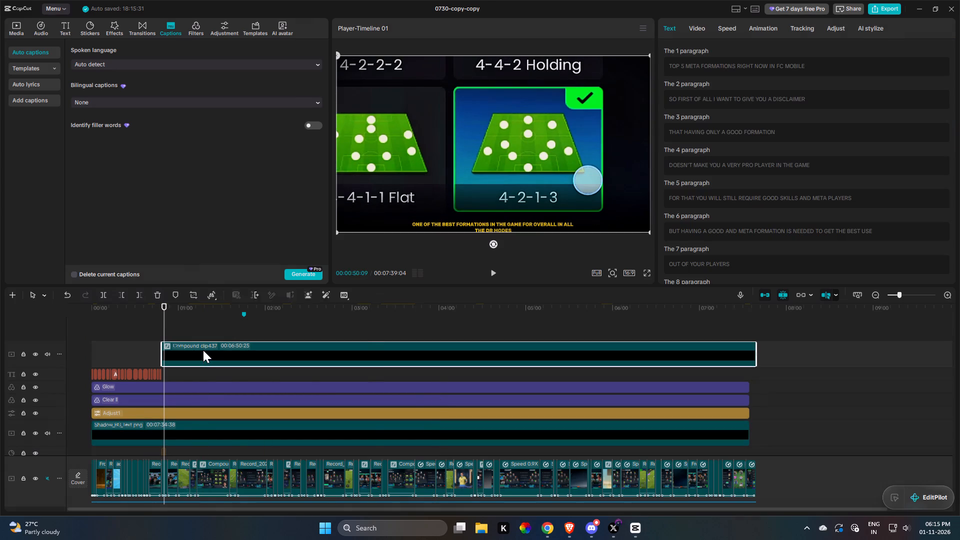
click(253, 297)
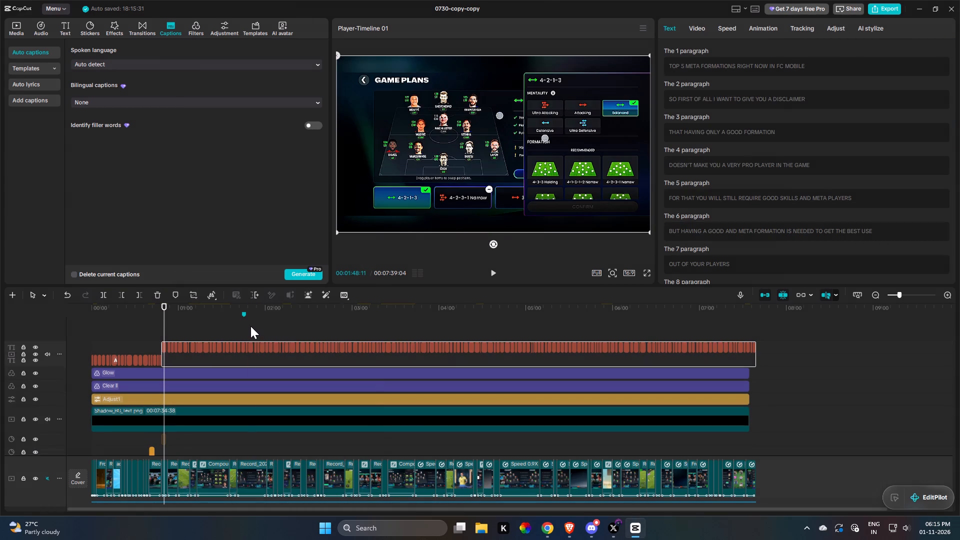
double_click(272, 333)
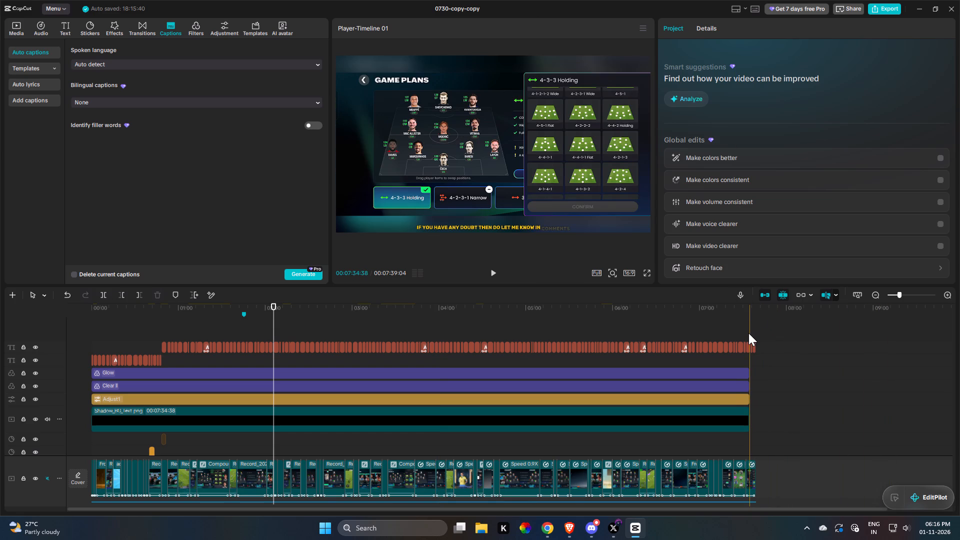
Extend the Glow, Clear, Adjust and Shadow_BG_Text.png layers together to the end of the video at 07:39:04.
ctrl+scroll(748, 333, up, 20)
ctrl+scroll(748, 333, up, 6)
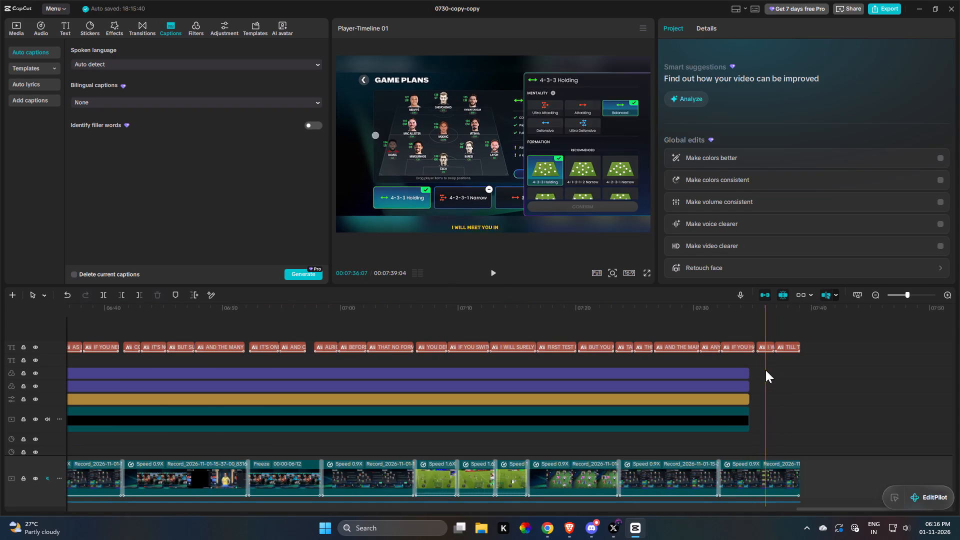
drag(763, 364, 719, 415)
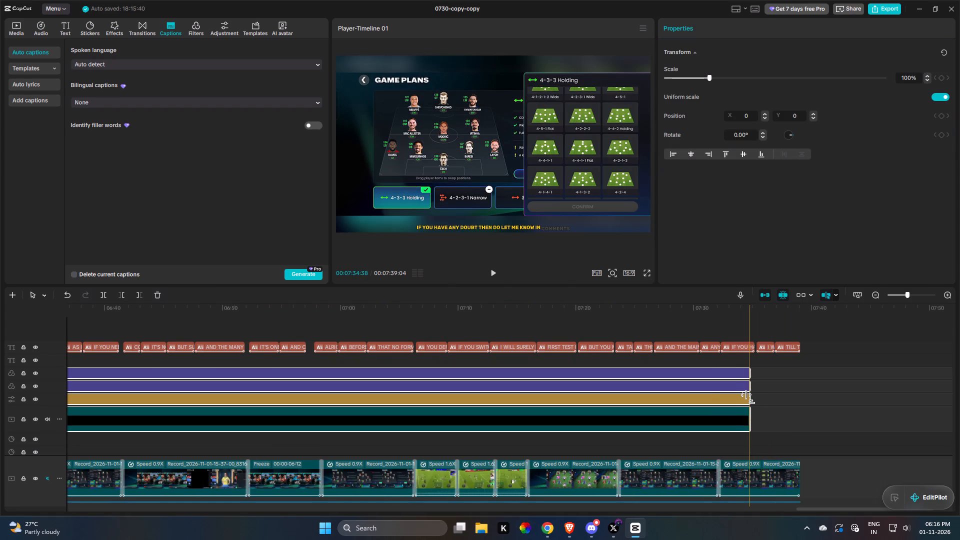
drag(749, 401, 799, 420)
Look over the main video, effect and audio tracks from the end of the timeline back to its start.
scroll(801, 420, down, 20)
scroll(801, 420, down, 8)
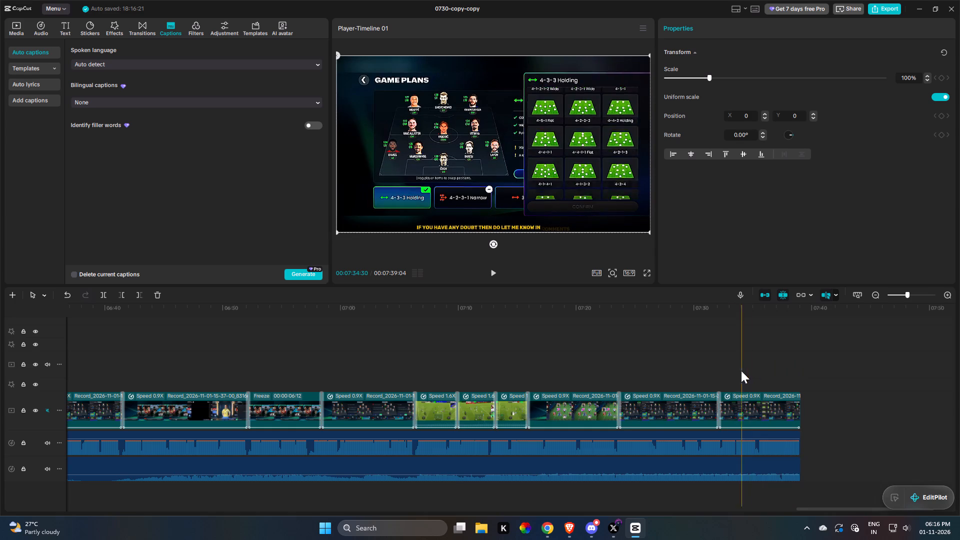
drag(734, 374, 170, 374)
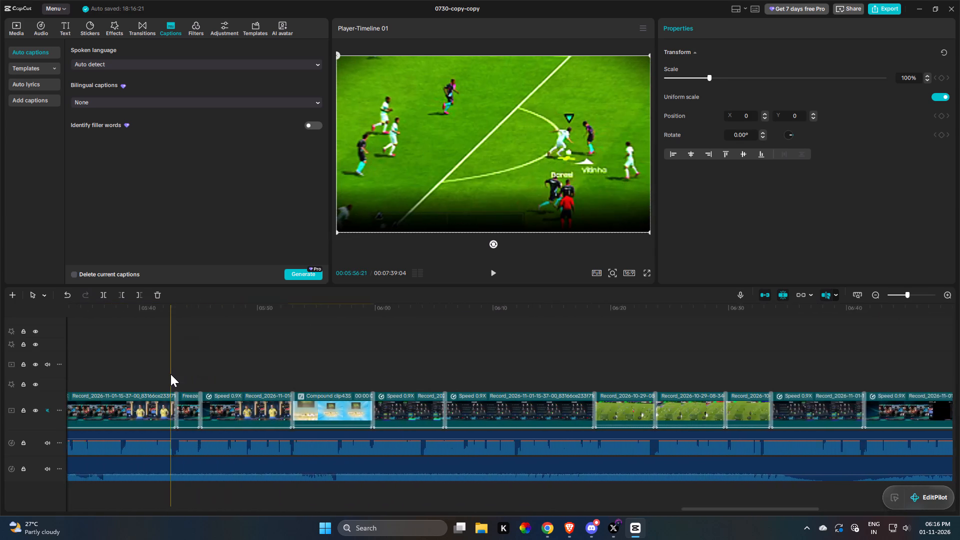
drag(170, 374, 175, 370)
drag(164, 368, 176, 369)
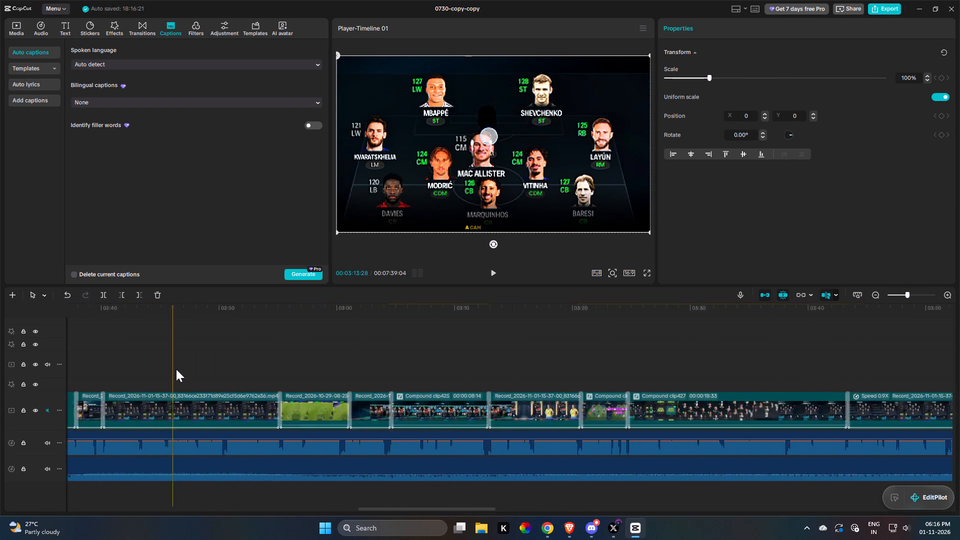
drag(176, 369, 484, 373)
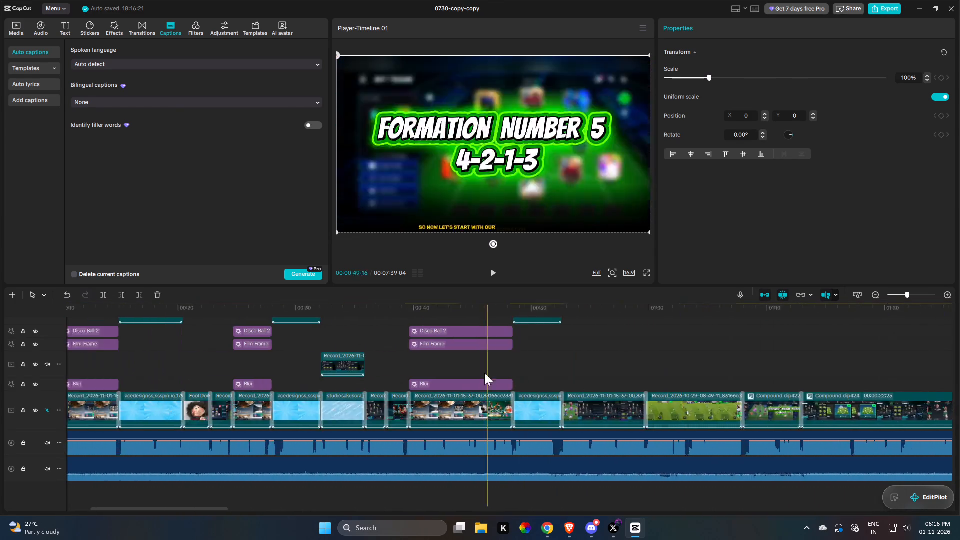
drag(484, 373, 465, 371)
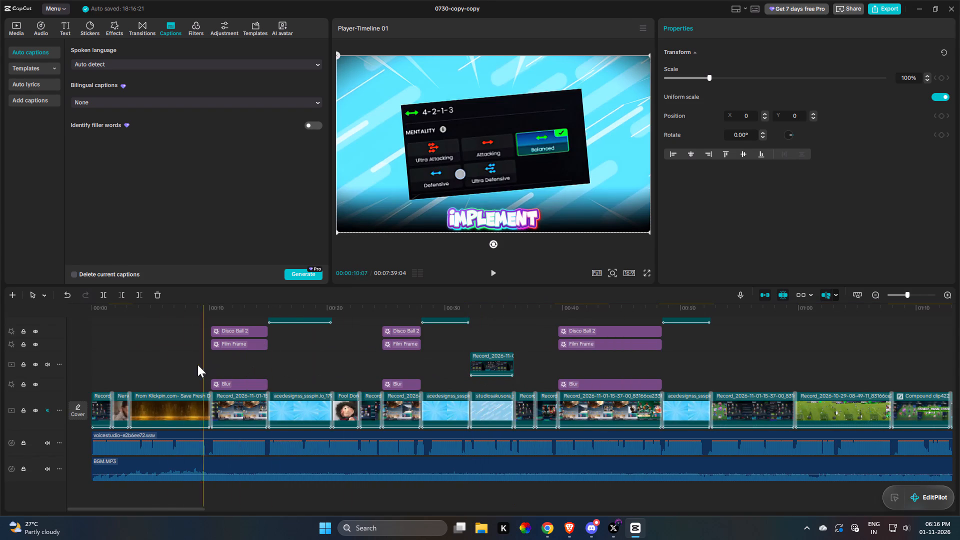
scroll(114, 376, up, 5)
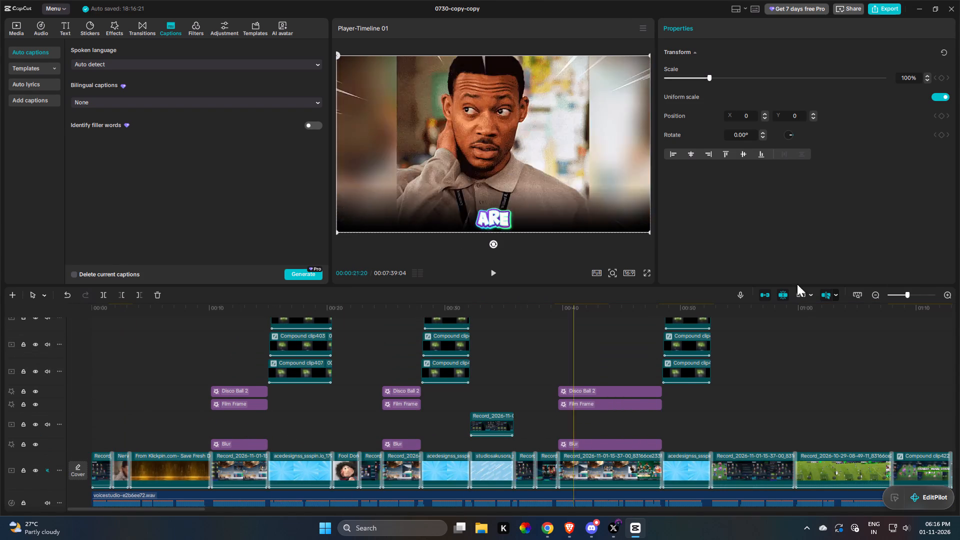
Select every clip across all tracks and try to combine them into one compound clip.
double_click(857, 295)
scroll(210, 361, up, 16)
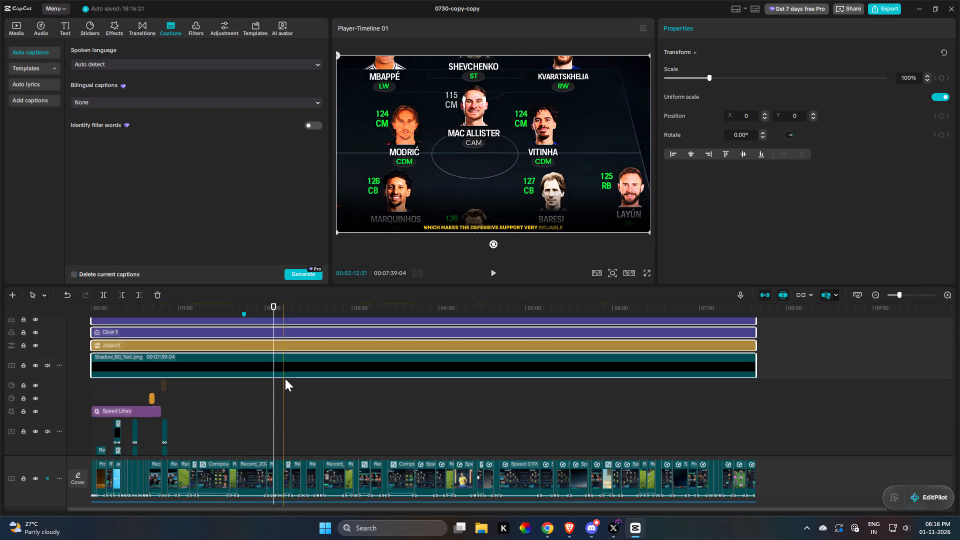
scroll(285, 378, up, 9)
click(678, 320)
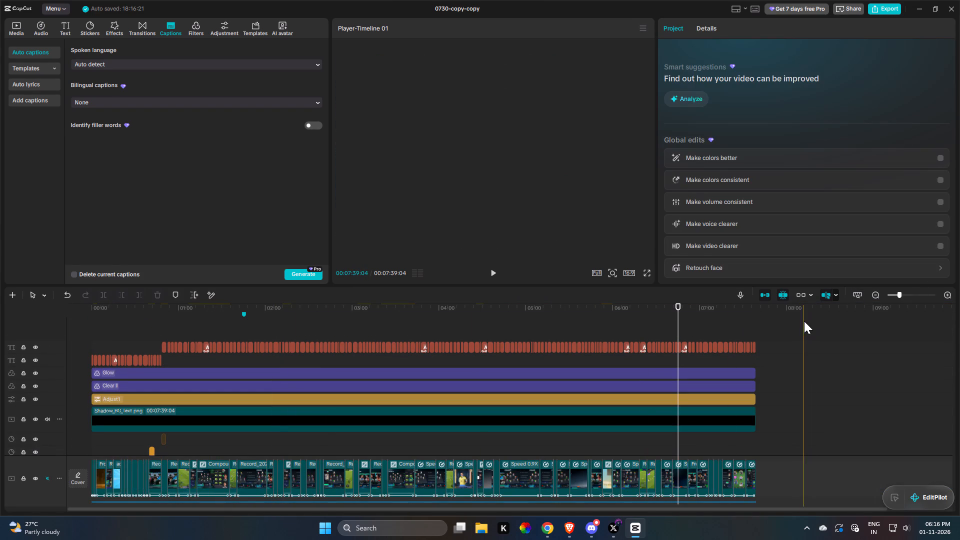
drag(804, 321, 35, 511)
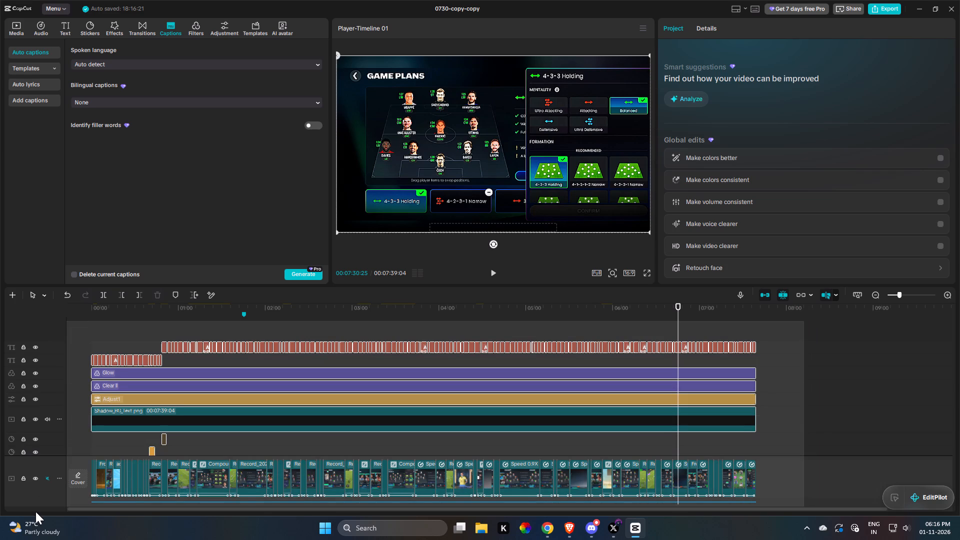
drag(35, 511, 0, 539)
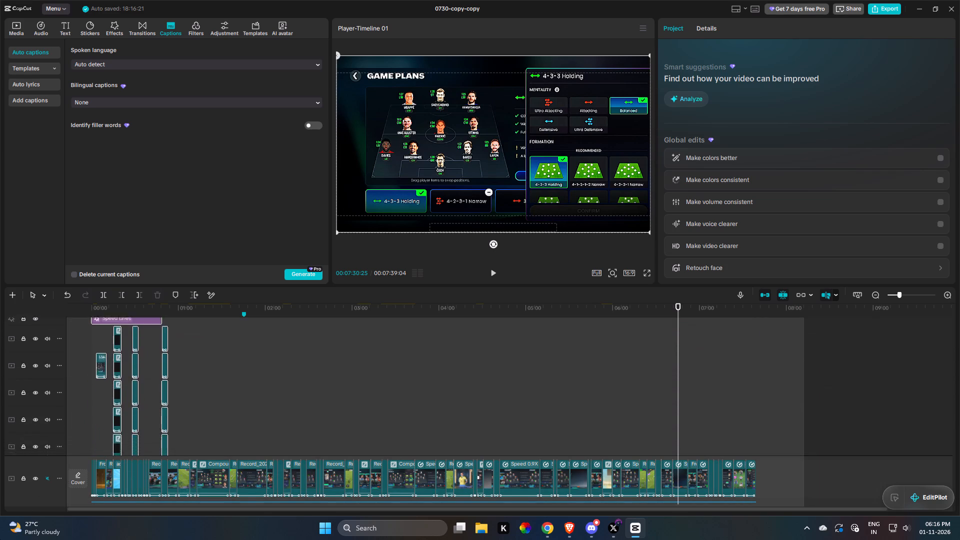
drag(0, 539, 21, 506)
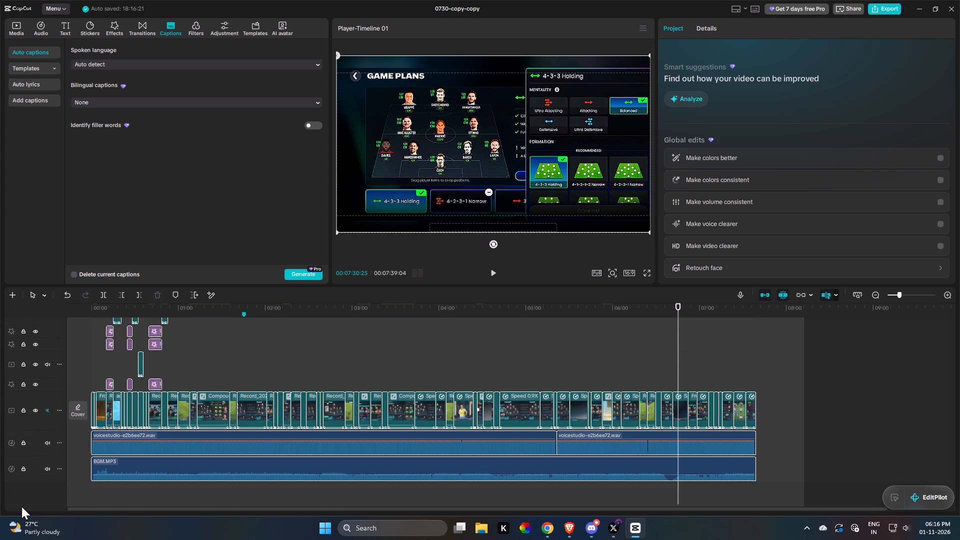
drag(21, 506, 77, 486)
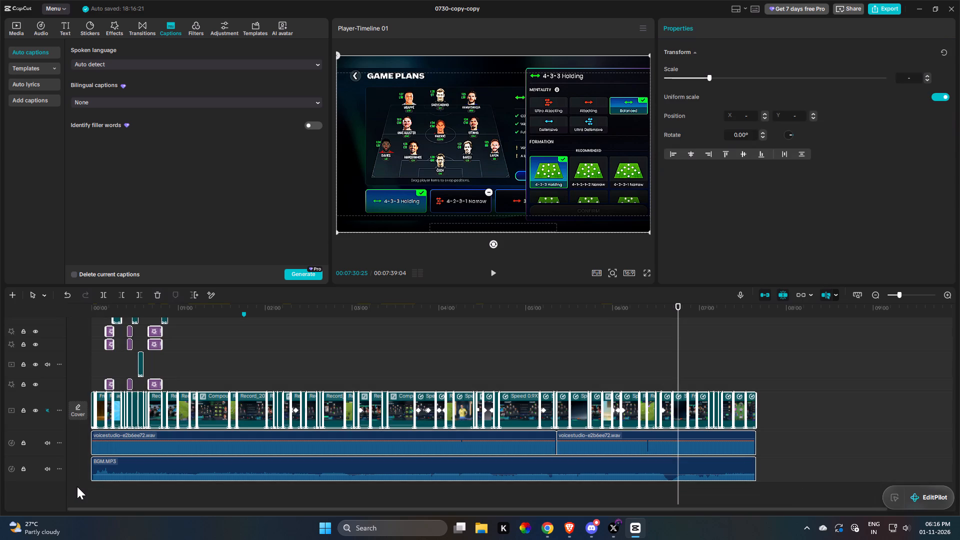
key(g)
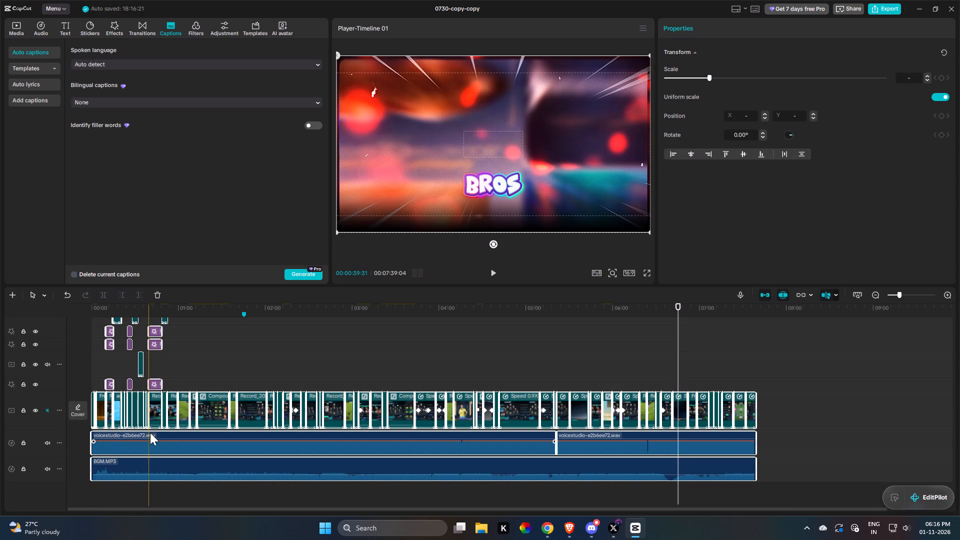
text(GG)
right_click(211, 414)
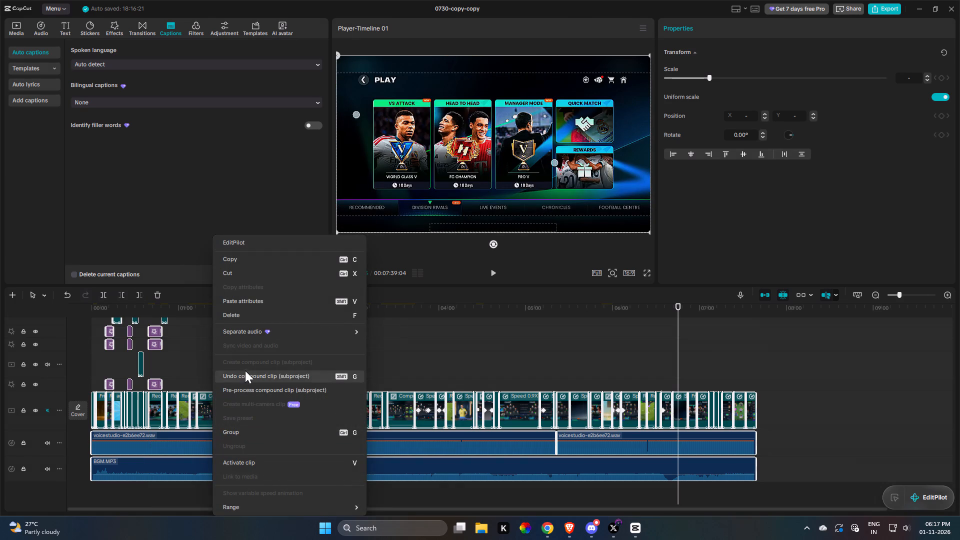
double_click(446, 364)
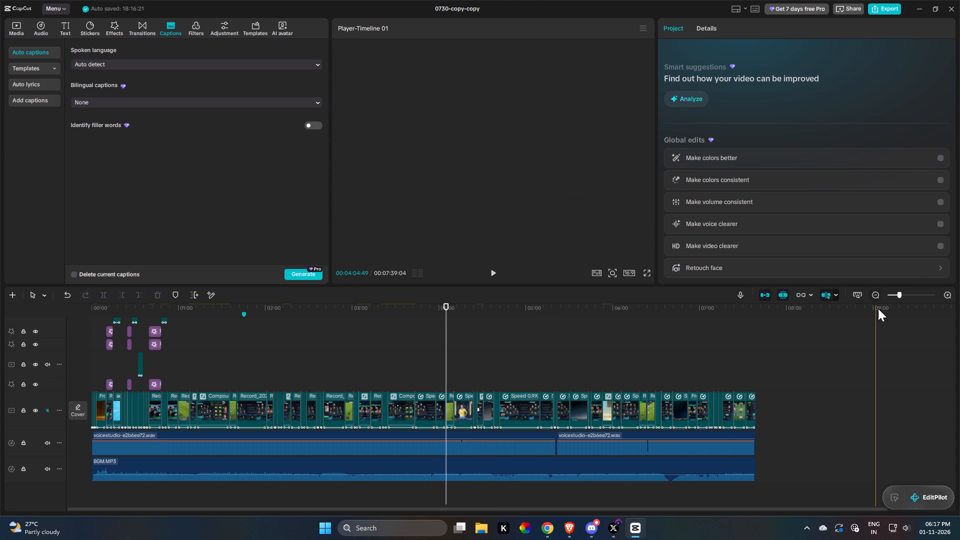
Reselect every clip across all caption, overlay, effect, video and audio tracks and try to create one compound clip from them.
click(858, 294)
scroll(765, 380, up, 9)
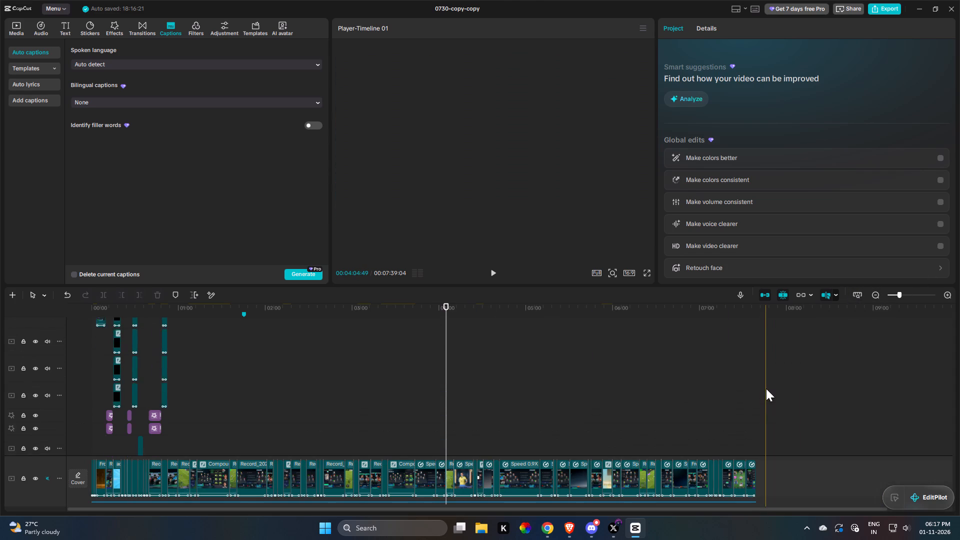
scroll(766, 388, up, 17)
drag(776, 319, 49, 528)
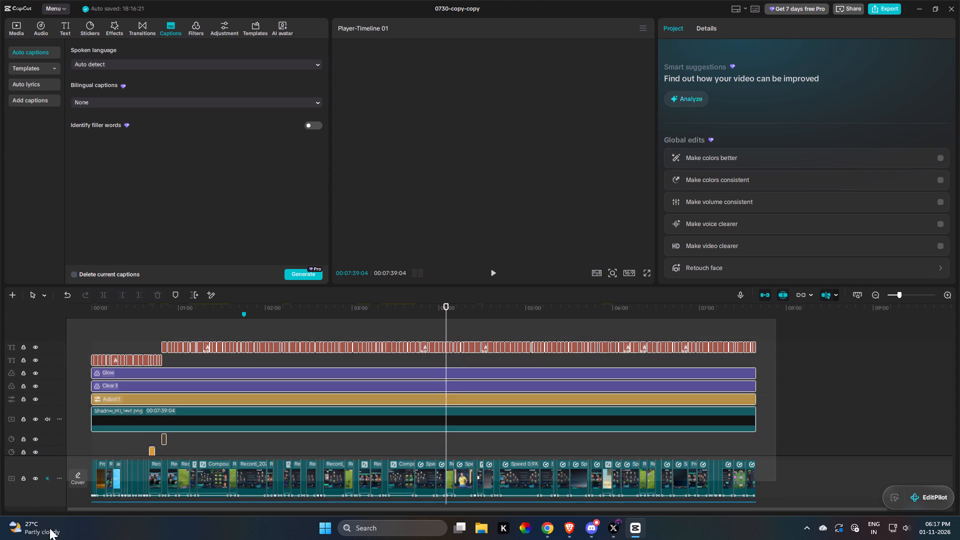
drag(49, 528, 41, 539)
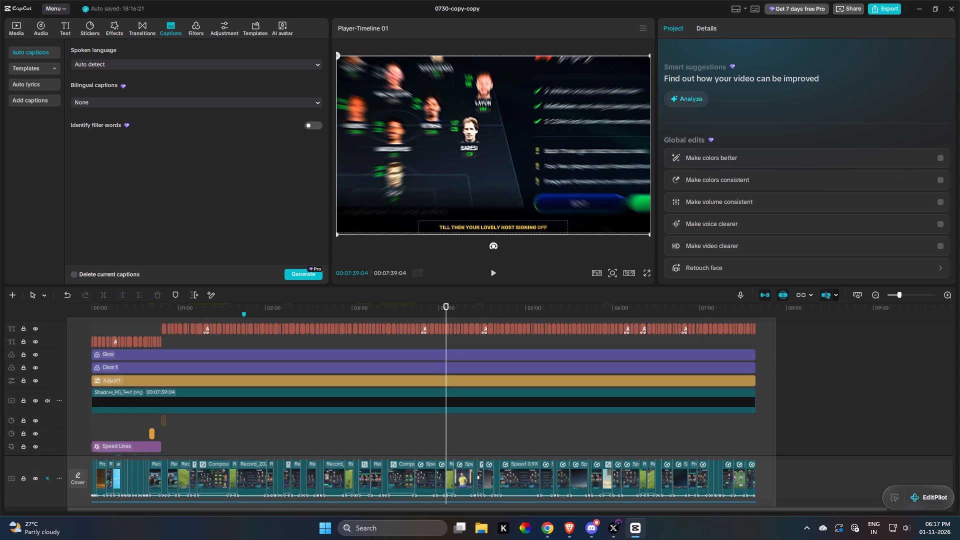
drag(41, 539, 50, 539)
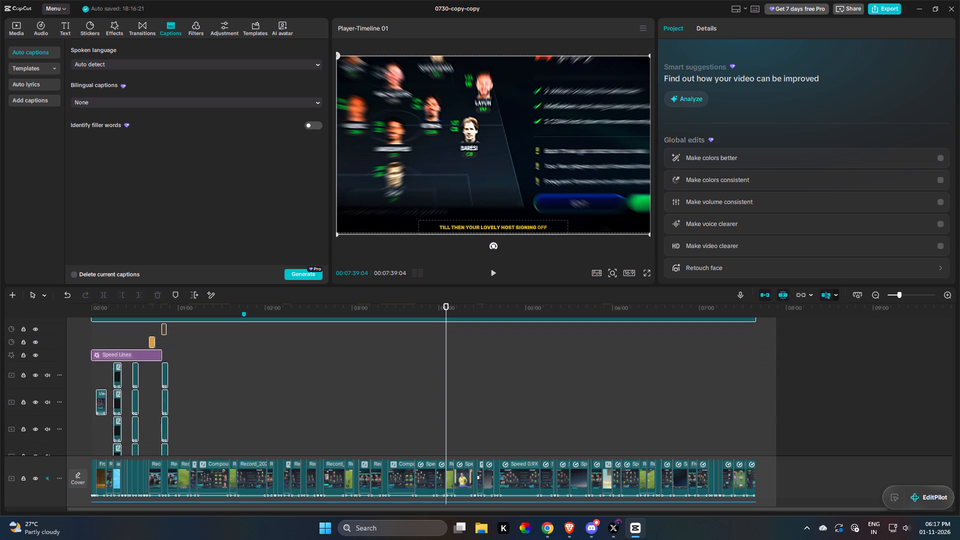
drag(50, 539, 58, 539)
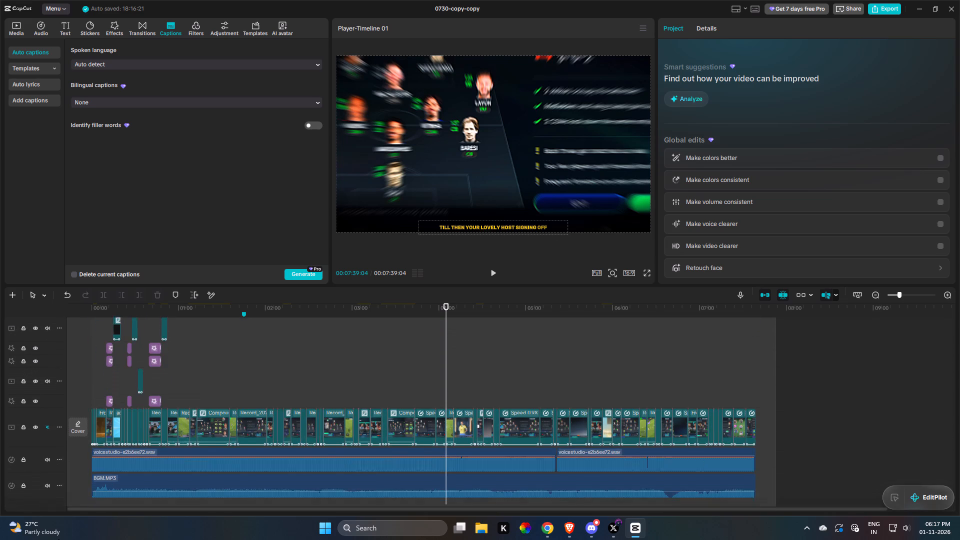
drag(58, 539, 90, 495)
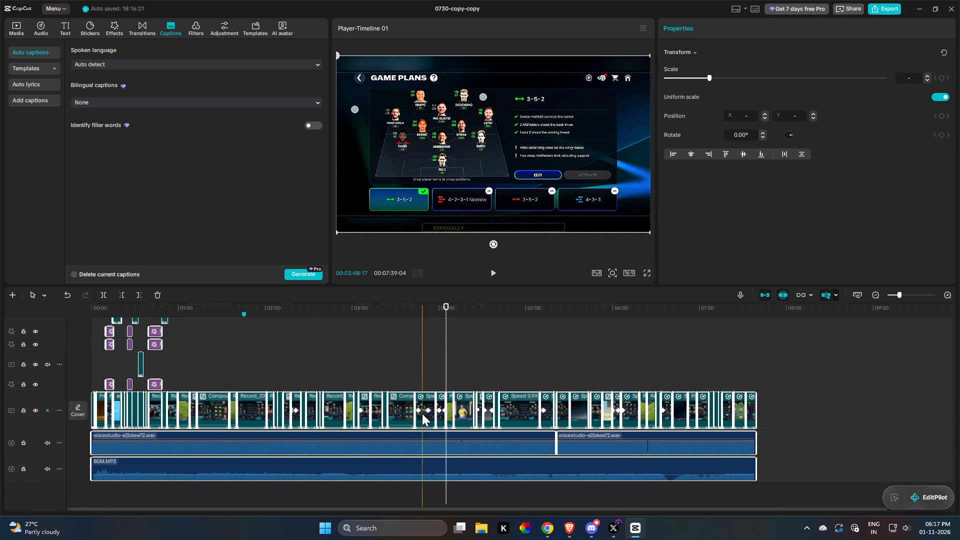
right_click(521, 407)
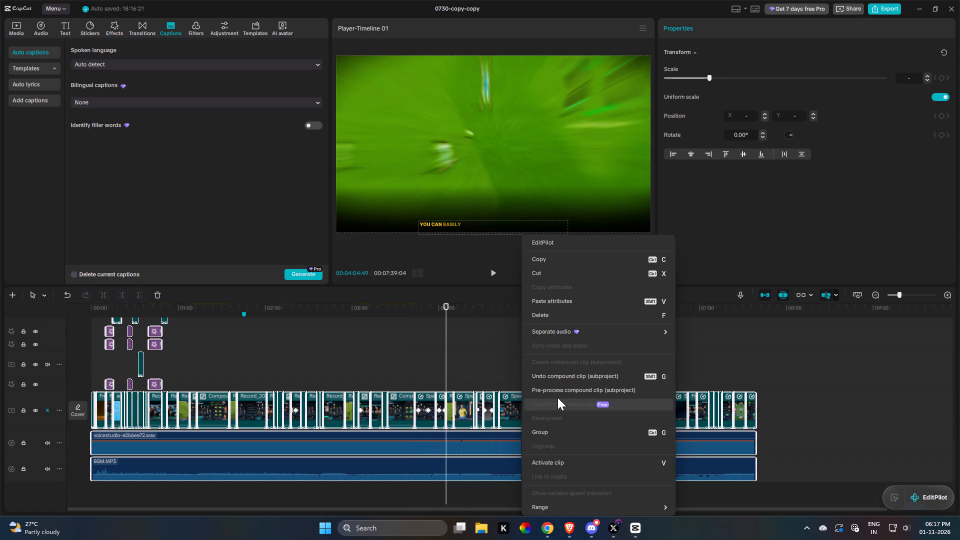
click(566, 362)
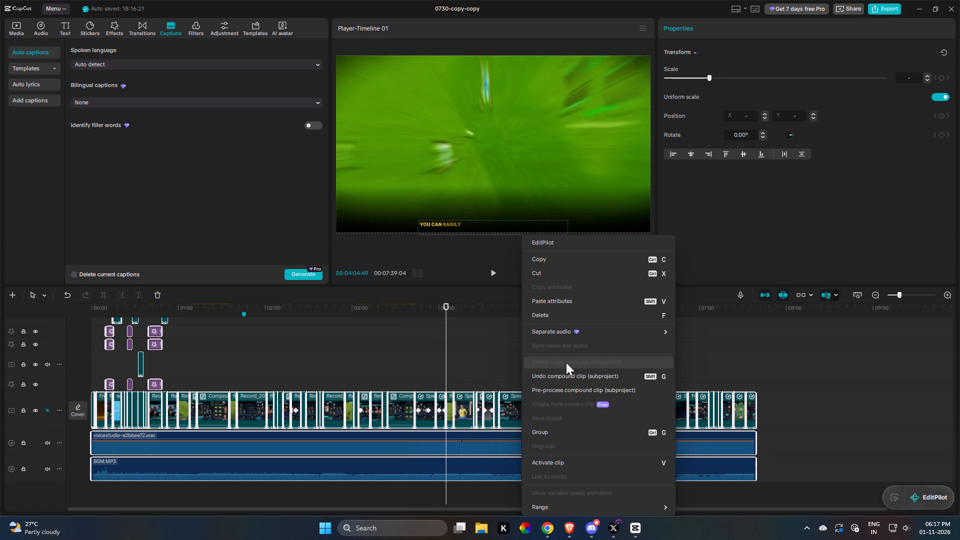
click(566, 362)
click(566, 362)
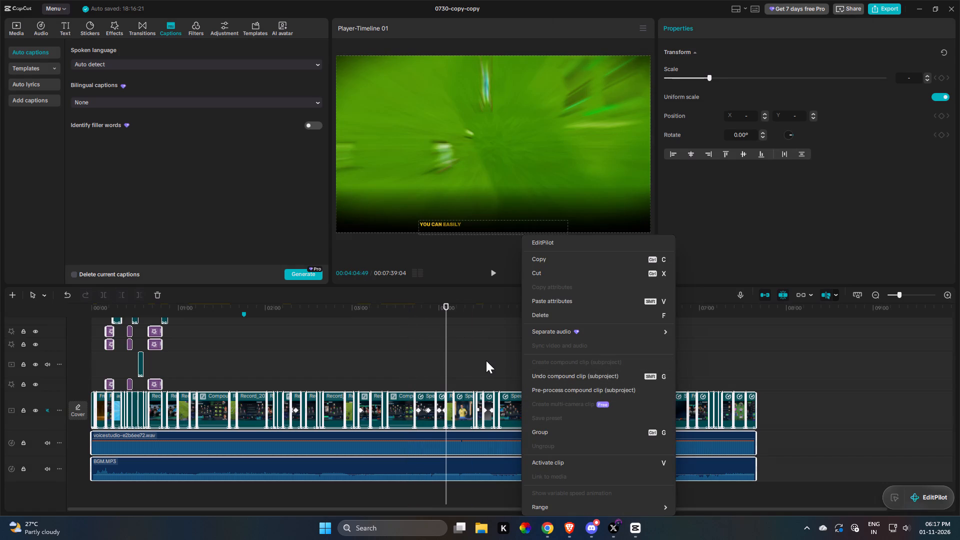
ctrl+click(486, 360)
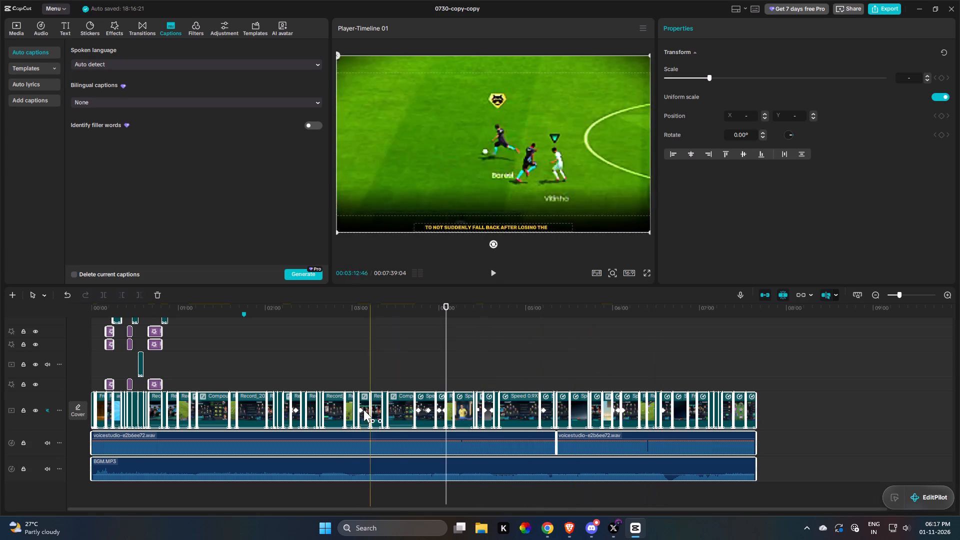
Delete the timeline marker at 00:01:45:16.
scroll(338, 419, up, 10)
scroll(292, 423, up, 3)
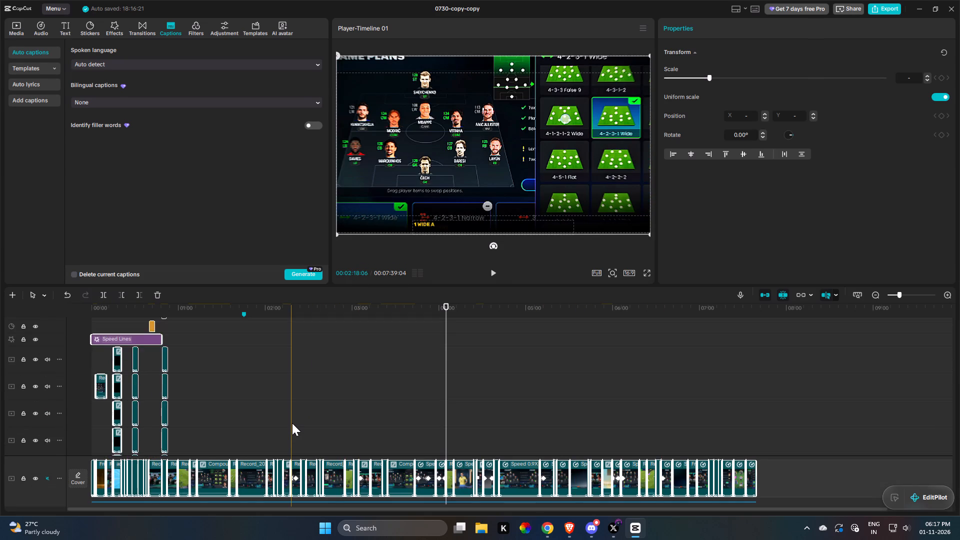
scroll(292, 423, up, 19)
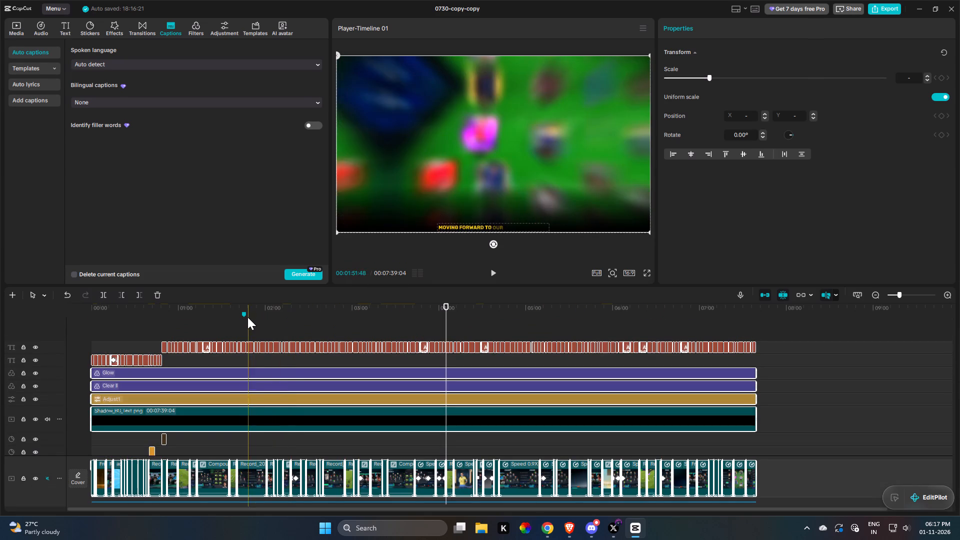
click(245, 315)
right_click(245, 315)
right_click(245, 315)
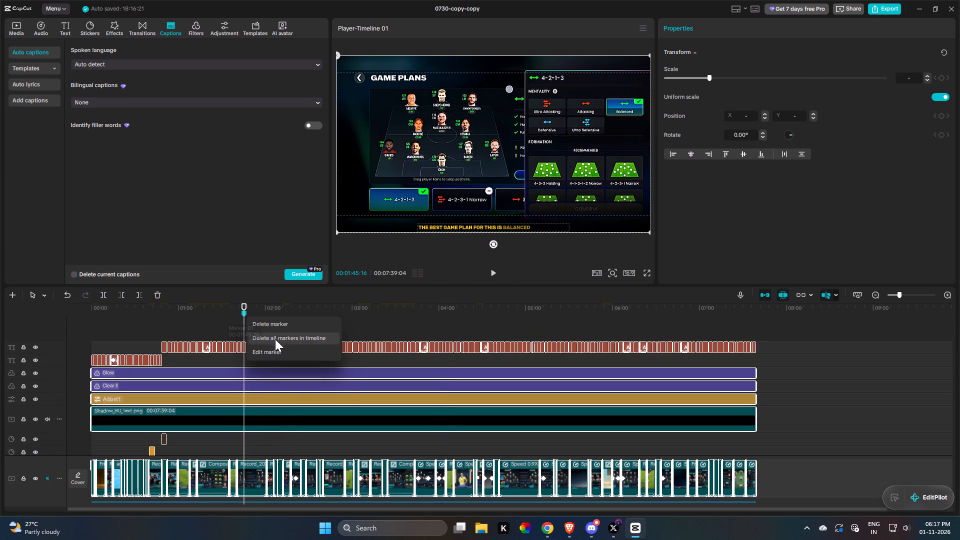
click(276, 324)
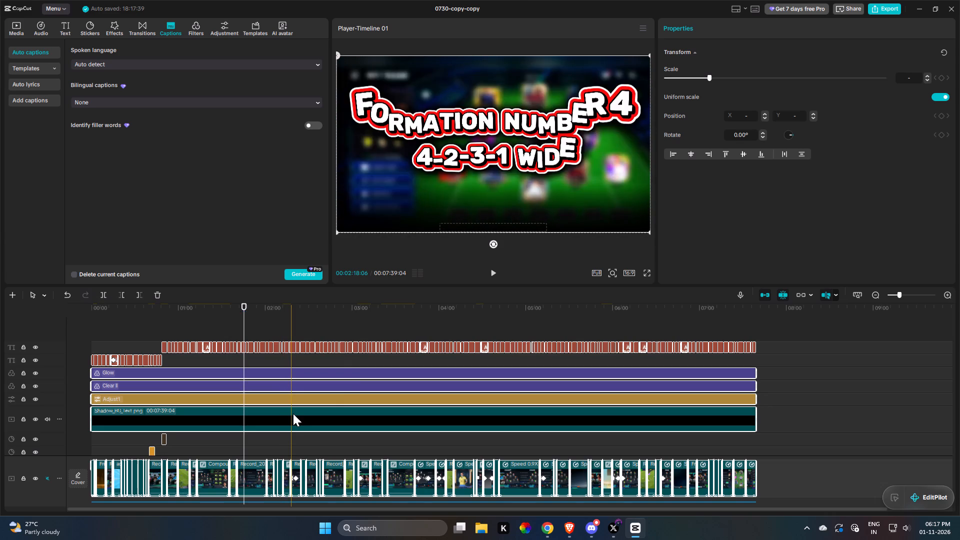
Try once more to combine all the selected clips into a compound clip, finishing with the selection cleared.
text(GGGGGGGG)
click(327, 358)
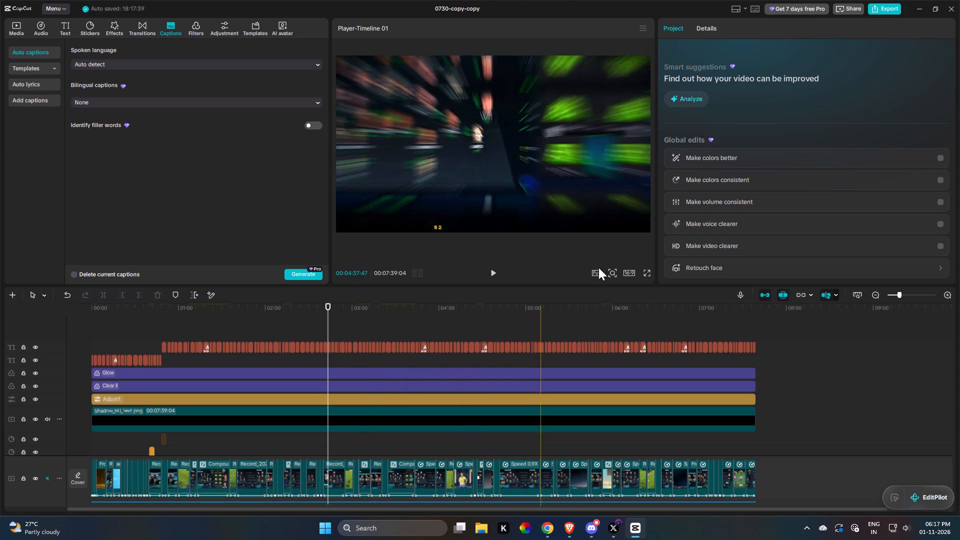
Close the 0730-copy-copy project.
click(948, 8)
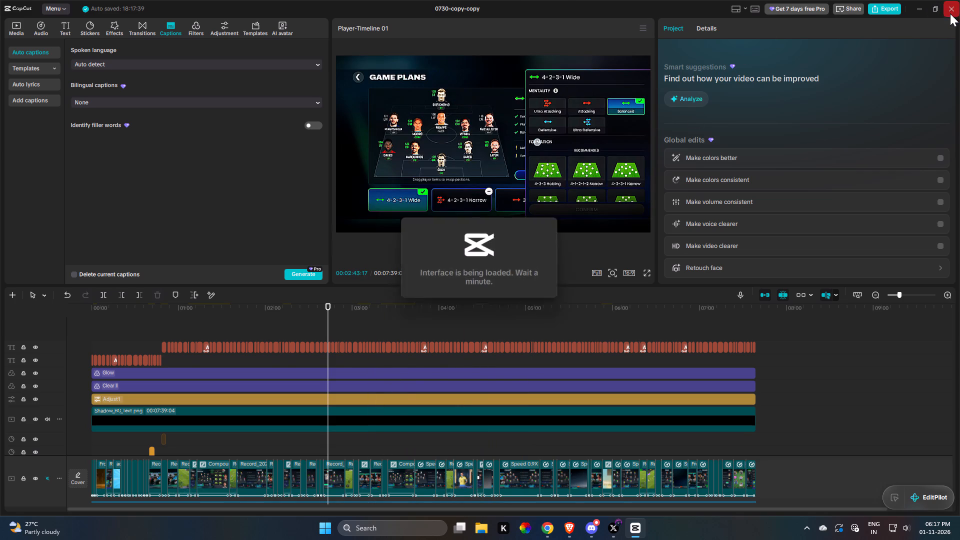
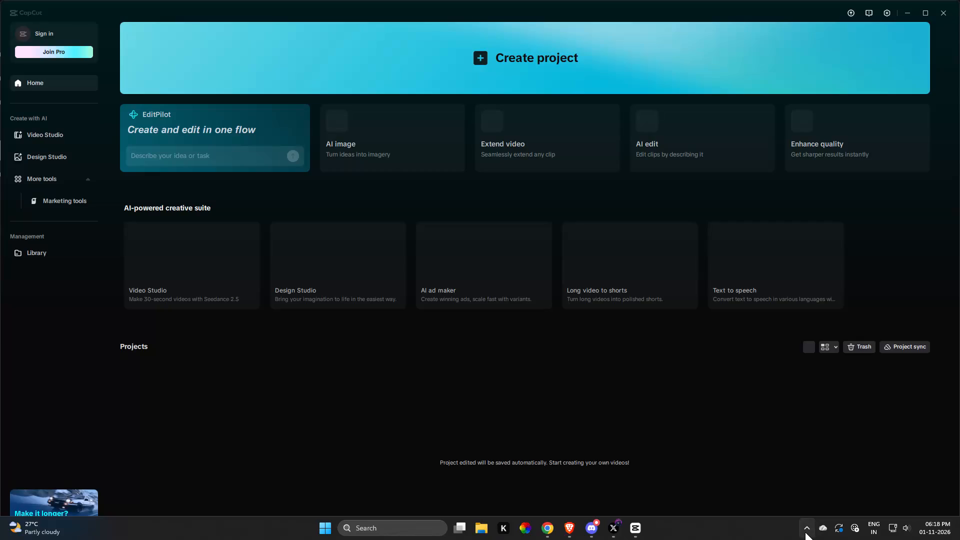
Launch the separate application marked with a K.
click(506, 525)
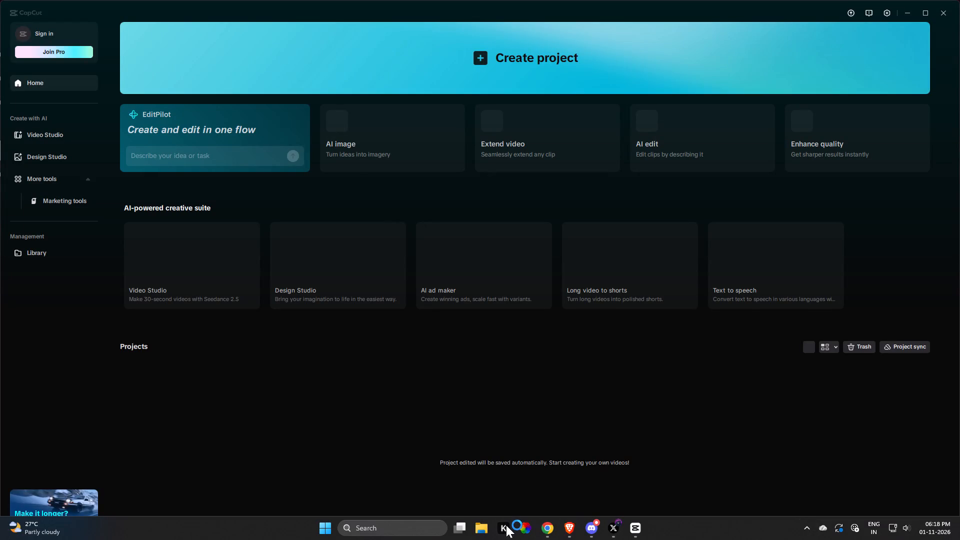